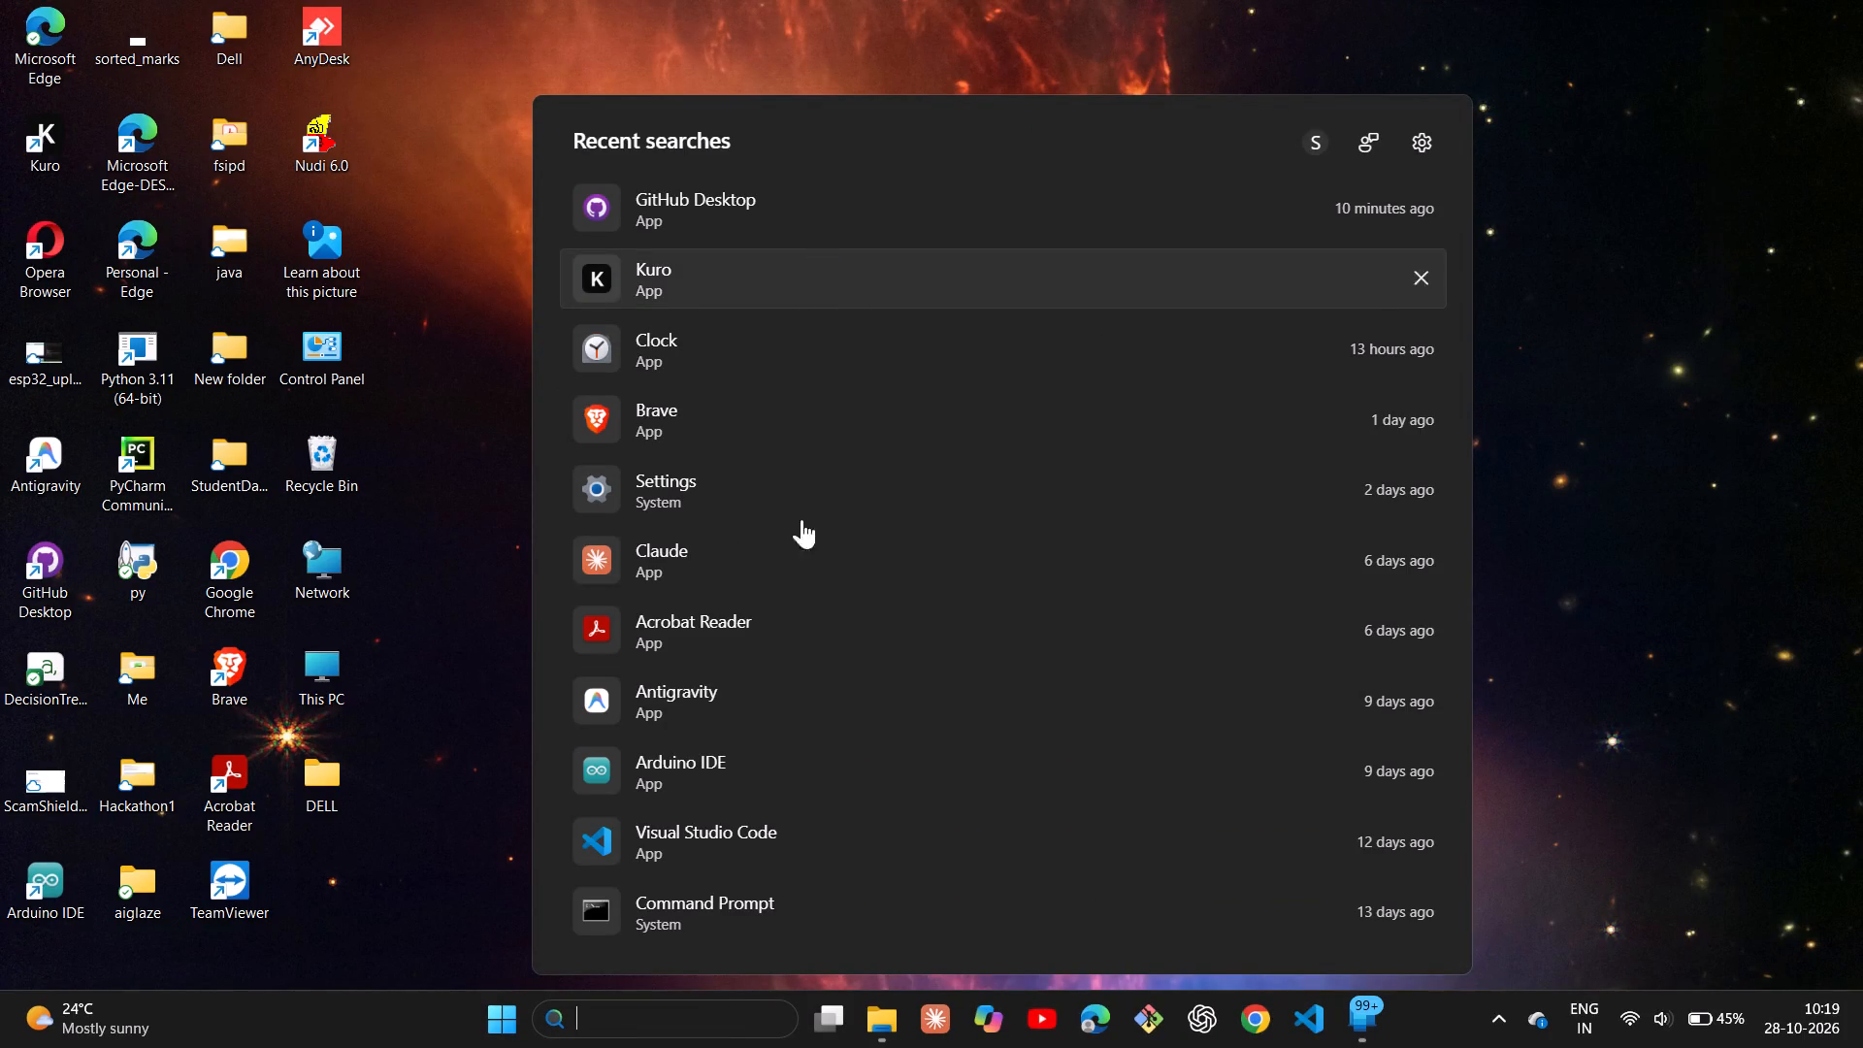
Search the computer for an app whose name begins with "a".
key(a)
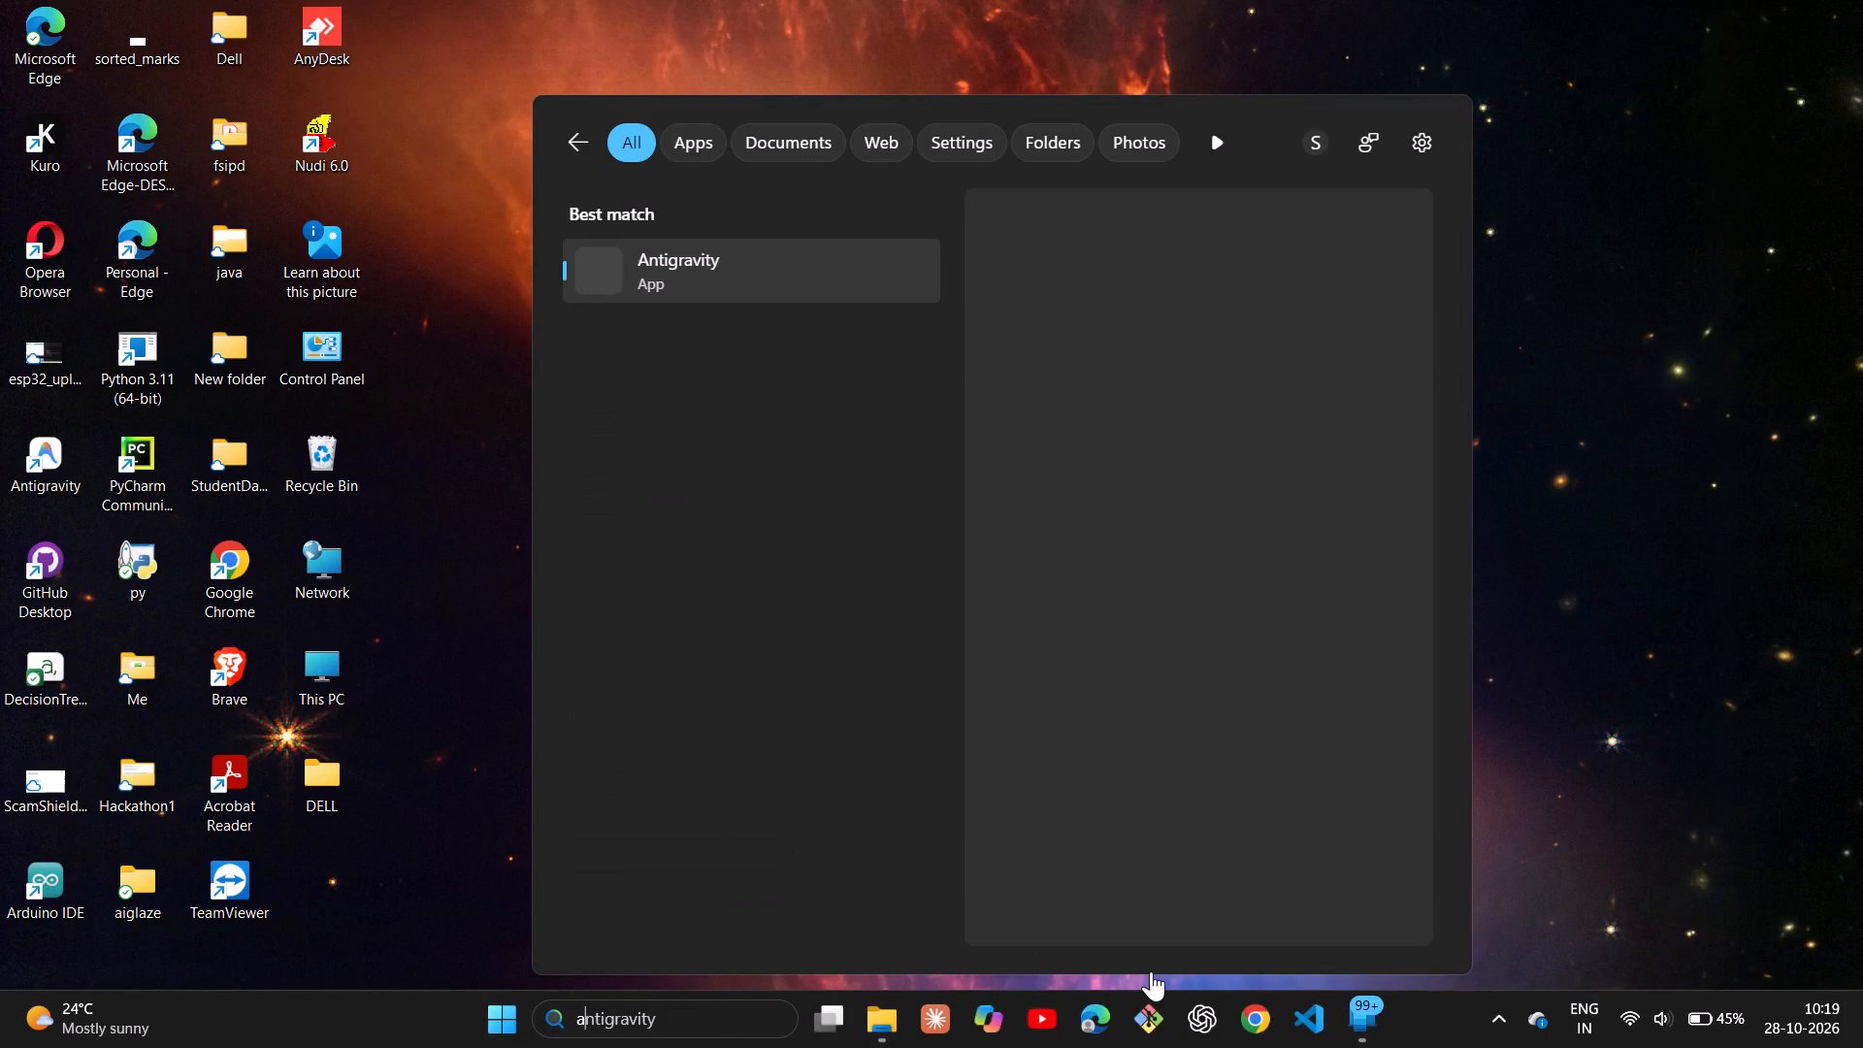
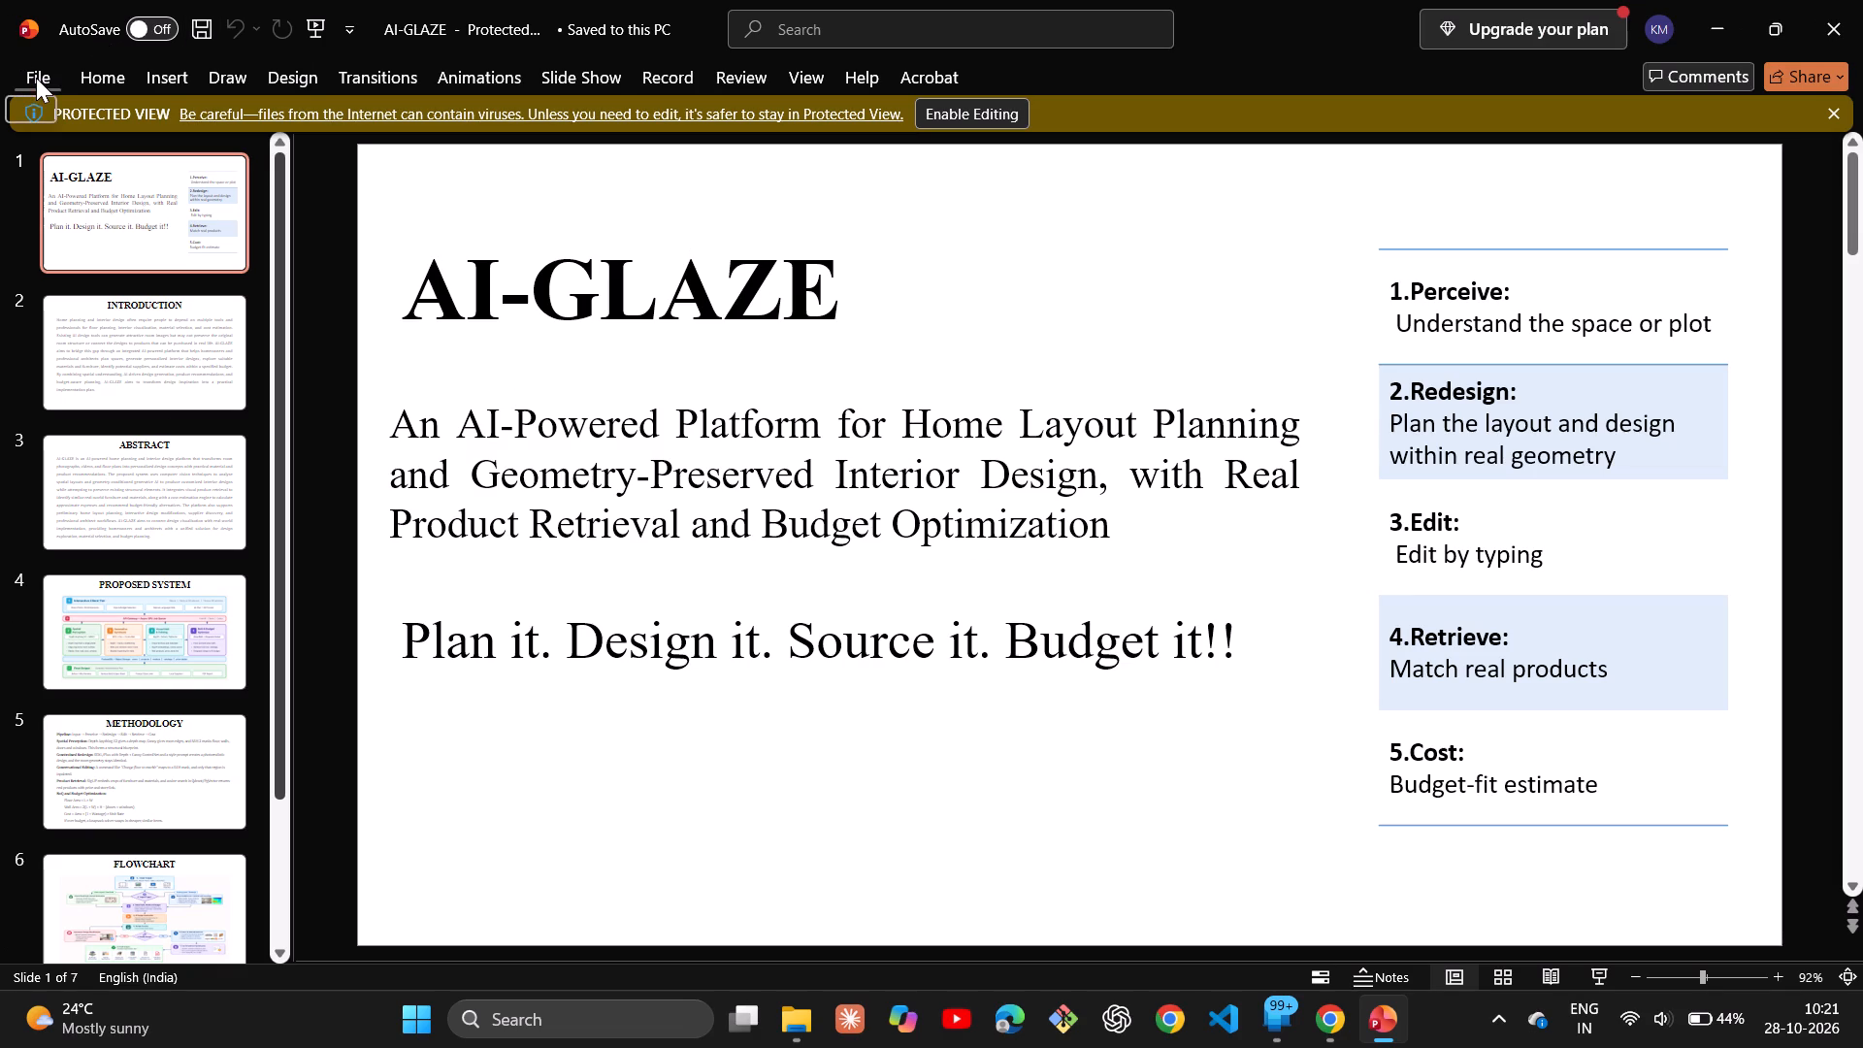
Enable editing for the protected AI-GLAZE presentation.
click(960, 105)
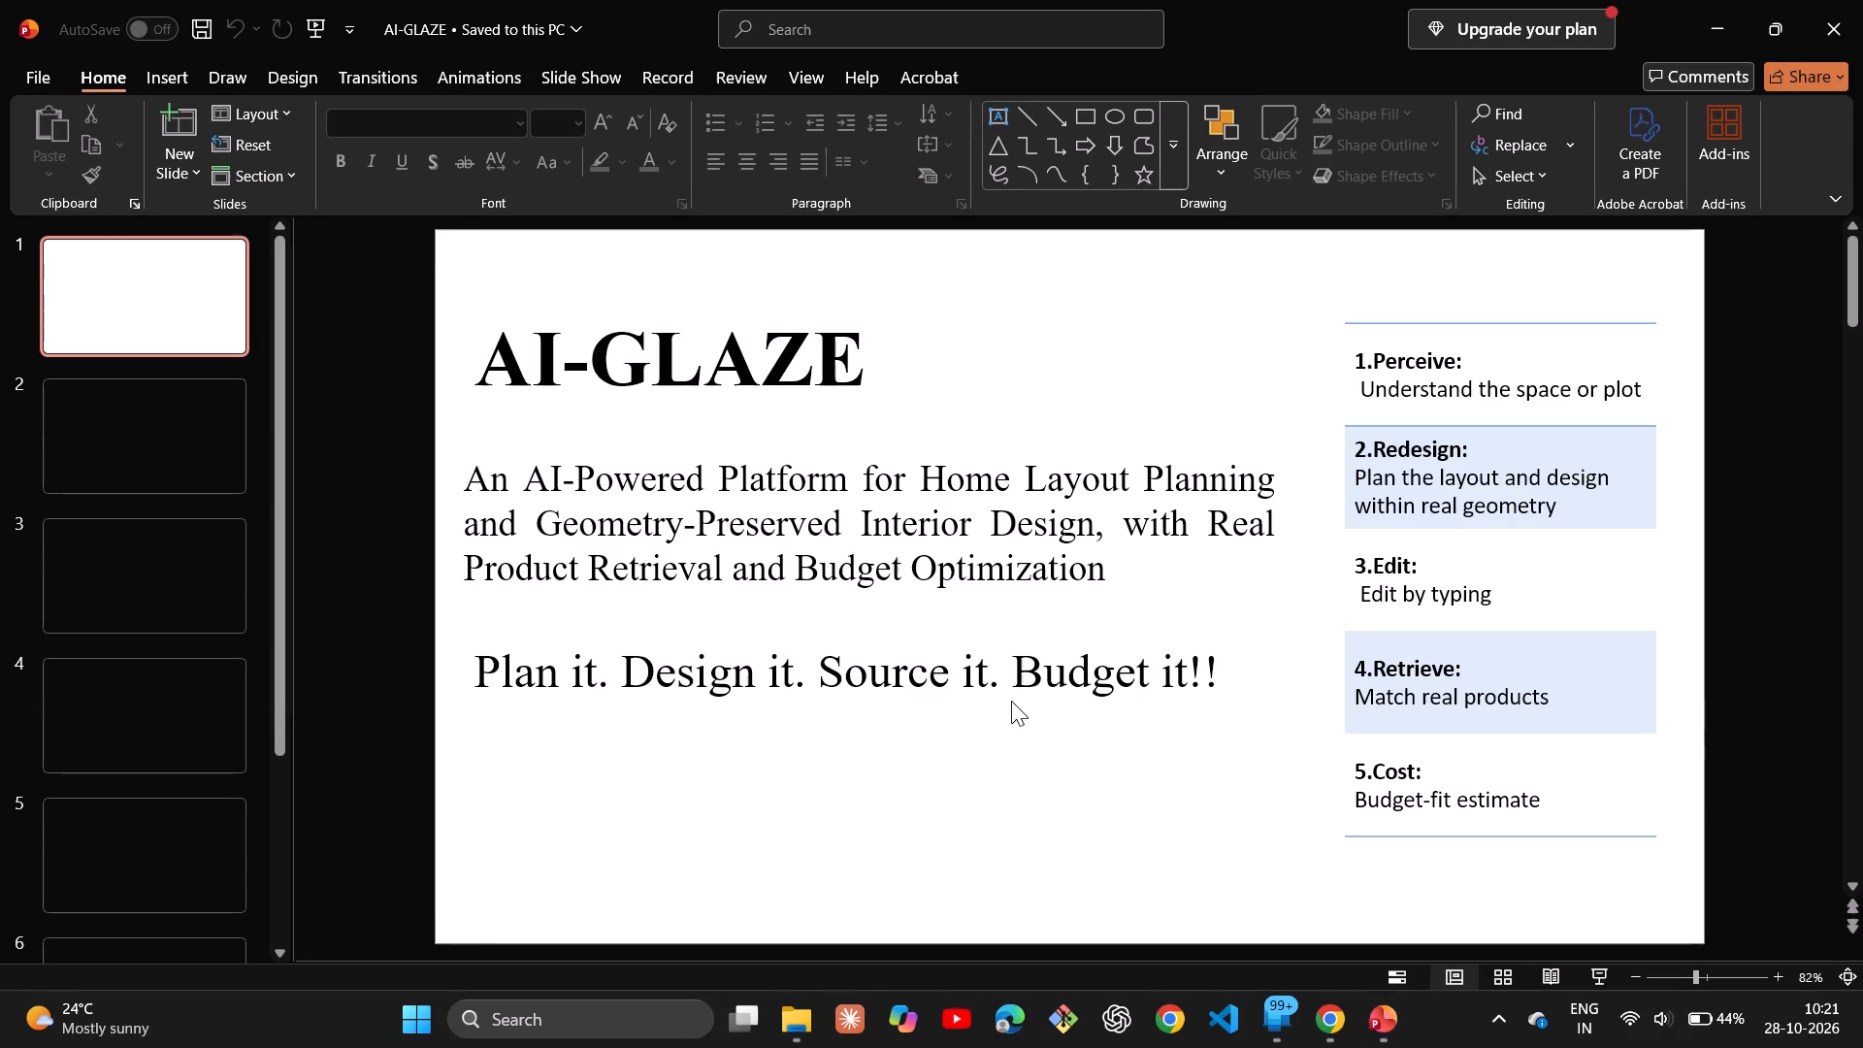
click(1385, 1031)
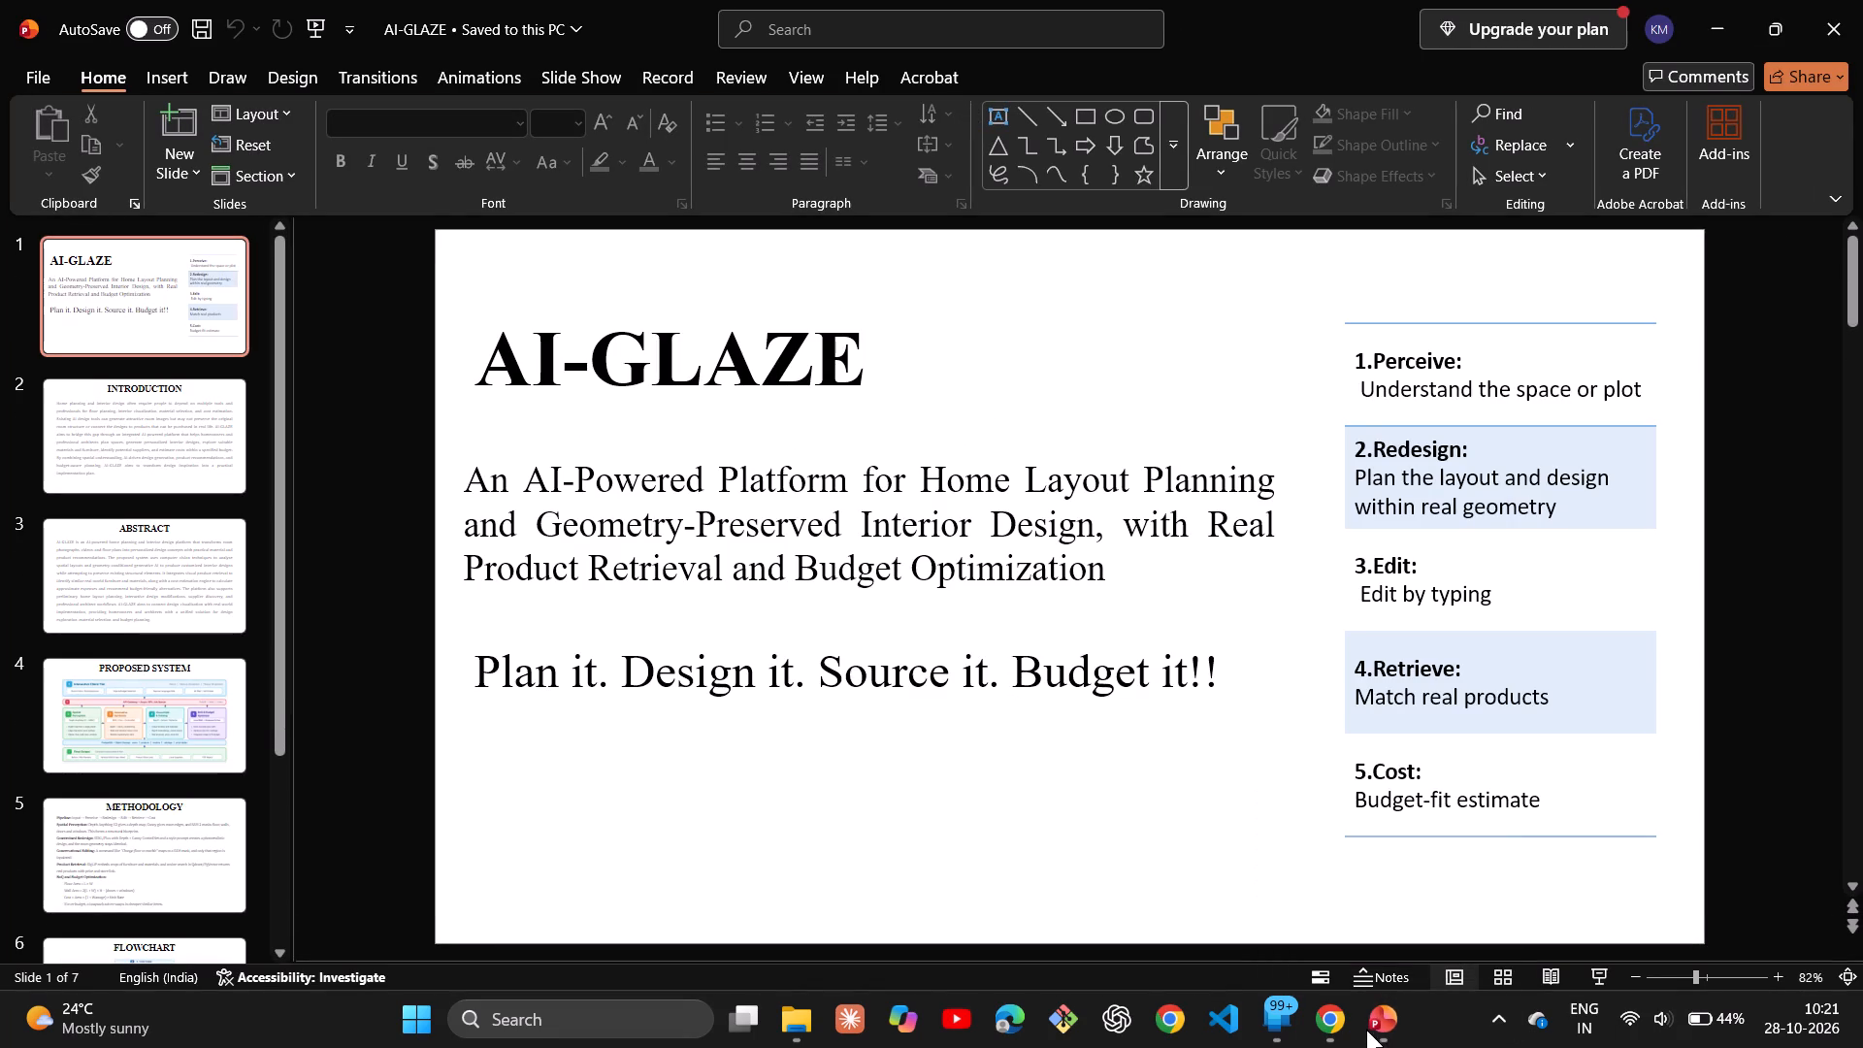
Open the recent AI-GLAZE presentation stored in Downloads.
click(44, 88)
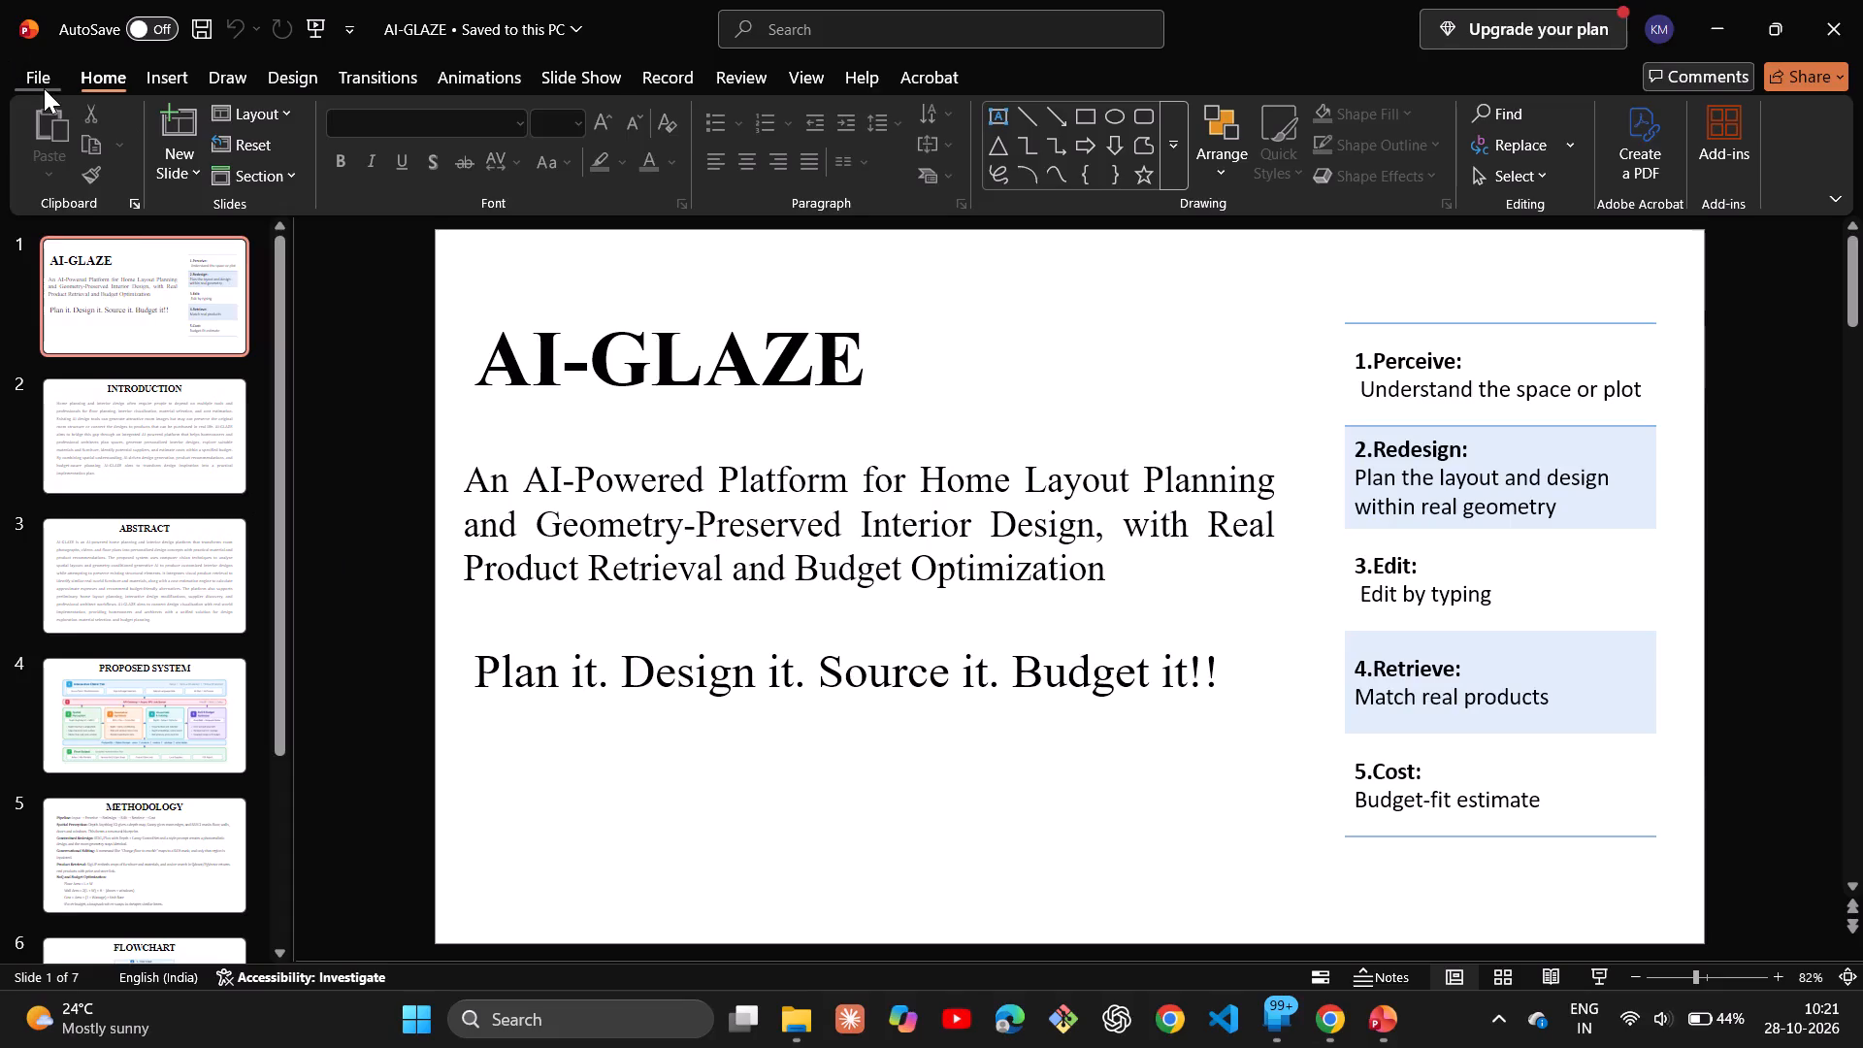
click(73, 192)
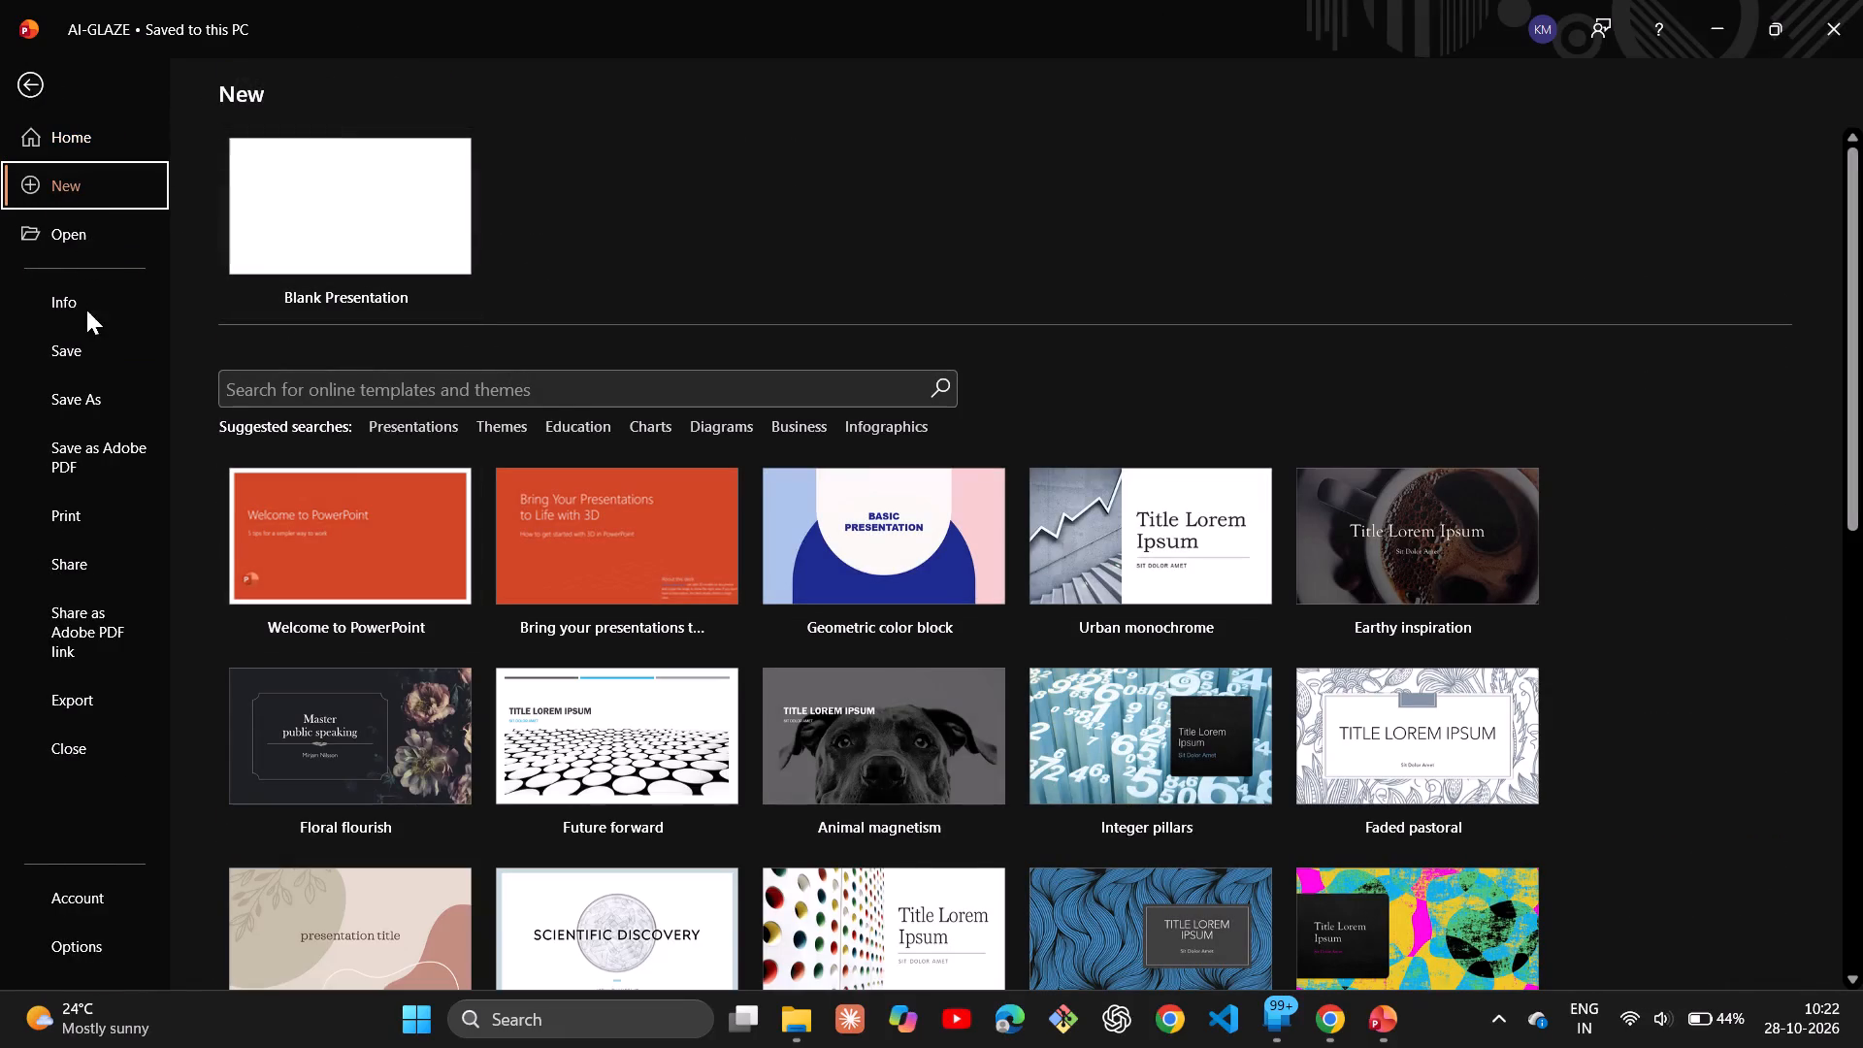
click(80, 242)
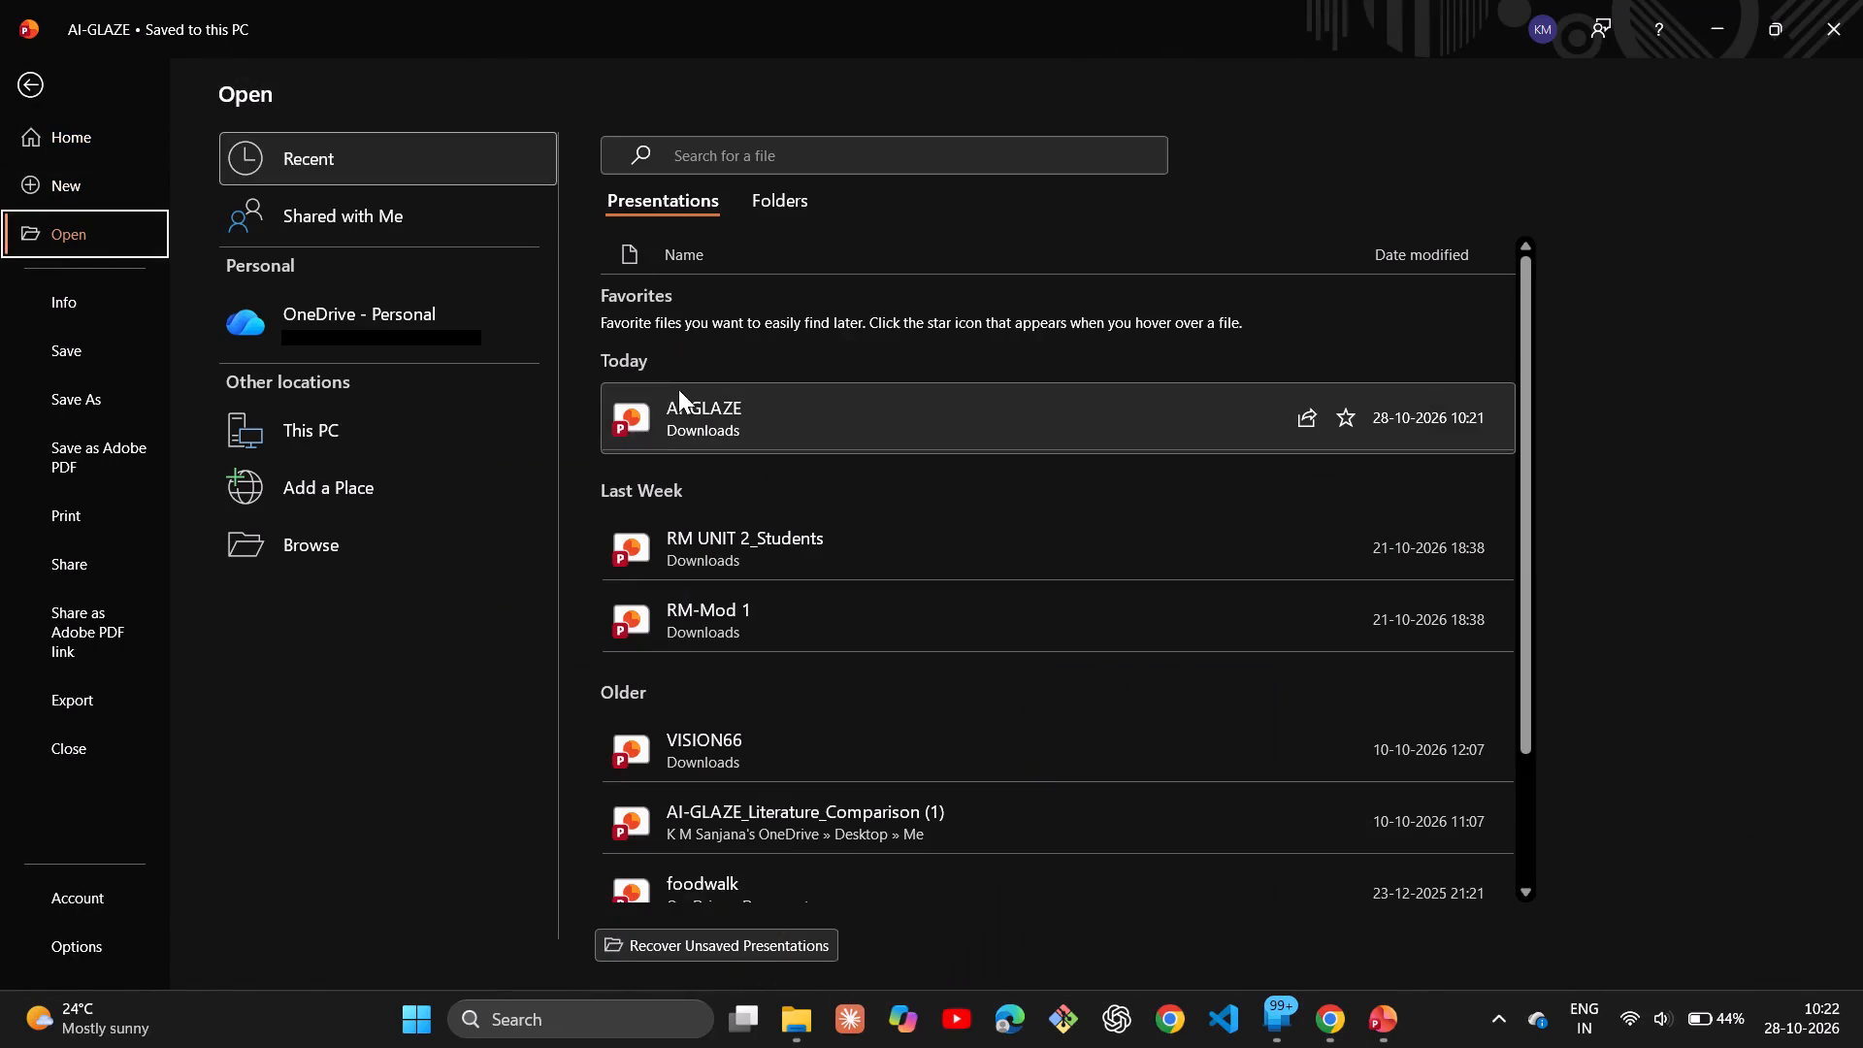
double_click(680, 401)
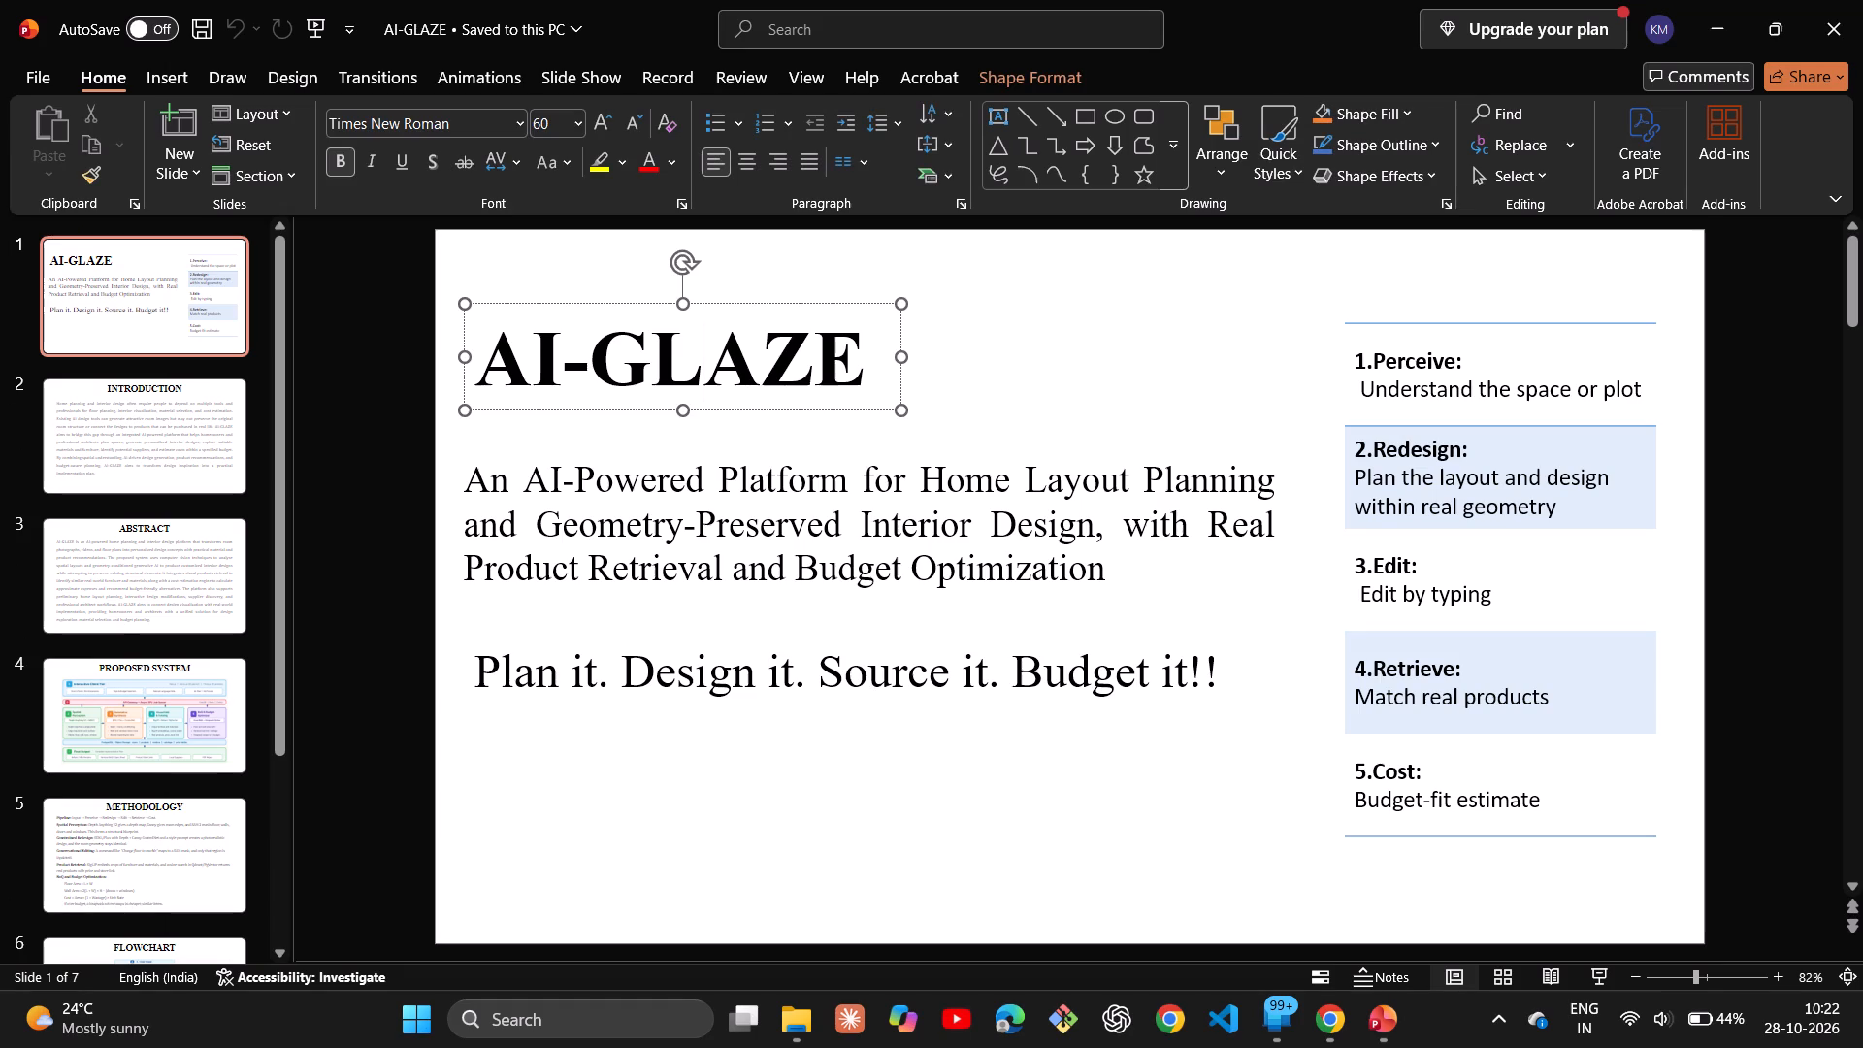
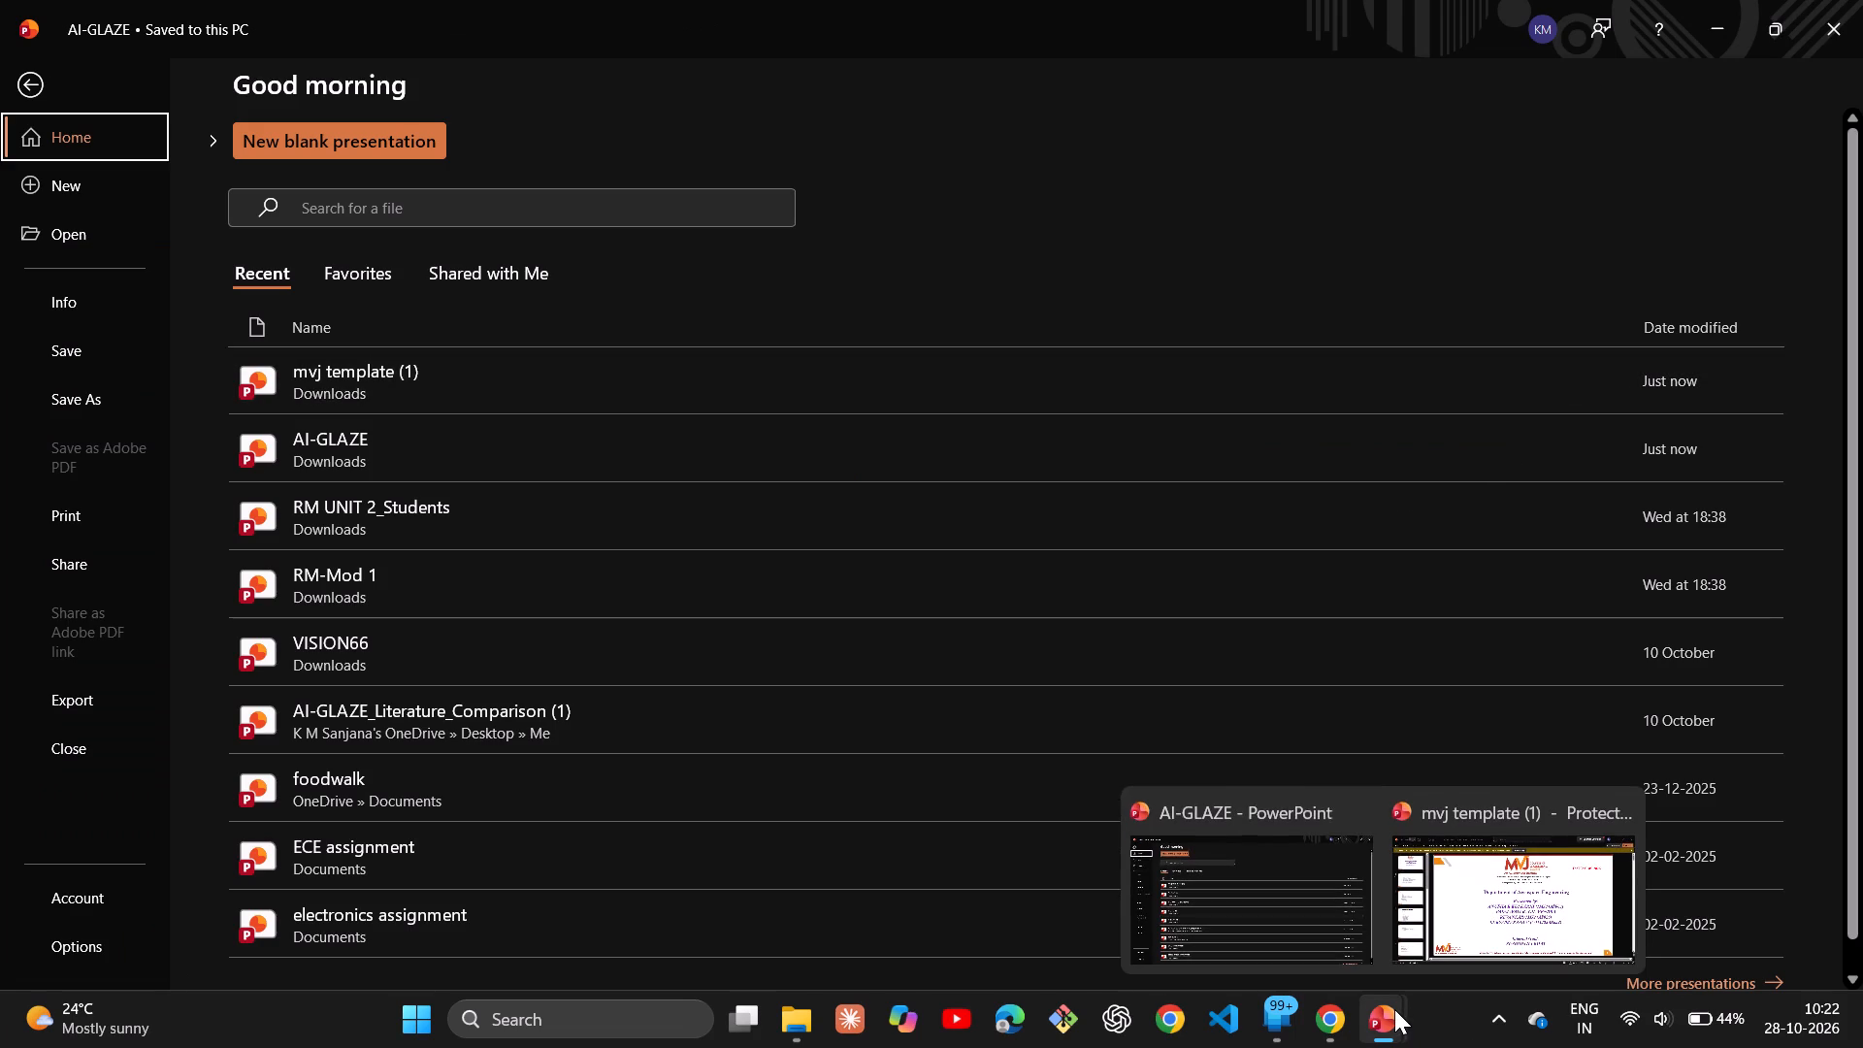
Examine the AI-GLAZE title slide and the mvj template's opening slides to compare content and layout.
click(1347, 910)
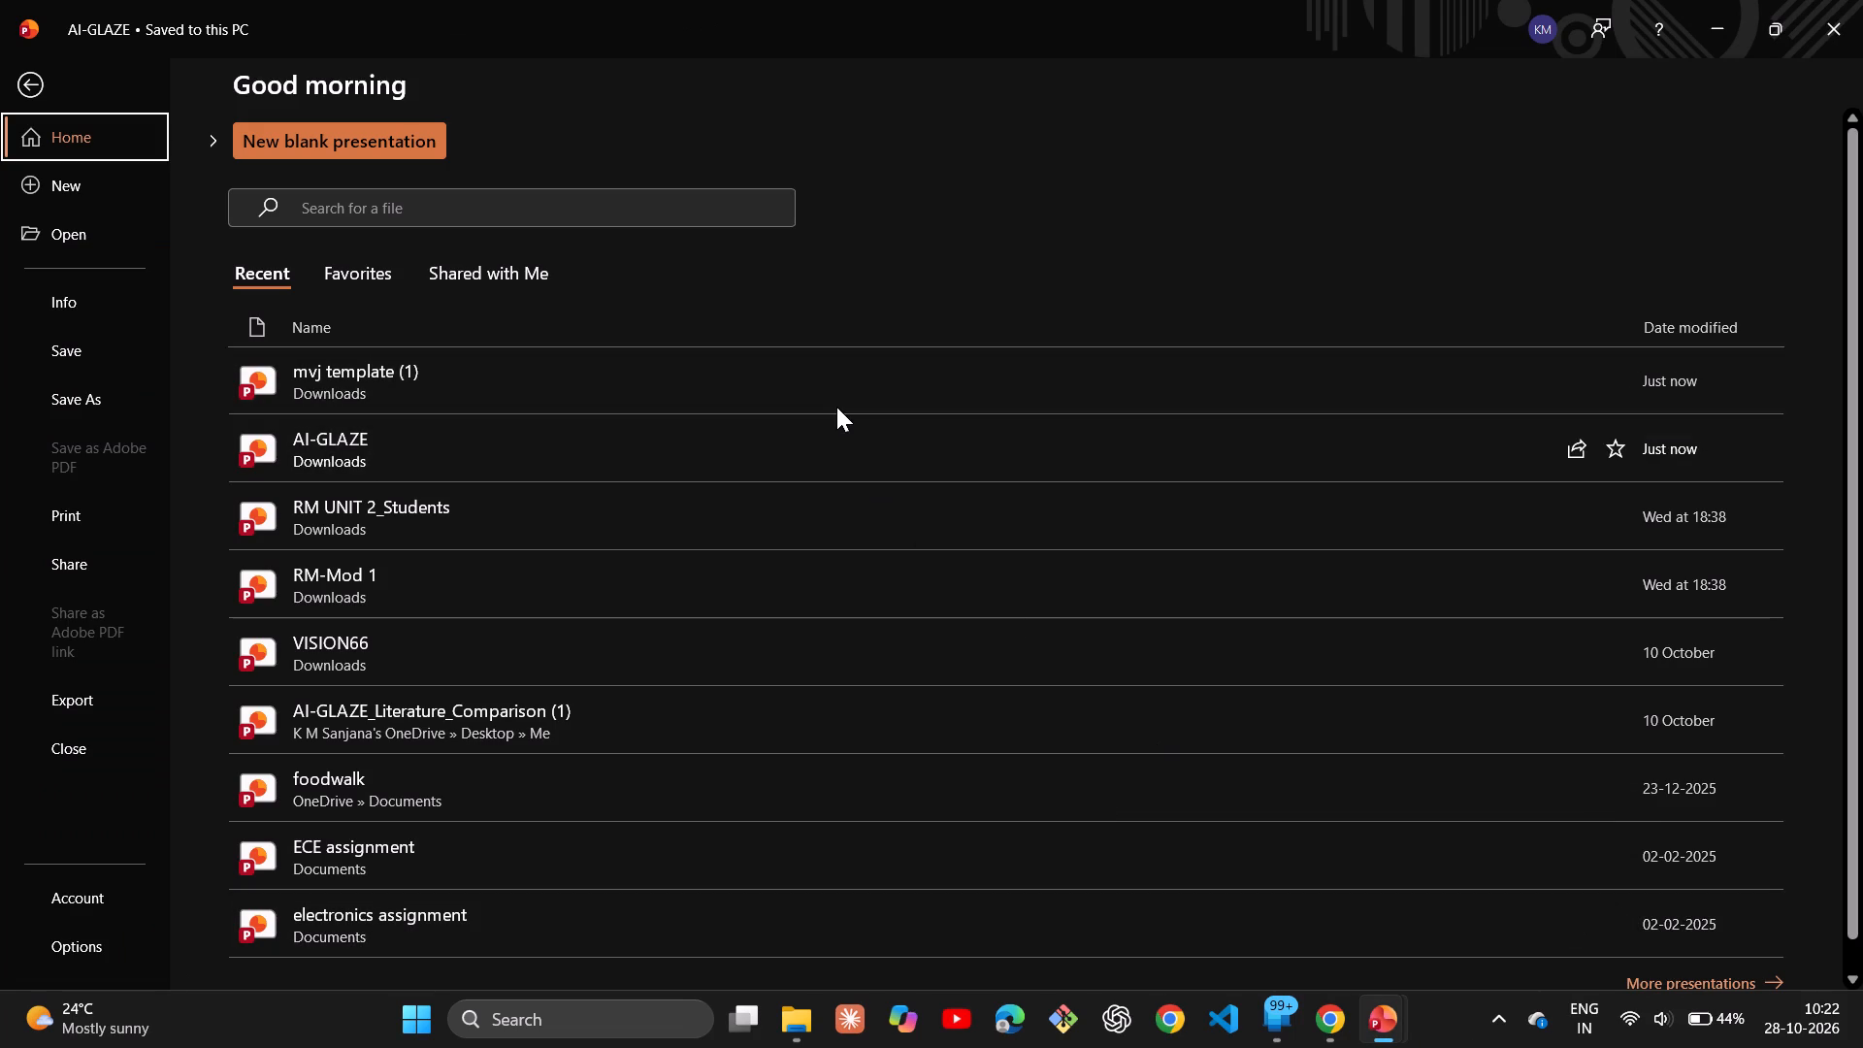
double_click(836, 407)
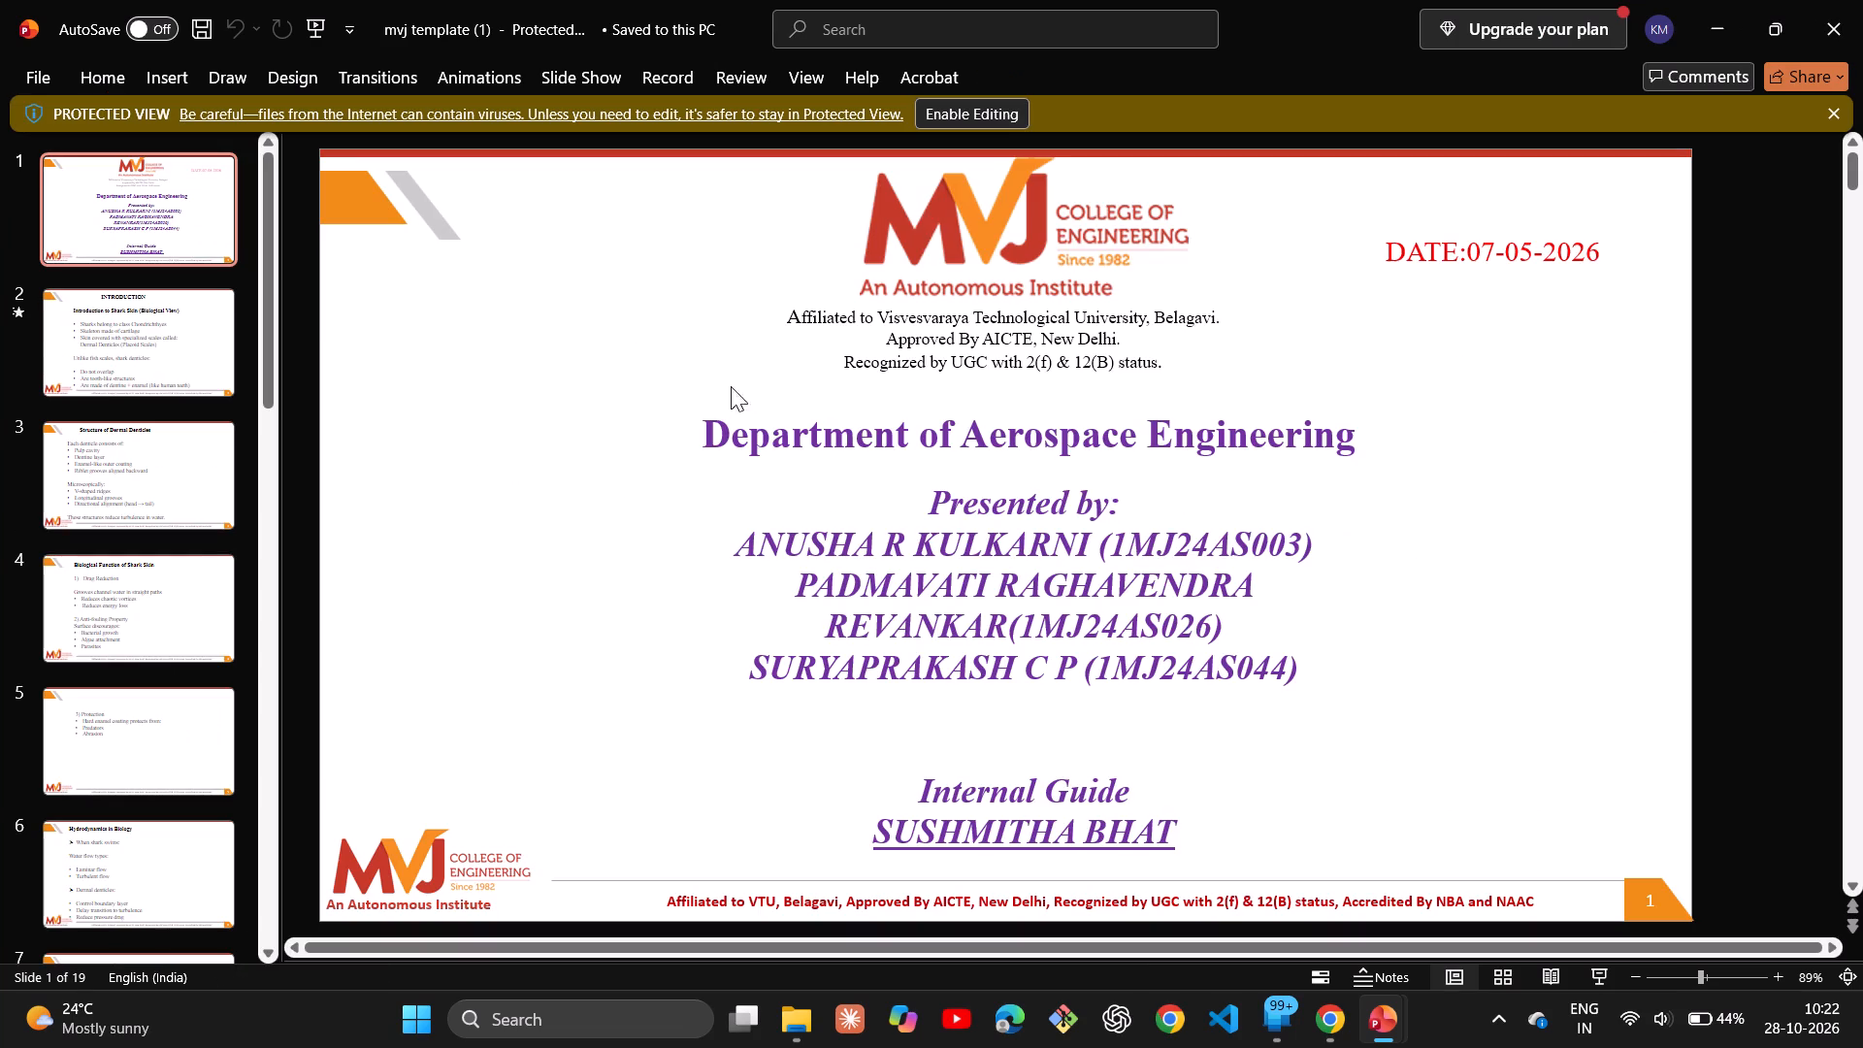
click(1381, 1017)
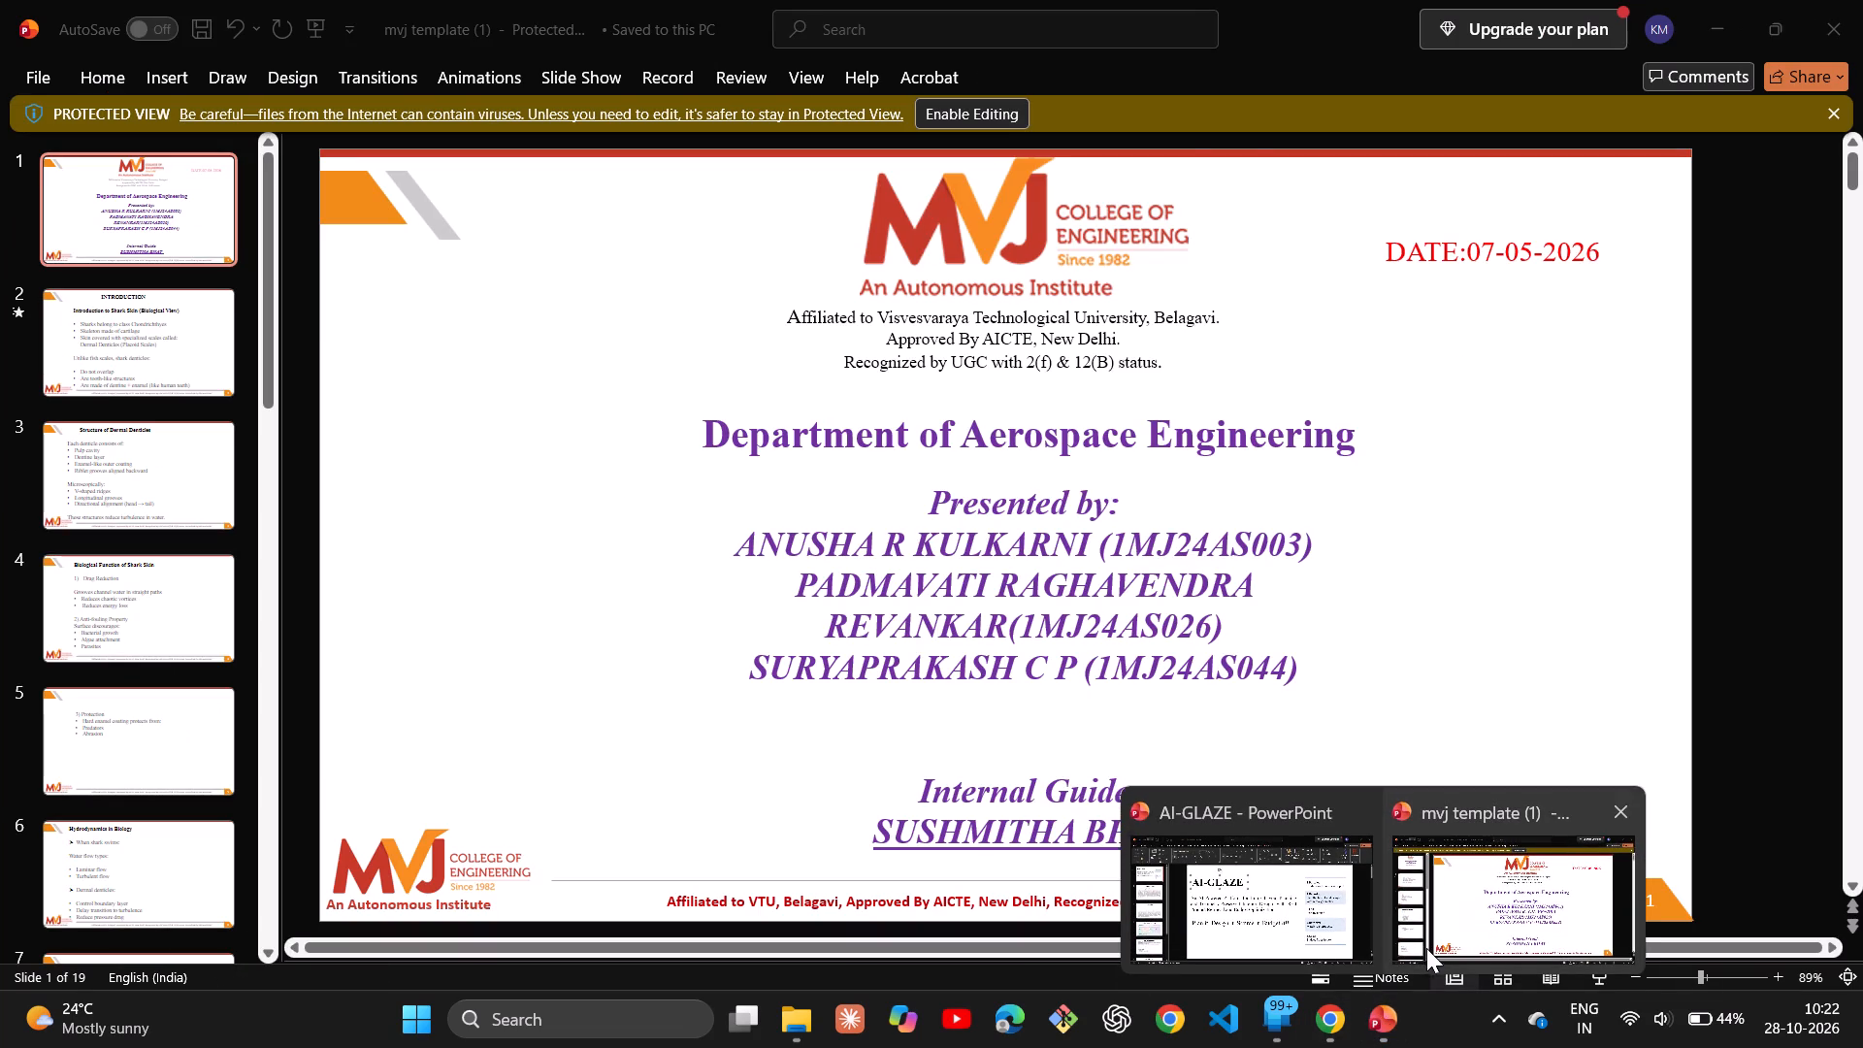
click(1220, 902)
scroll(1040, 702, up, 1)
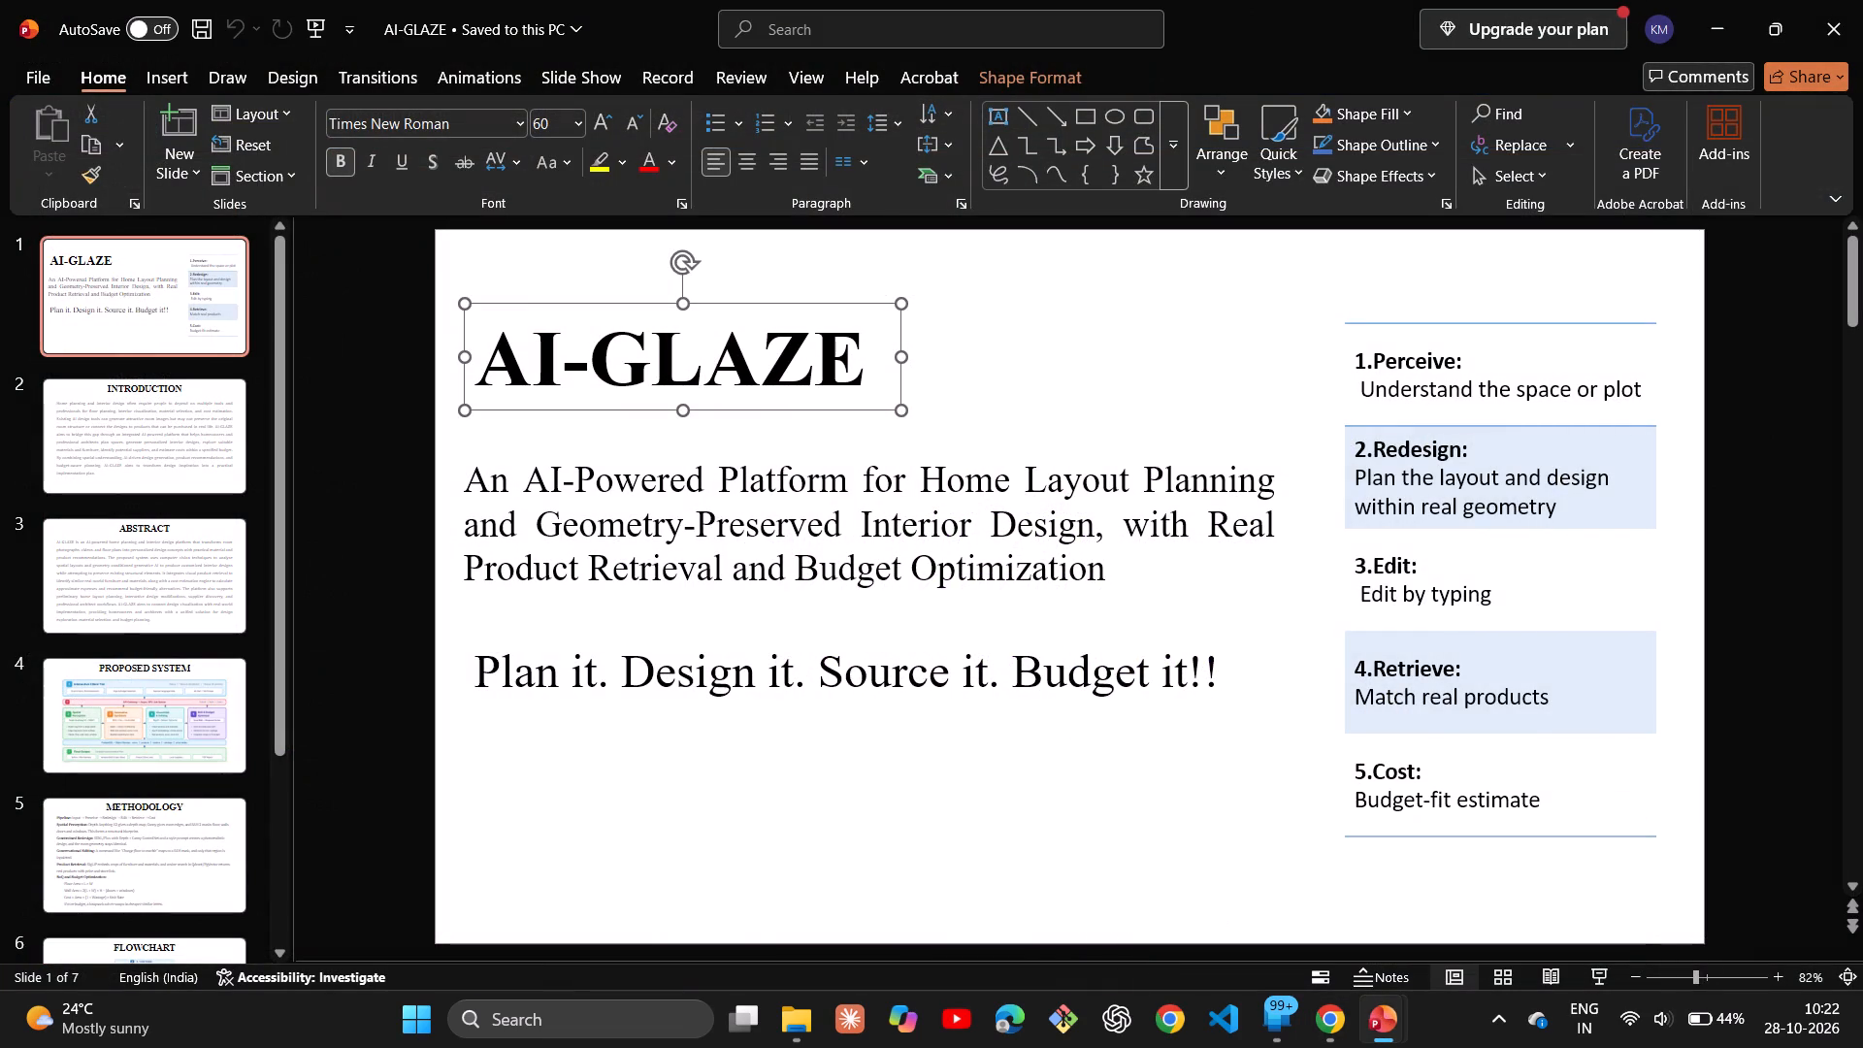
click(1475, 937)
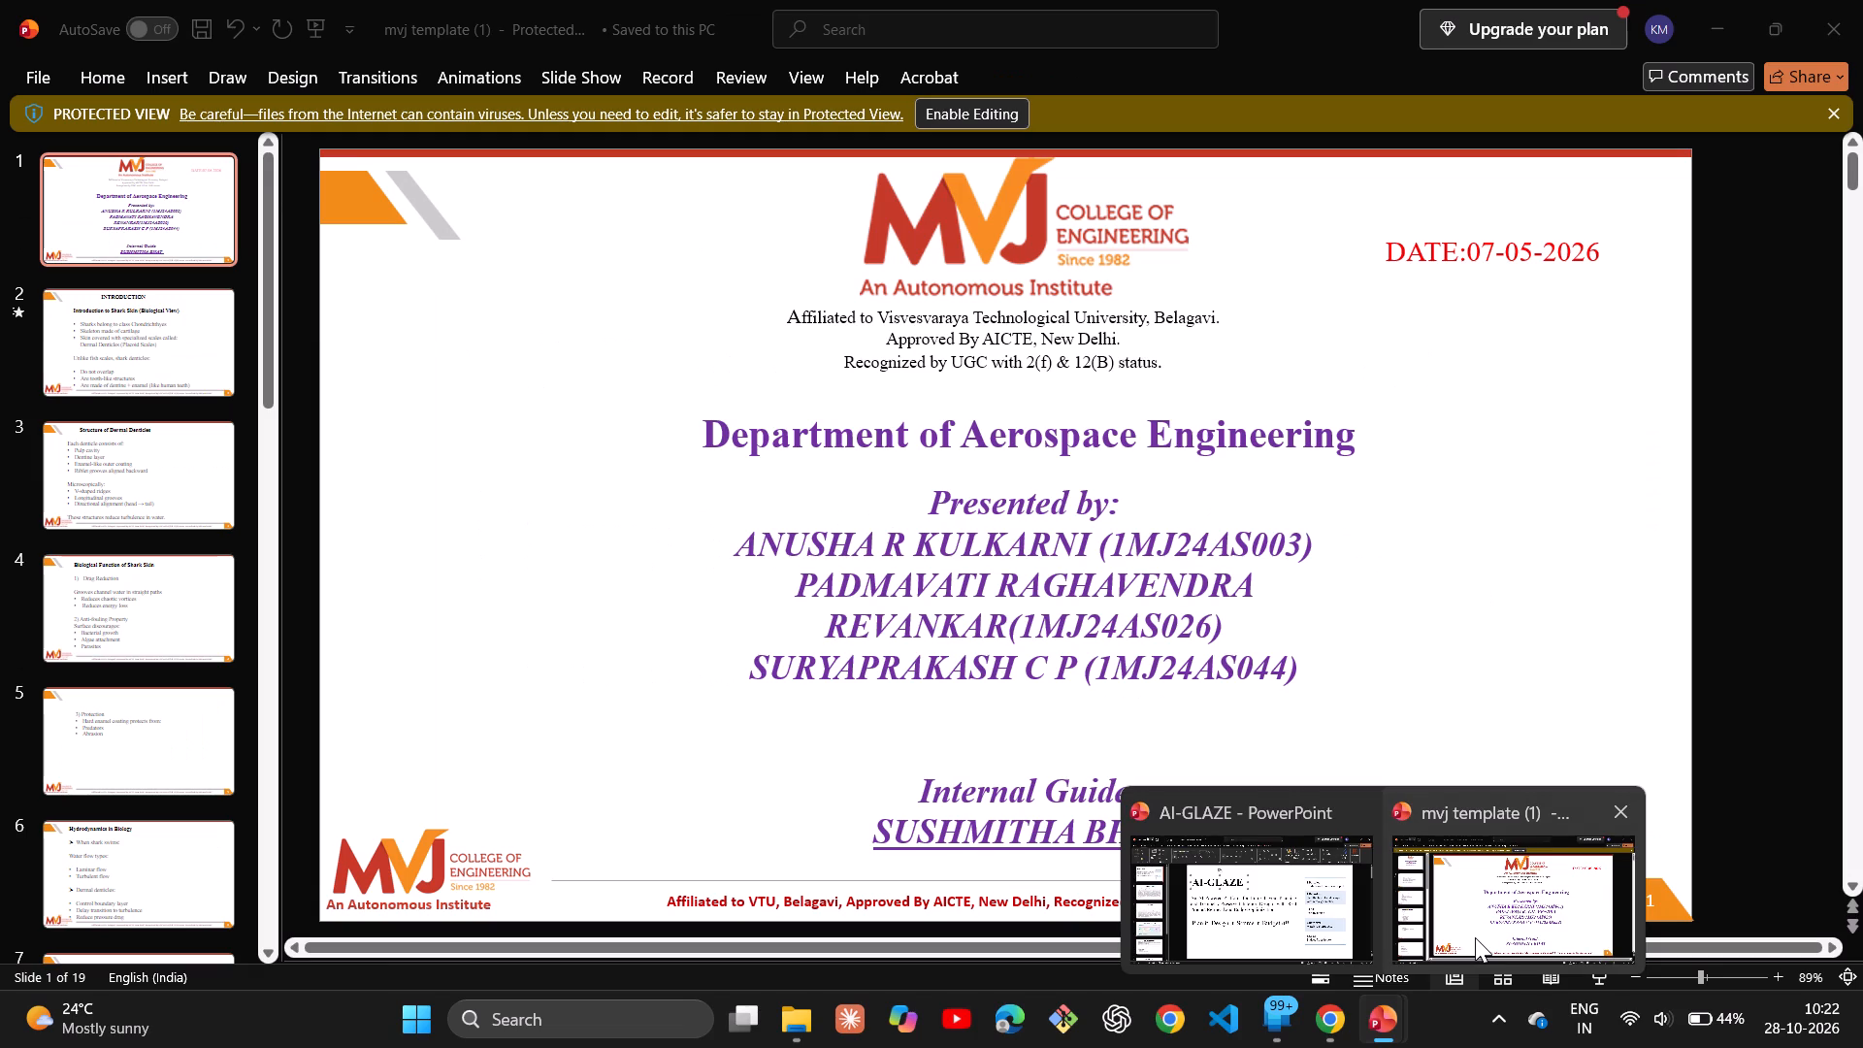
scroll(1289, 761, down, 1)
scroll(1289, 761, up, 2)
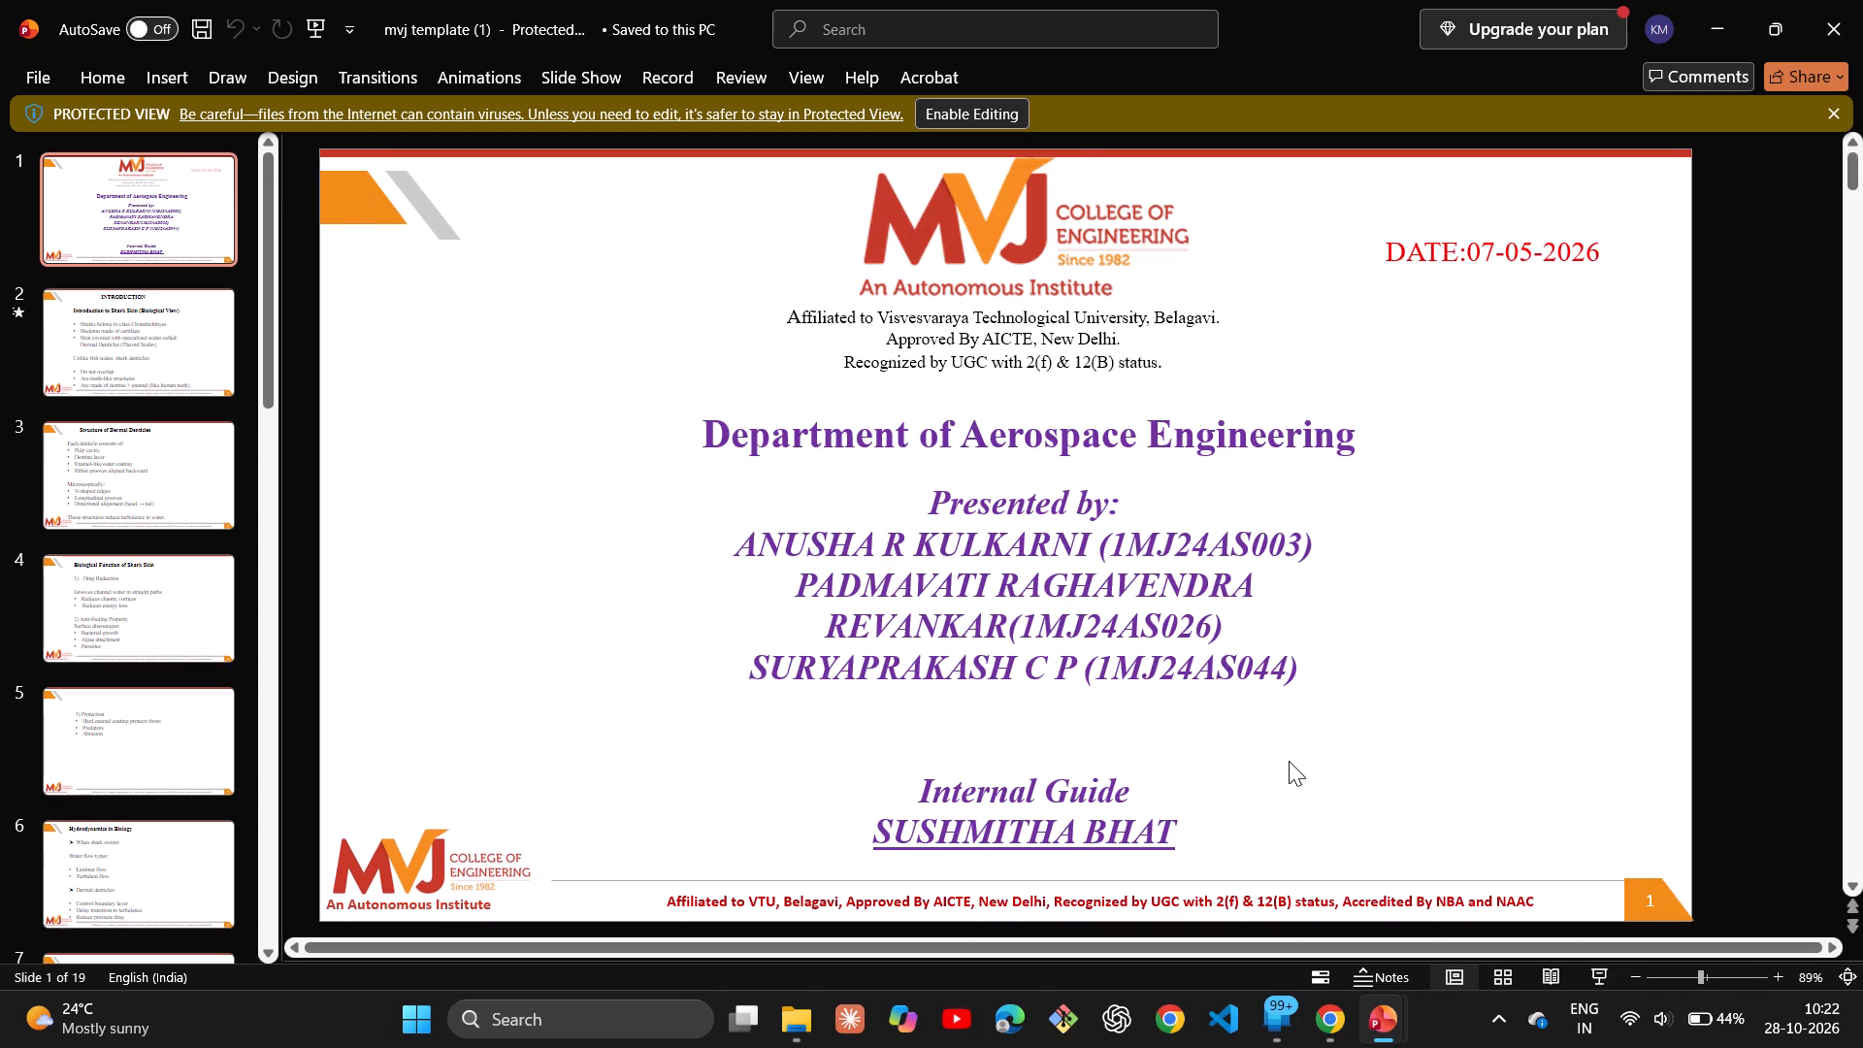
scroll(1289, 761, down, 1)
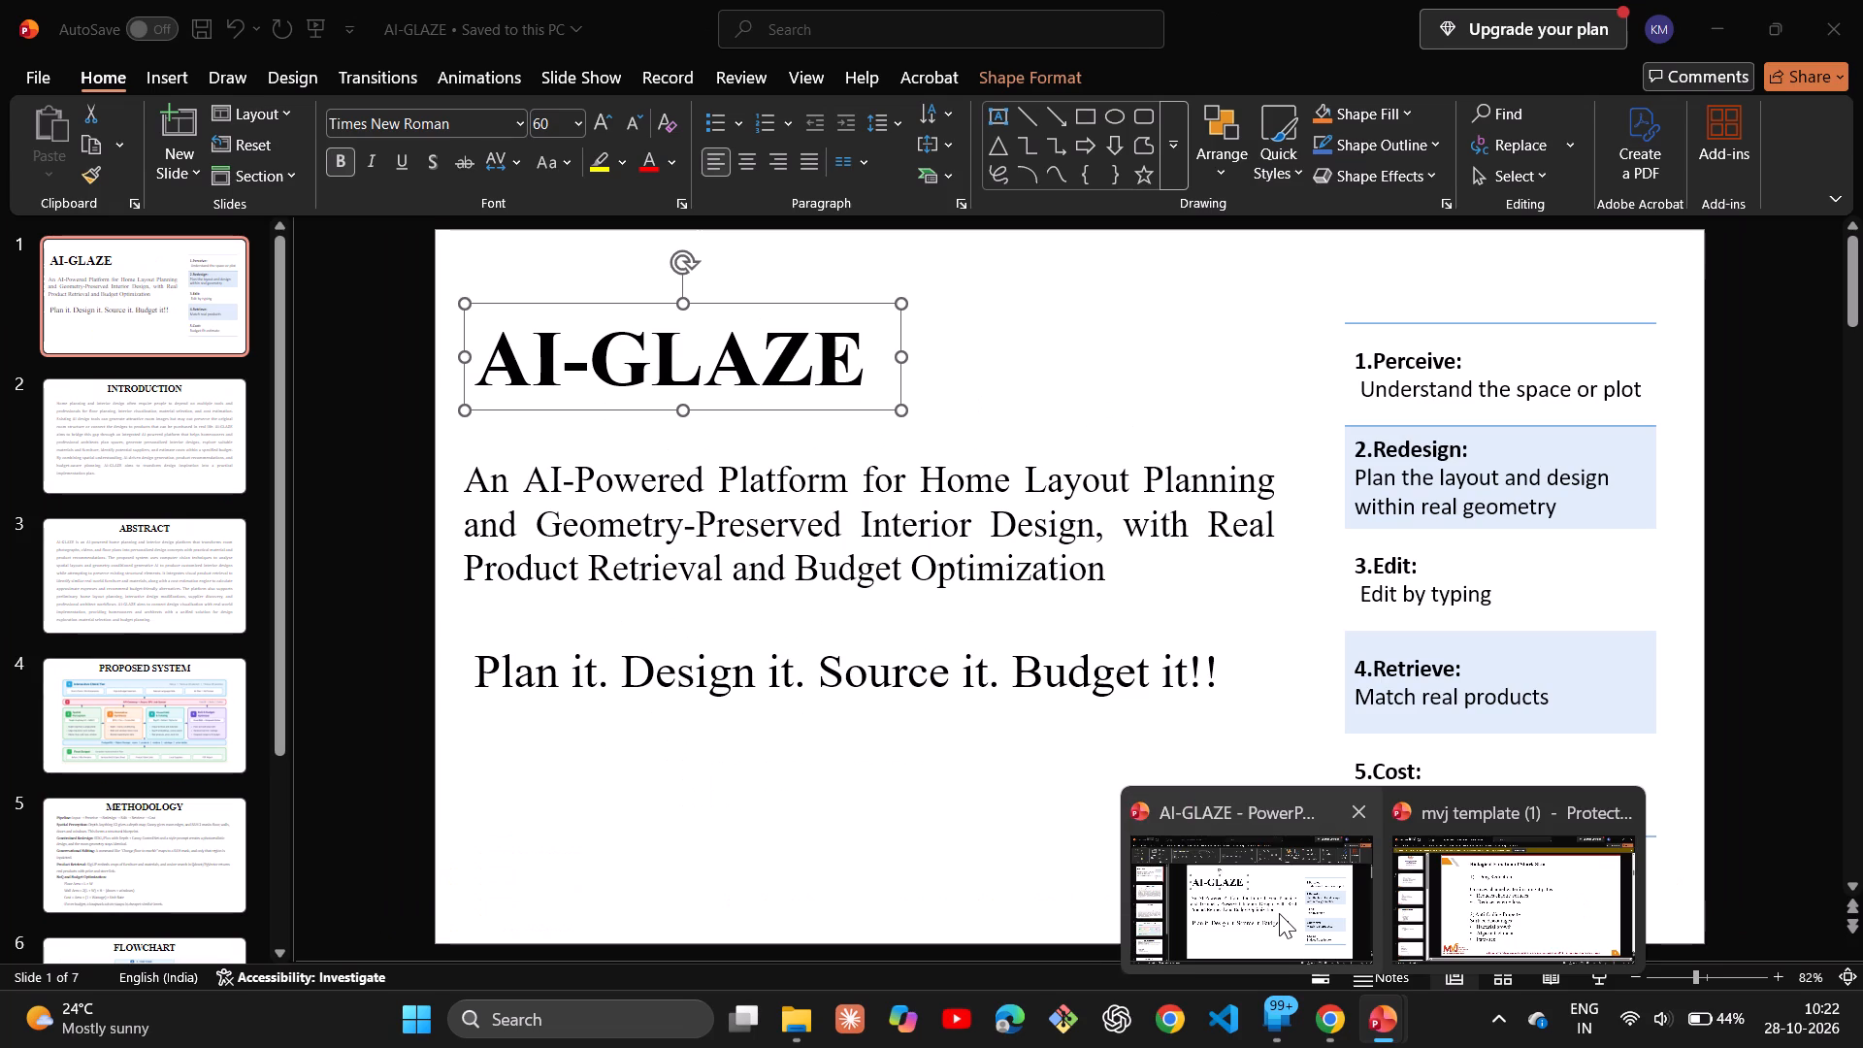
Copy the title, description and tagline text boxes from the first slide of AI-GLAZE.
click(1279, 913)
drag(442, 282, 585, 359)
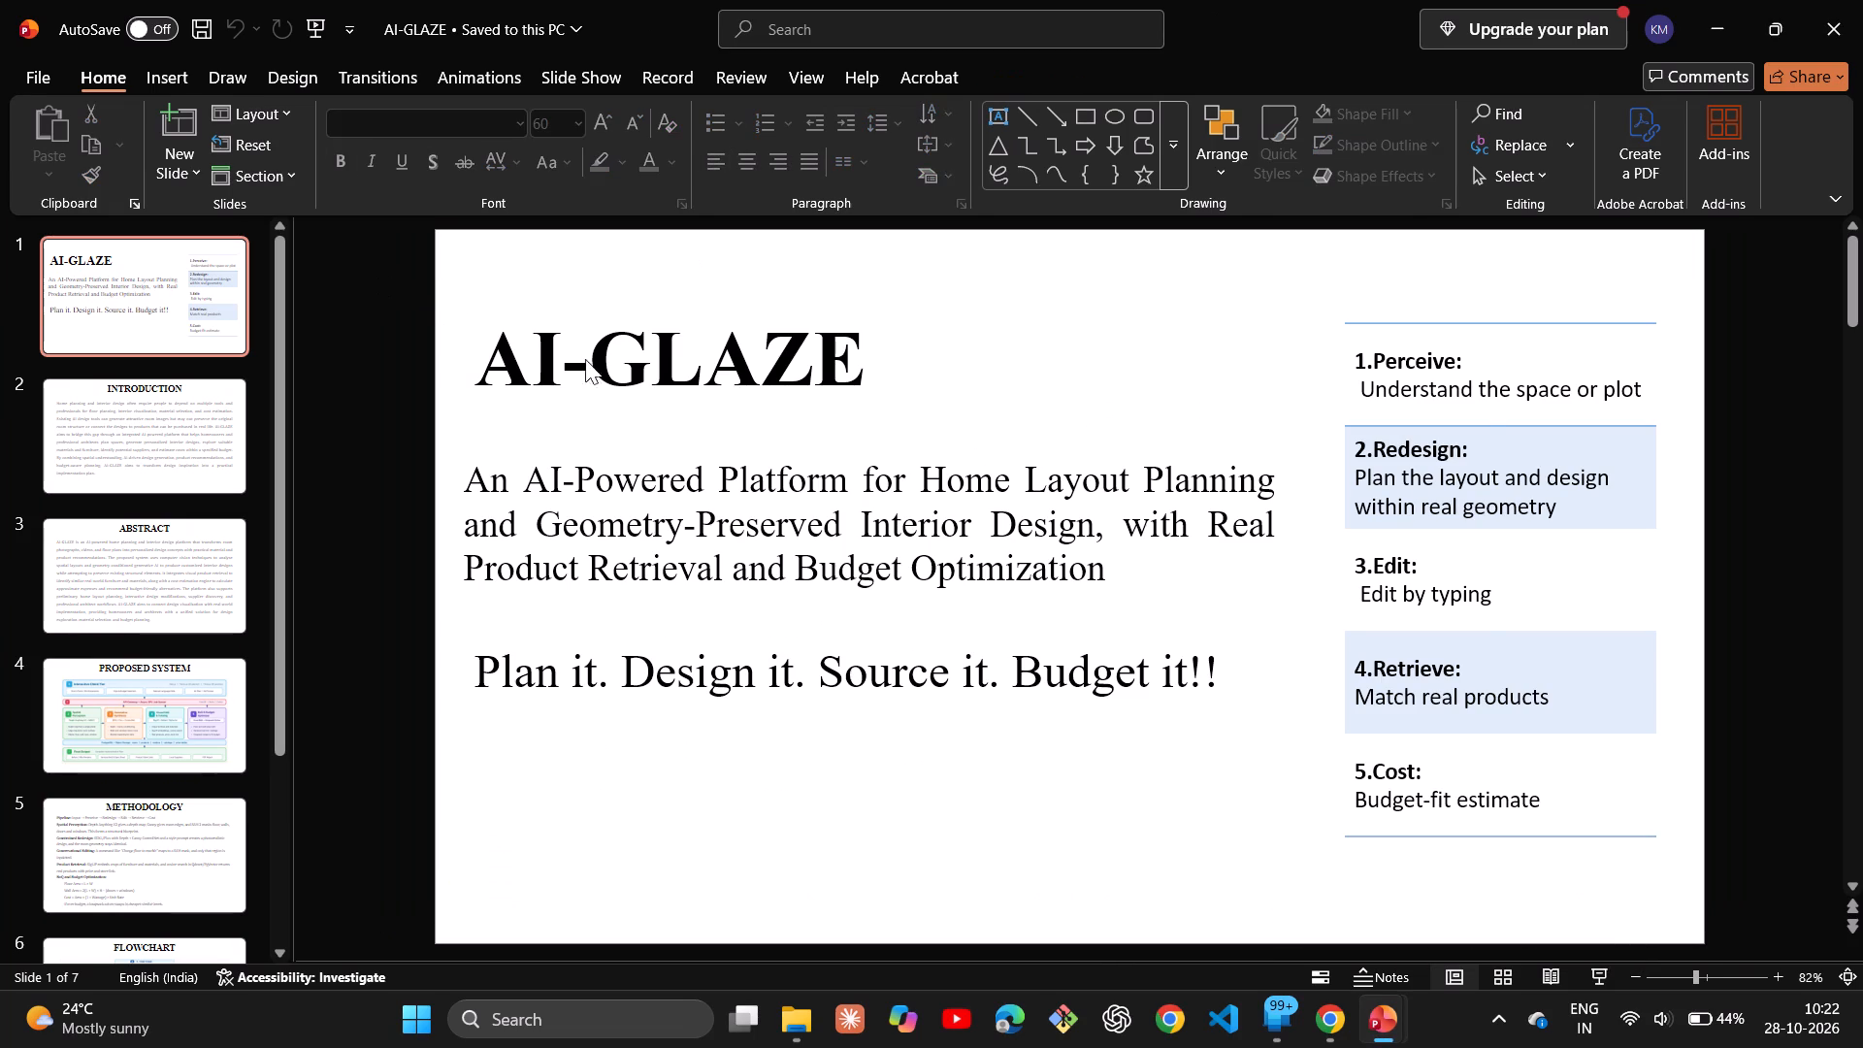
drag(585, 359, 1651, 858)
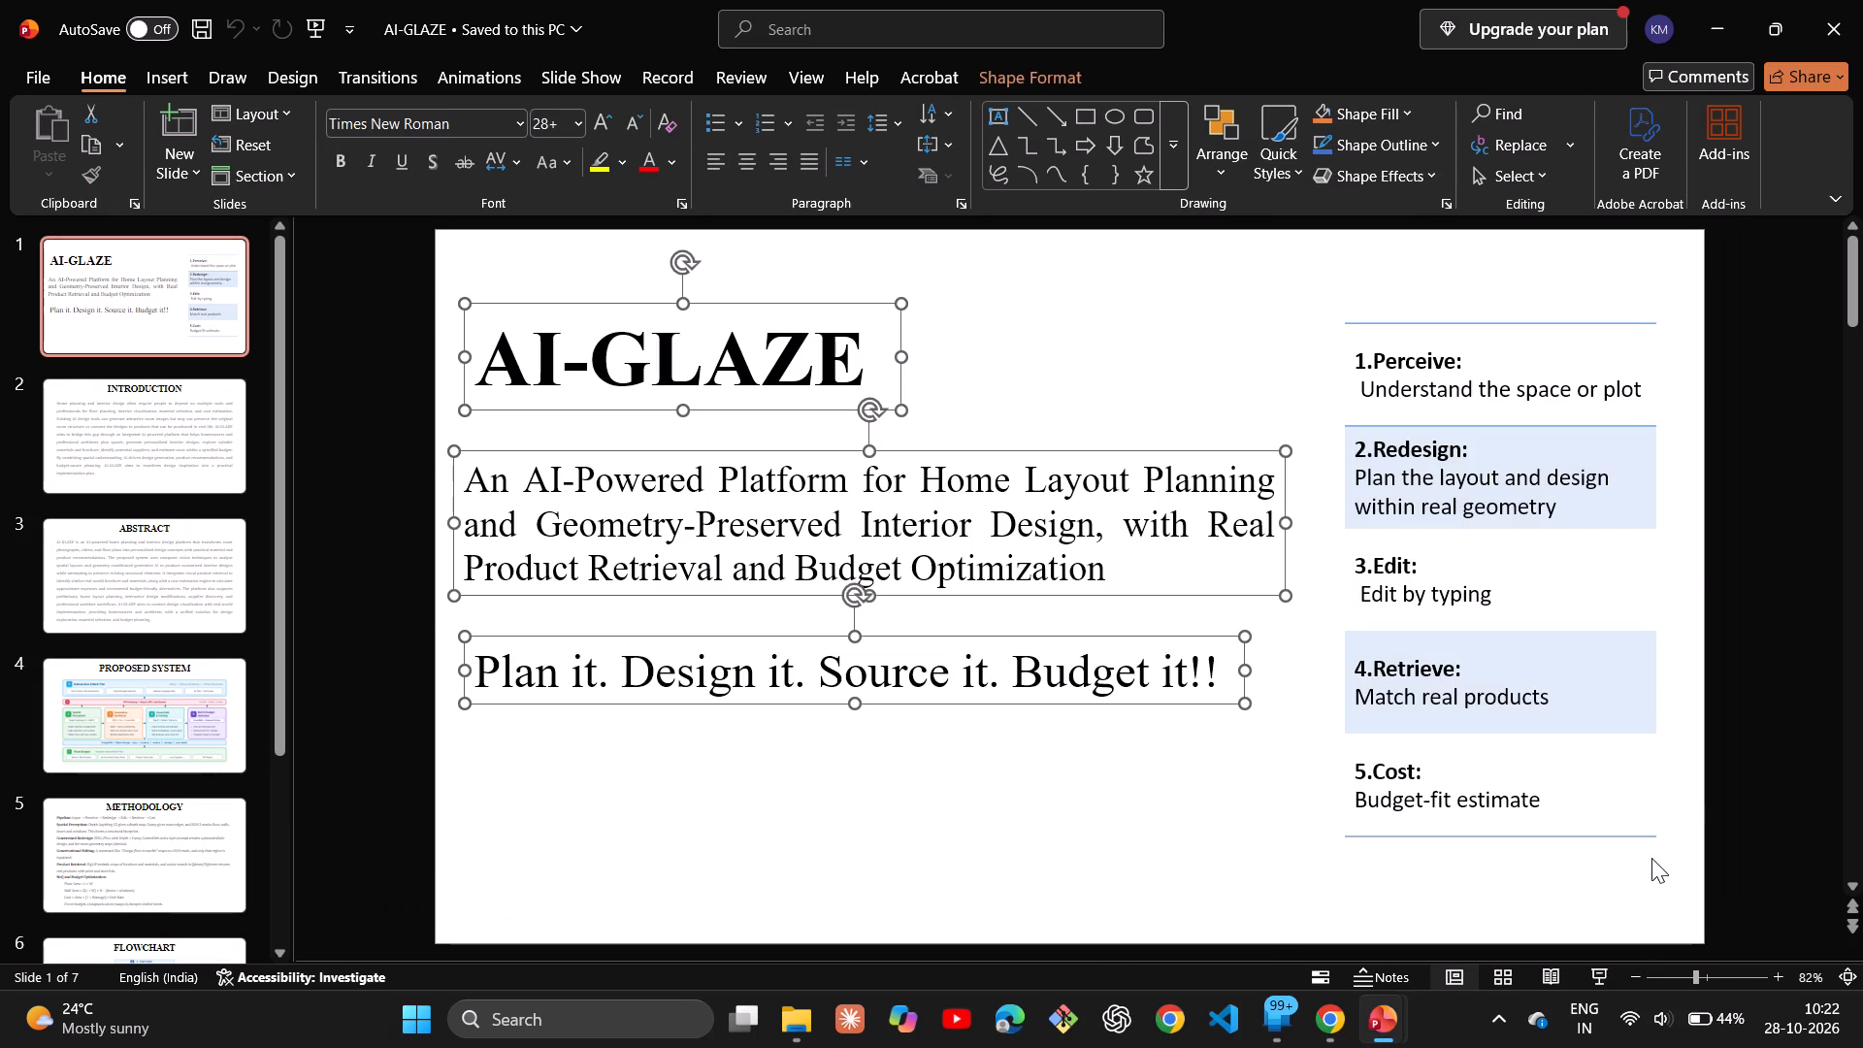
key(ctrl+c)
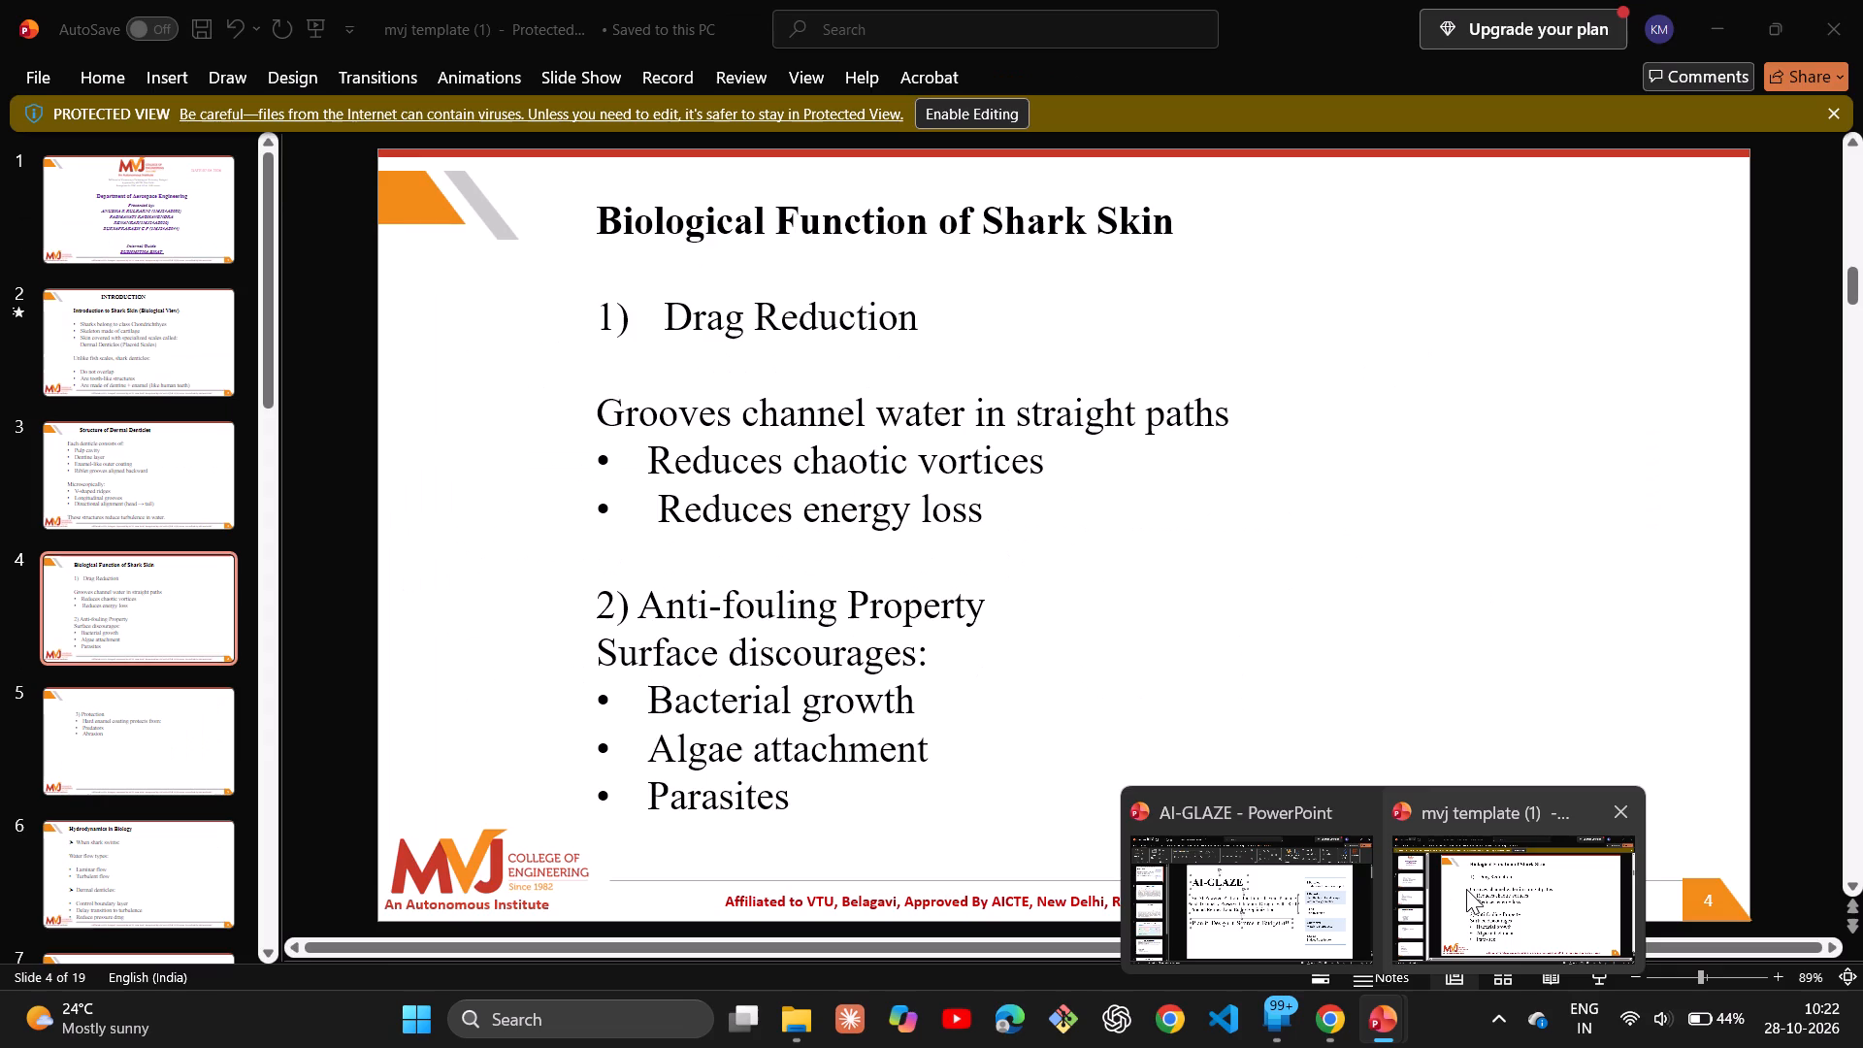
Switch to the mvj template presentation and enable editing on it.
click(1508, 892)
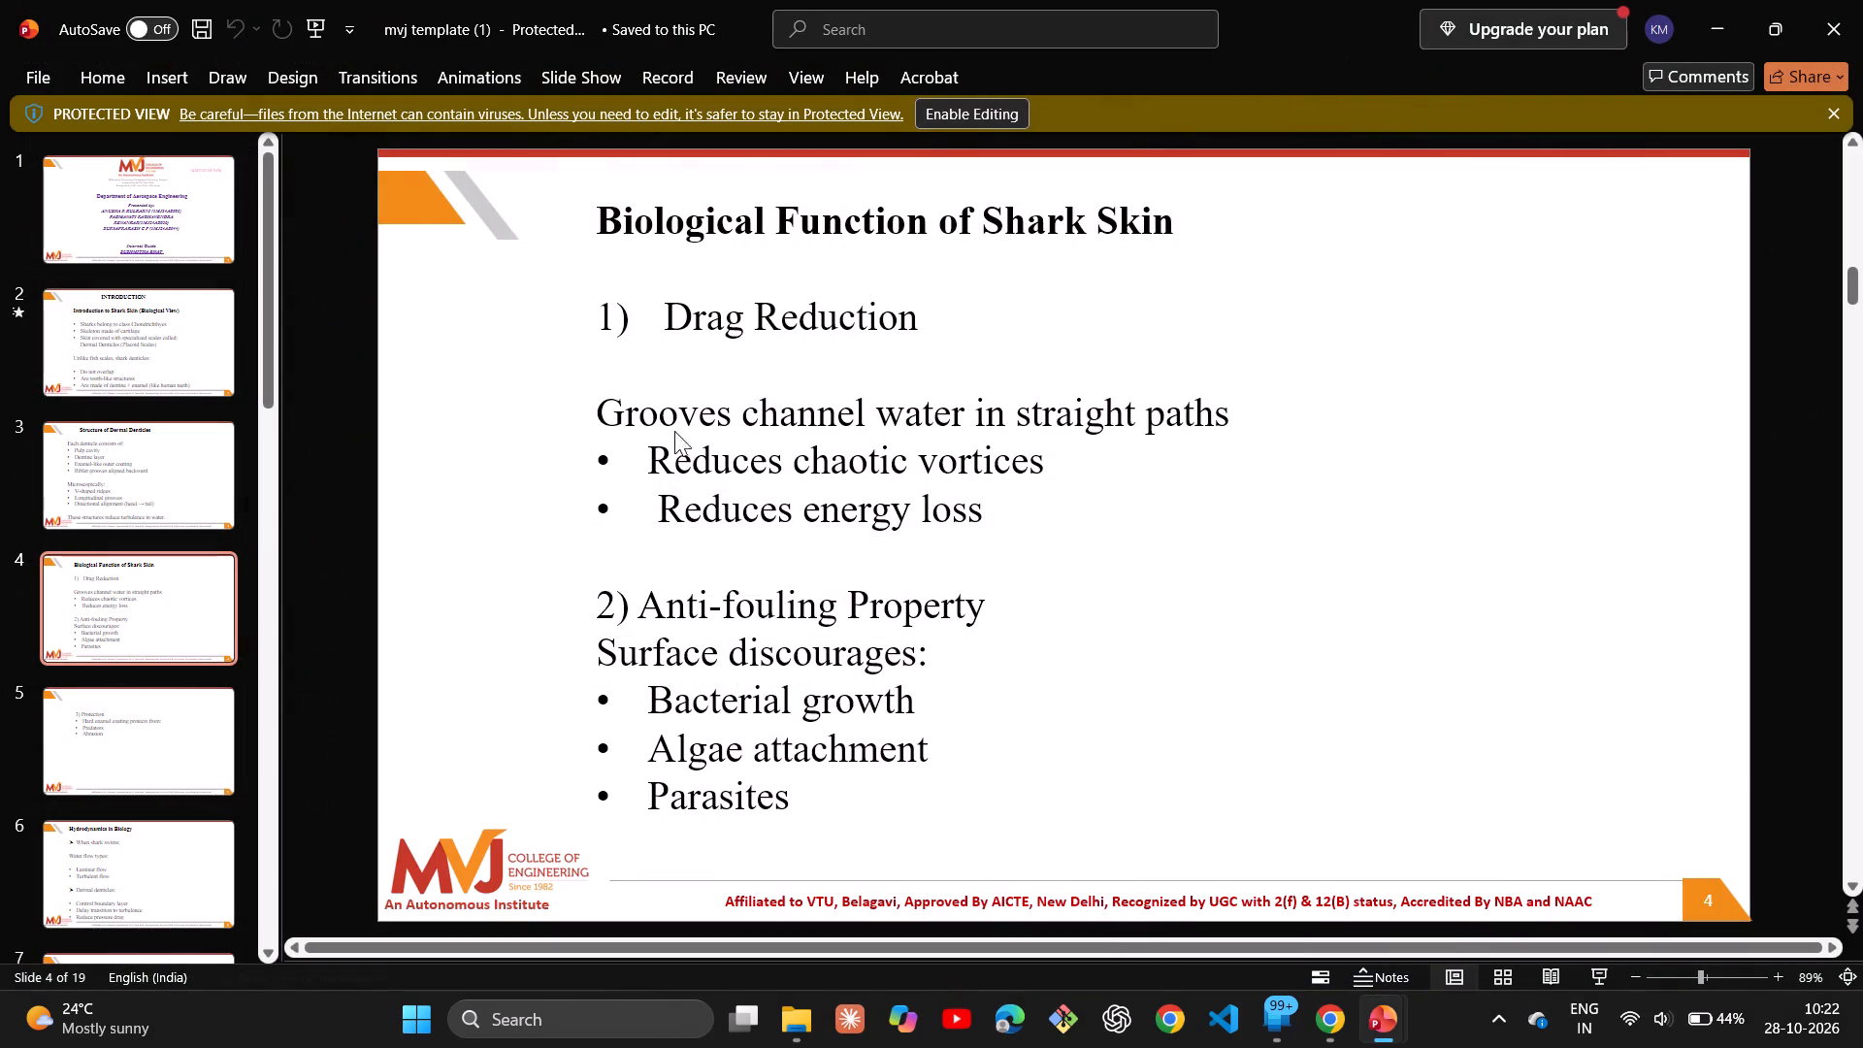
drag(597, 204, 931, 799)
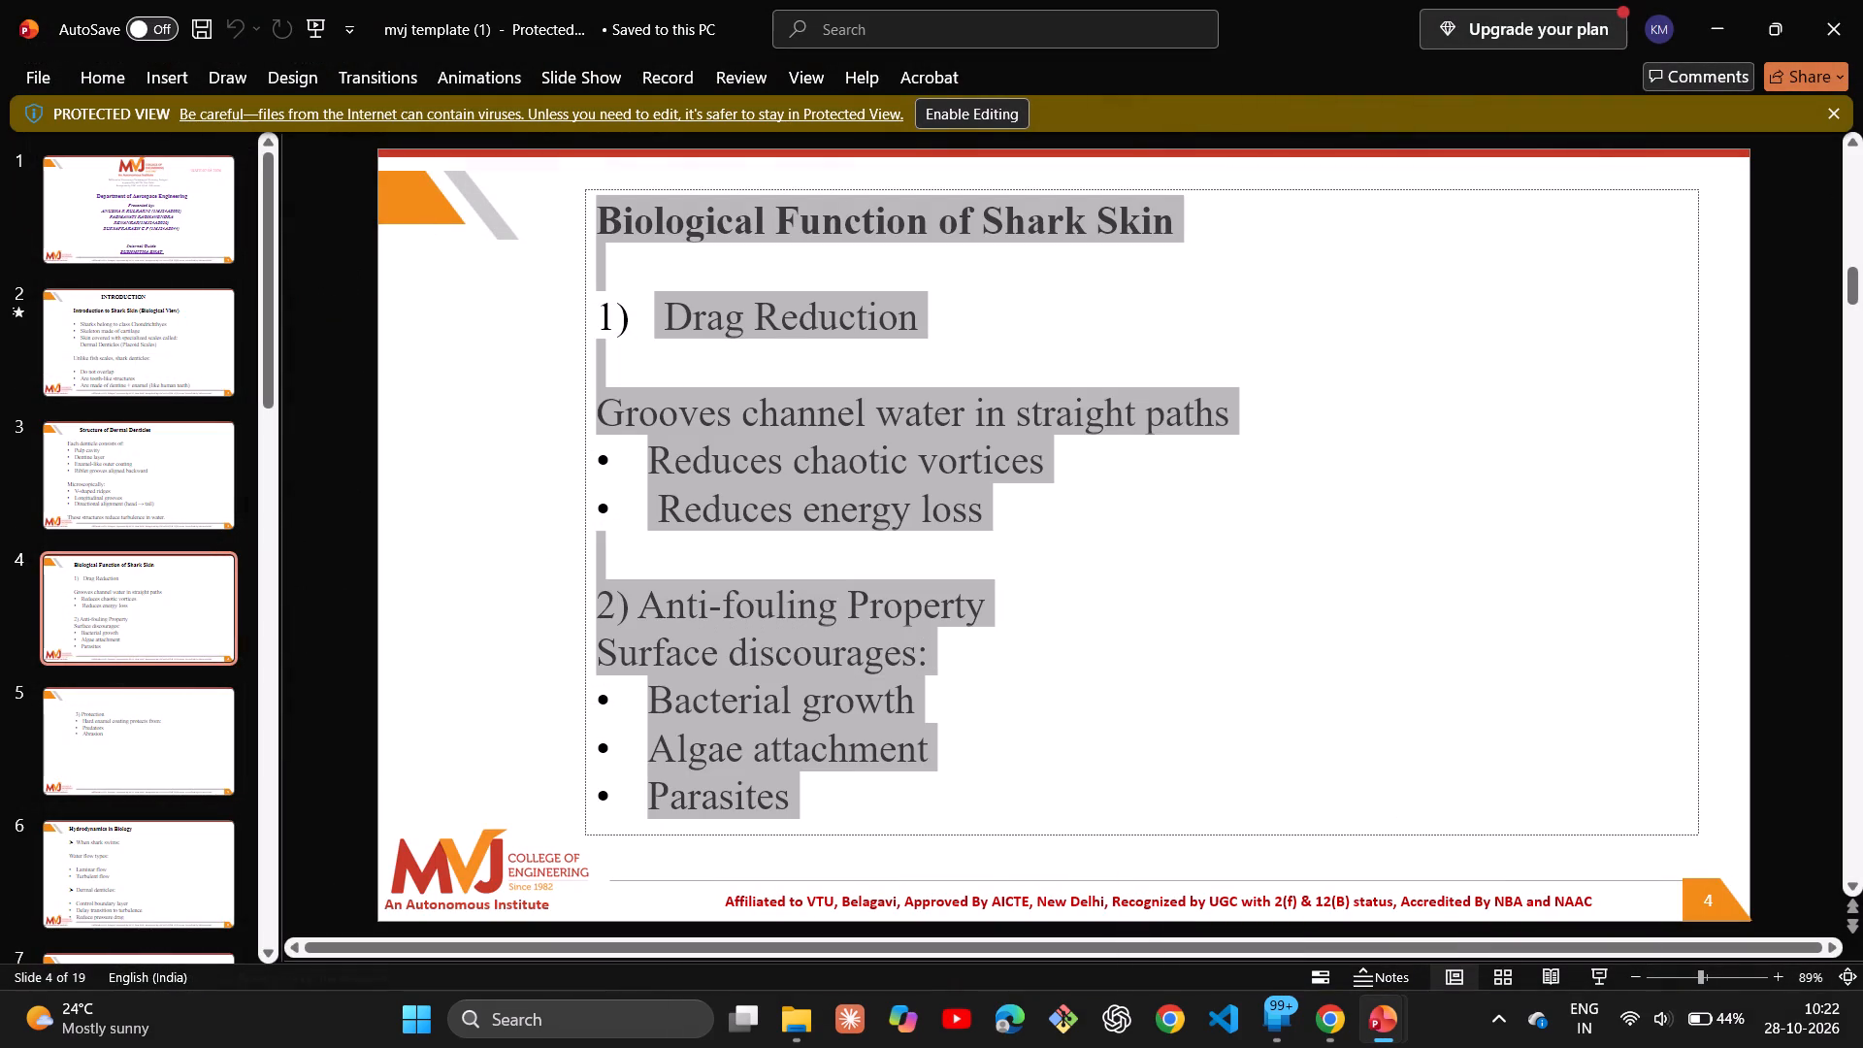
drag(931, 799, 931, 839)
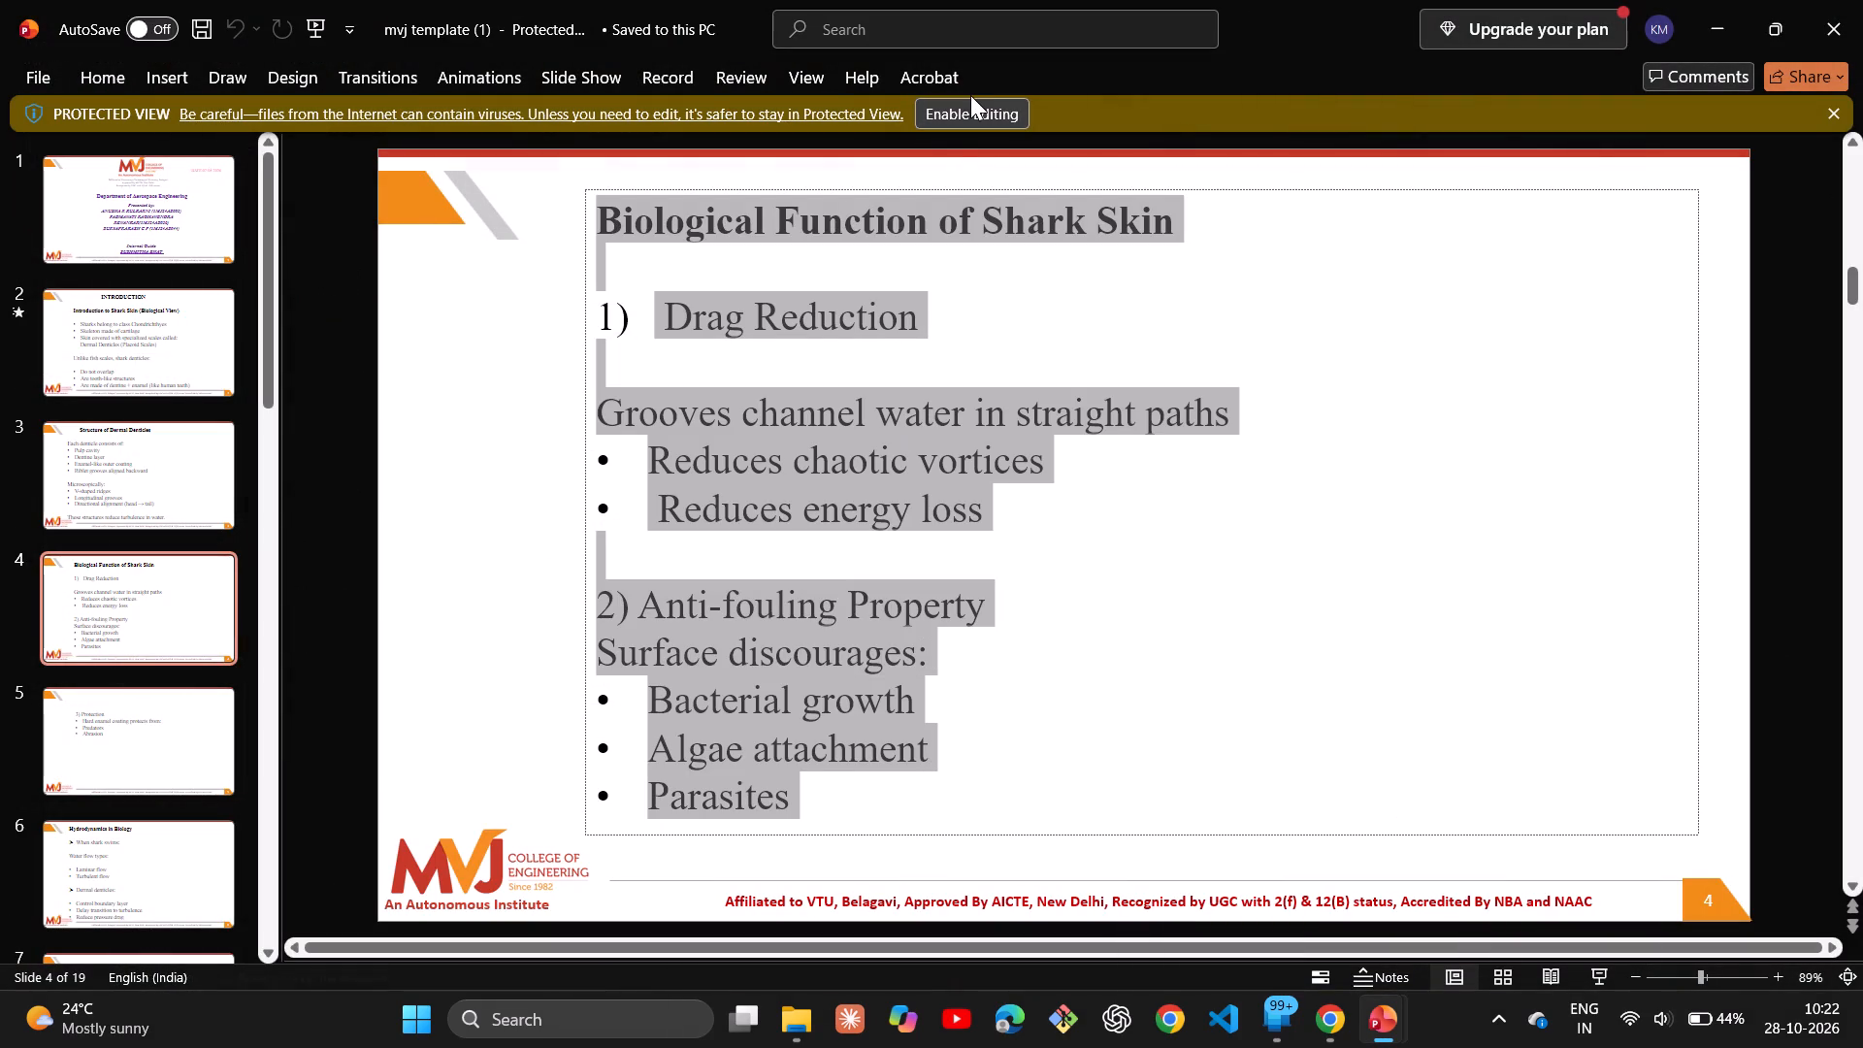
click(970, 103)
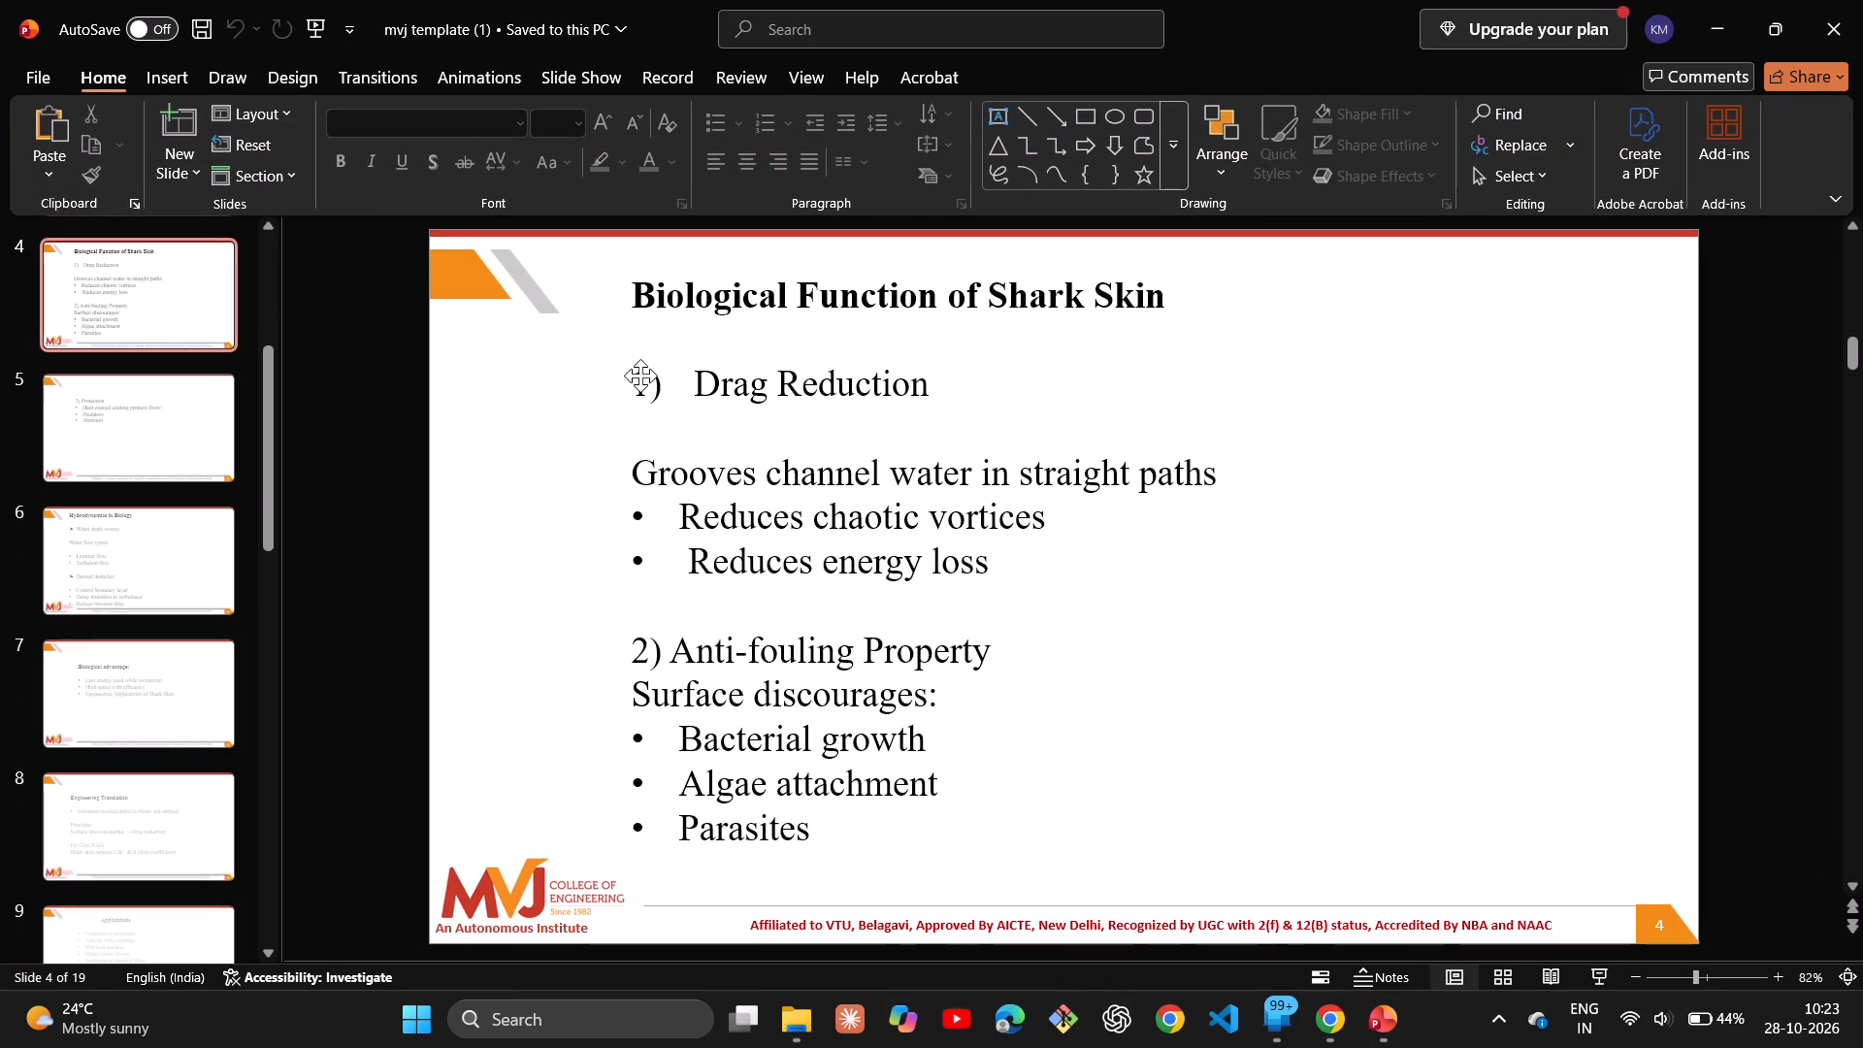
Replace the shark skin text on slide 4 of the template with the three copied AI-GLAZE text boxes.
drag(631, 284, 848, 856)
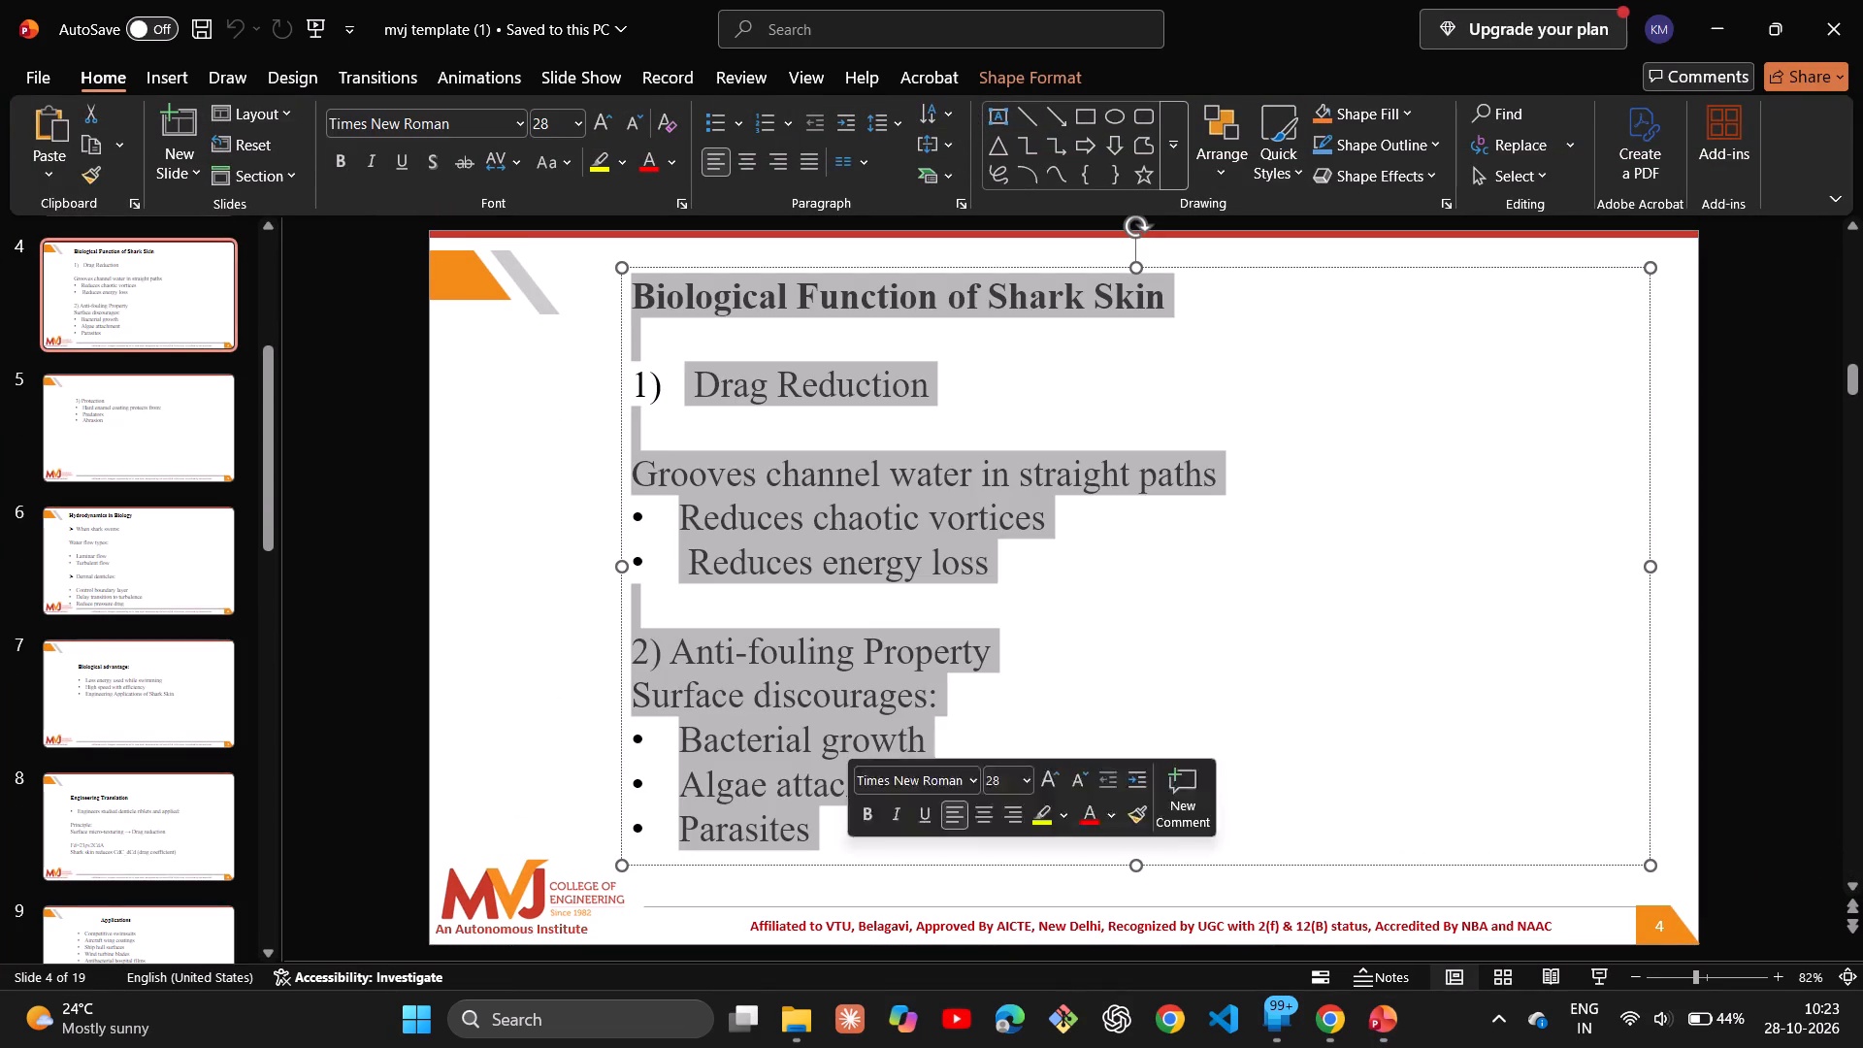
key(ctrl+v)
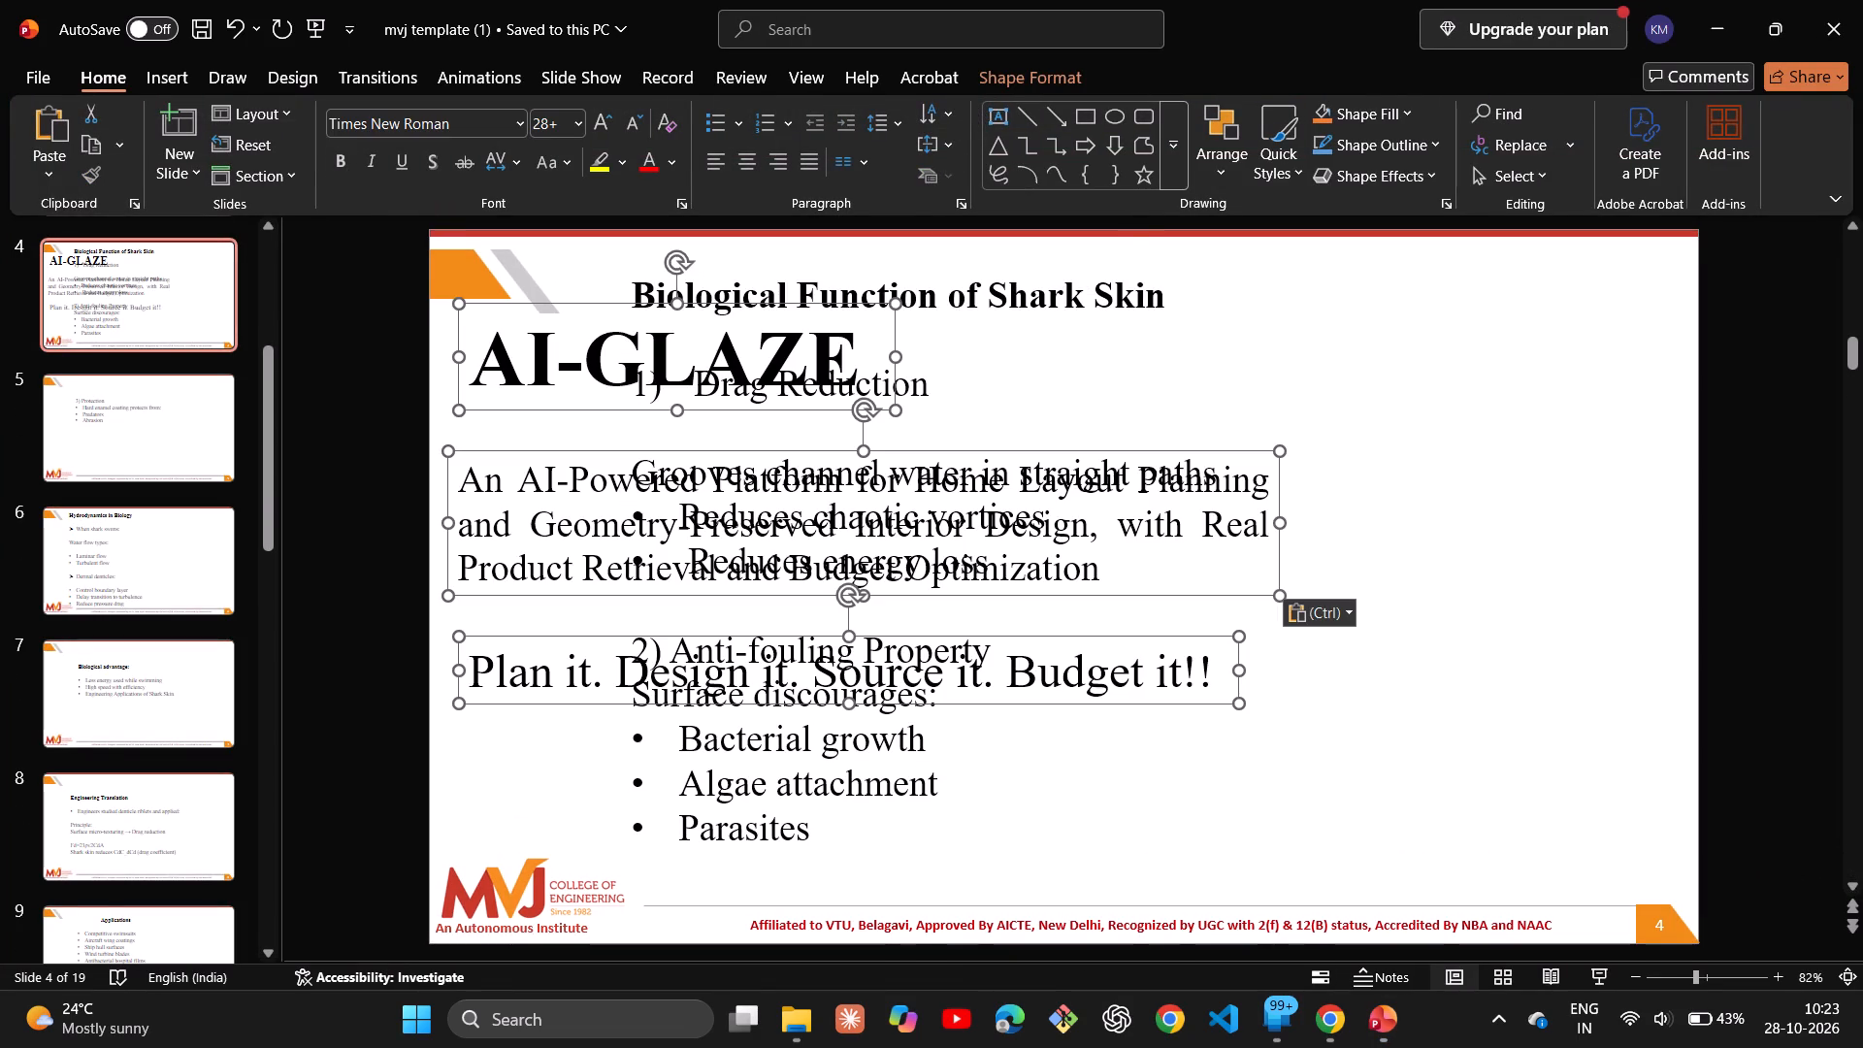
key(ctrl+z)
key(BackSpace)
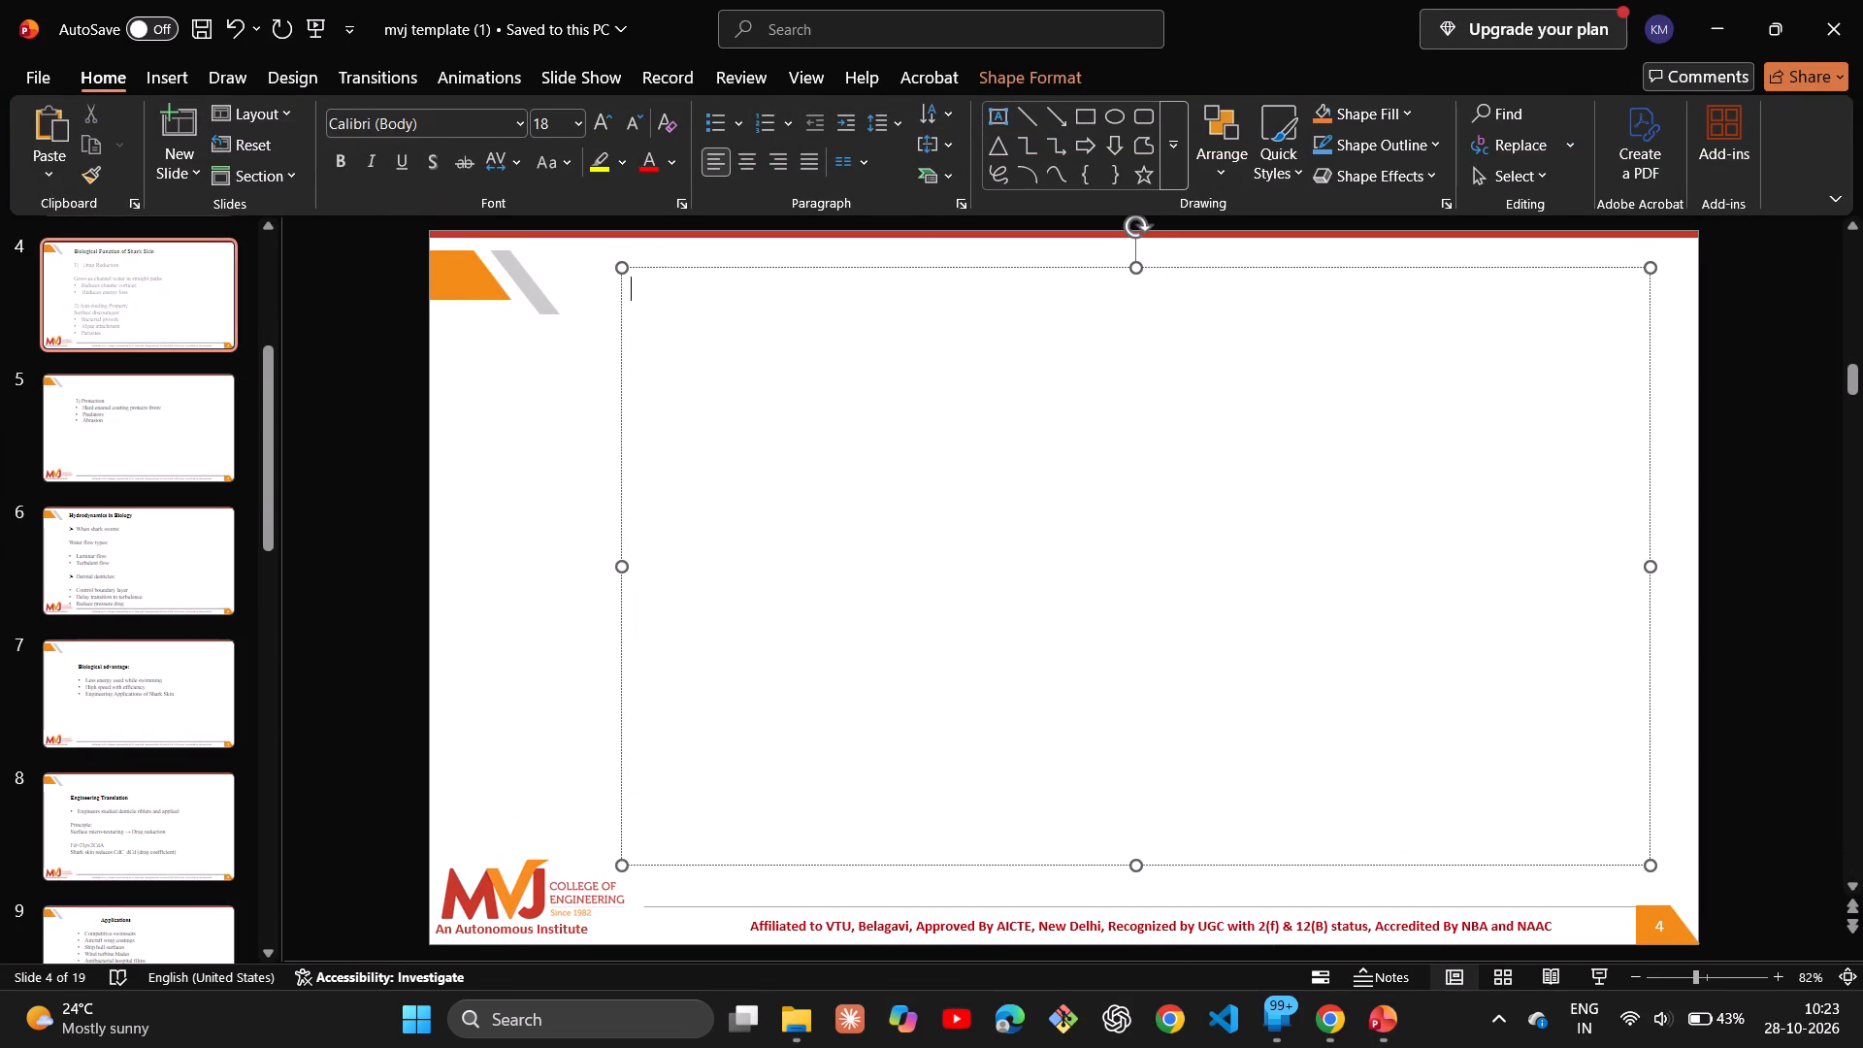
key(ctrl+v)
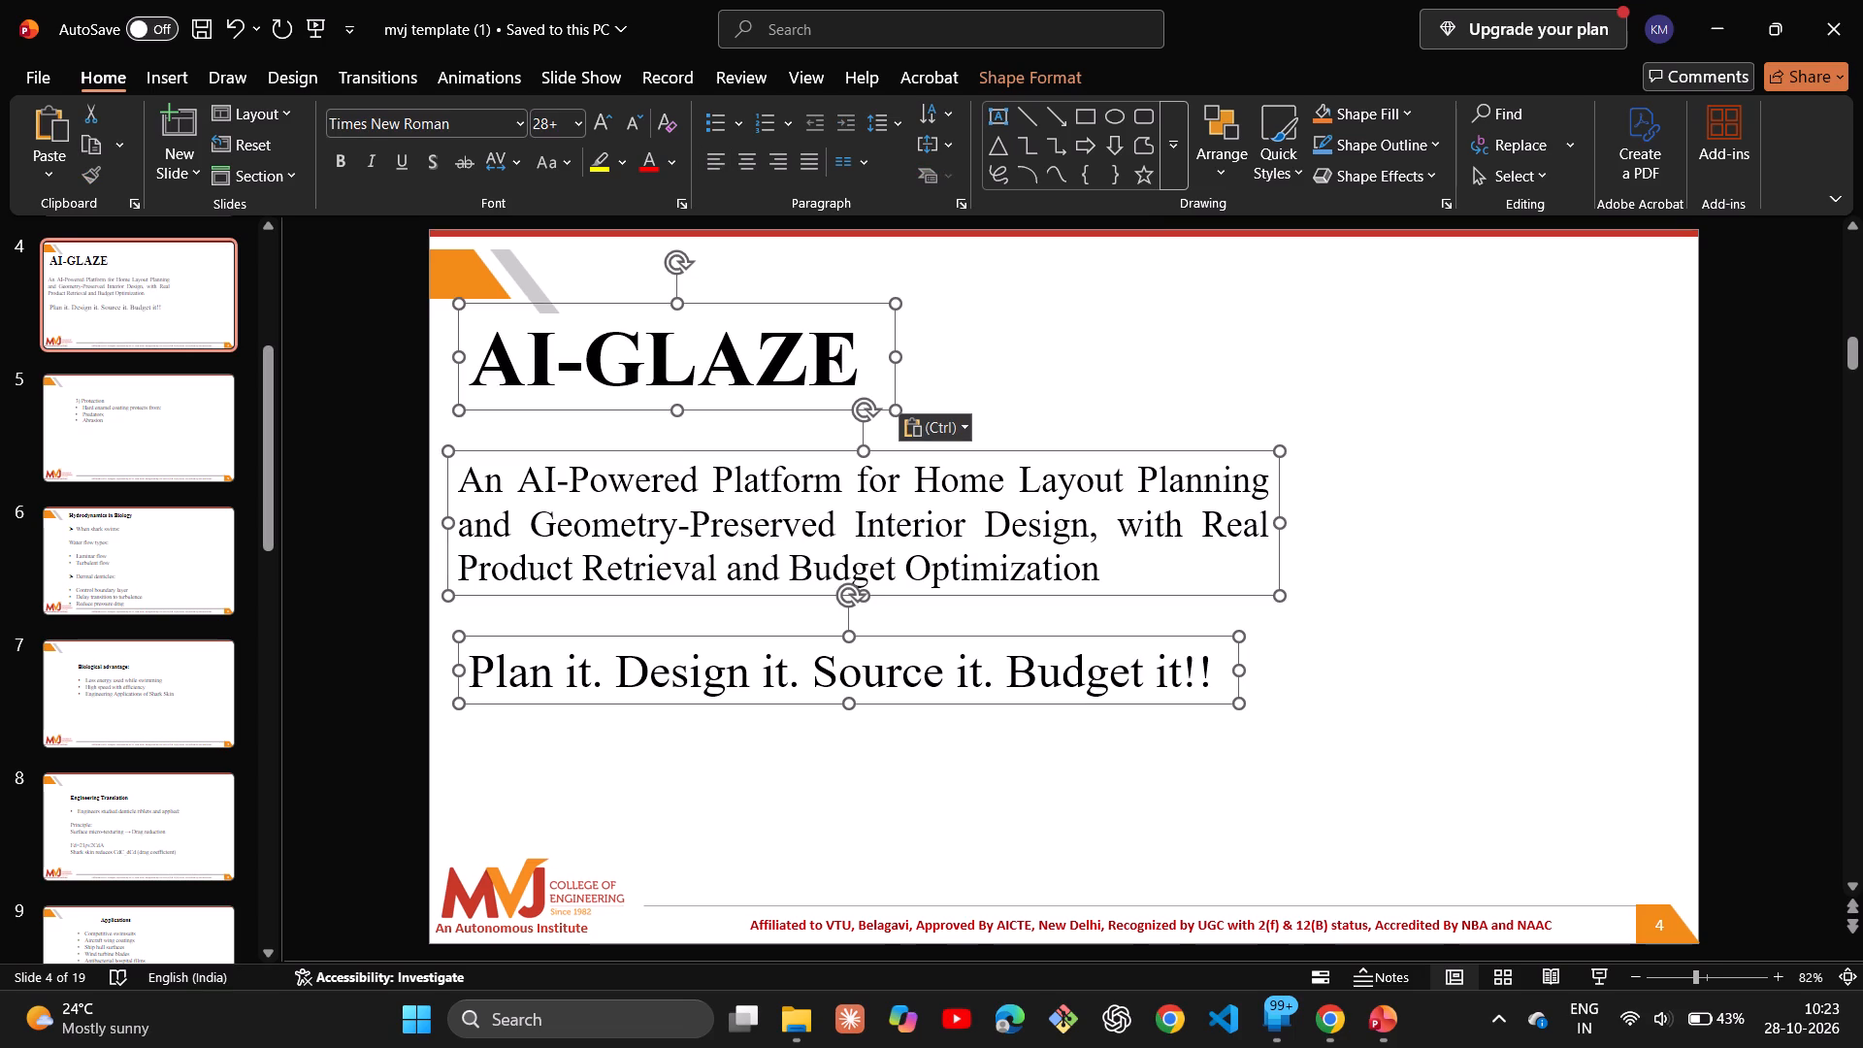
Centre-align the text in the three pasted boxes on slide 4.
click(745, 151)
click(745, 151)
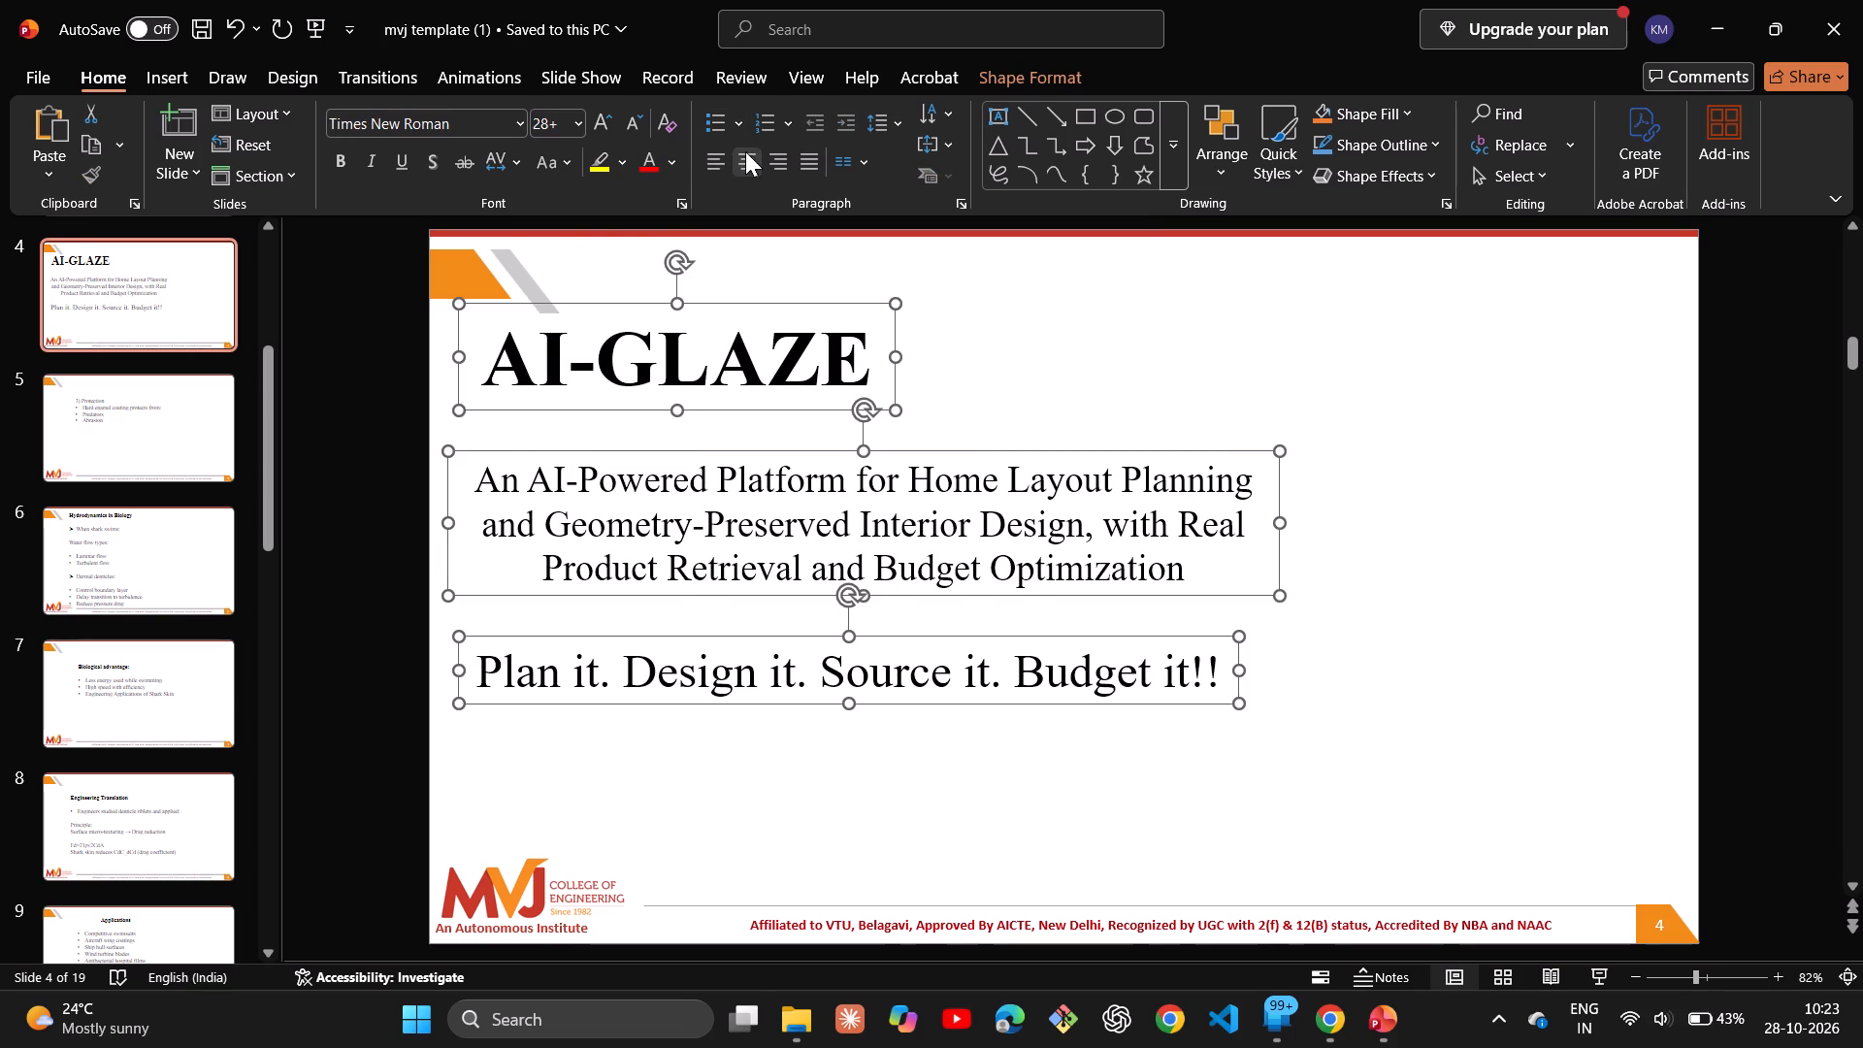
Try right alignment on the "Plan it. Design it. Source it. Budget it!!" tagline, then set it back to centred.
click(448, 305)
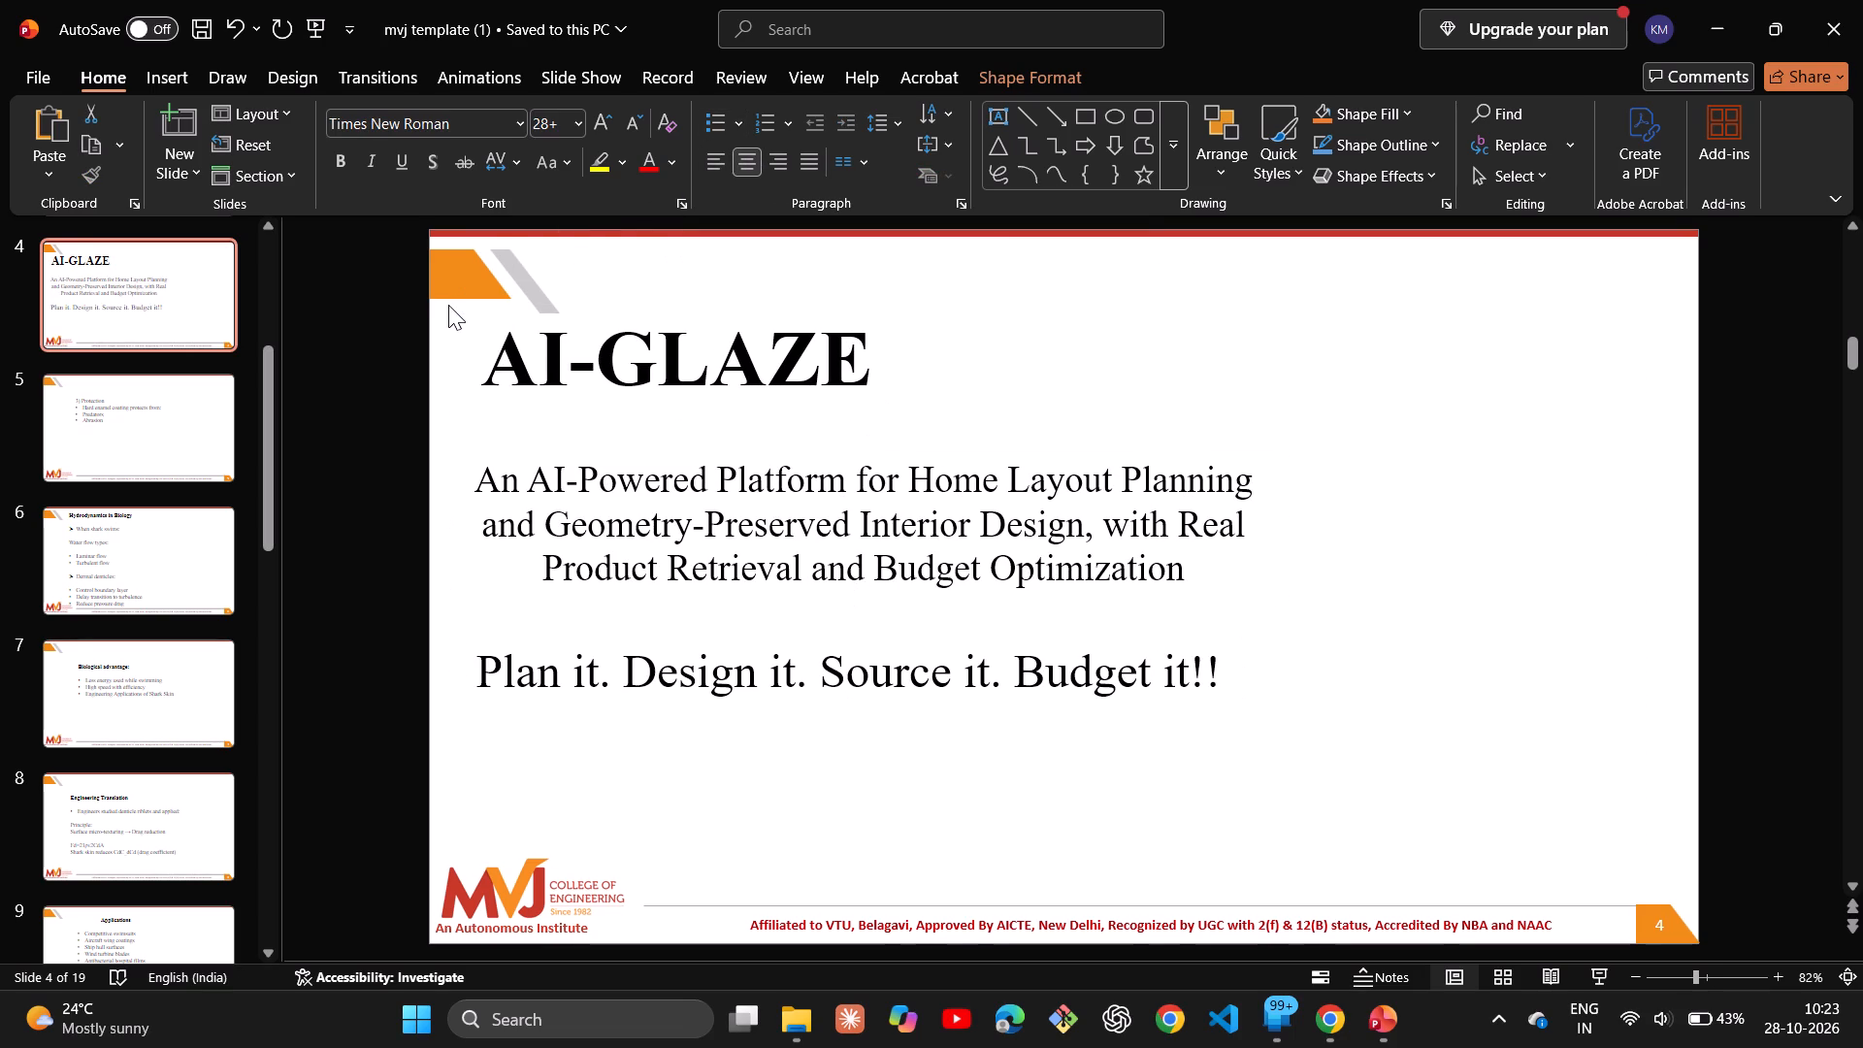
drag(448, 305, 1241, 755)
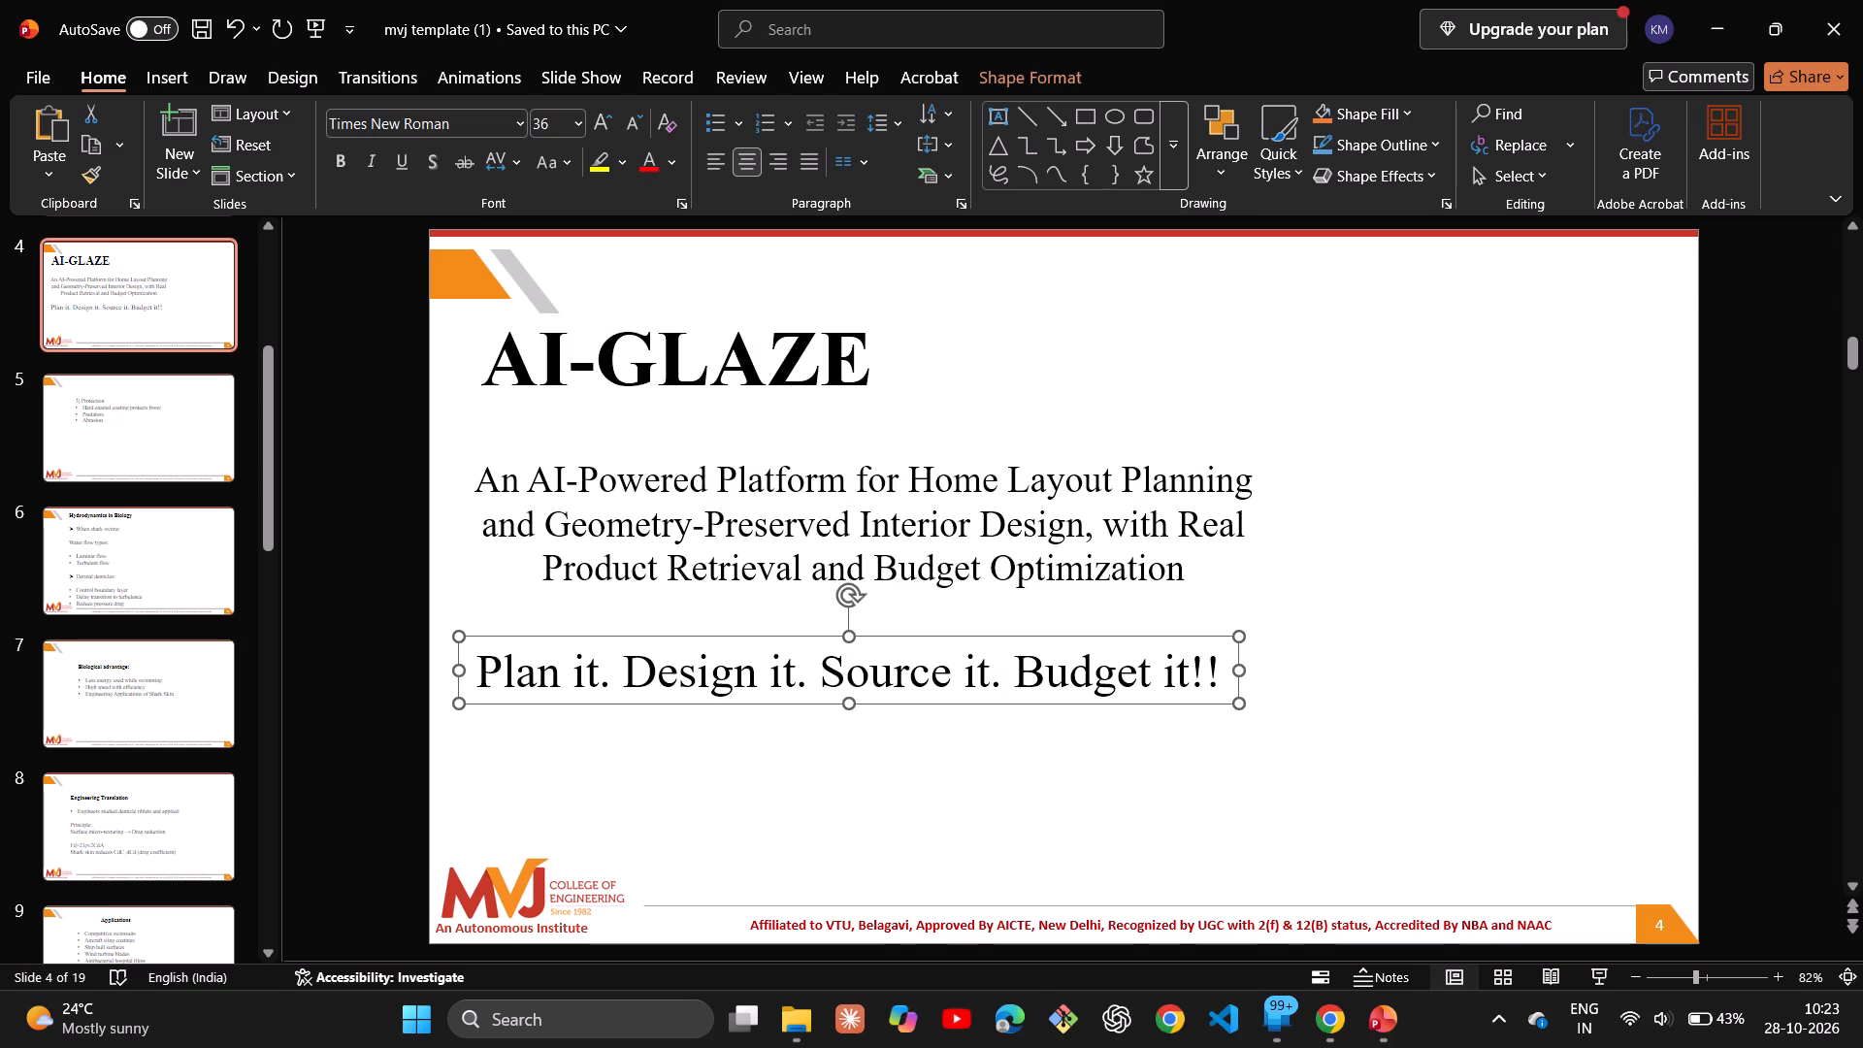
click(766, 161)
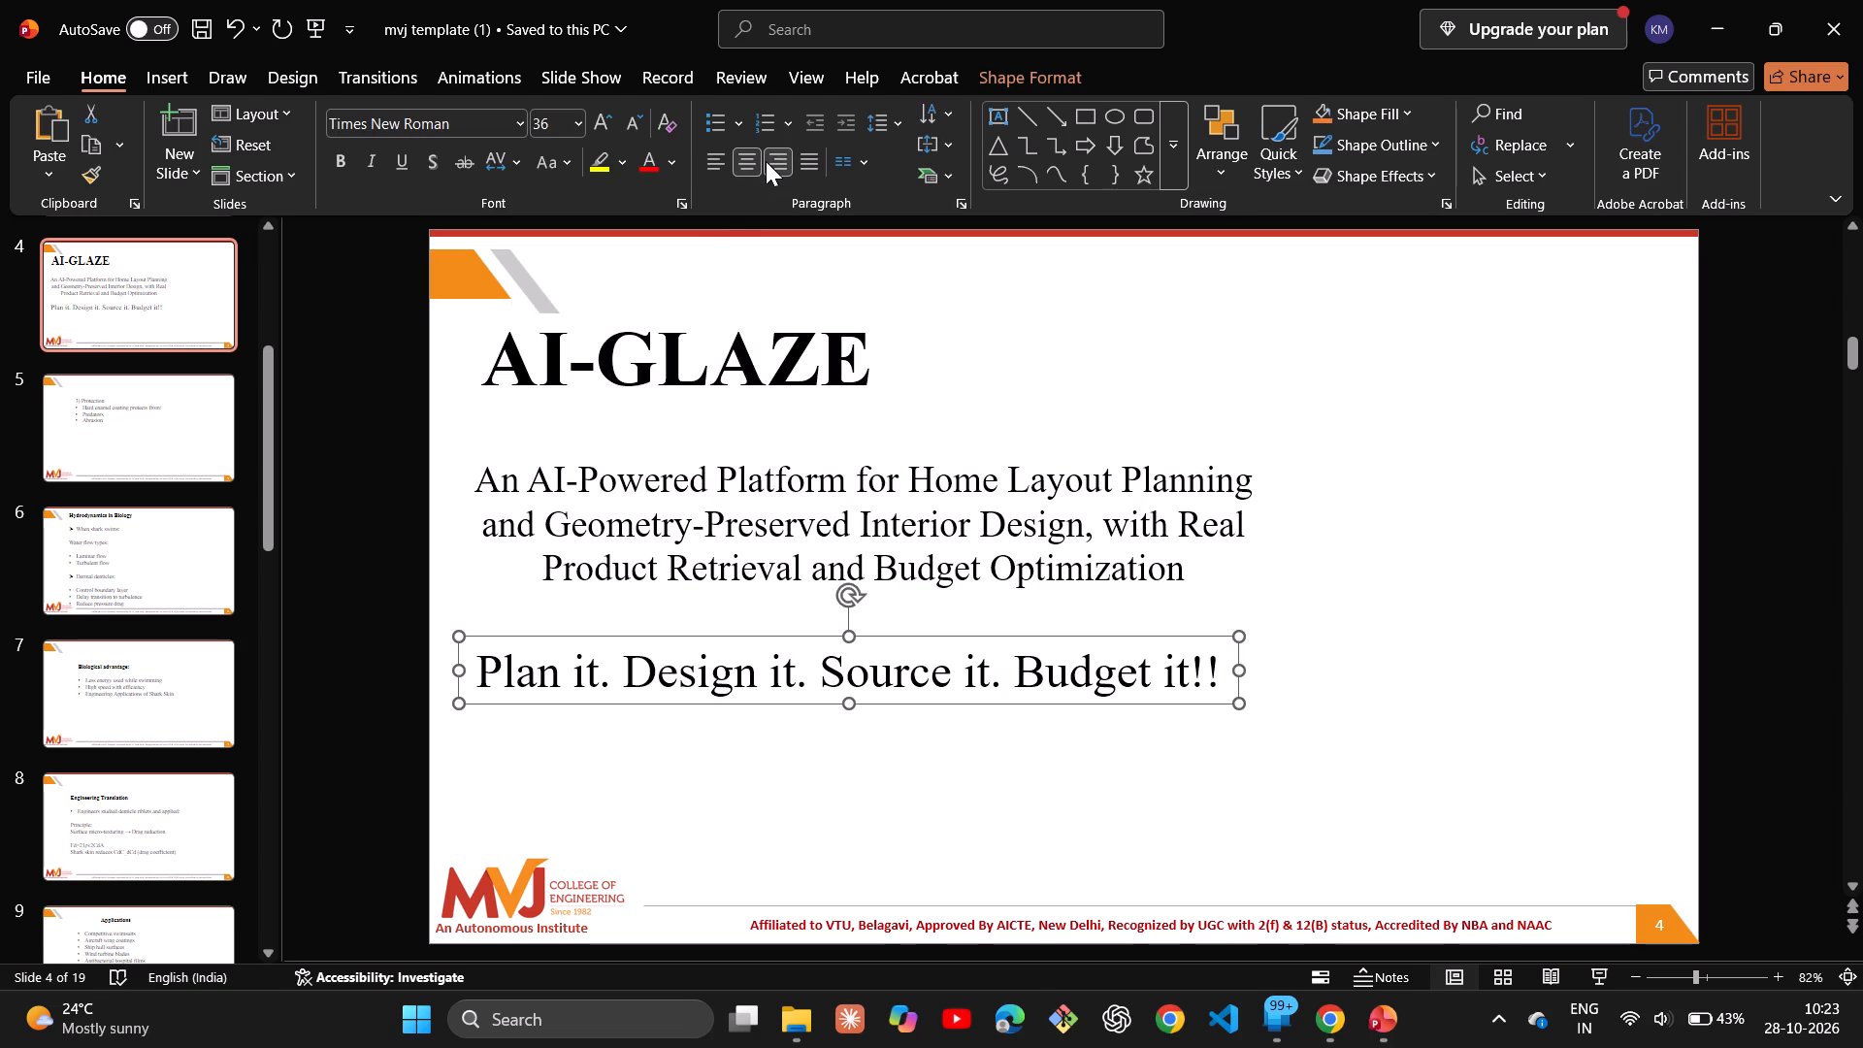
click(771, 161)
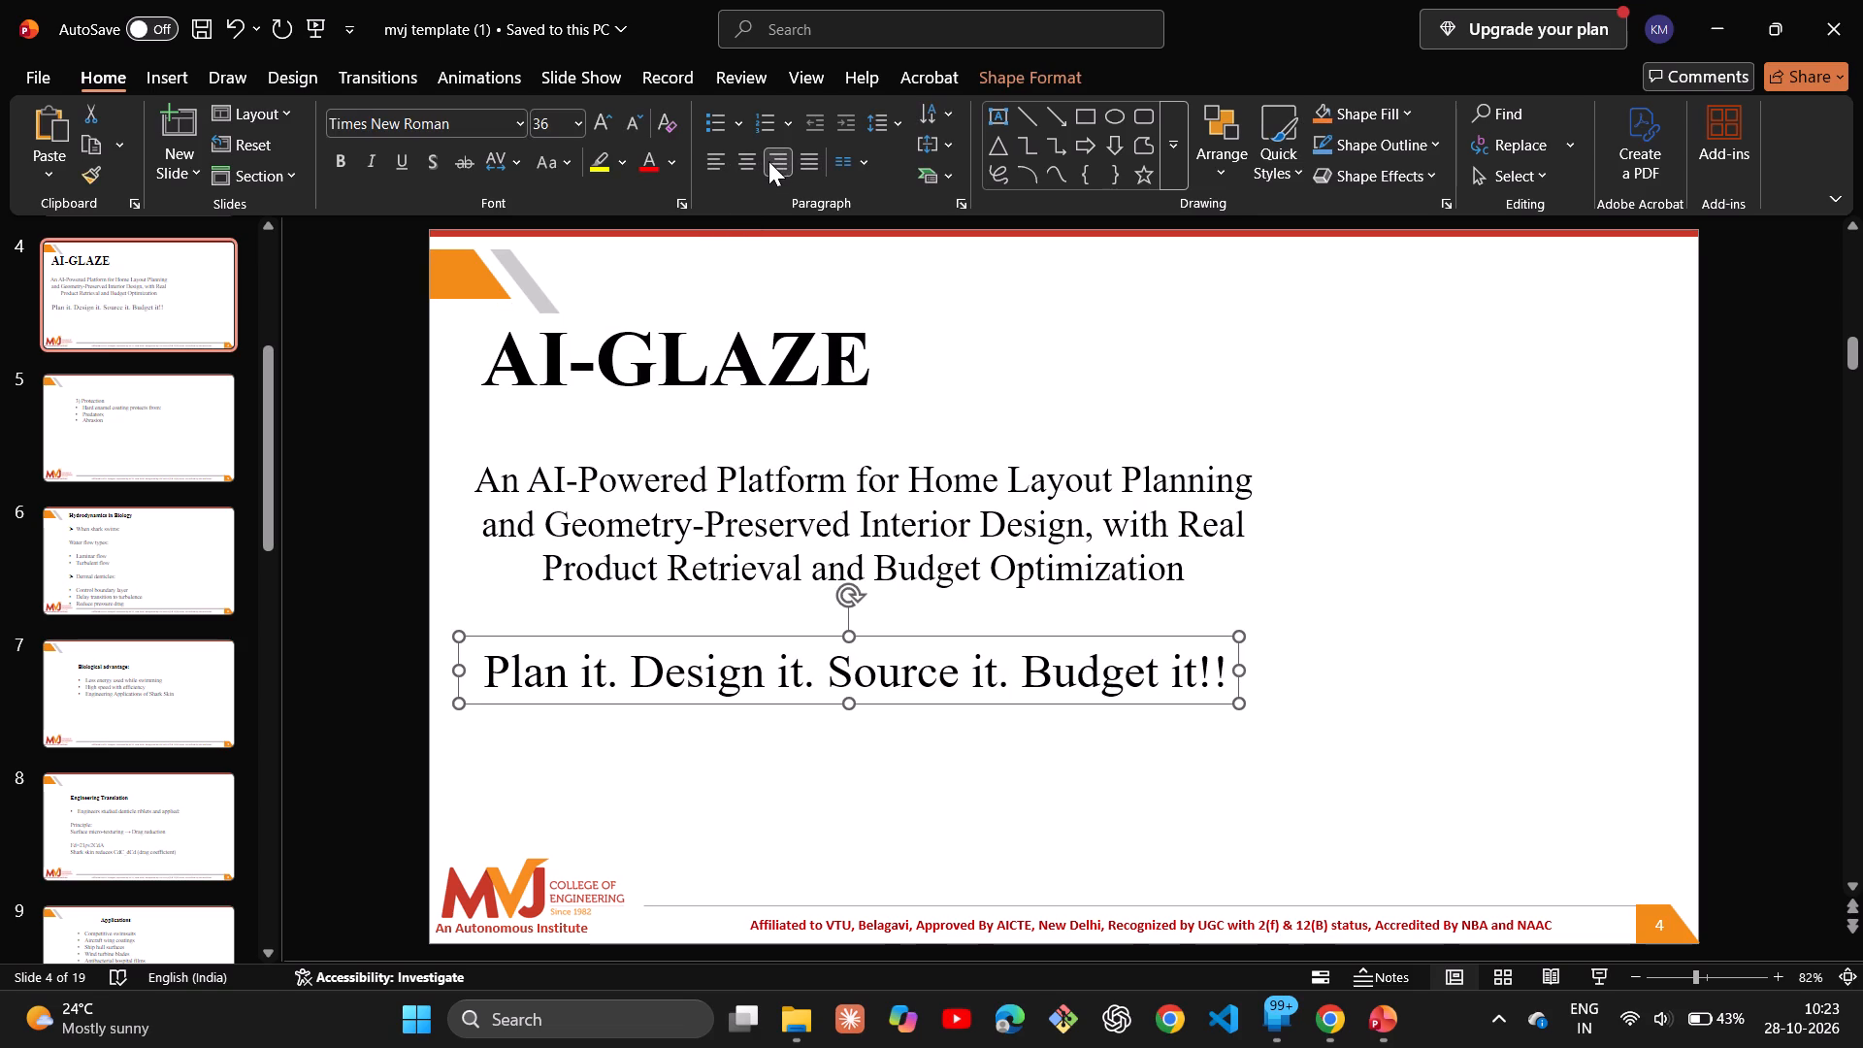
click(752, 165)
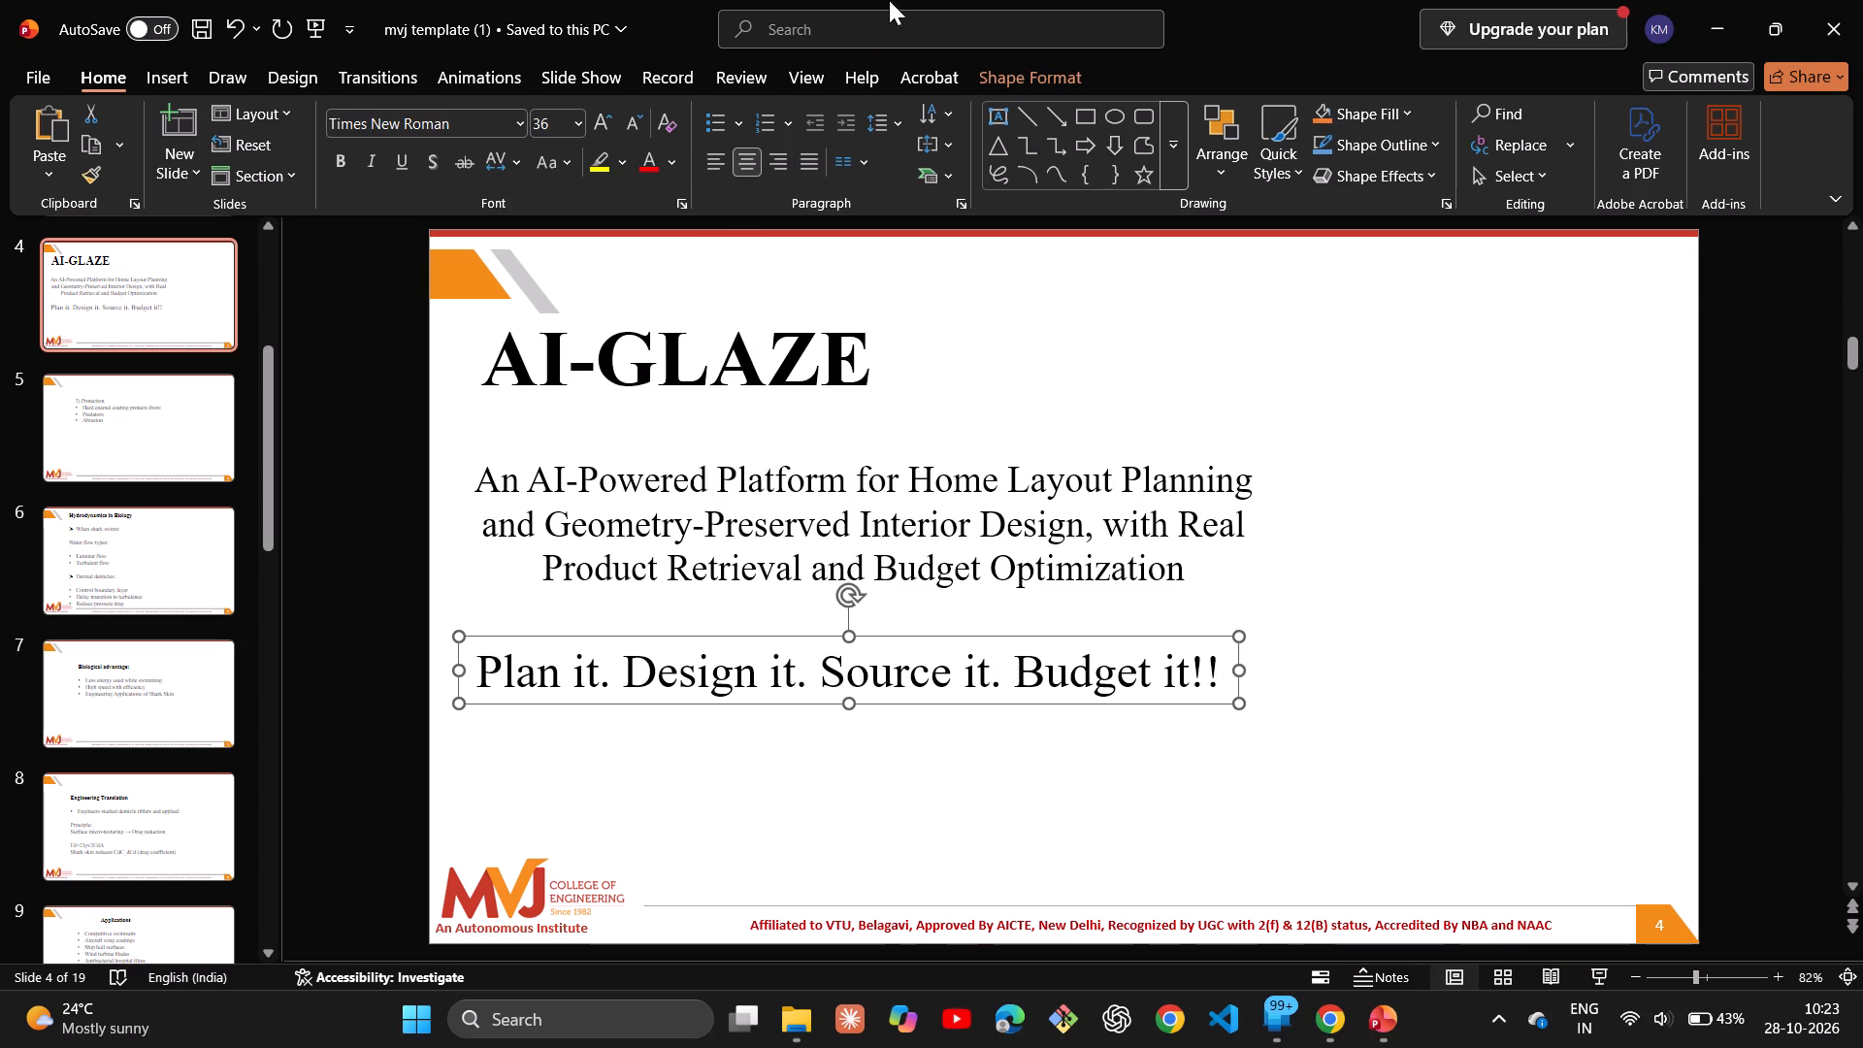
Try justified and left alignment on the AI-GLAZE title text, then set it to right-aligned.
click(703, 342)
drag(703, 342, 1052, 344)
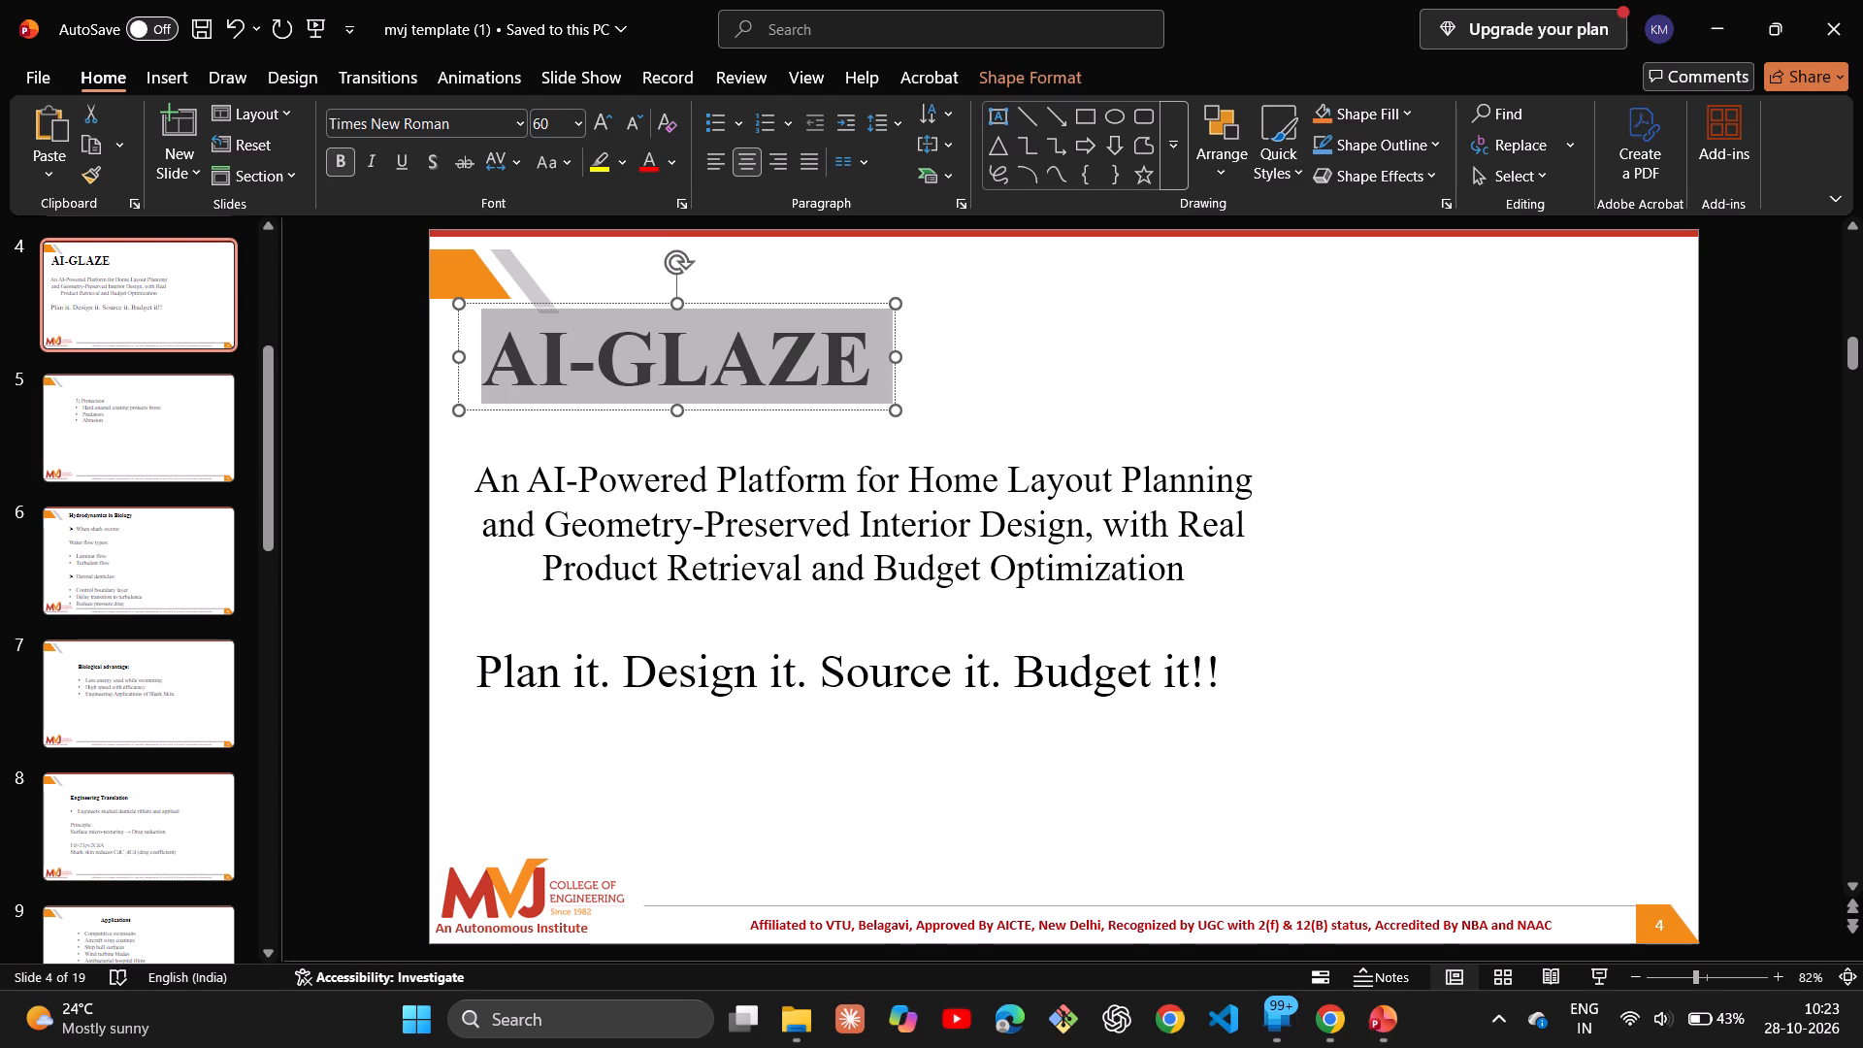
drag(1052, 344, 1063, 346)
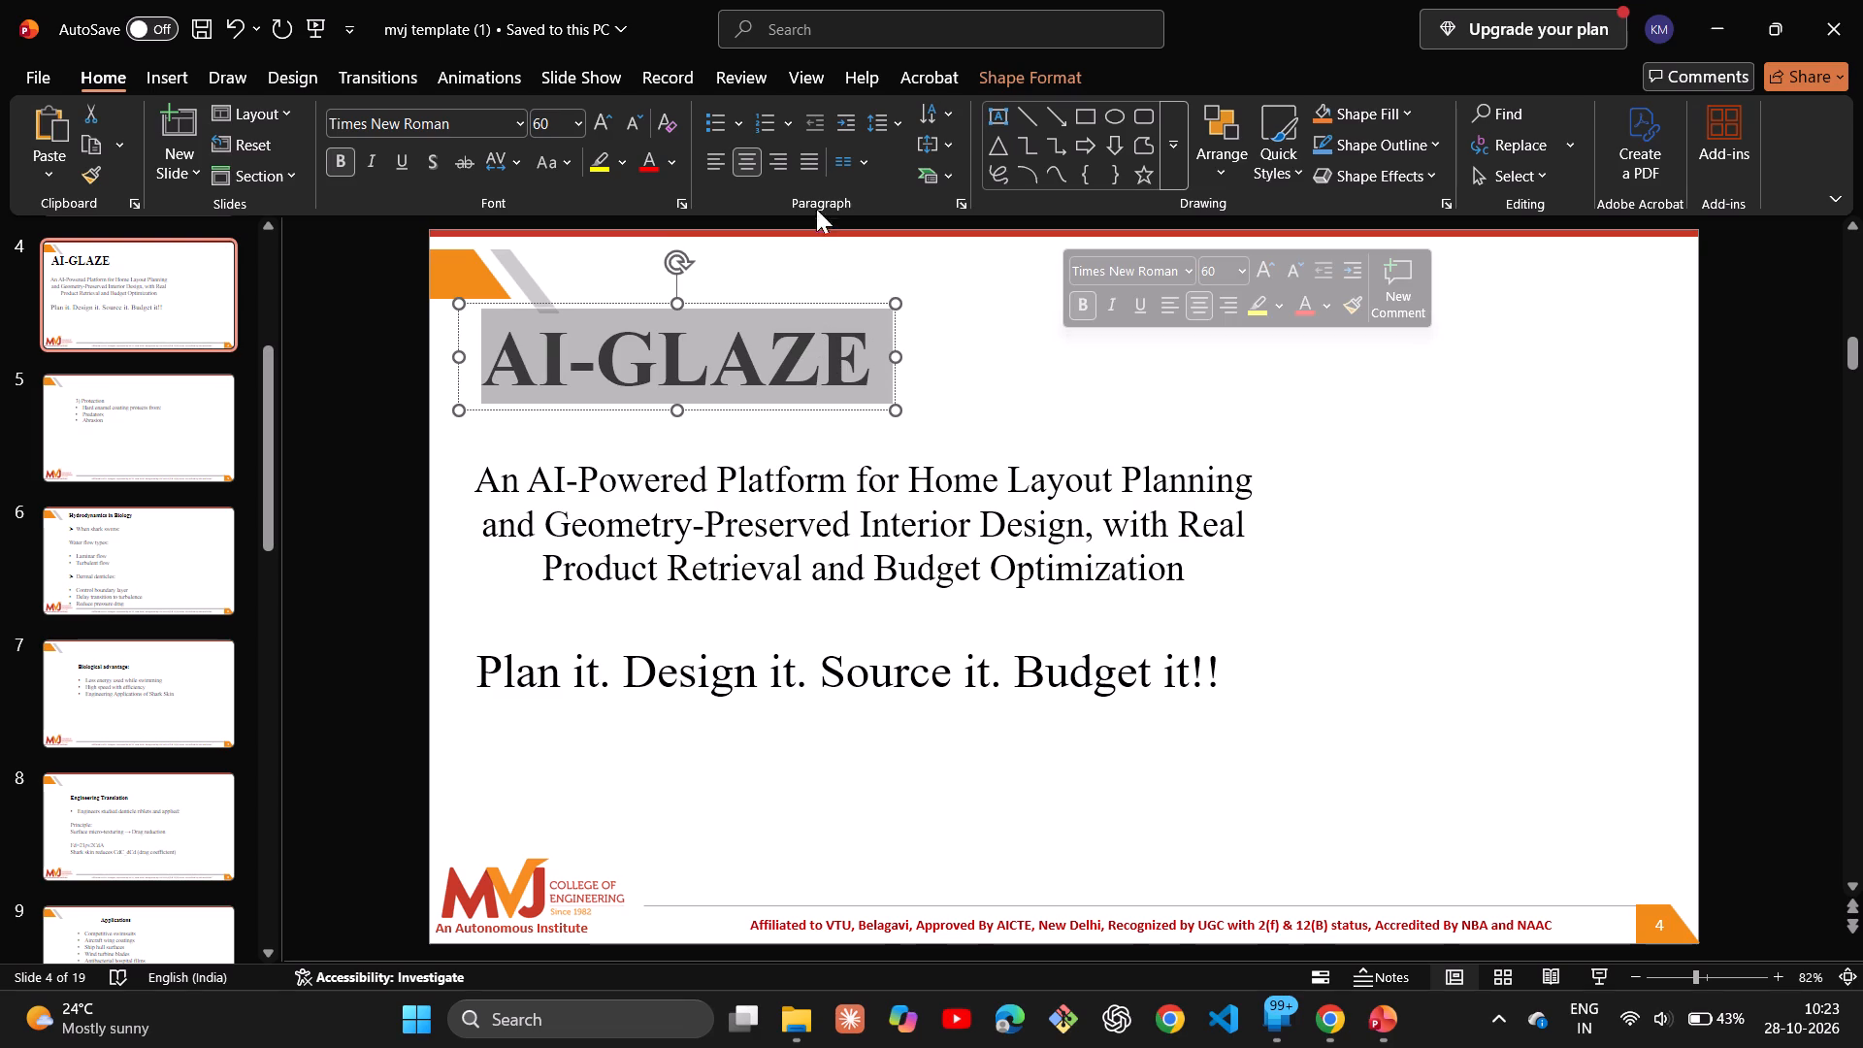
click(814, 167)
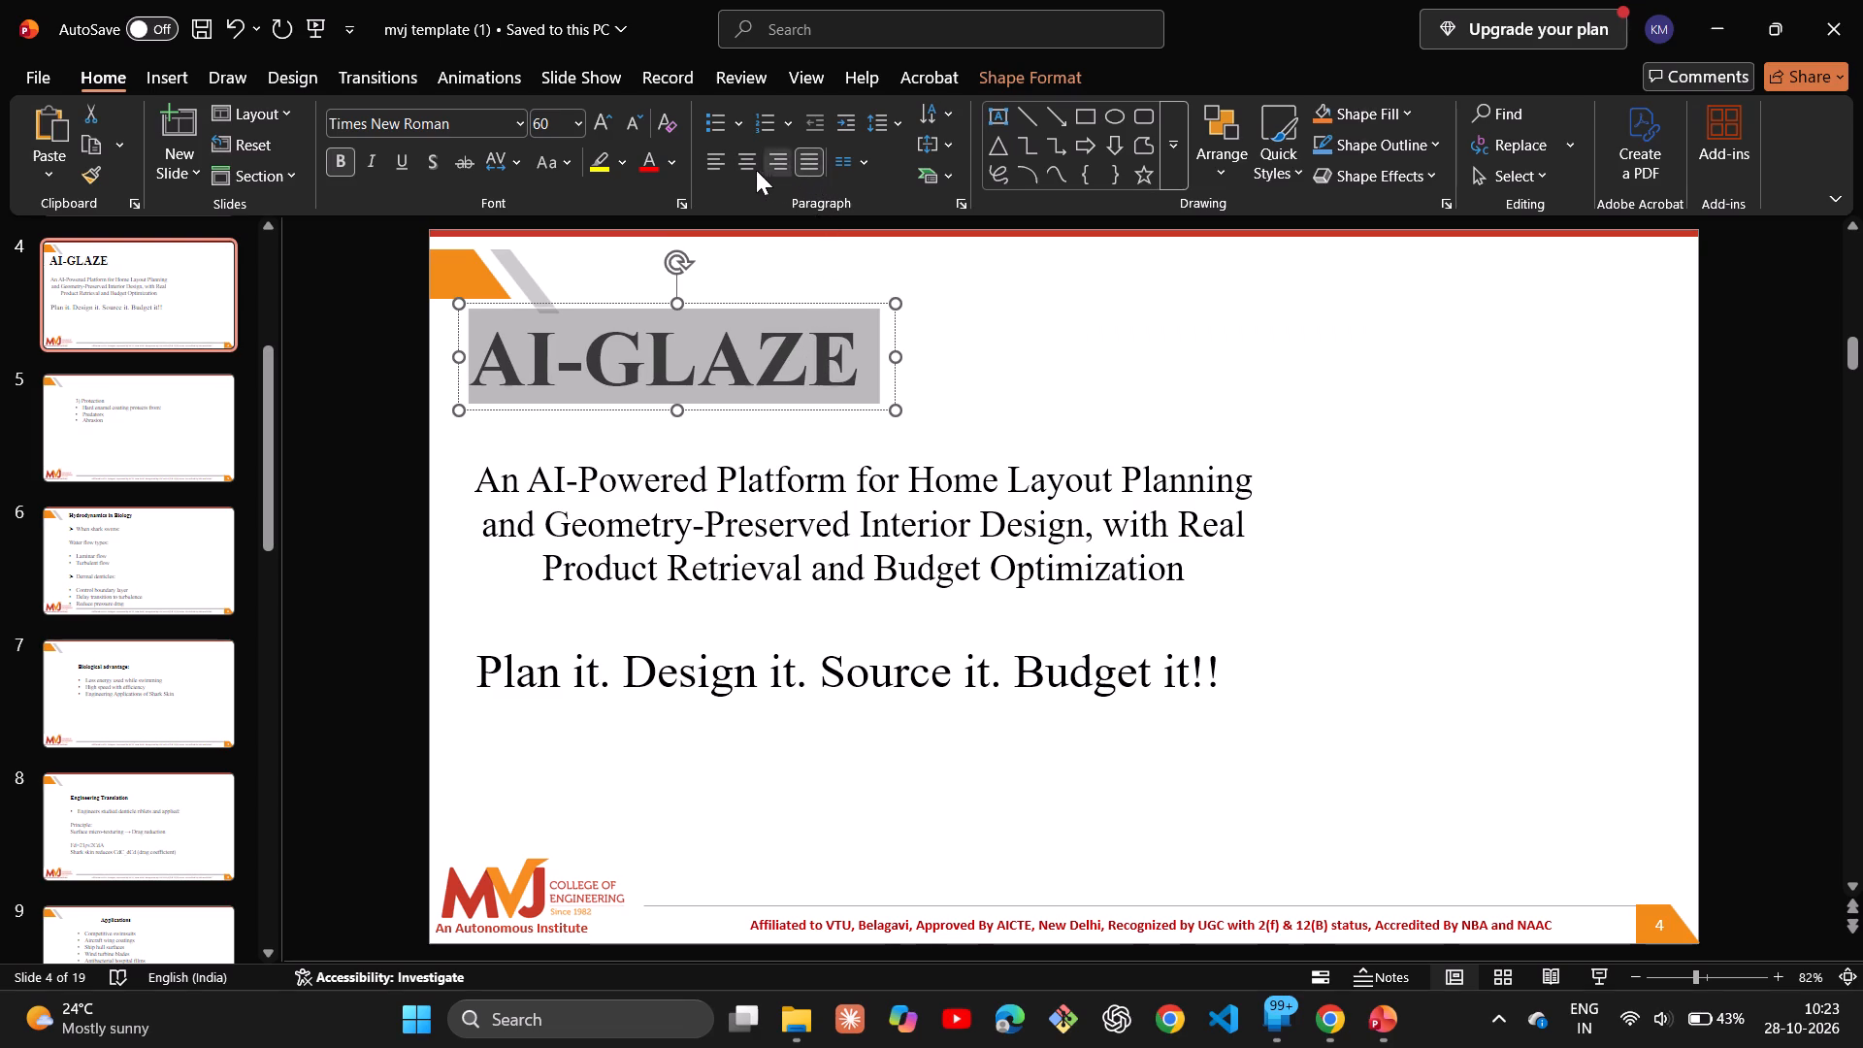
click(723, 167)
click(780, 164)
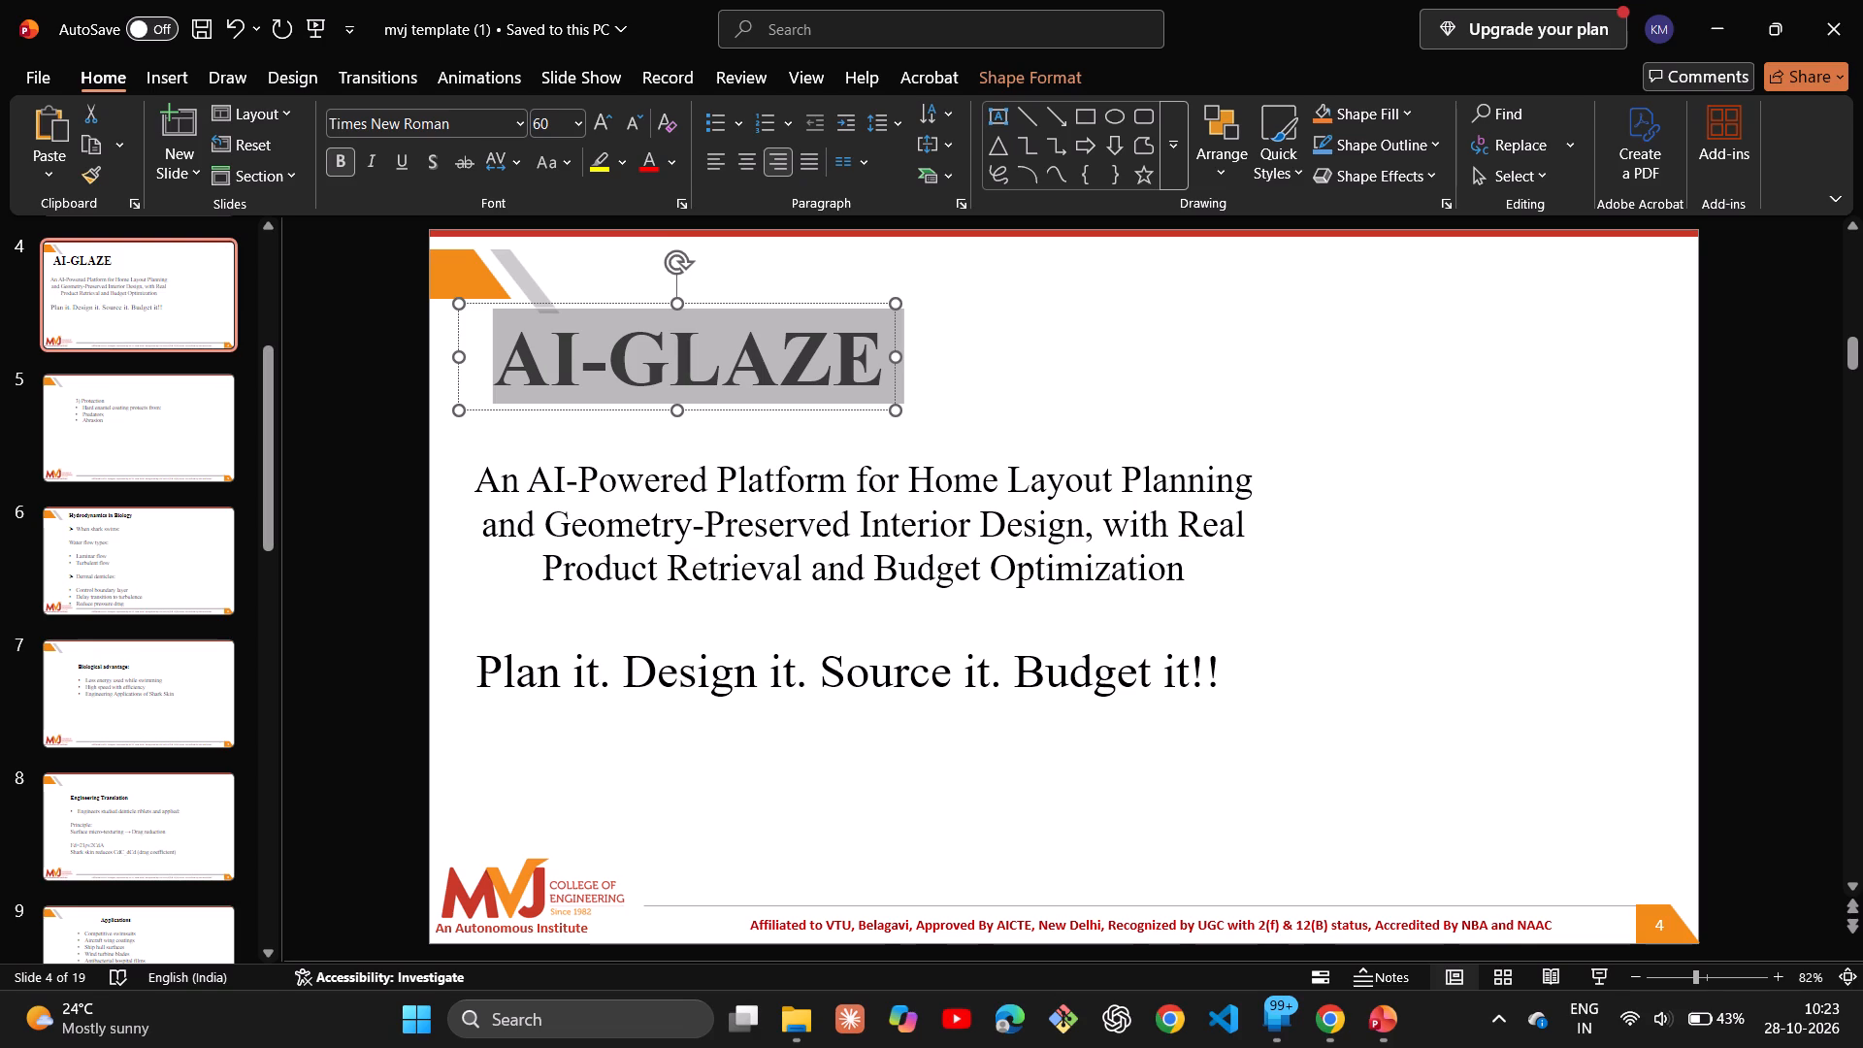
Move the AI-GLAZE title box to the top middle of slide 4, clear of the corner decoration.
drag(896, 344, 1194, 337)
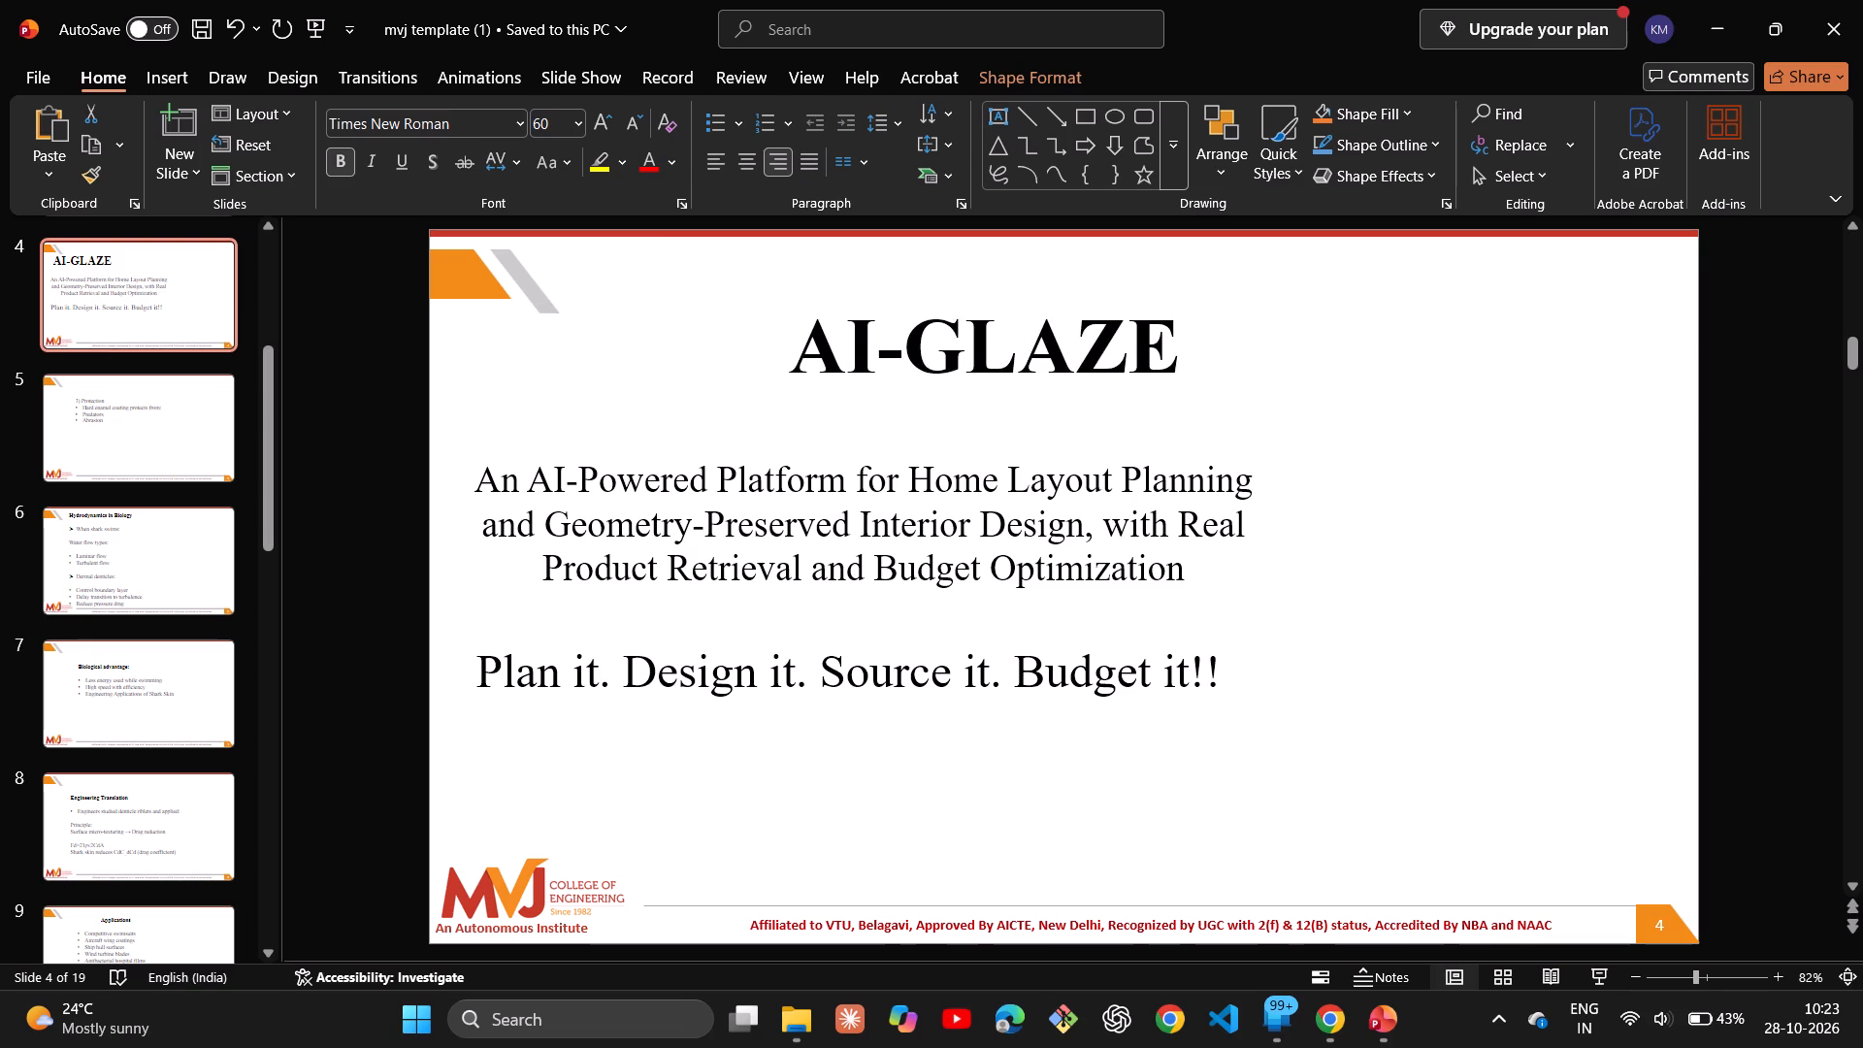
drag(1194, 337, 1239, 321)
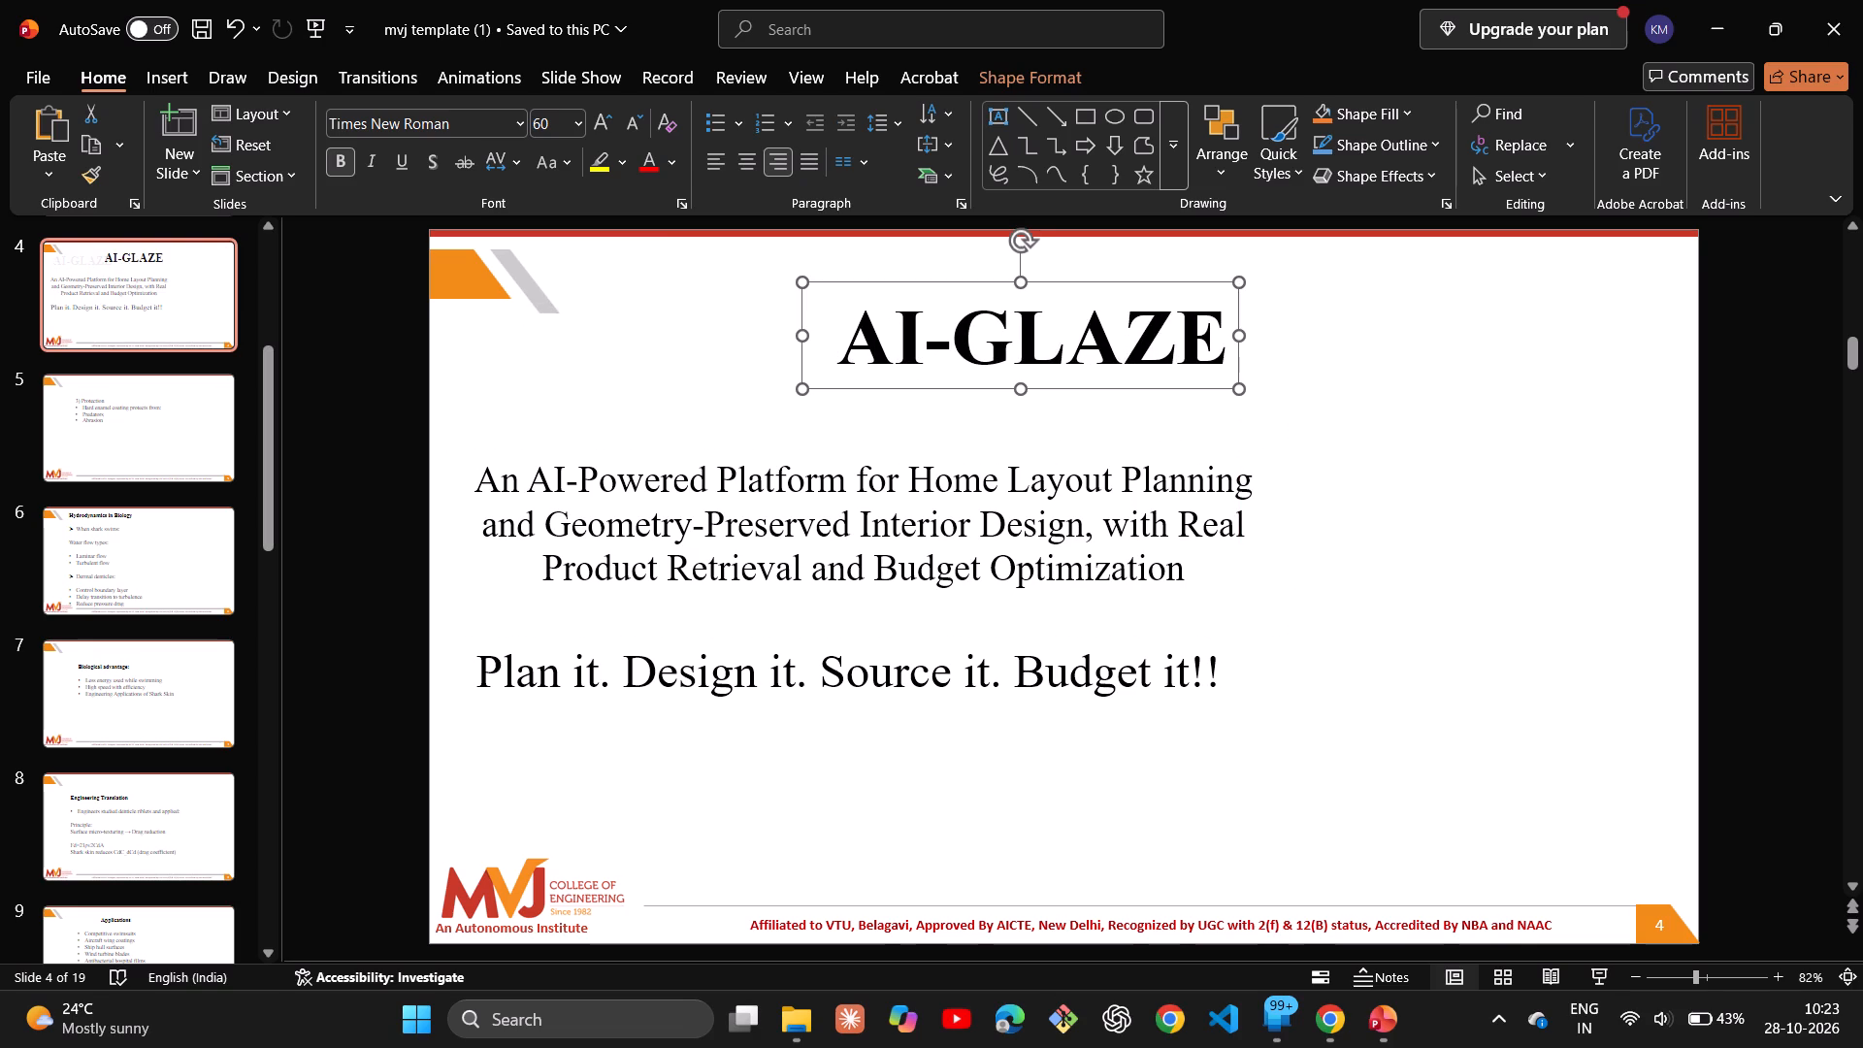
Reposition the "An AI-Powered Platform" description box under the title, slightly toward the middle of slide 4.
click(826, 508)
drag(826, 508, 1018, 552)
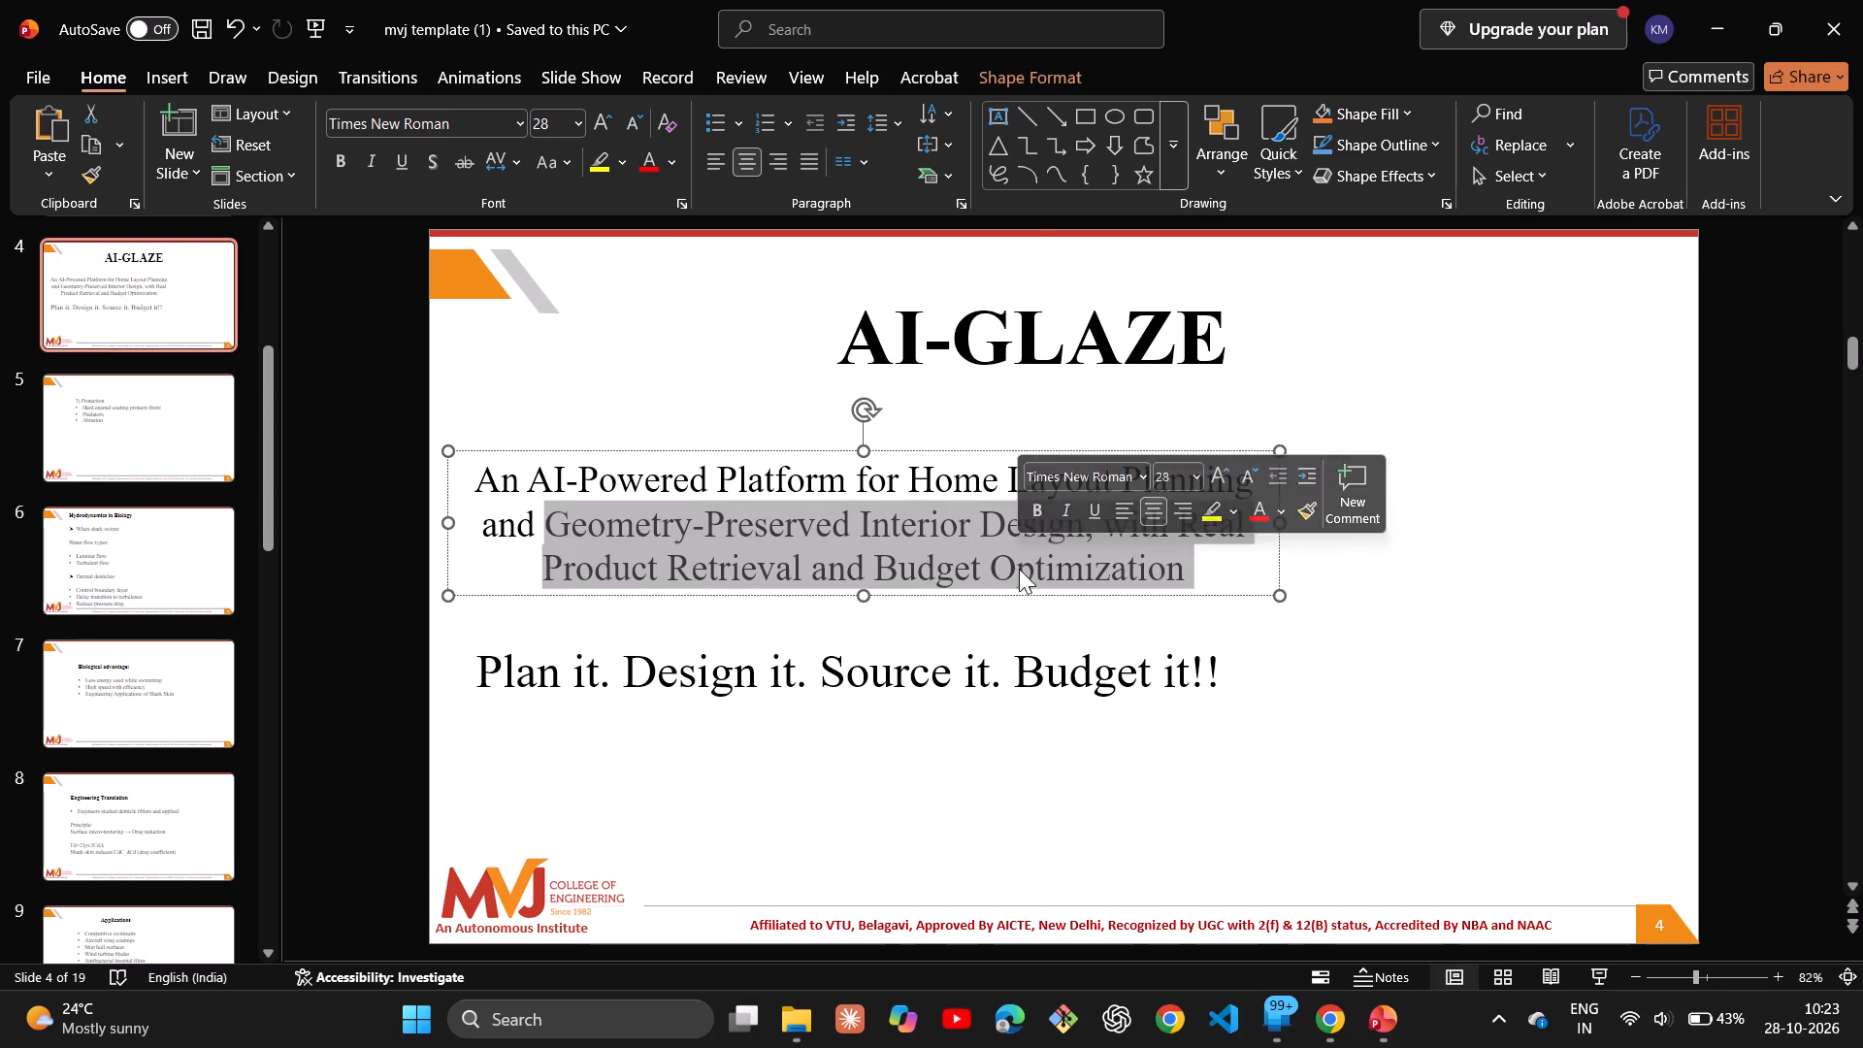
click(1014, 595)
drag(1014, 595, 1176, 587)
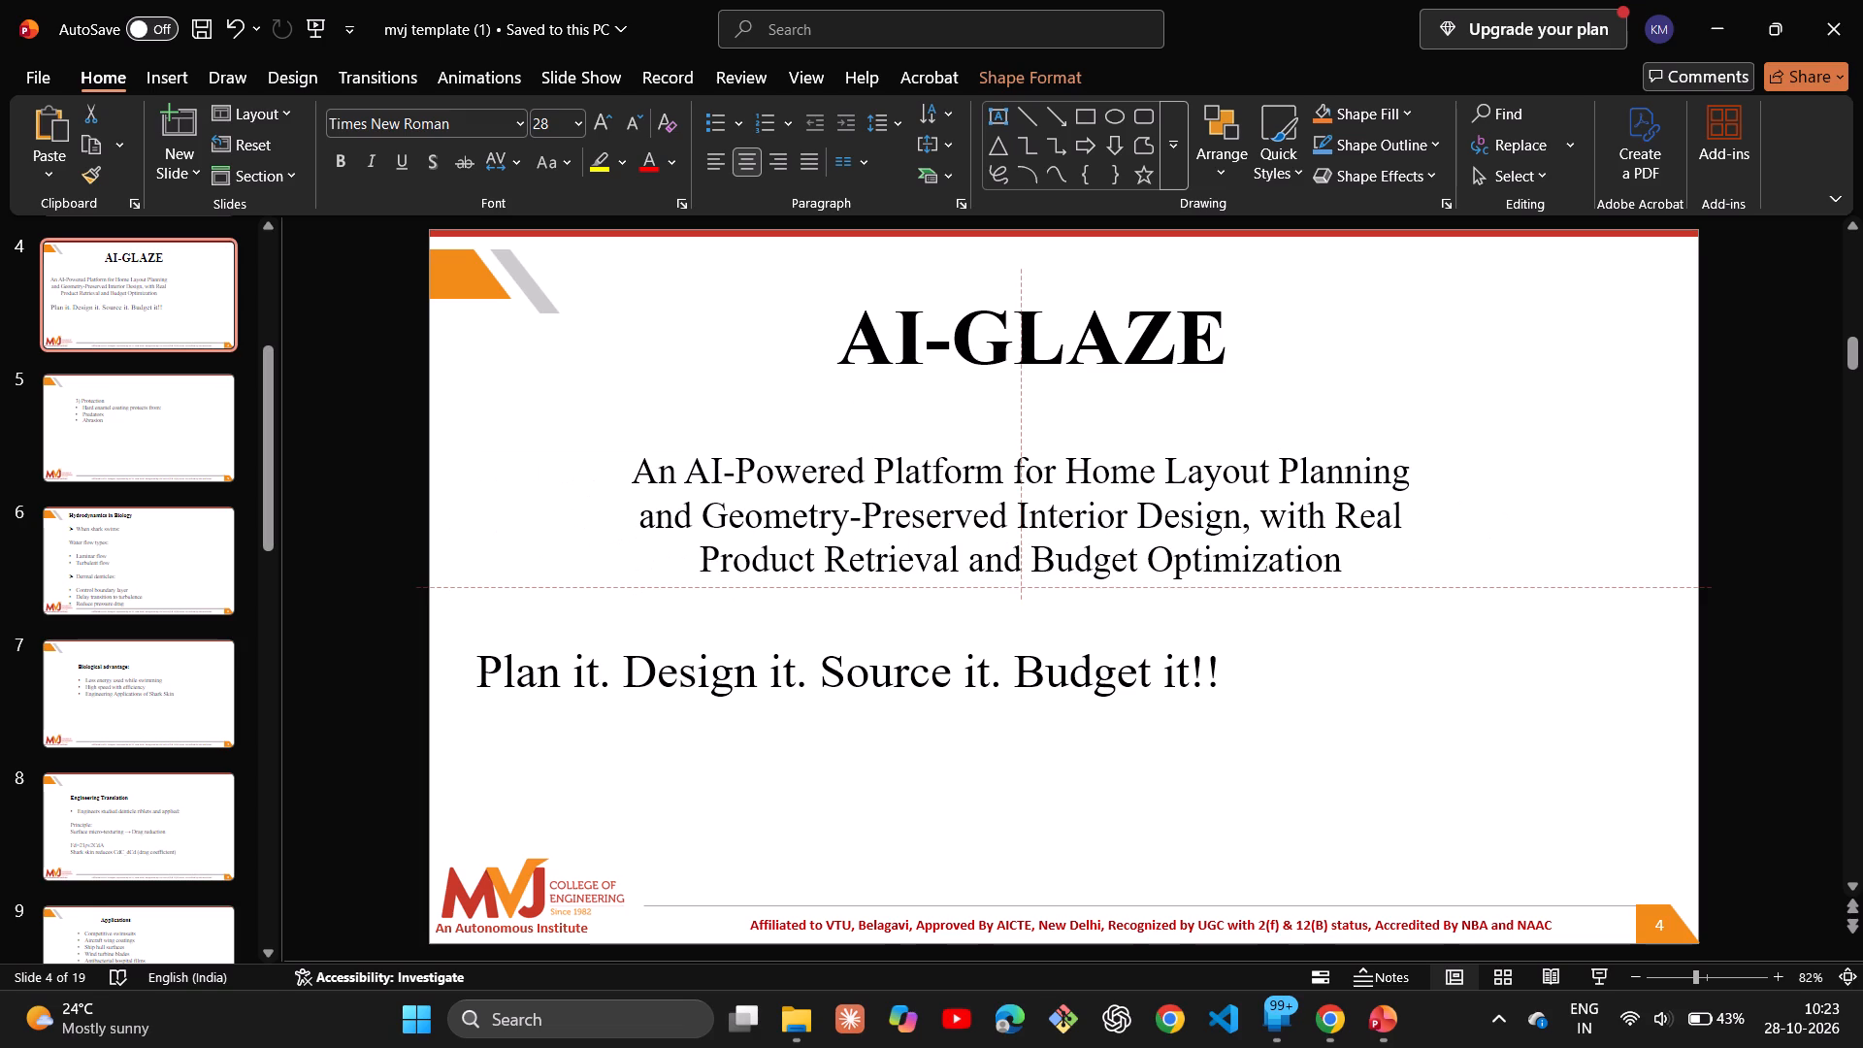
drag(1176, 587, 1211, 579)
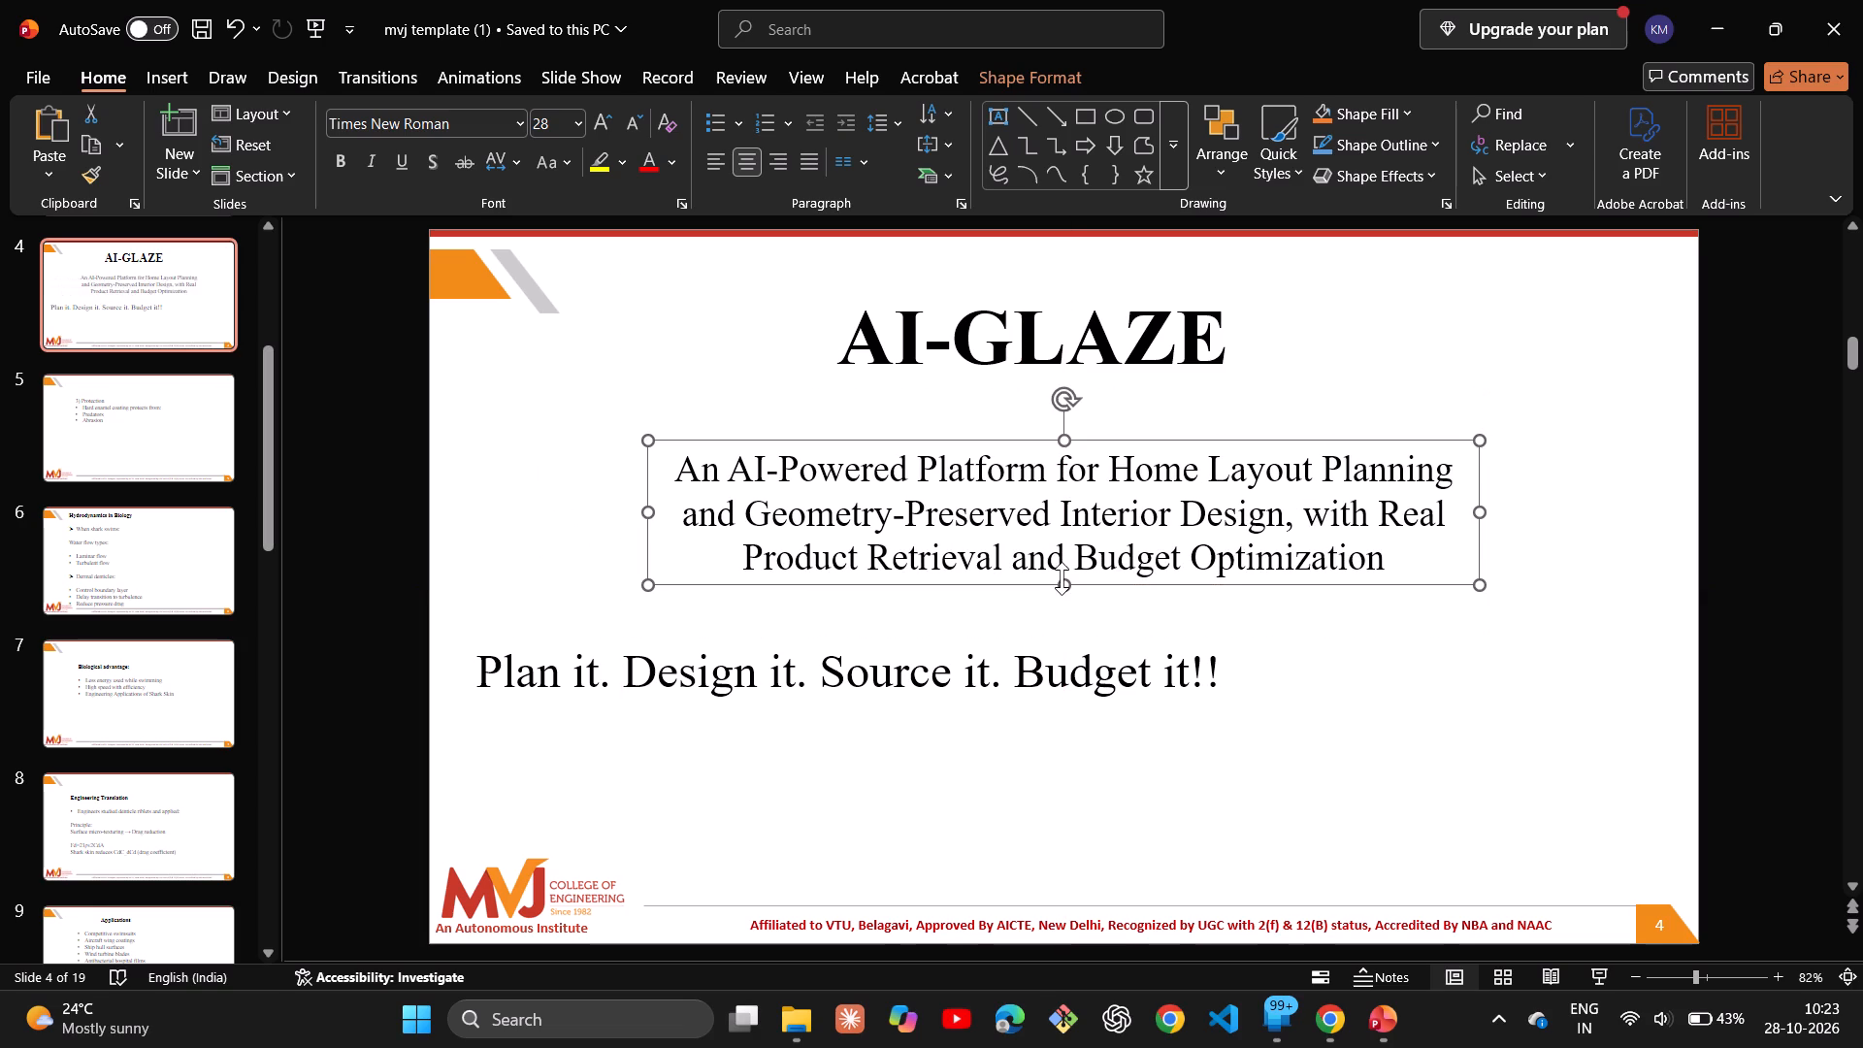
drag(1123, 587, 941, 573)
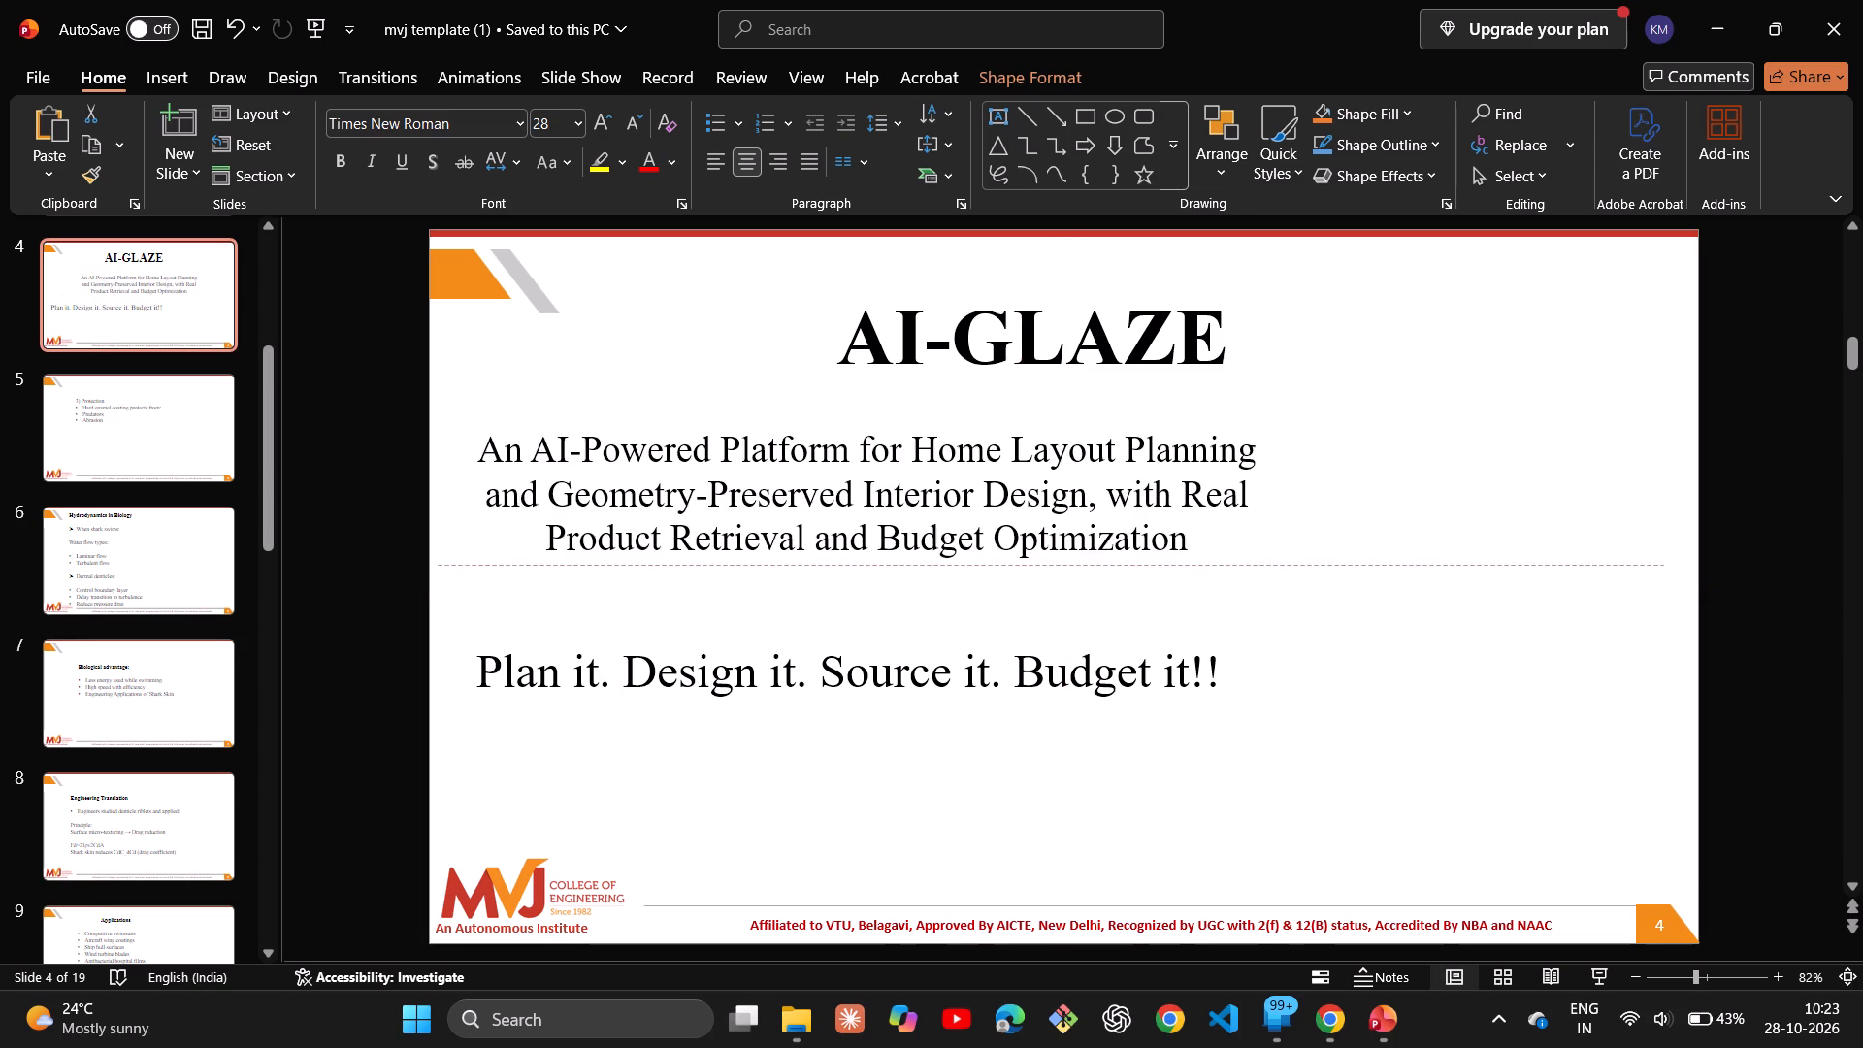
drag(941, 573, 978, 588)
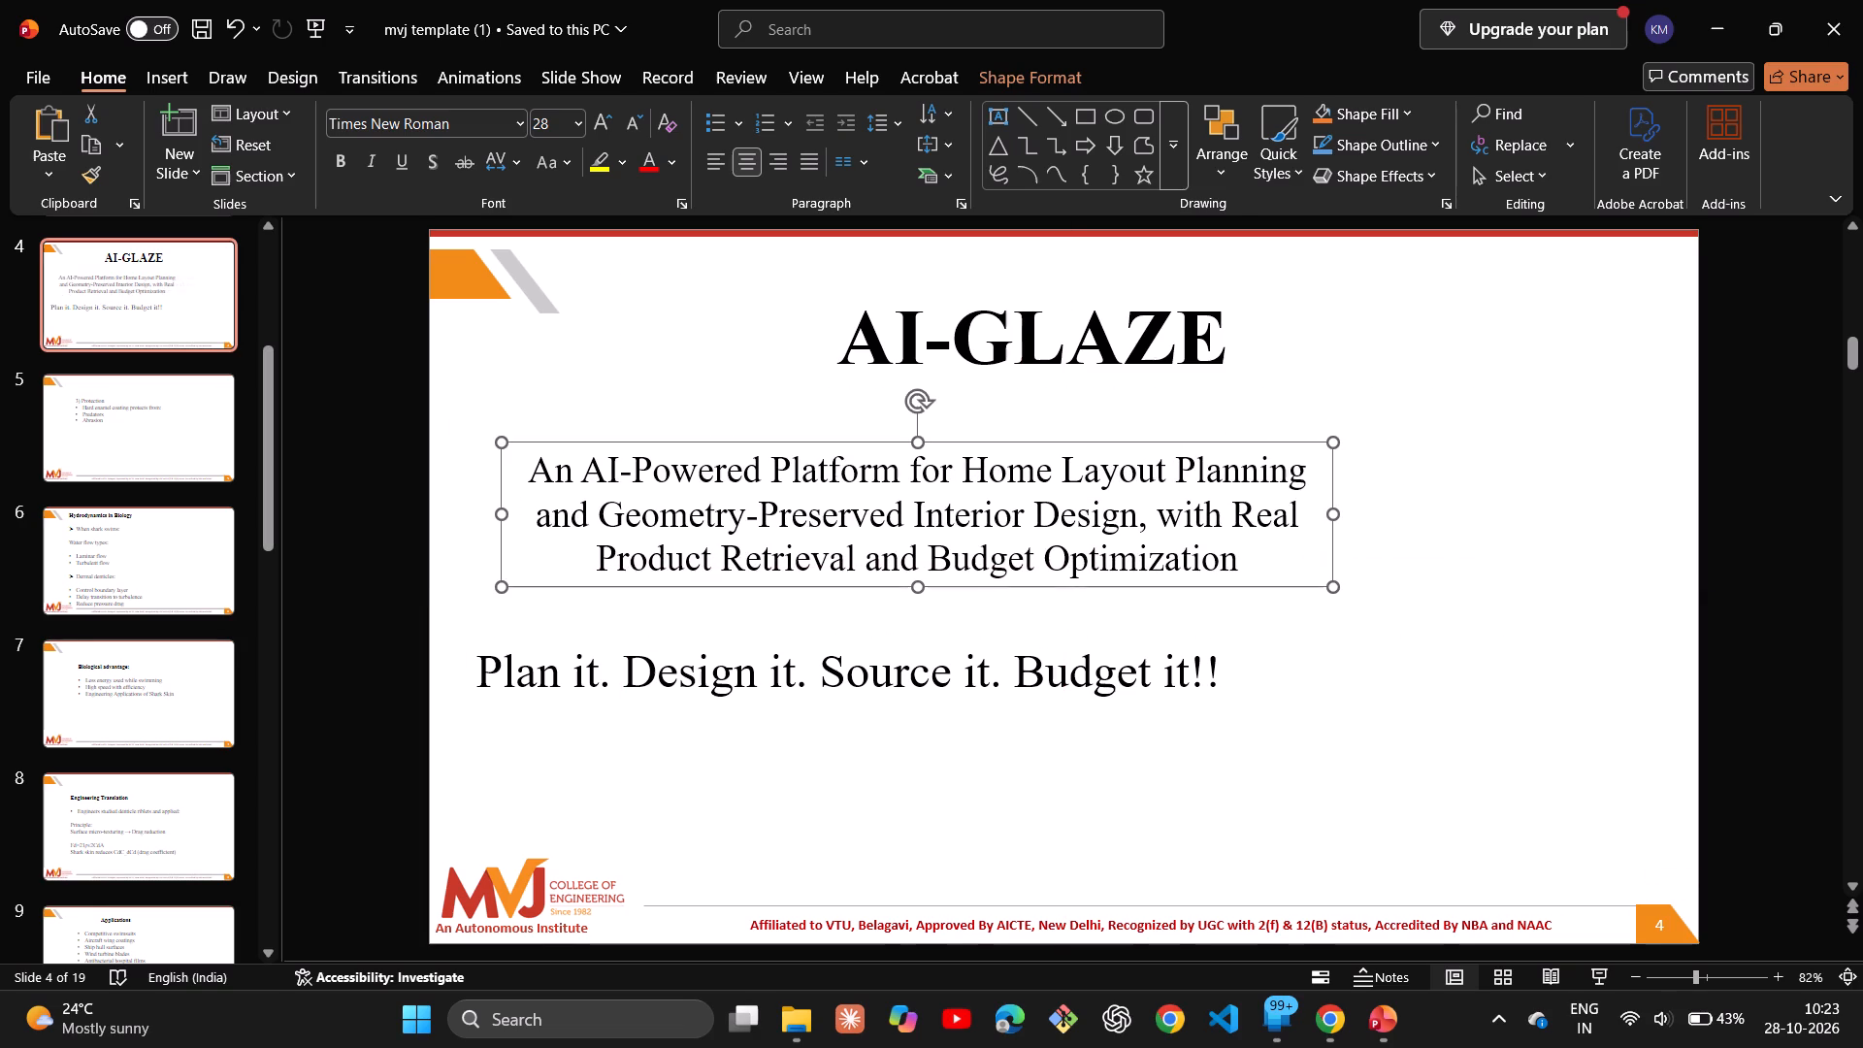
Move the "Plan it. Design it. Source it. Budget it!!" tagline directly beneath the description box on slide 4, aligning their left edges.
click(945, 679)
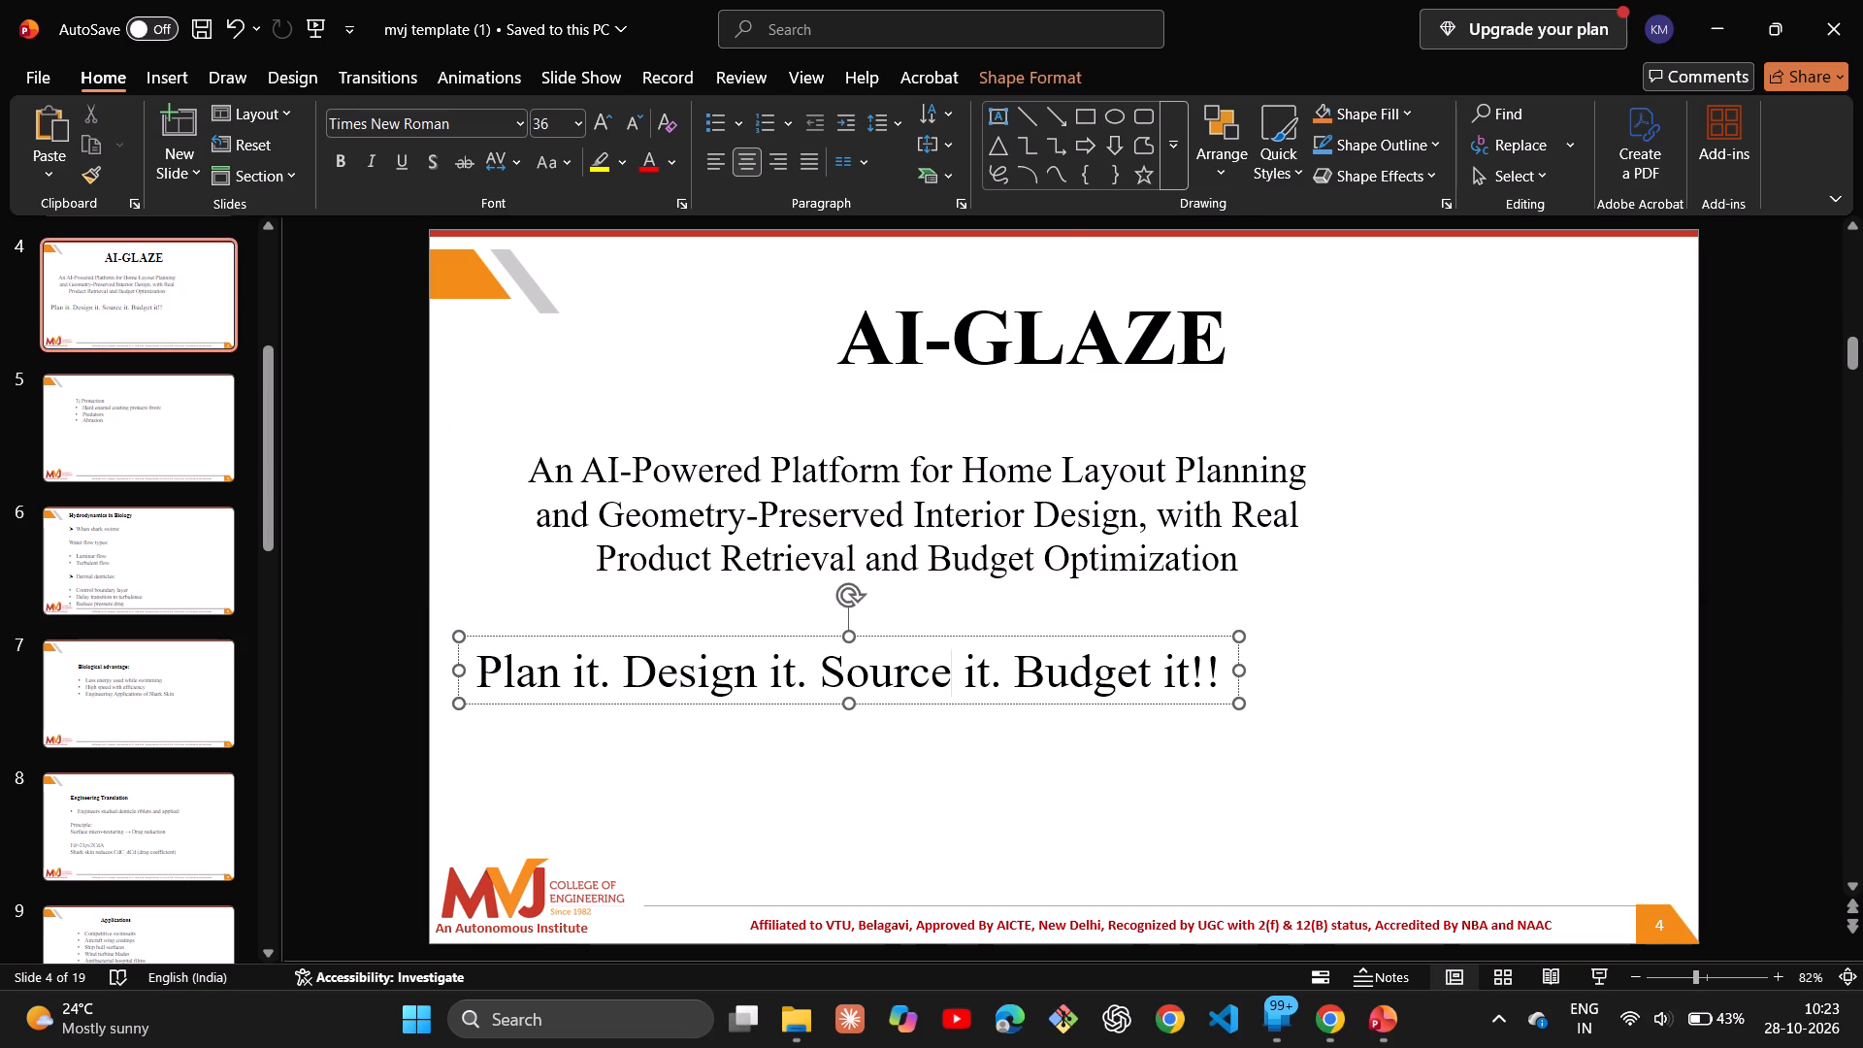
drag(932, 704, 978, 657)
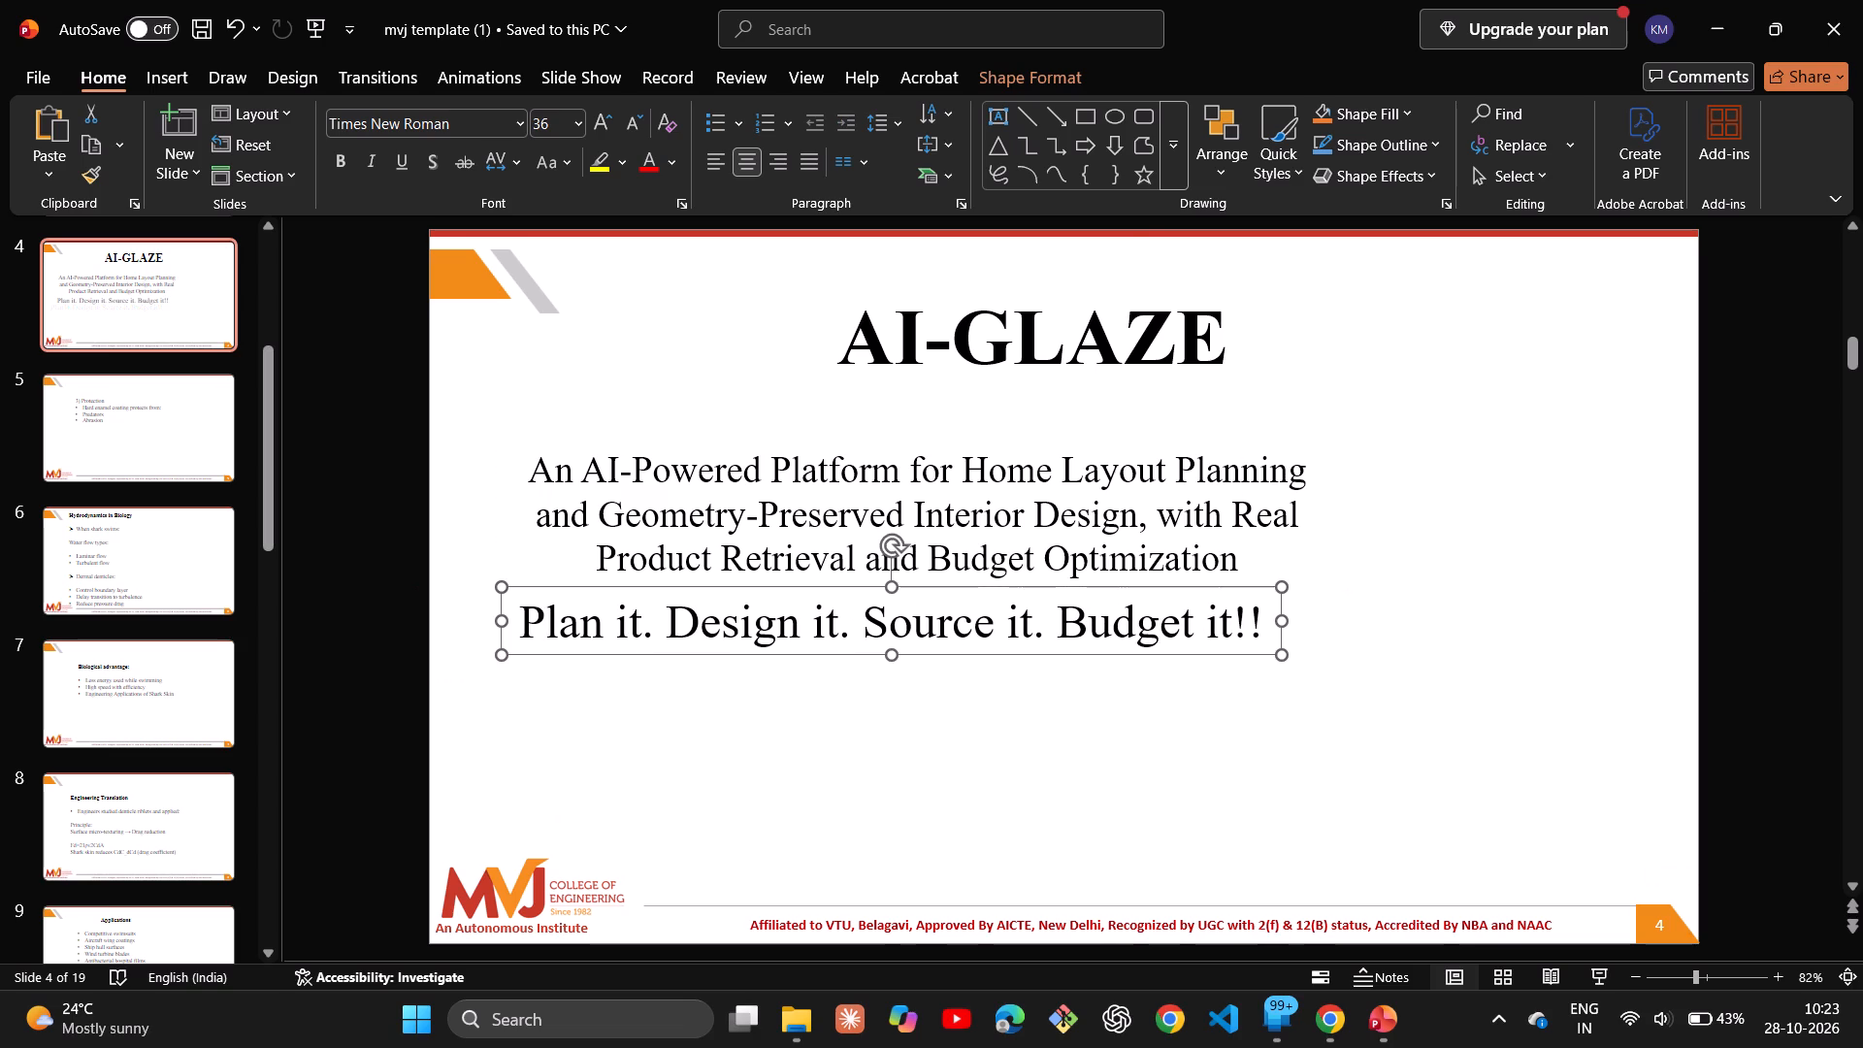
Shift the empty content placeholder on slide 4 leftward until its left edge lines up with the description and tagline boxes.
click(941, 705)
click(941, 705)
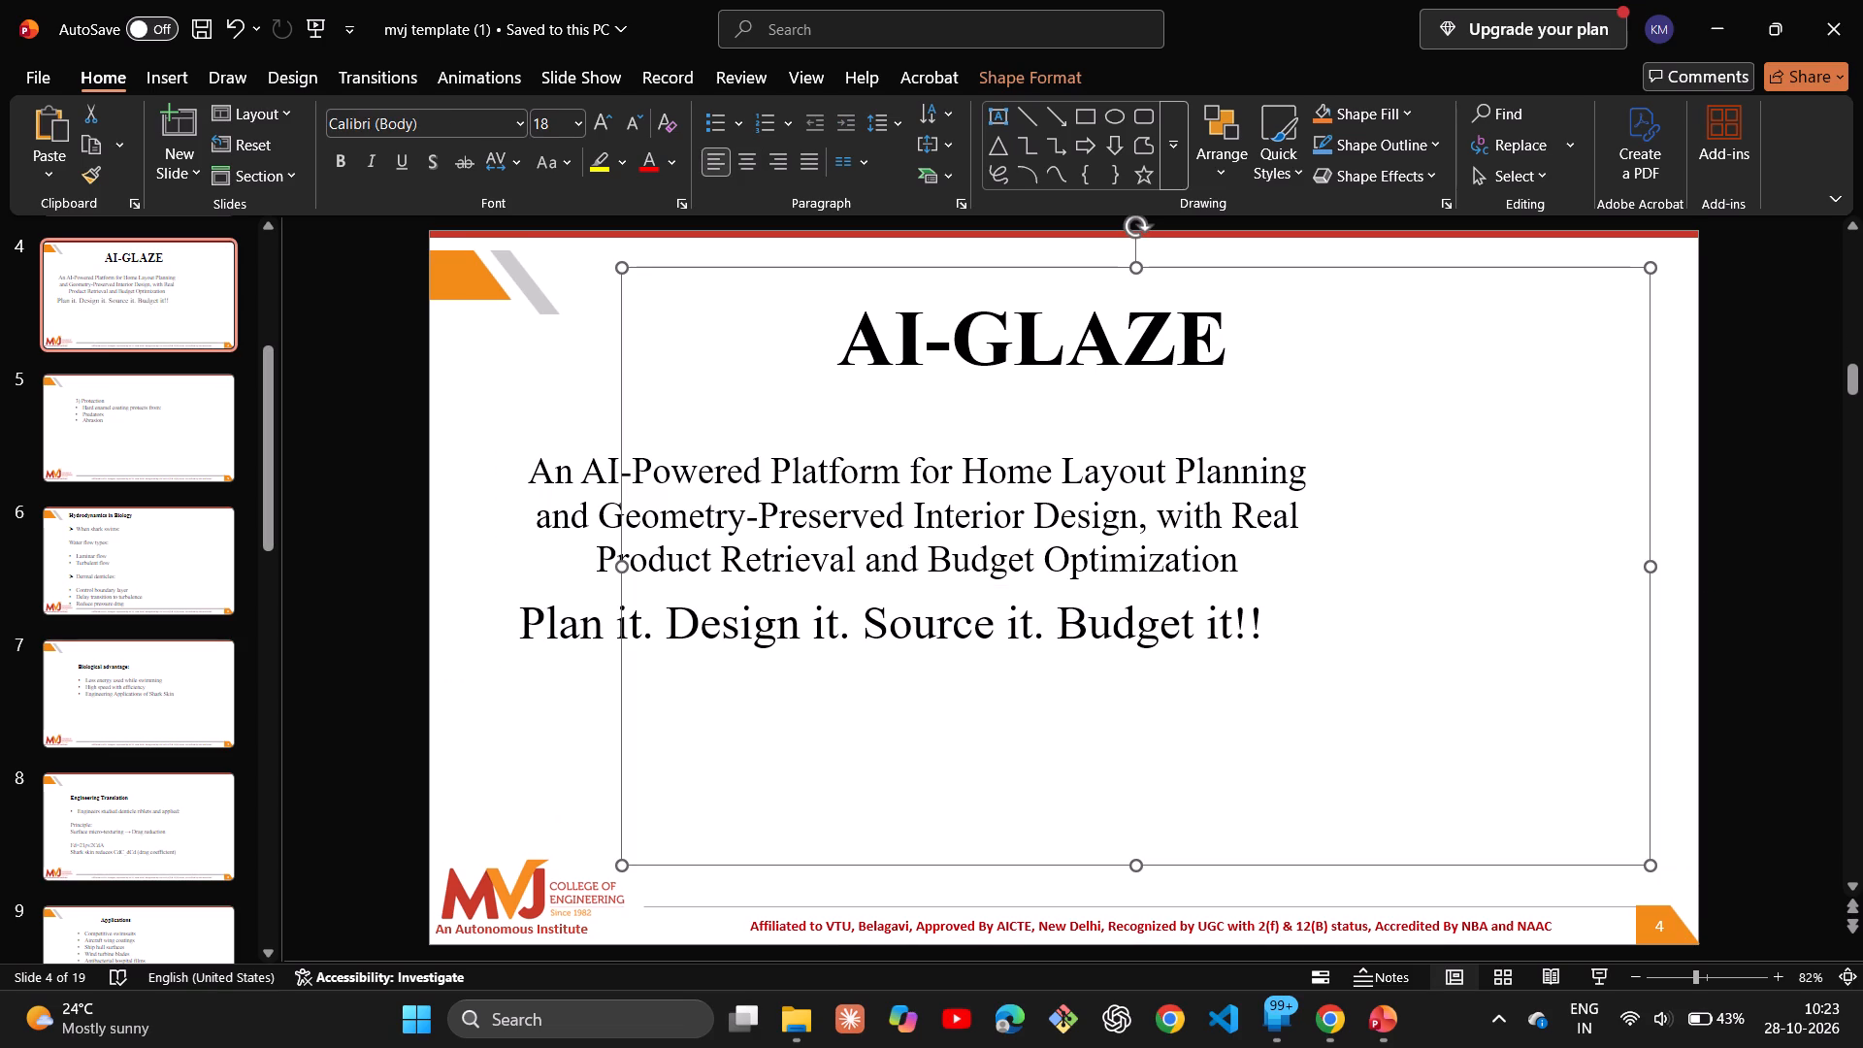
drag(622, 418, 513, 420)
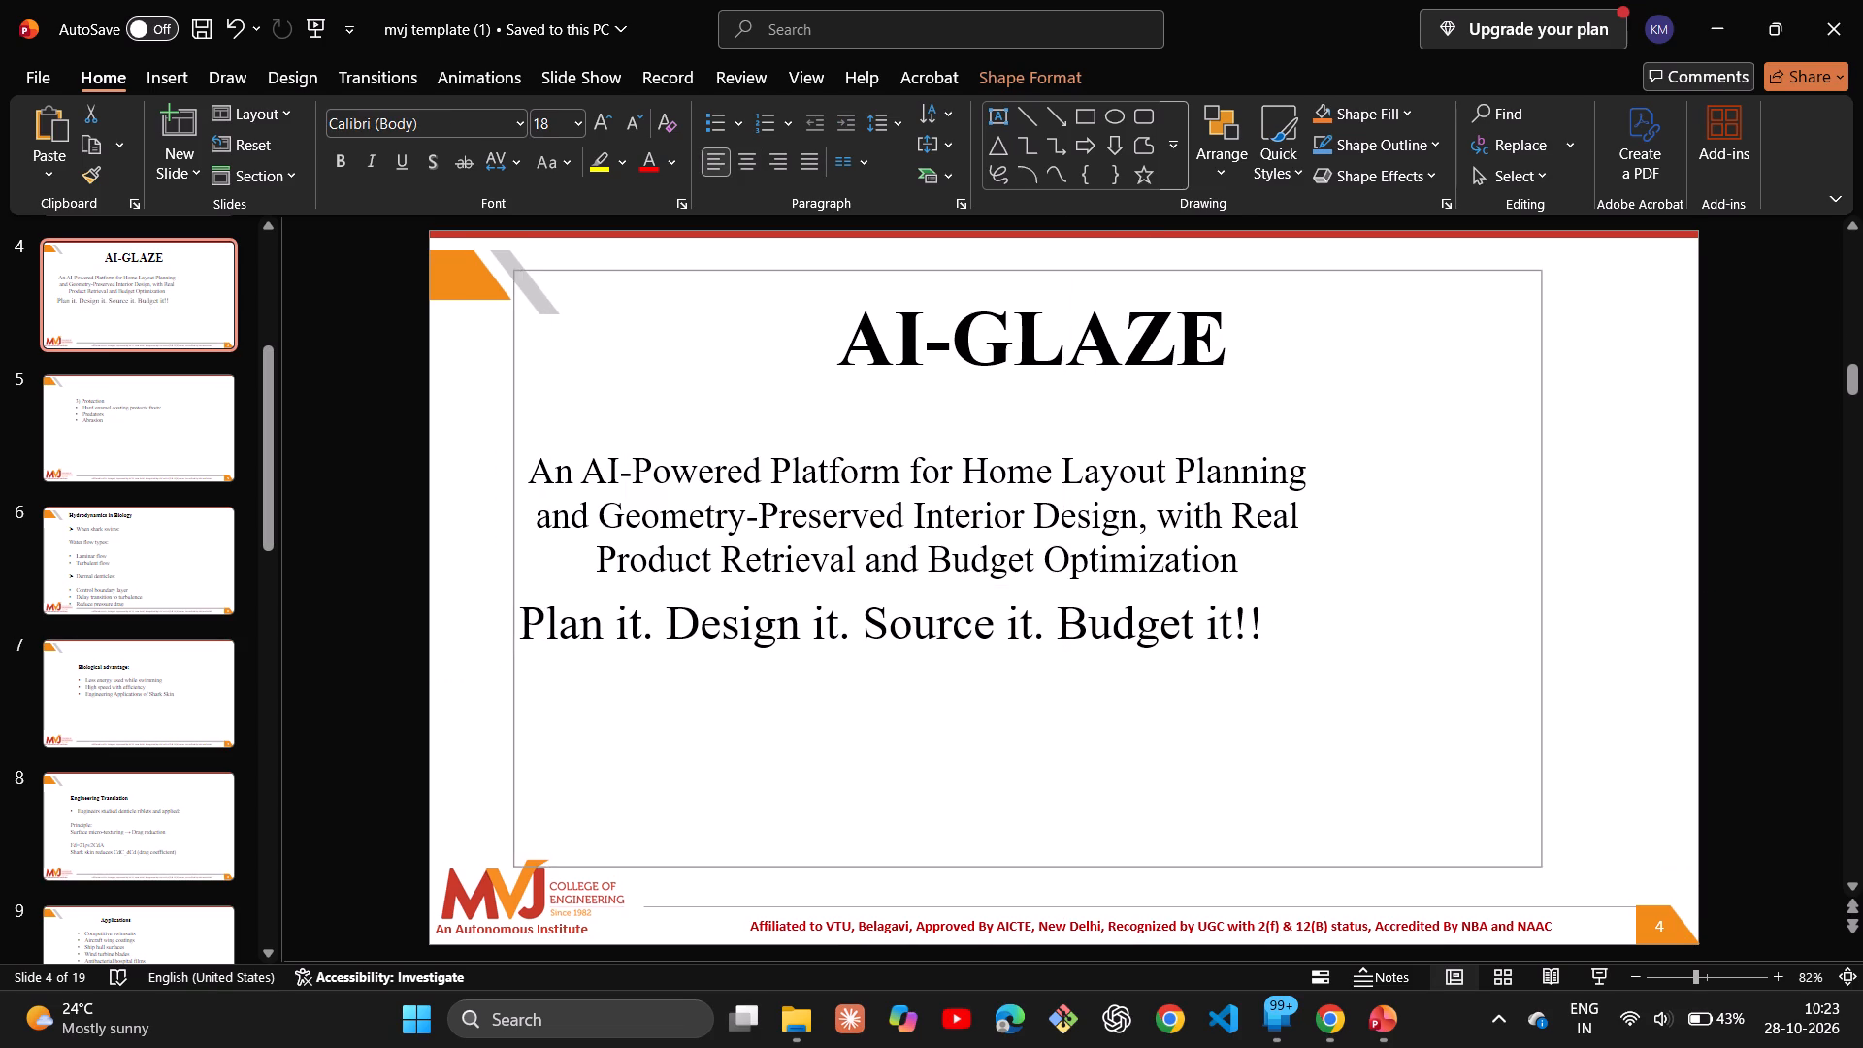
drag(513, 420, 498, 420)
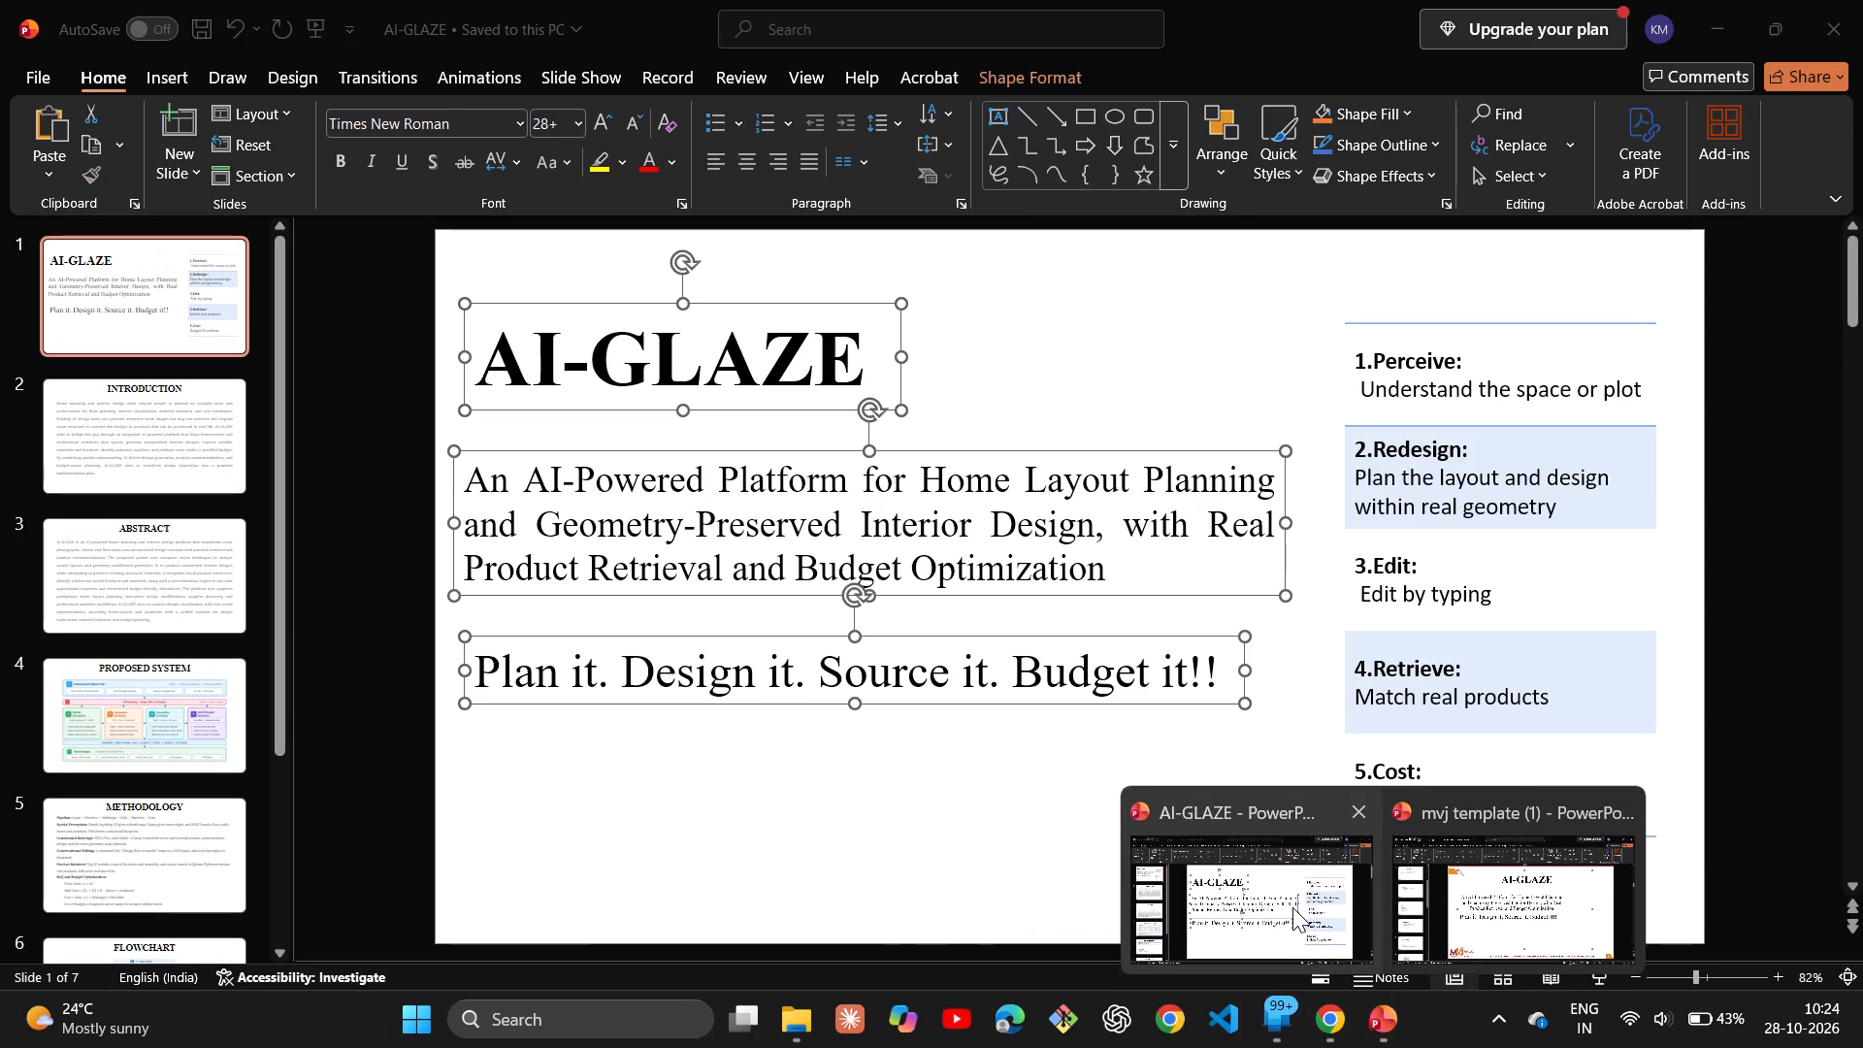
Switch to the AI-GLAZE presentation.
click(1292, 907)
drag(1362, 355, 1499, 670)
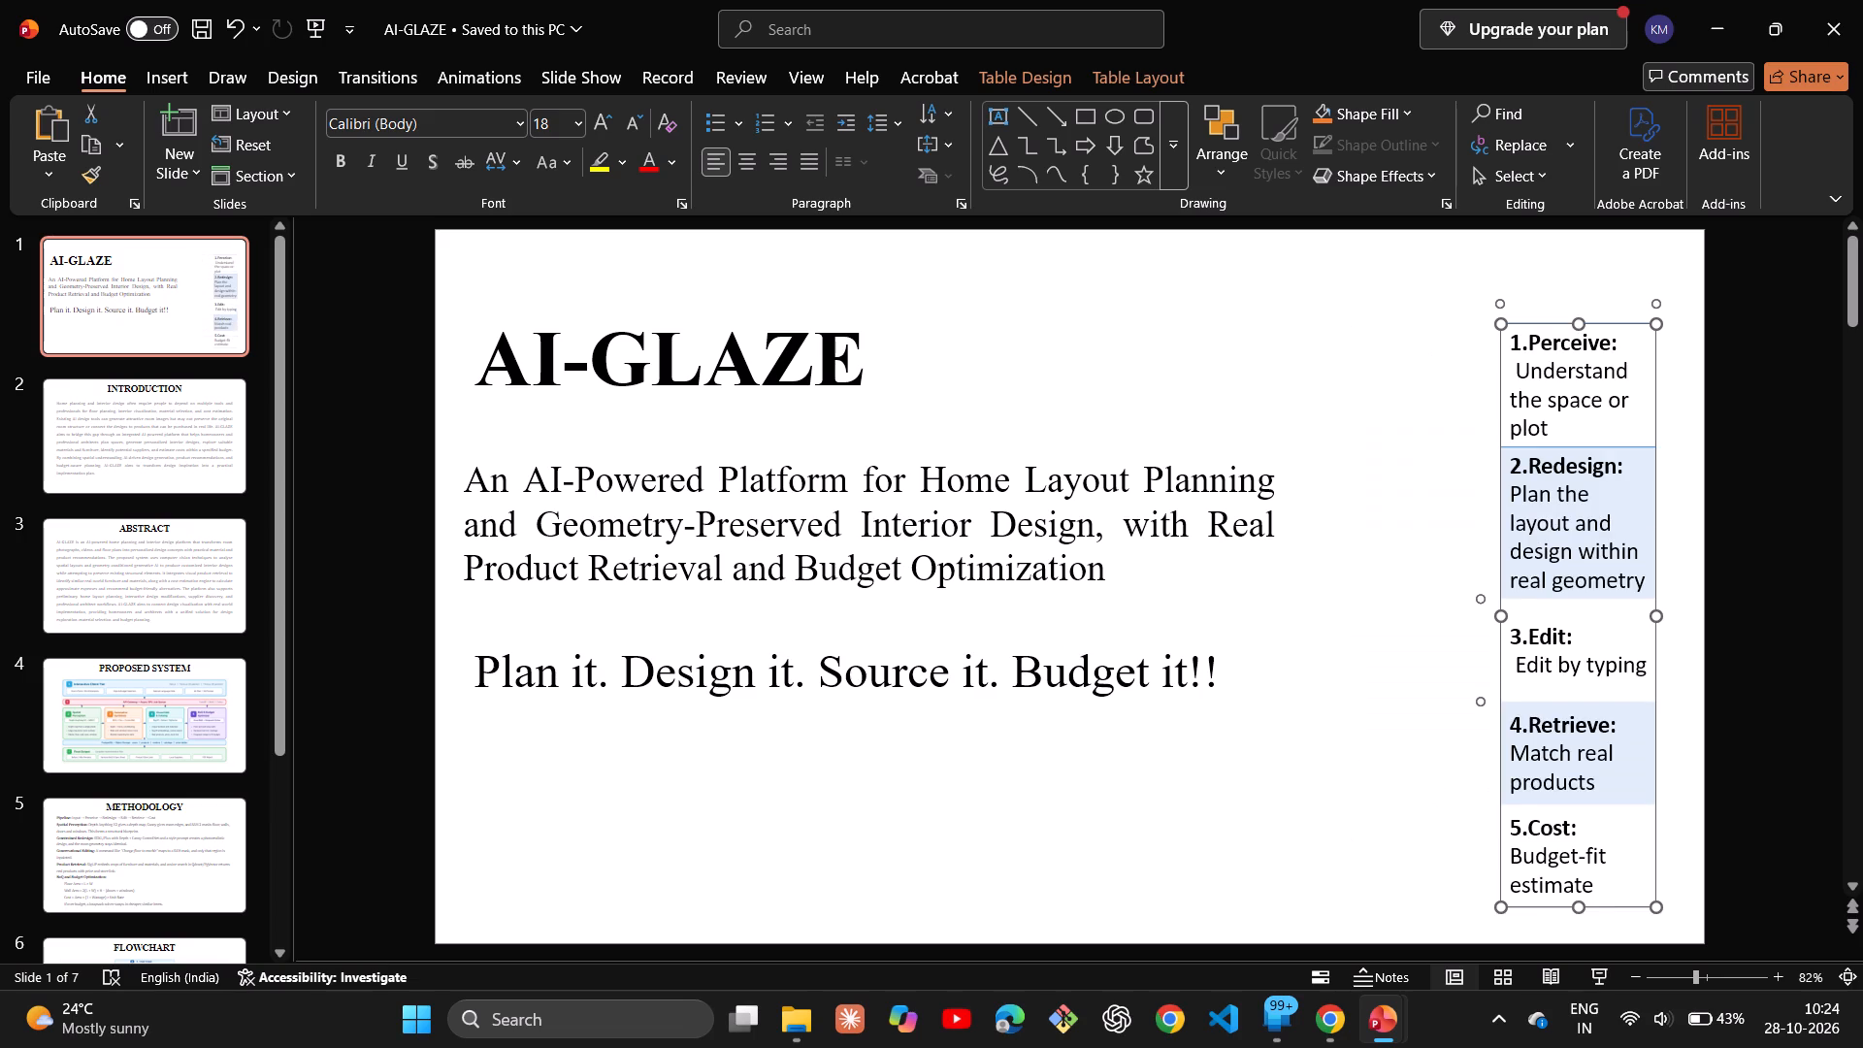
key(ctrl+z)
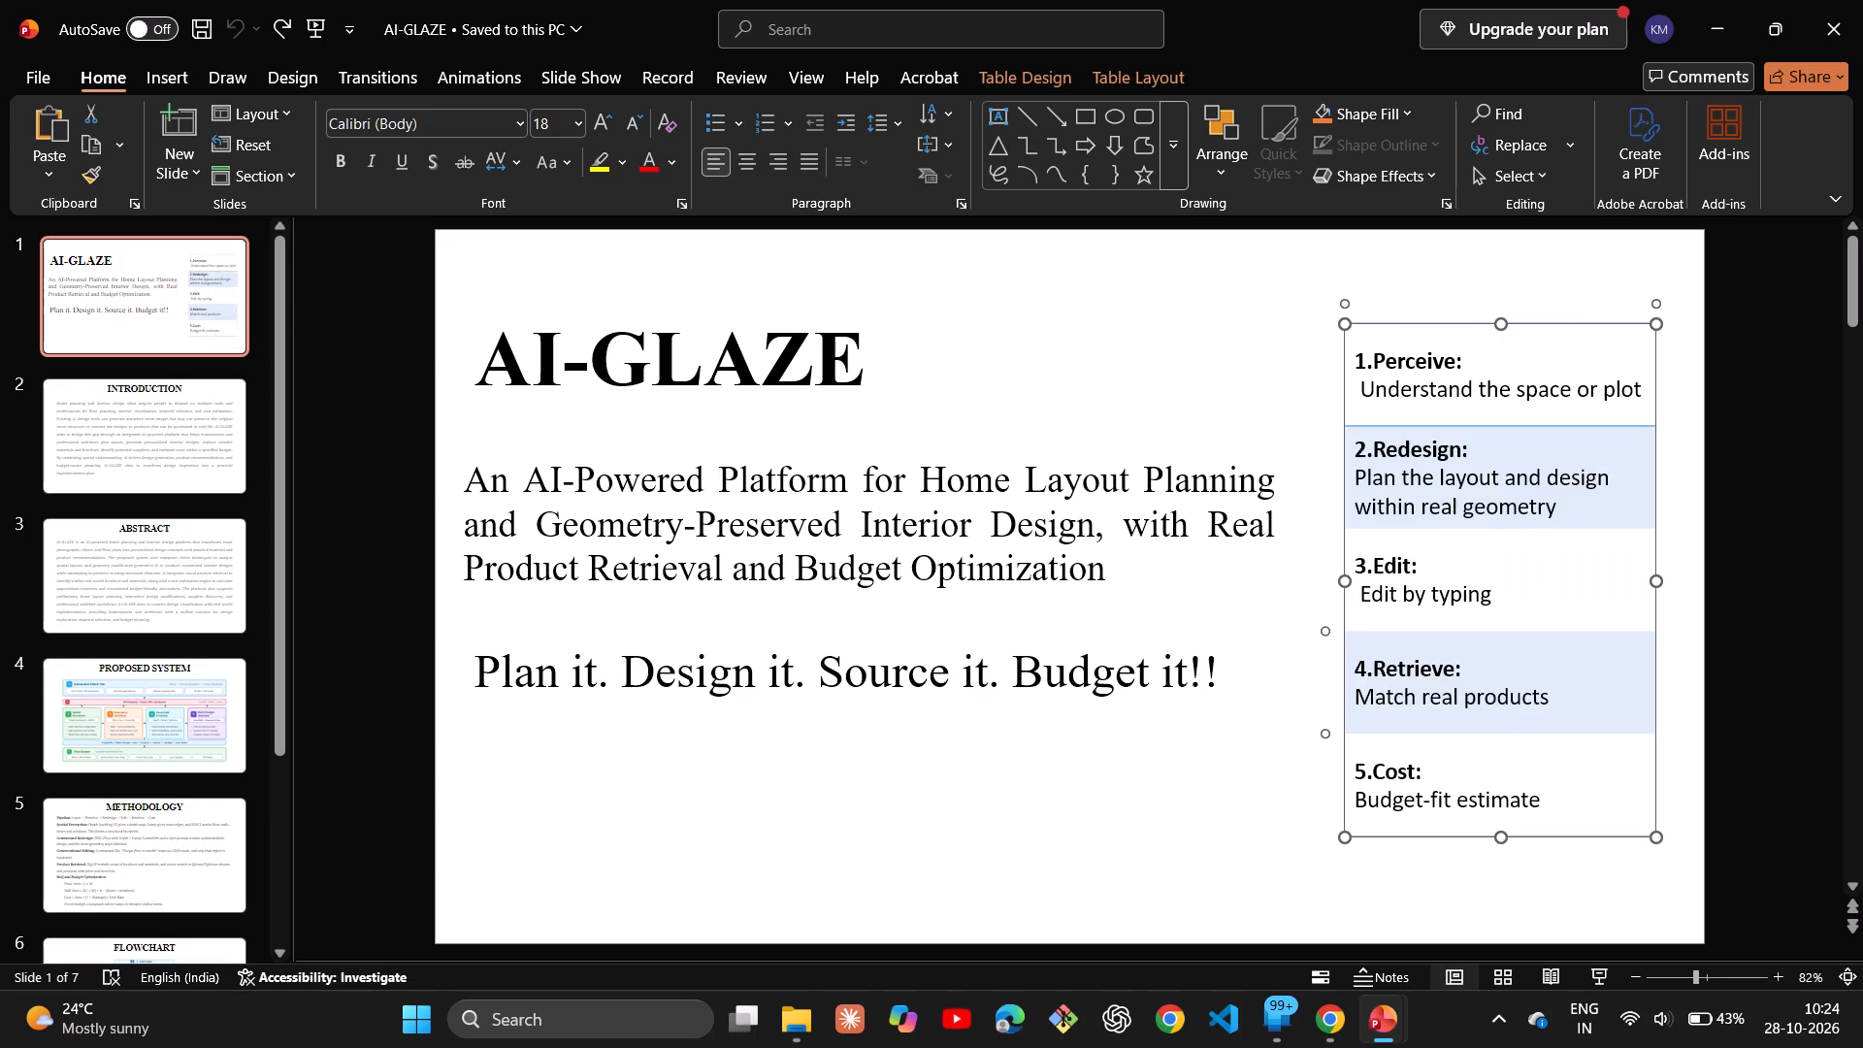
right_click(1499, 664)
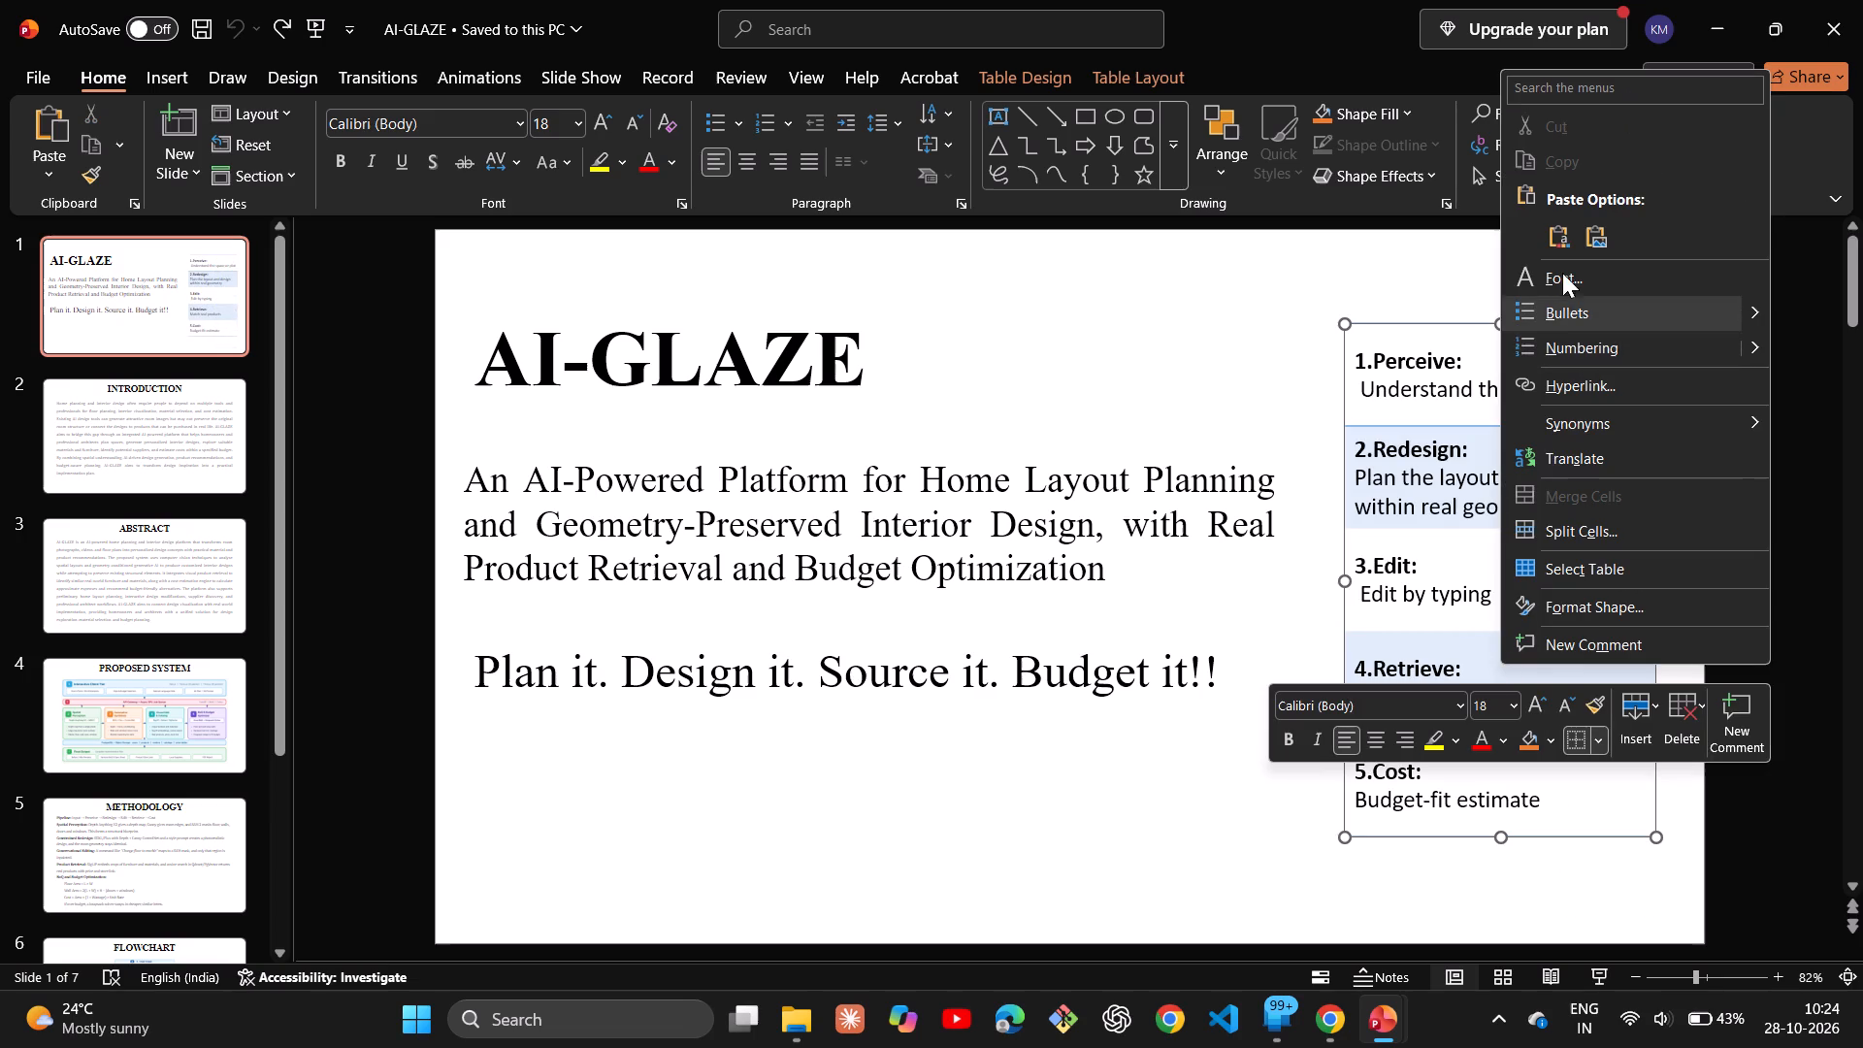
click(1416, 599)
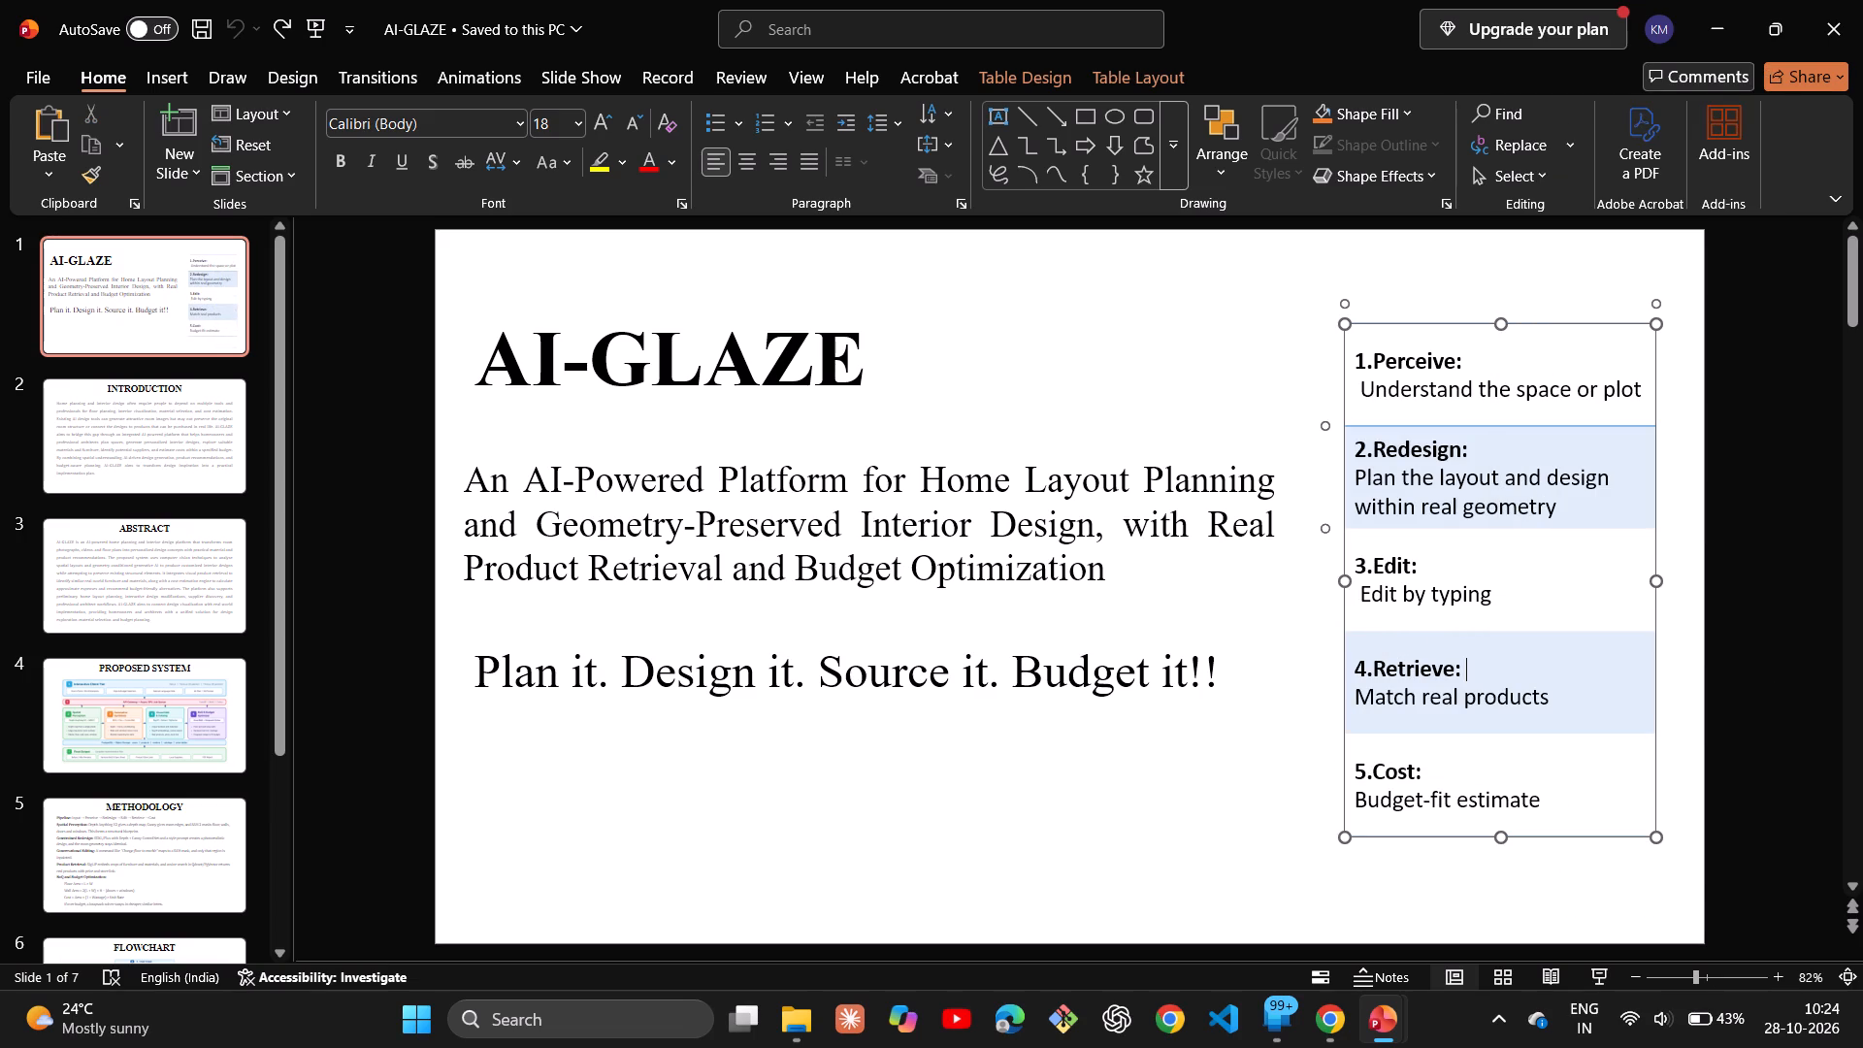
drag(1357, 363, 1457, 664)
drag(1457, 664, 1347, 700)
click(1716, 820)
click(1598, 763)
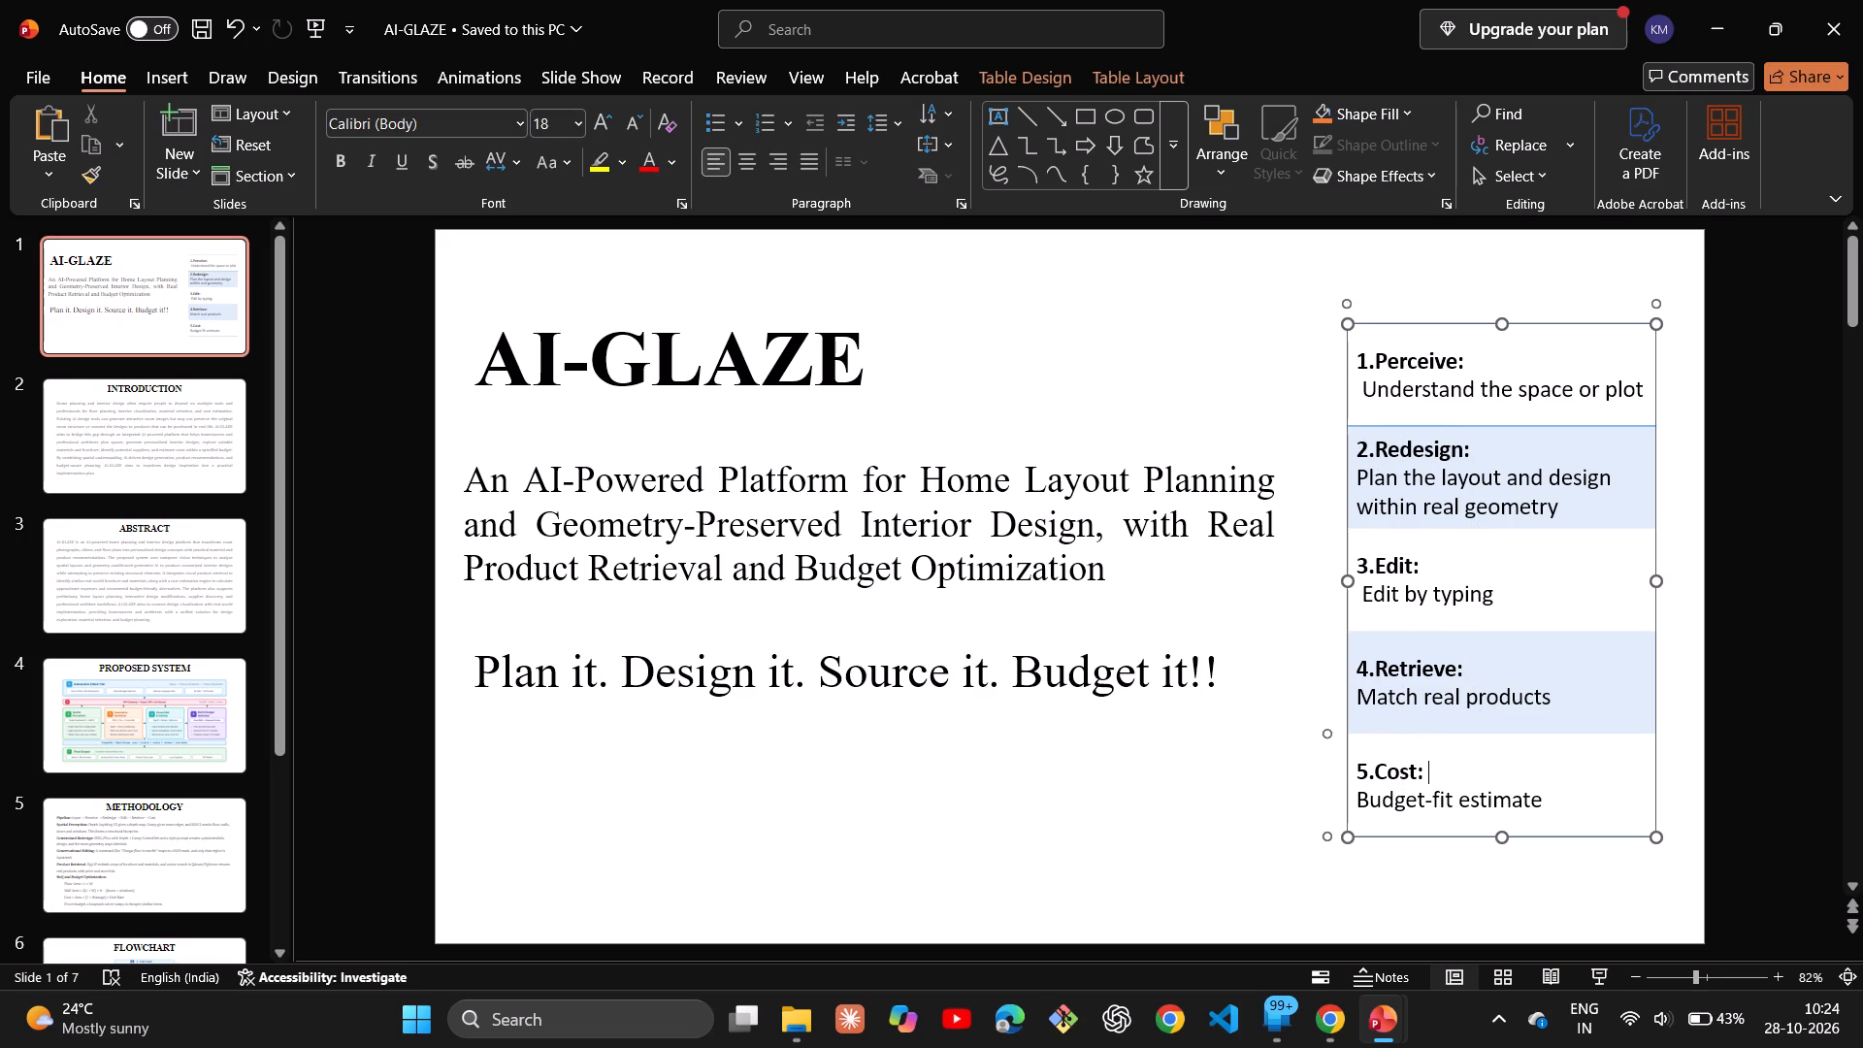
Copy the whole five-row table from "1.Perceive" to "5.Cost" and paste it onto slide 4 of the mvj template presentation.
right_click(1660, 840)
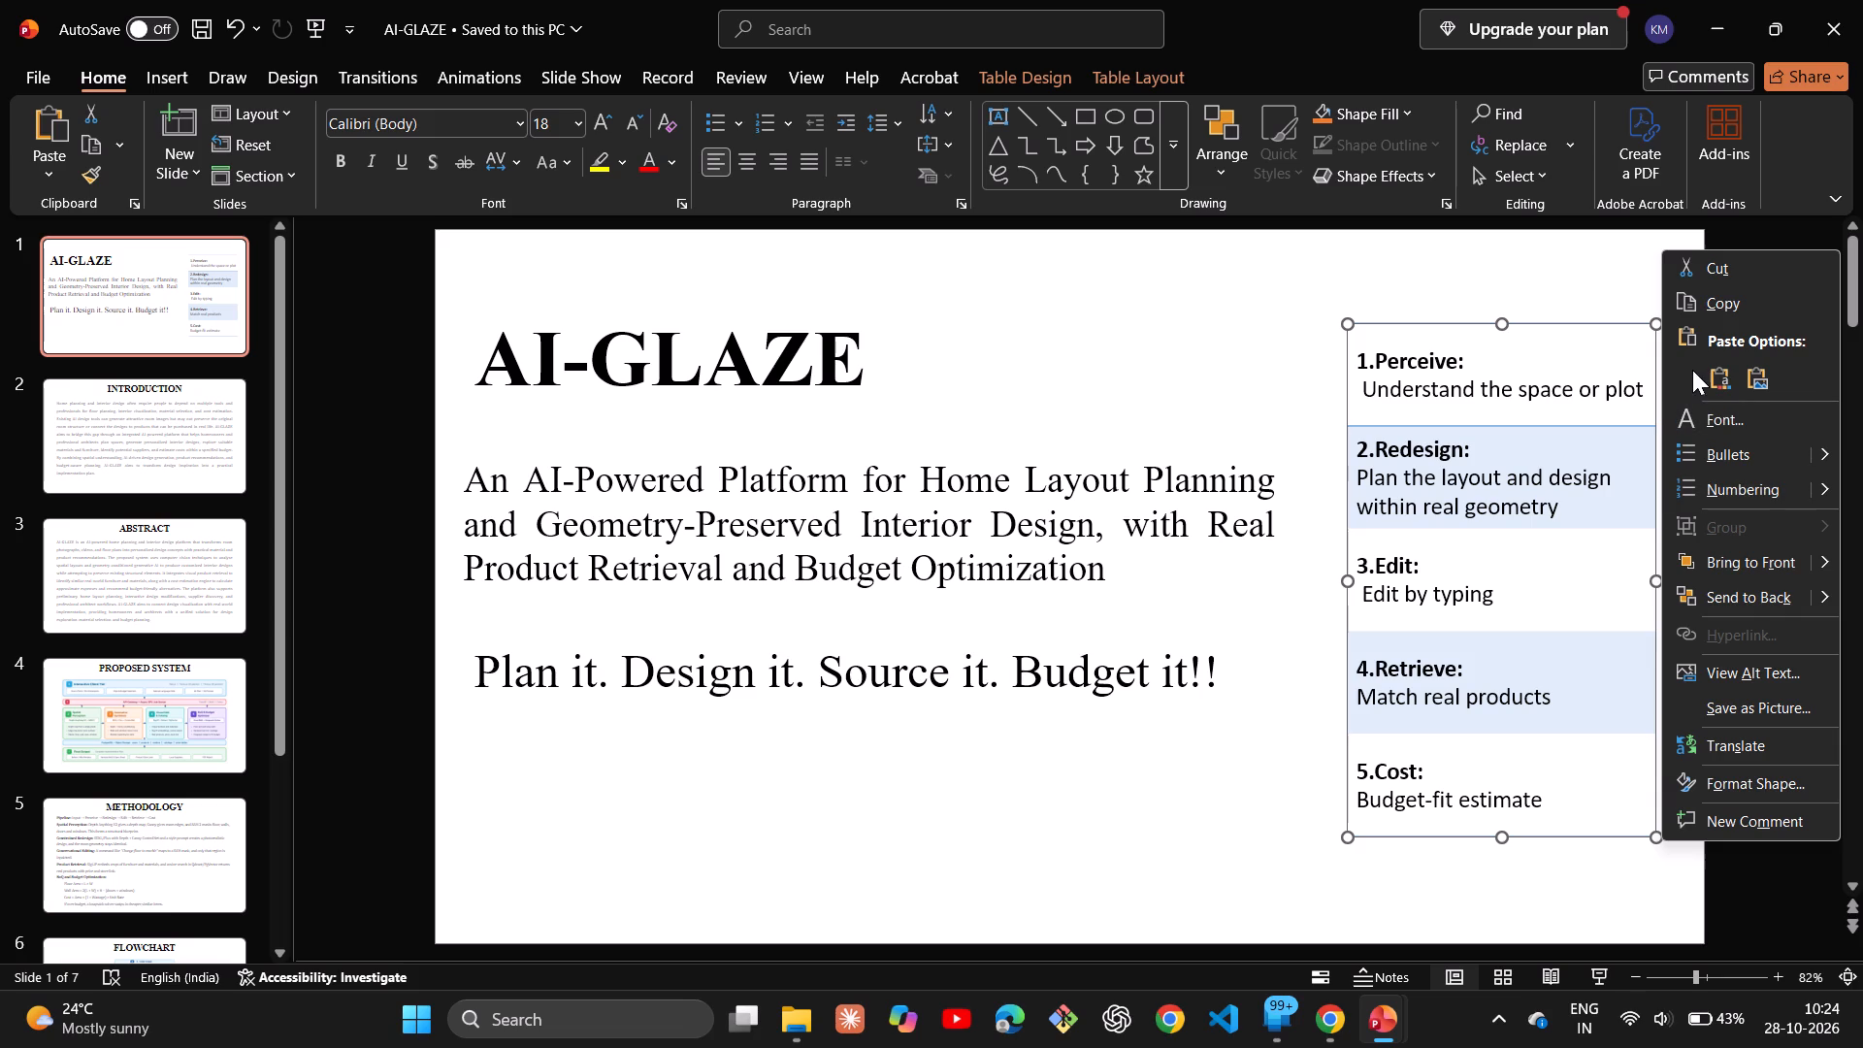
click(1689, 301)
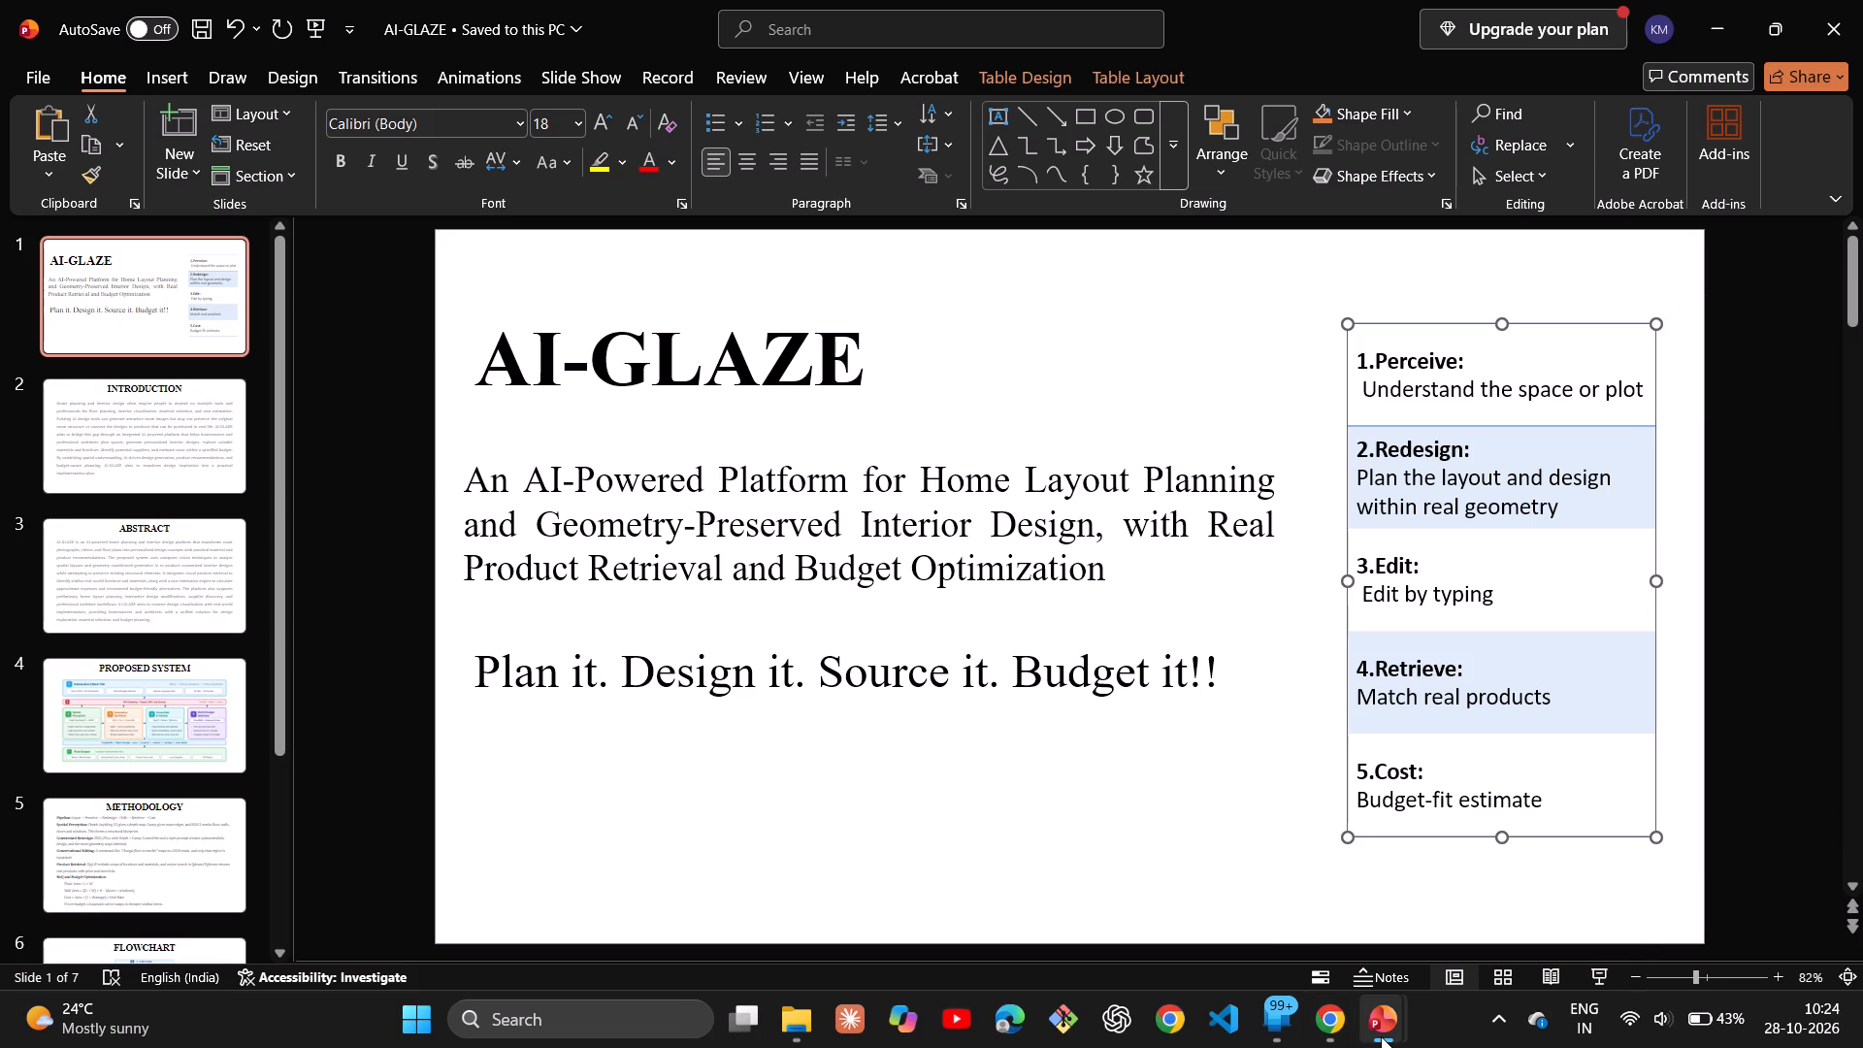
click(1468, 953)
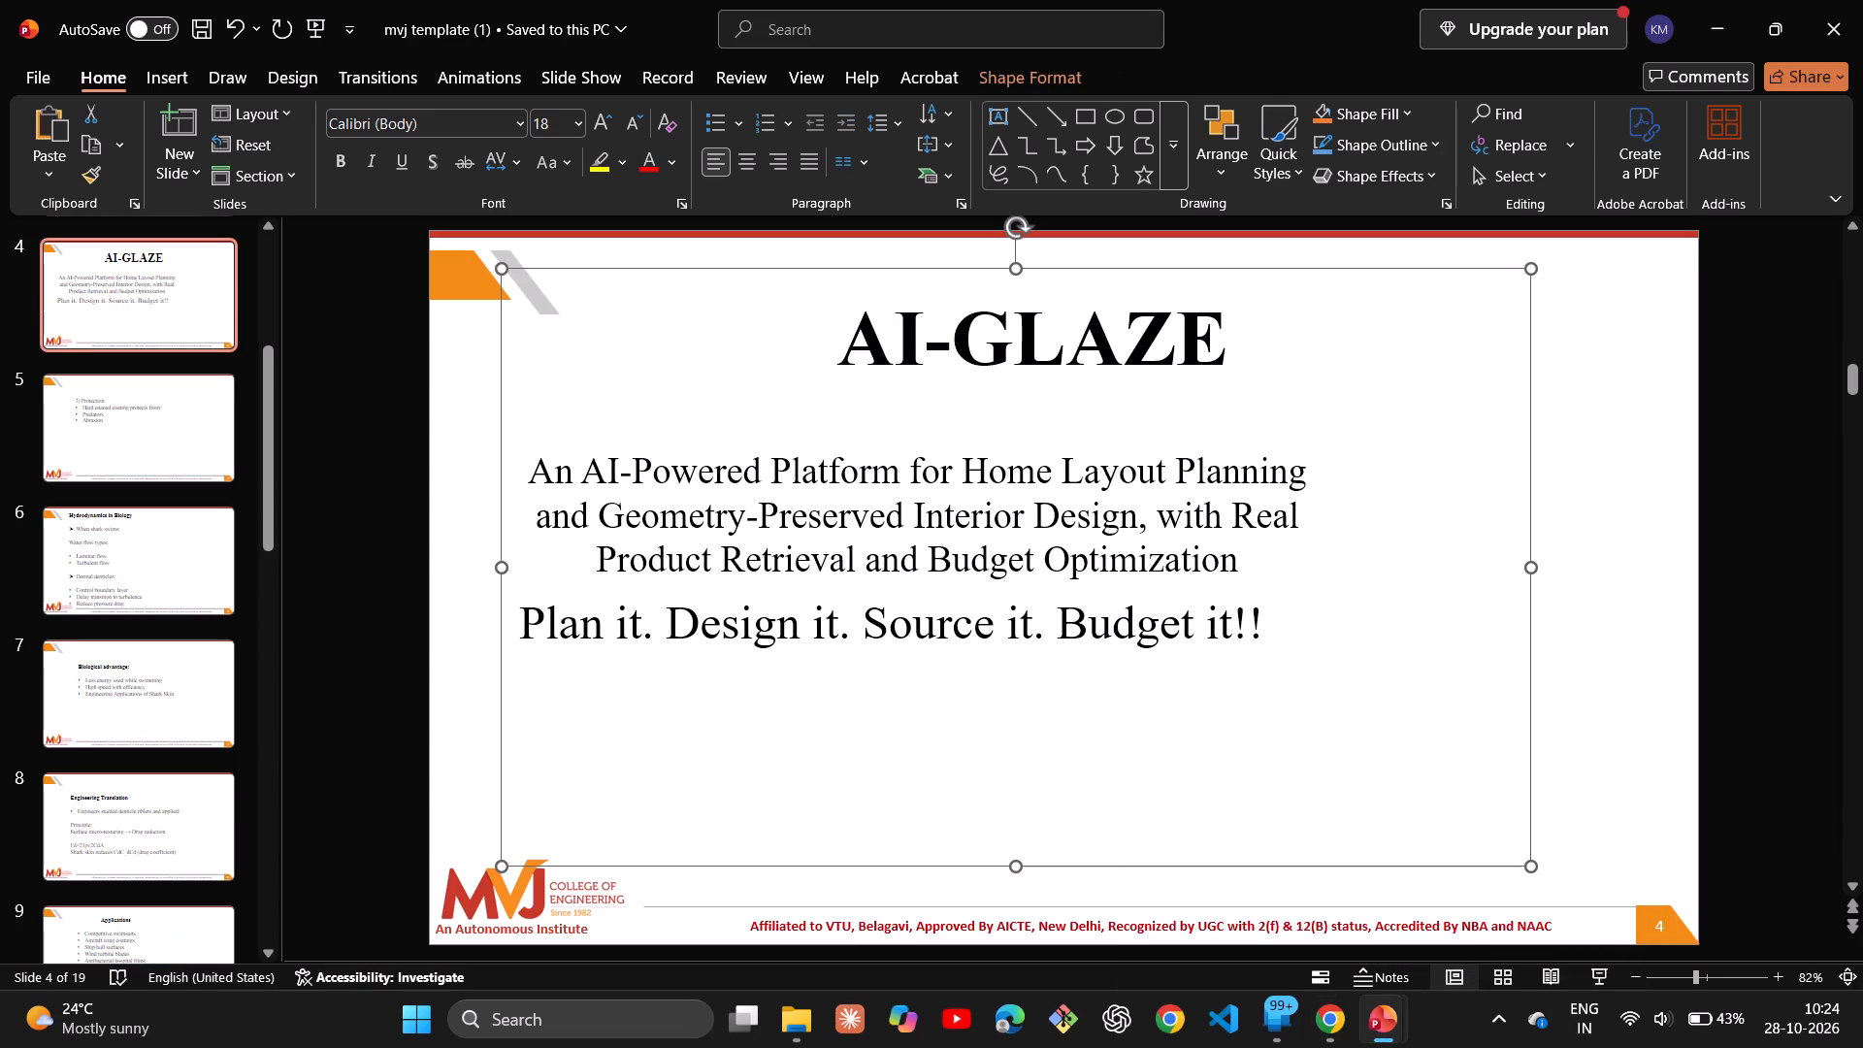
click(1393, 616)
key(ctrl+v)
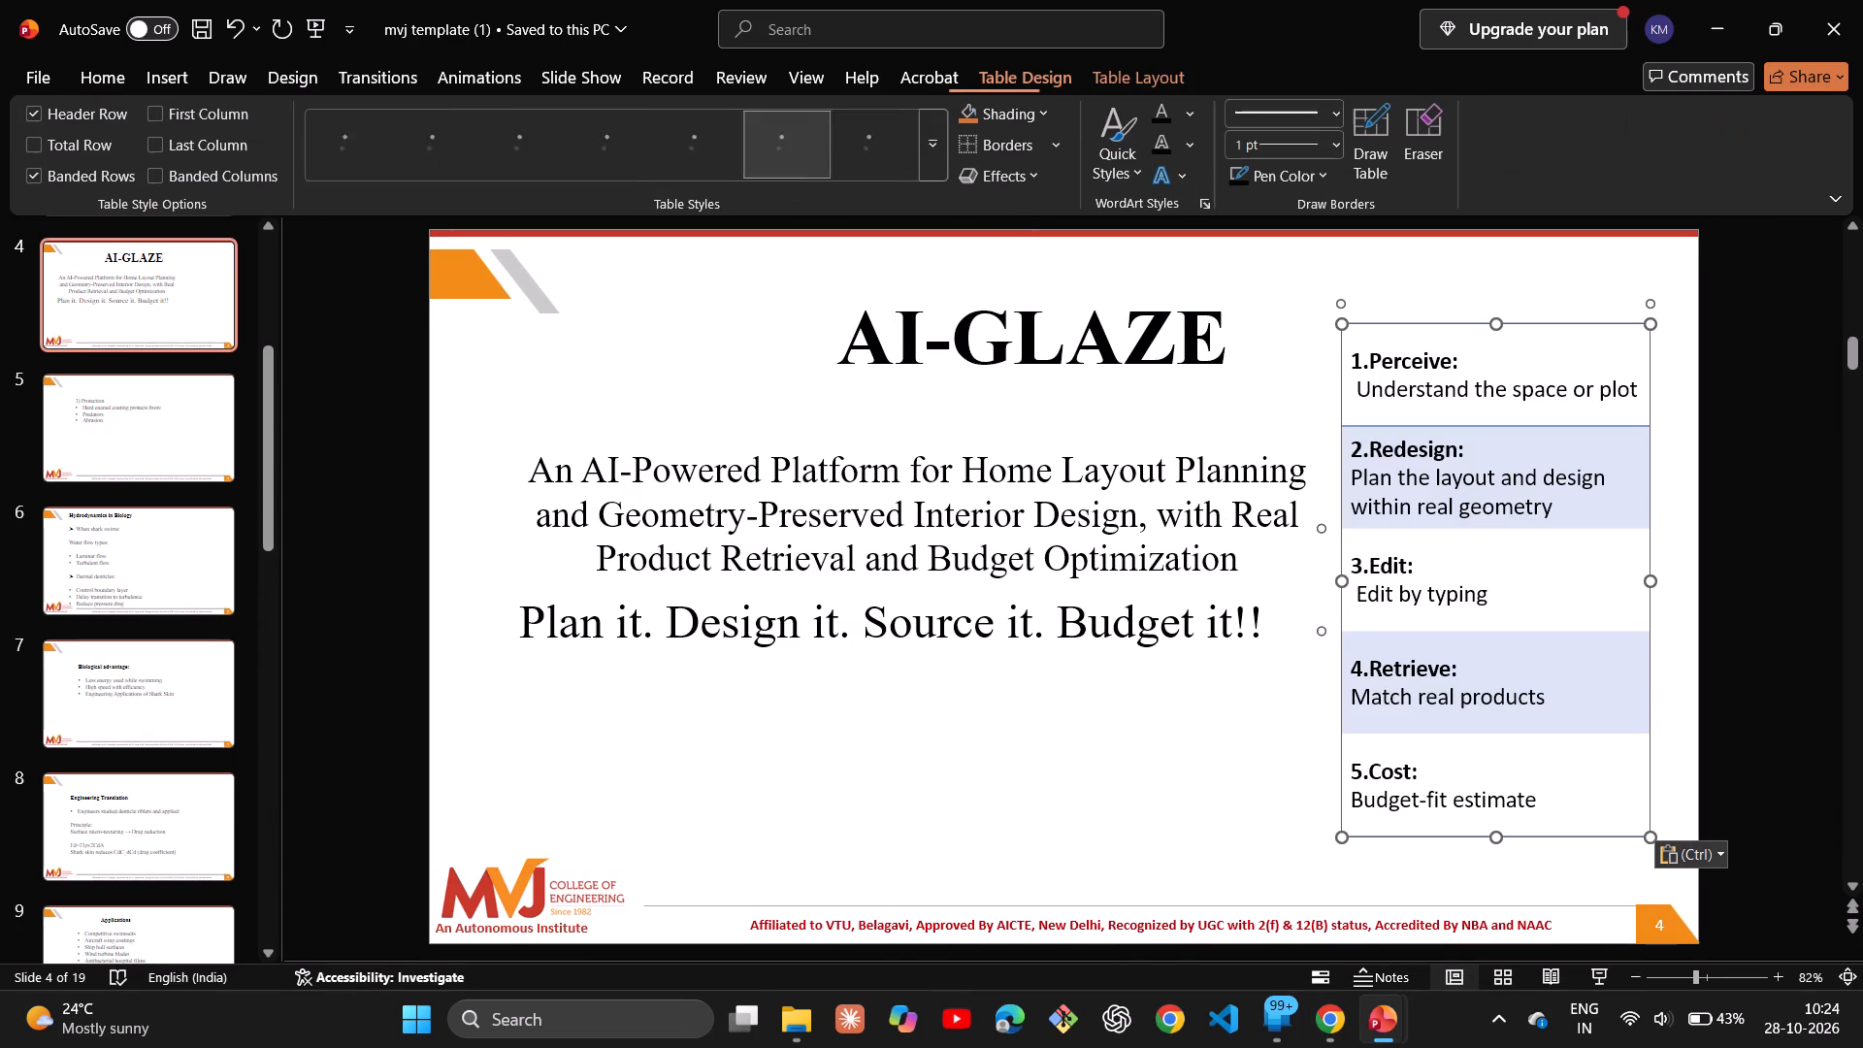
click(1315, 701)
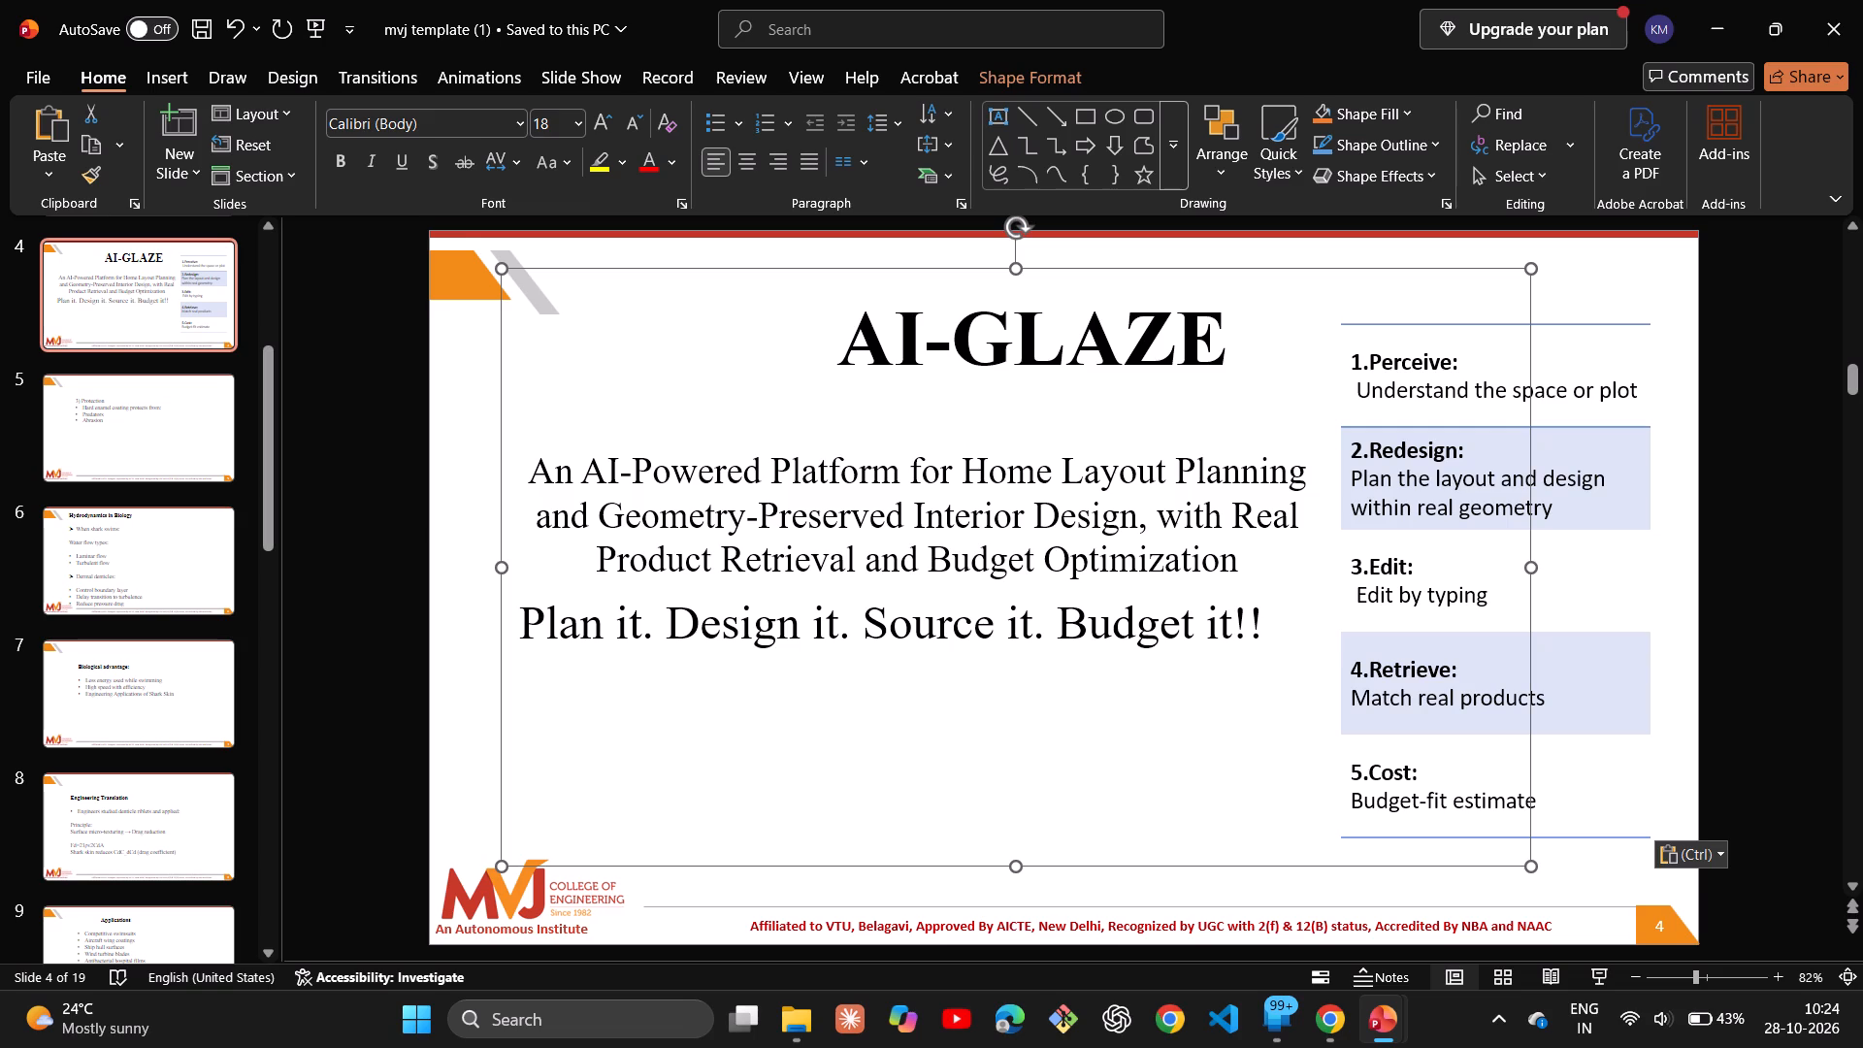
click(1315, 701)
Look through the opening slides of the mvj template to check their order relative to the AI-GLAZE slide.
scroll(1315, 701, down, 1)
scroll(1315, 701, up, 1)
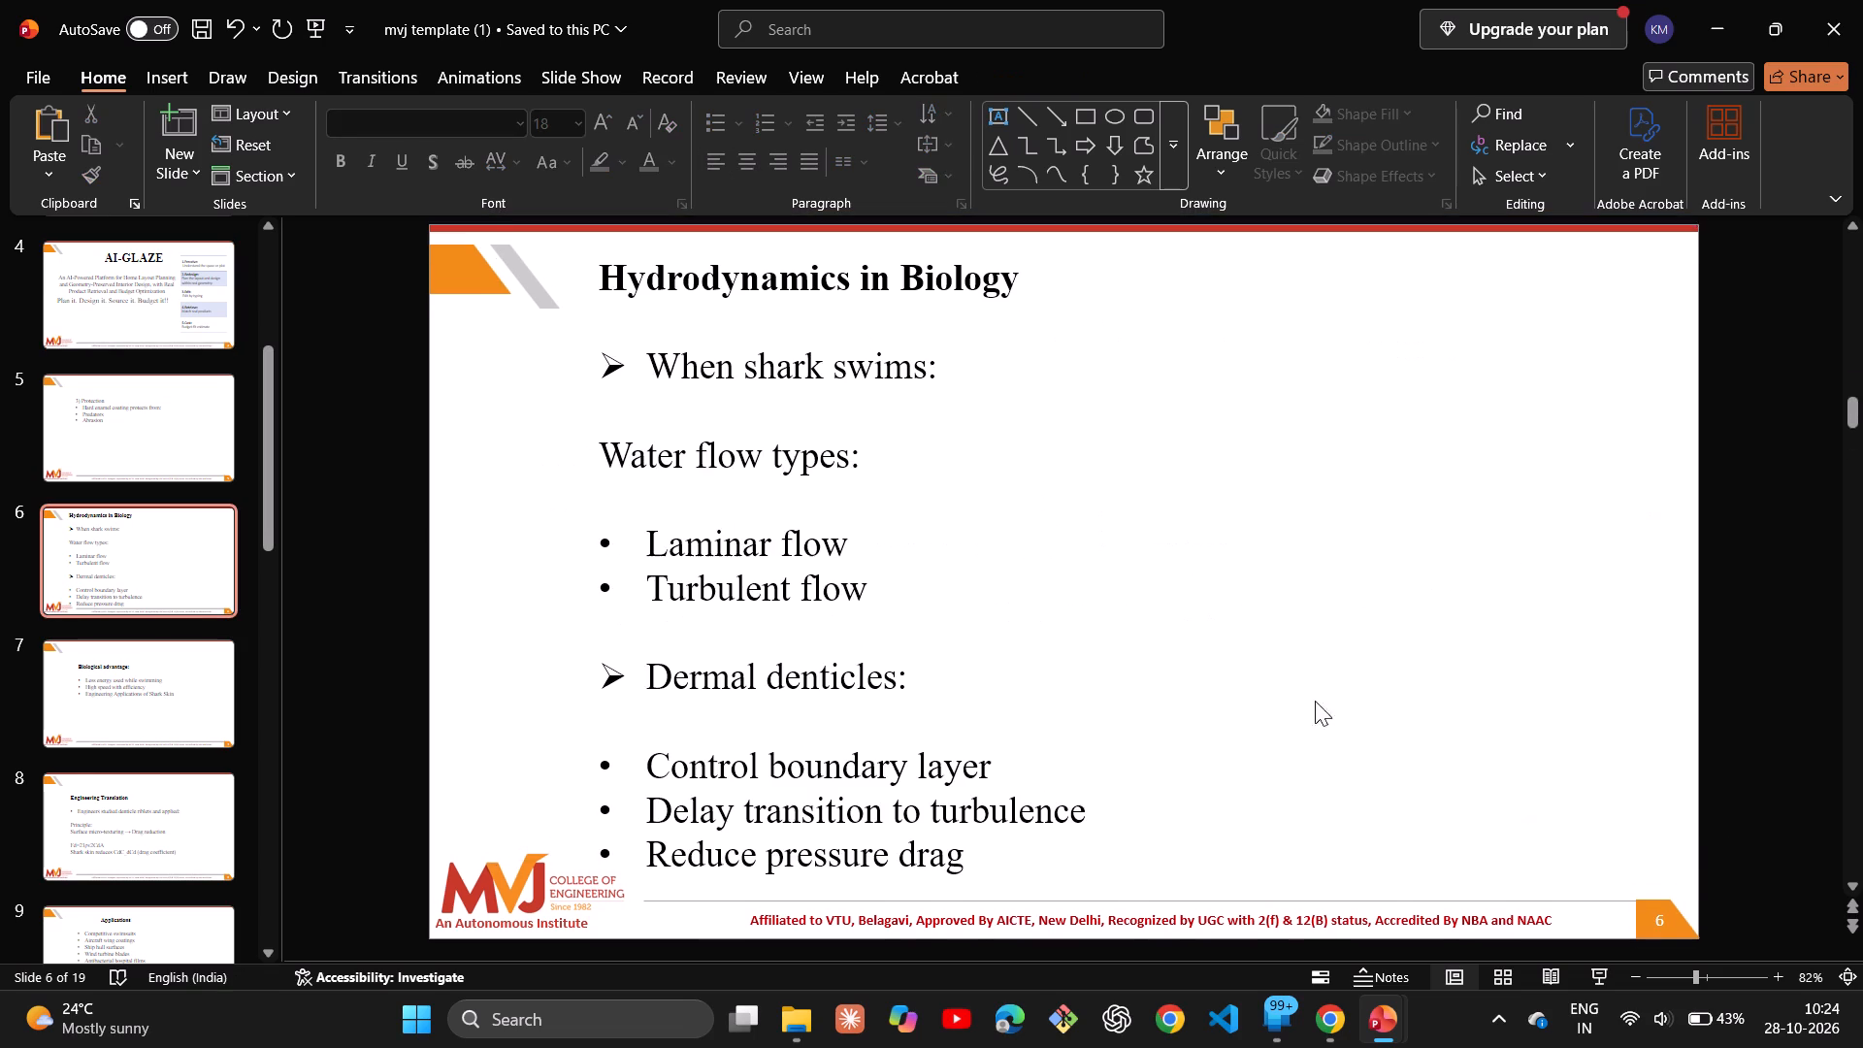
scroll(1315, 701, up, 3)
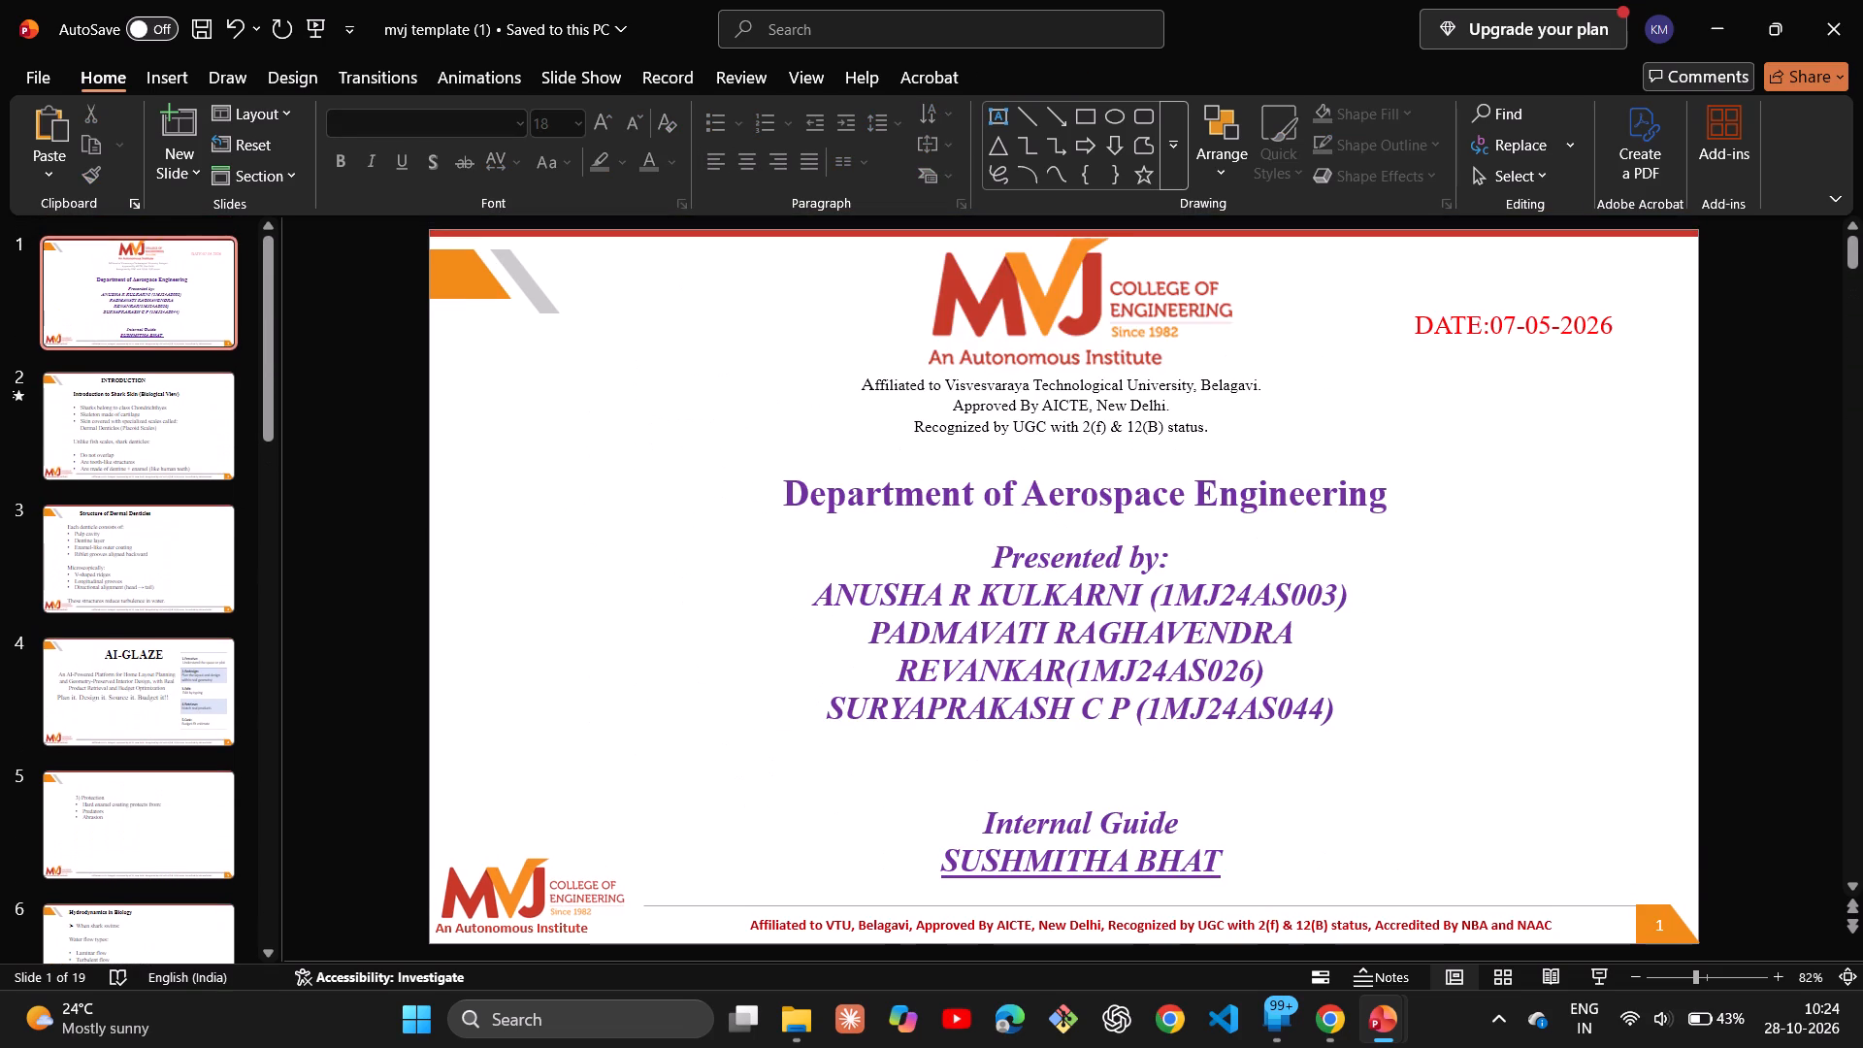
key(Down)
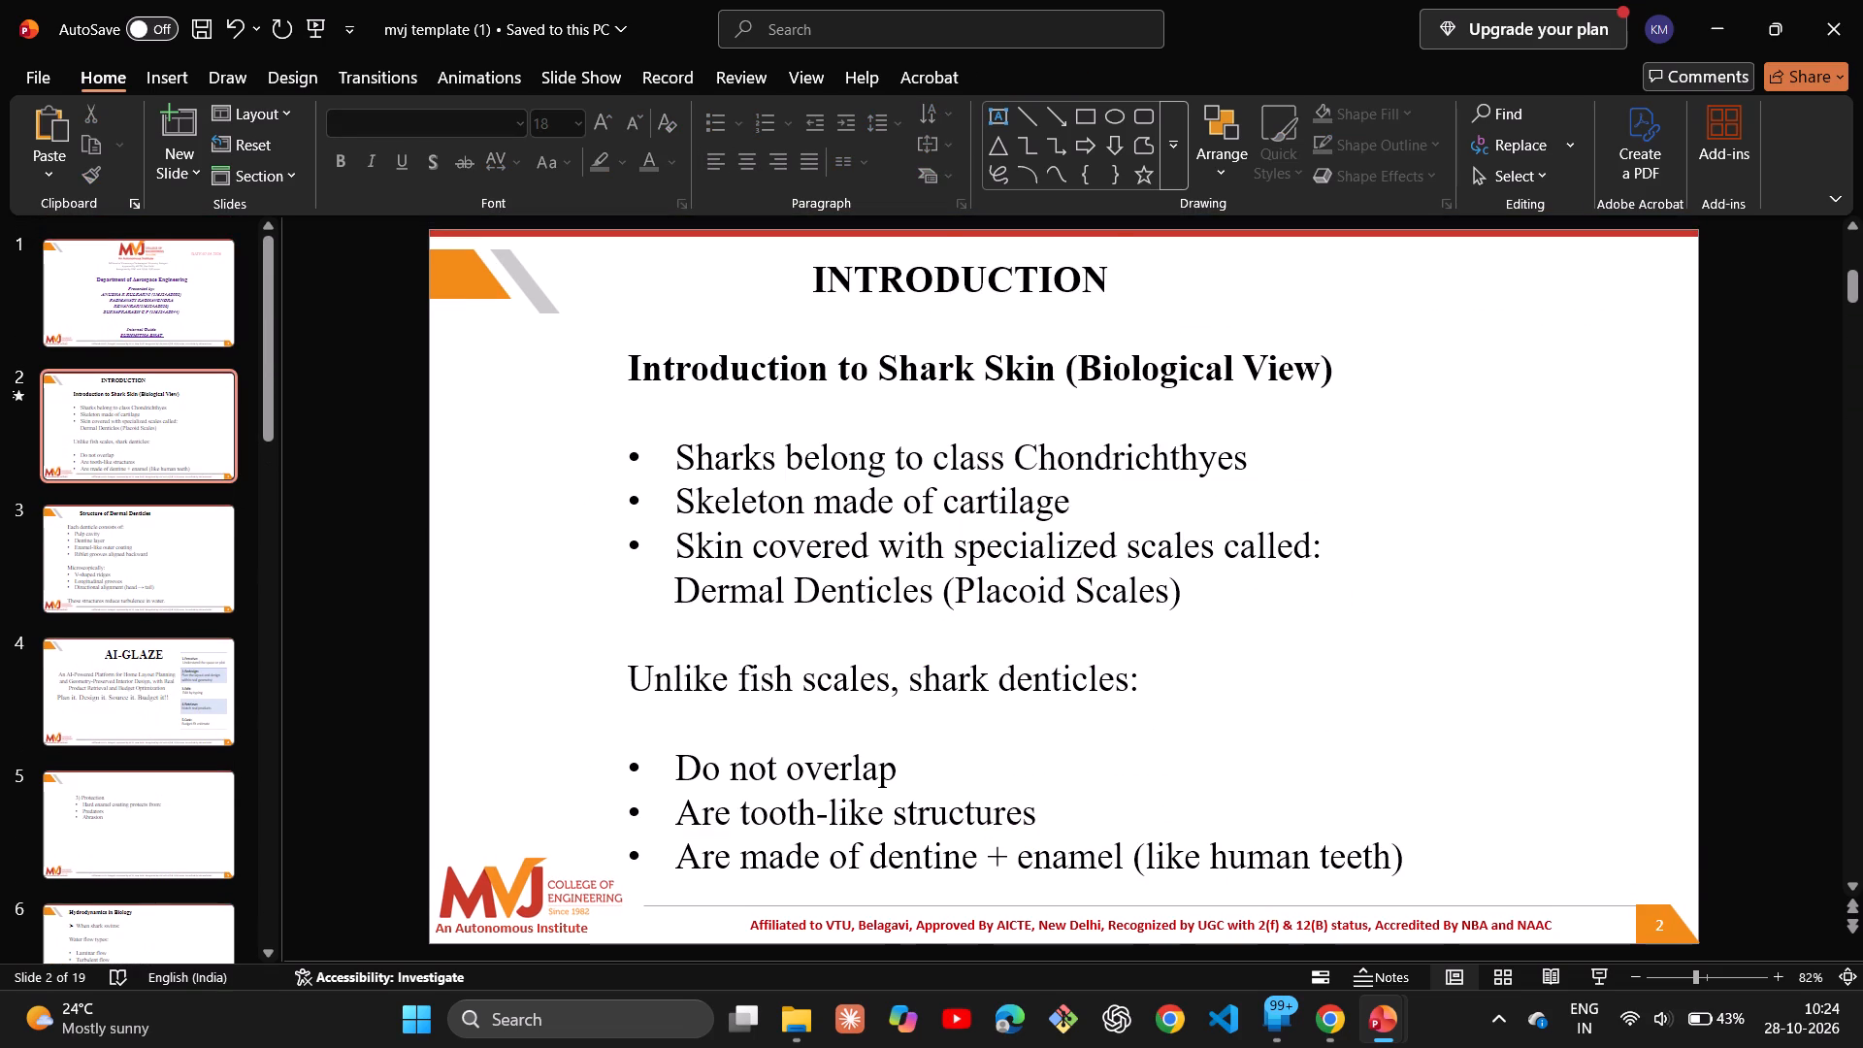
key(Down)
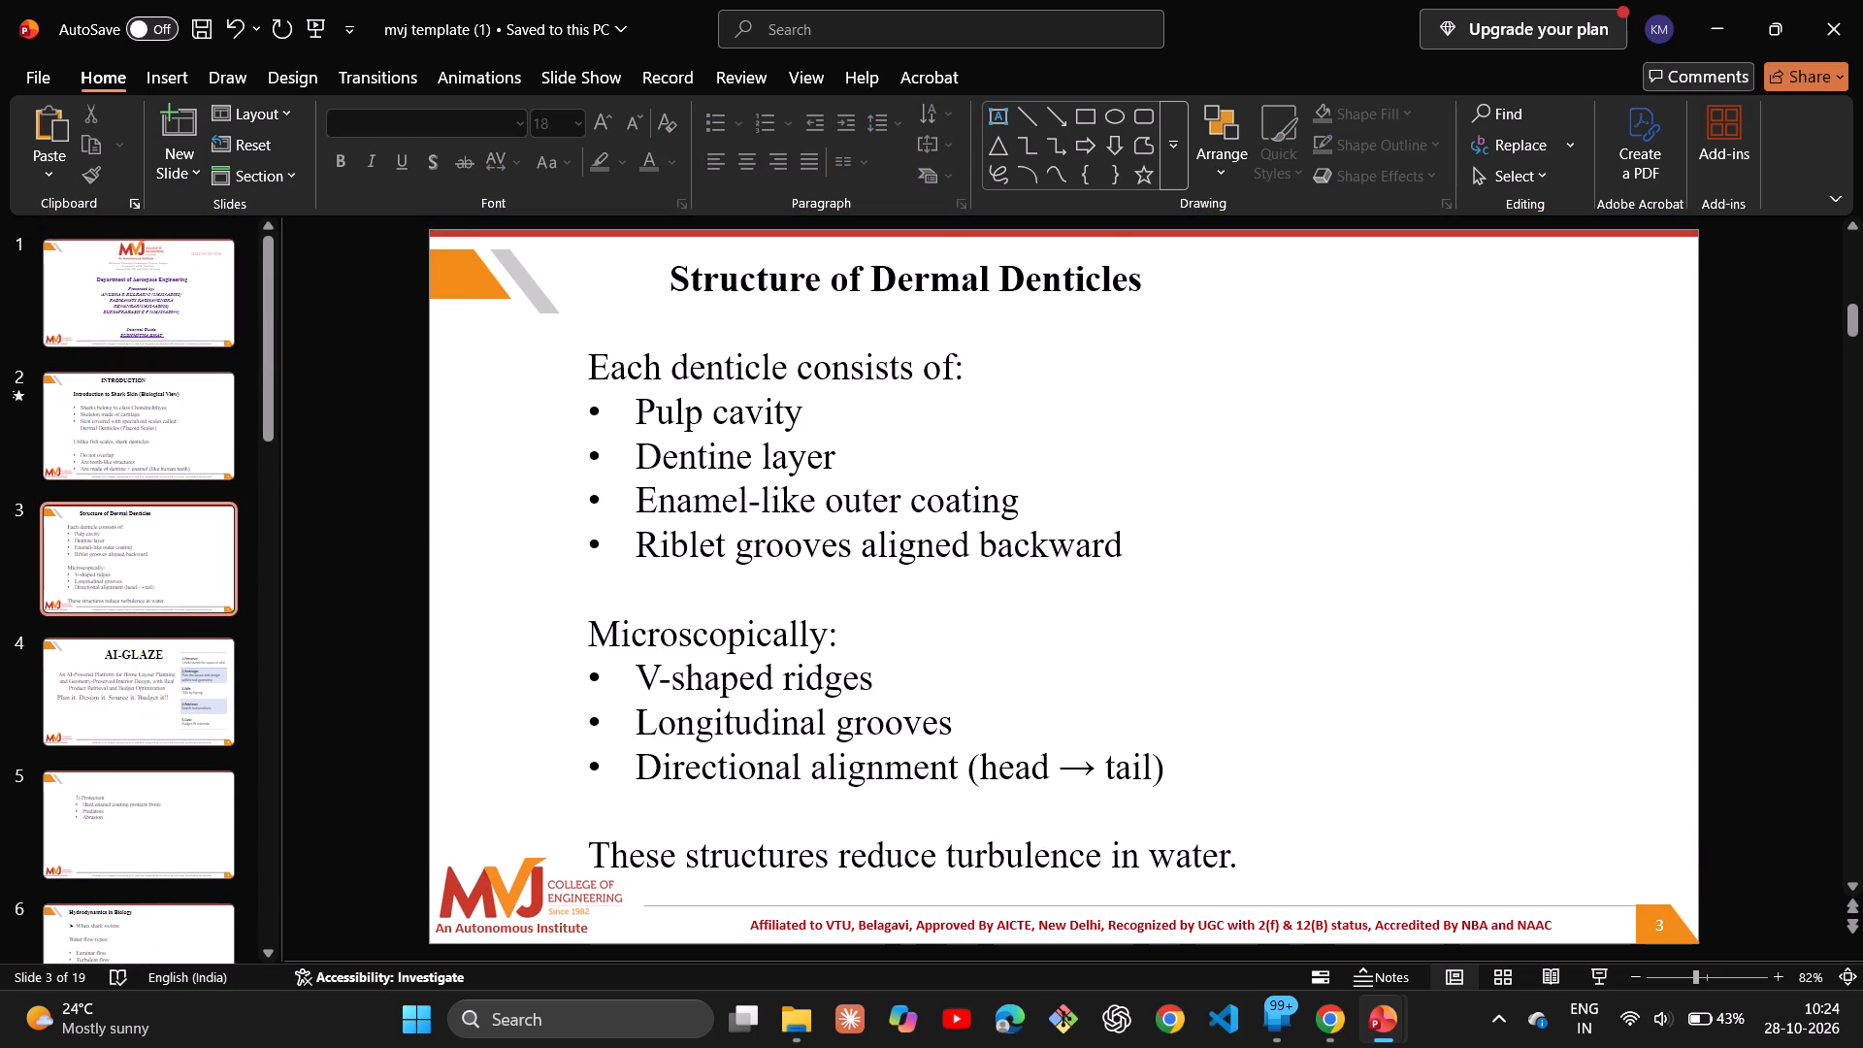
key(Up)
key(Up)
key(Down)
key(Down)
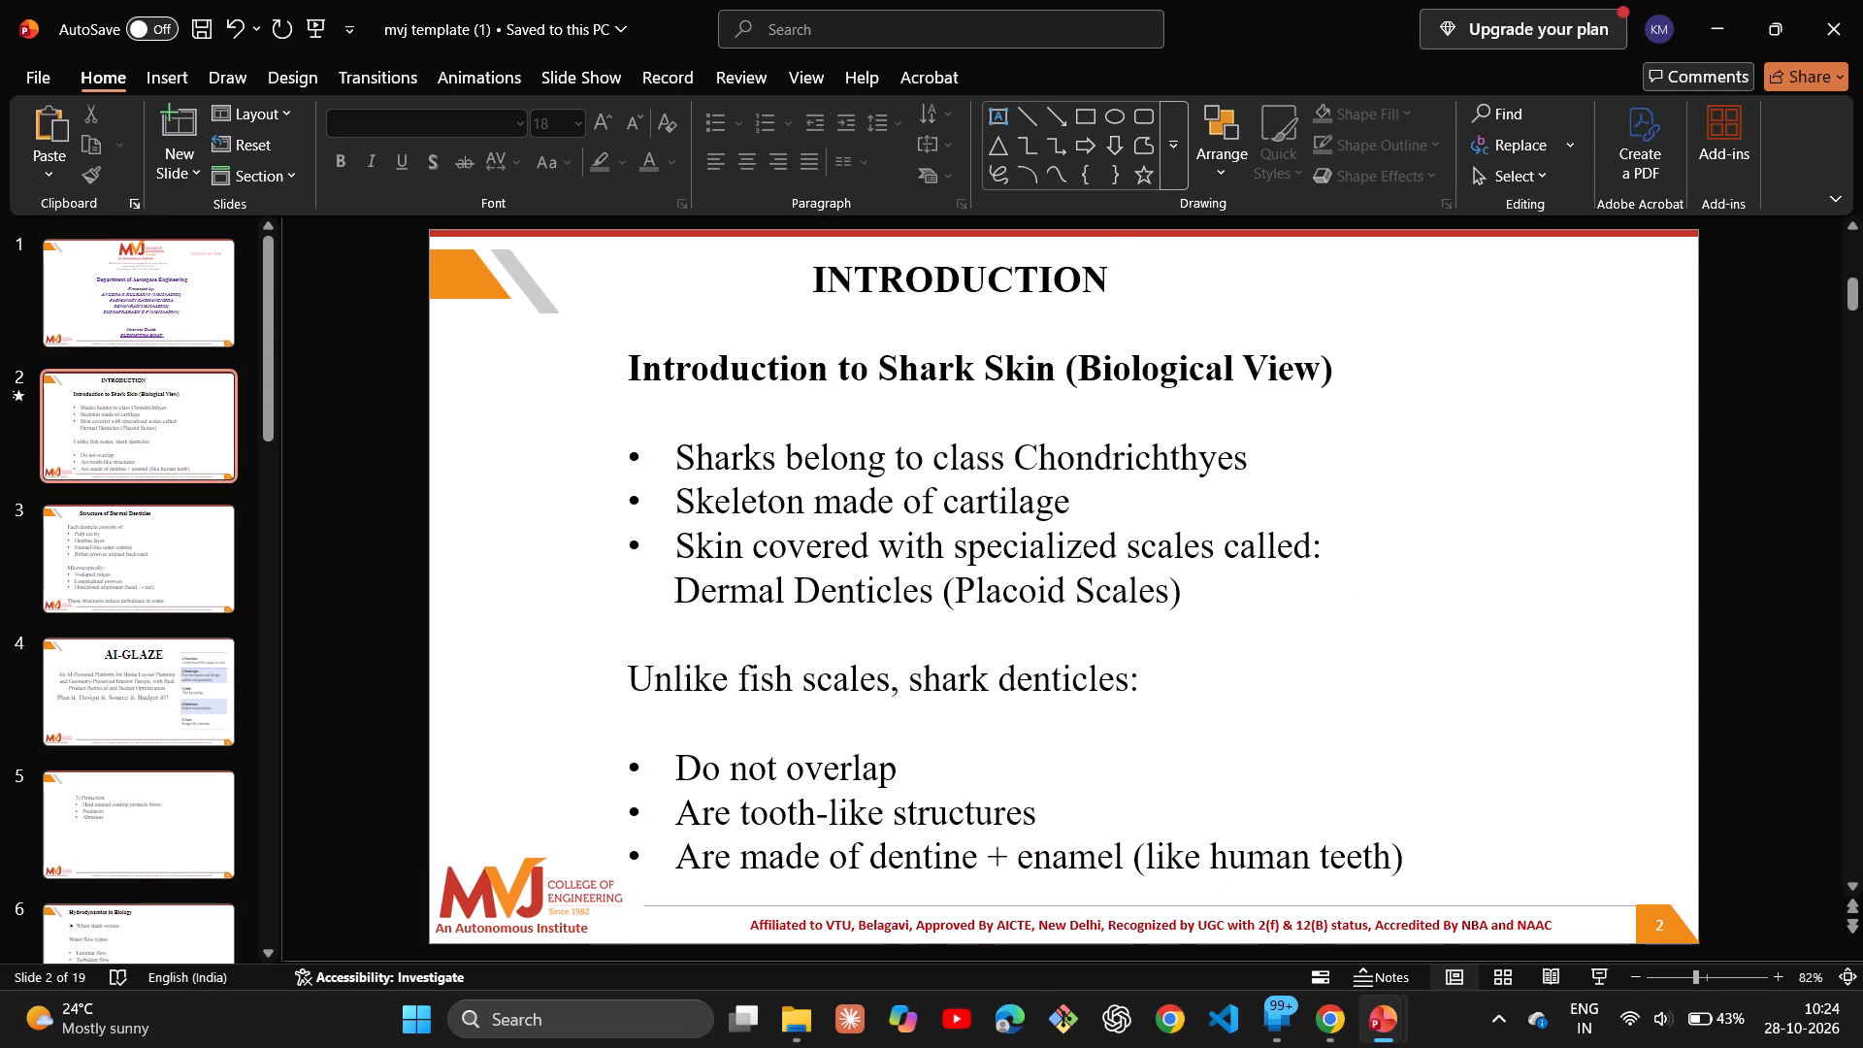
key(Down)
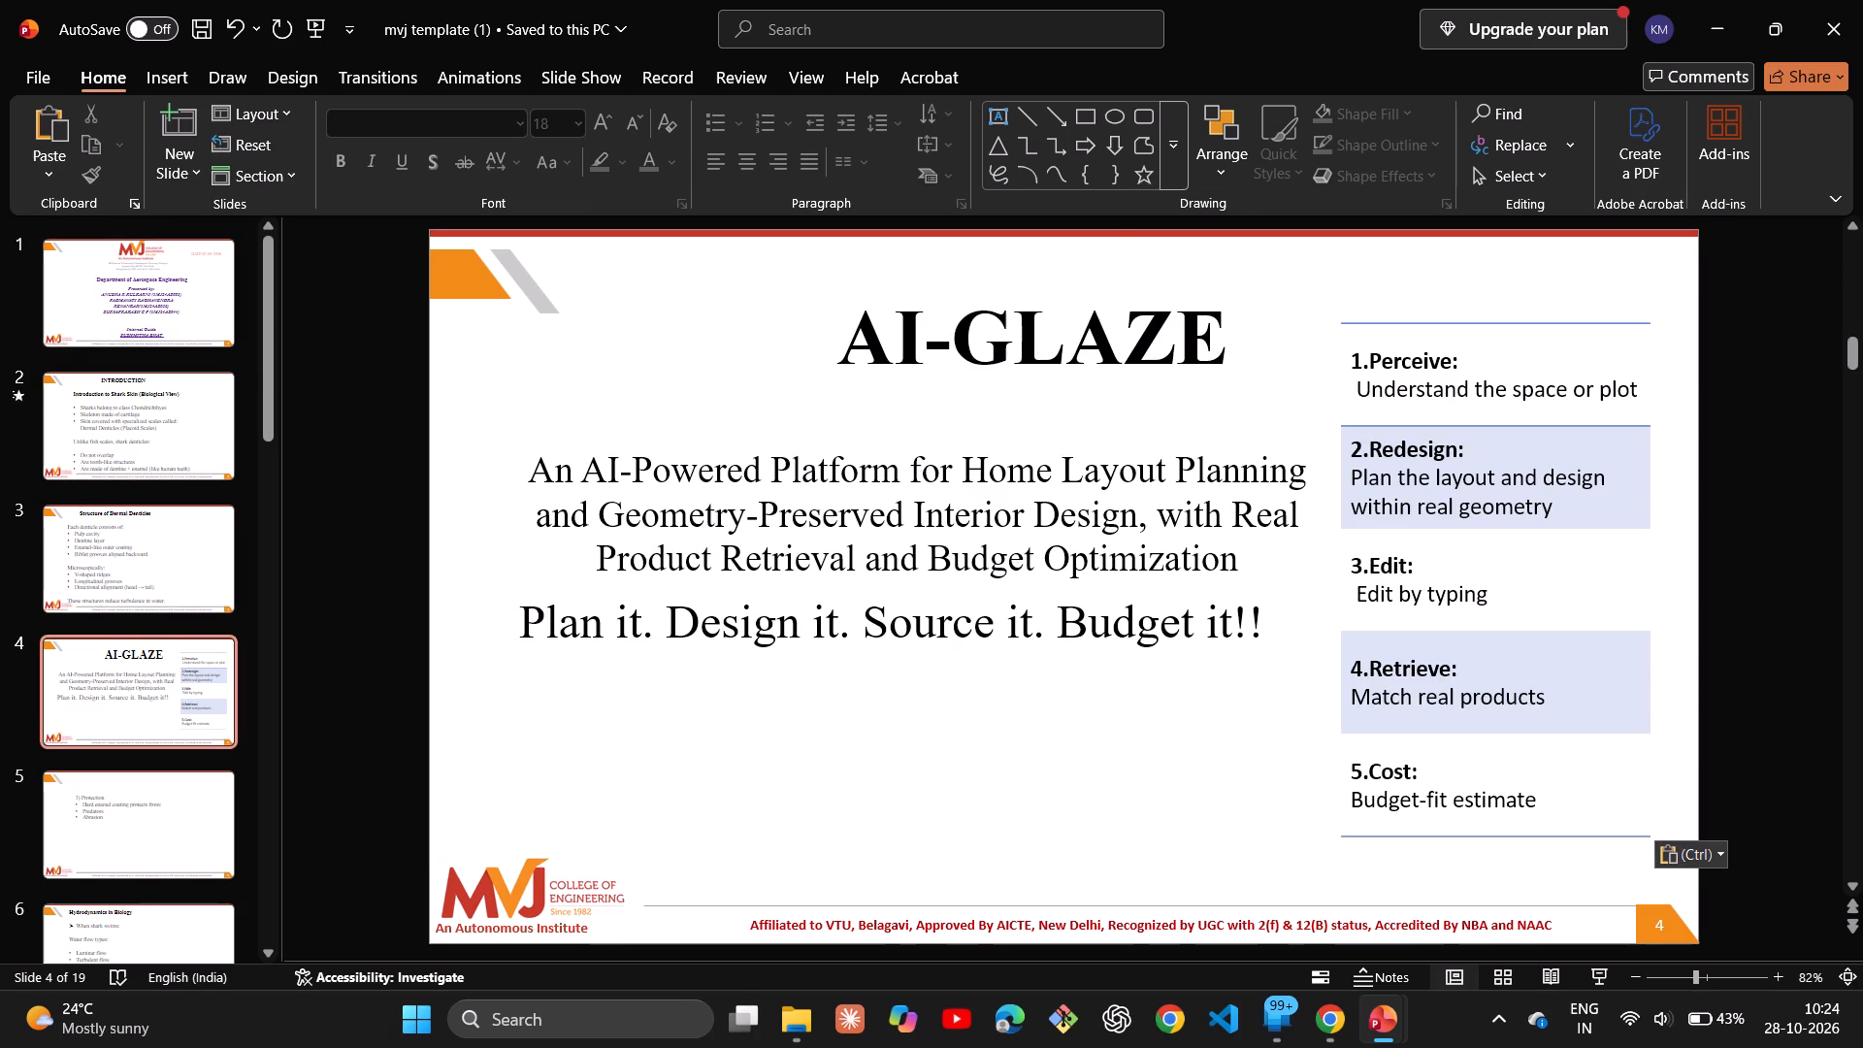
Move the AI-GLAZE slide from position 4 to position 2, directly after the college title slide.
drag(165, 655, 157, 384)
scroll(869, 576, up, 5)
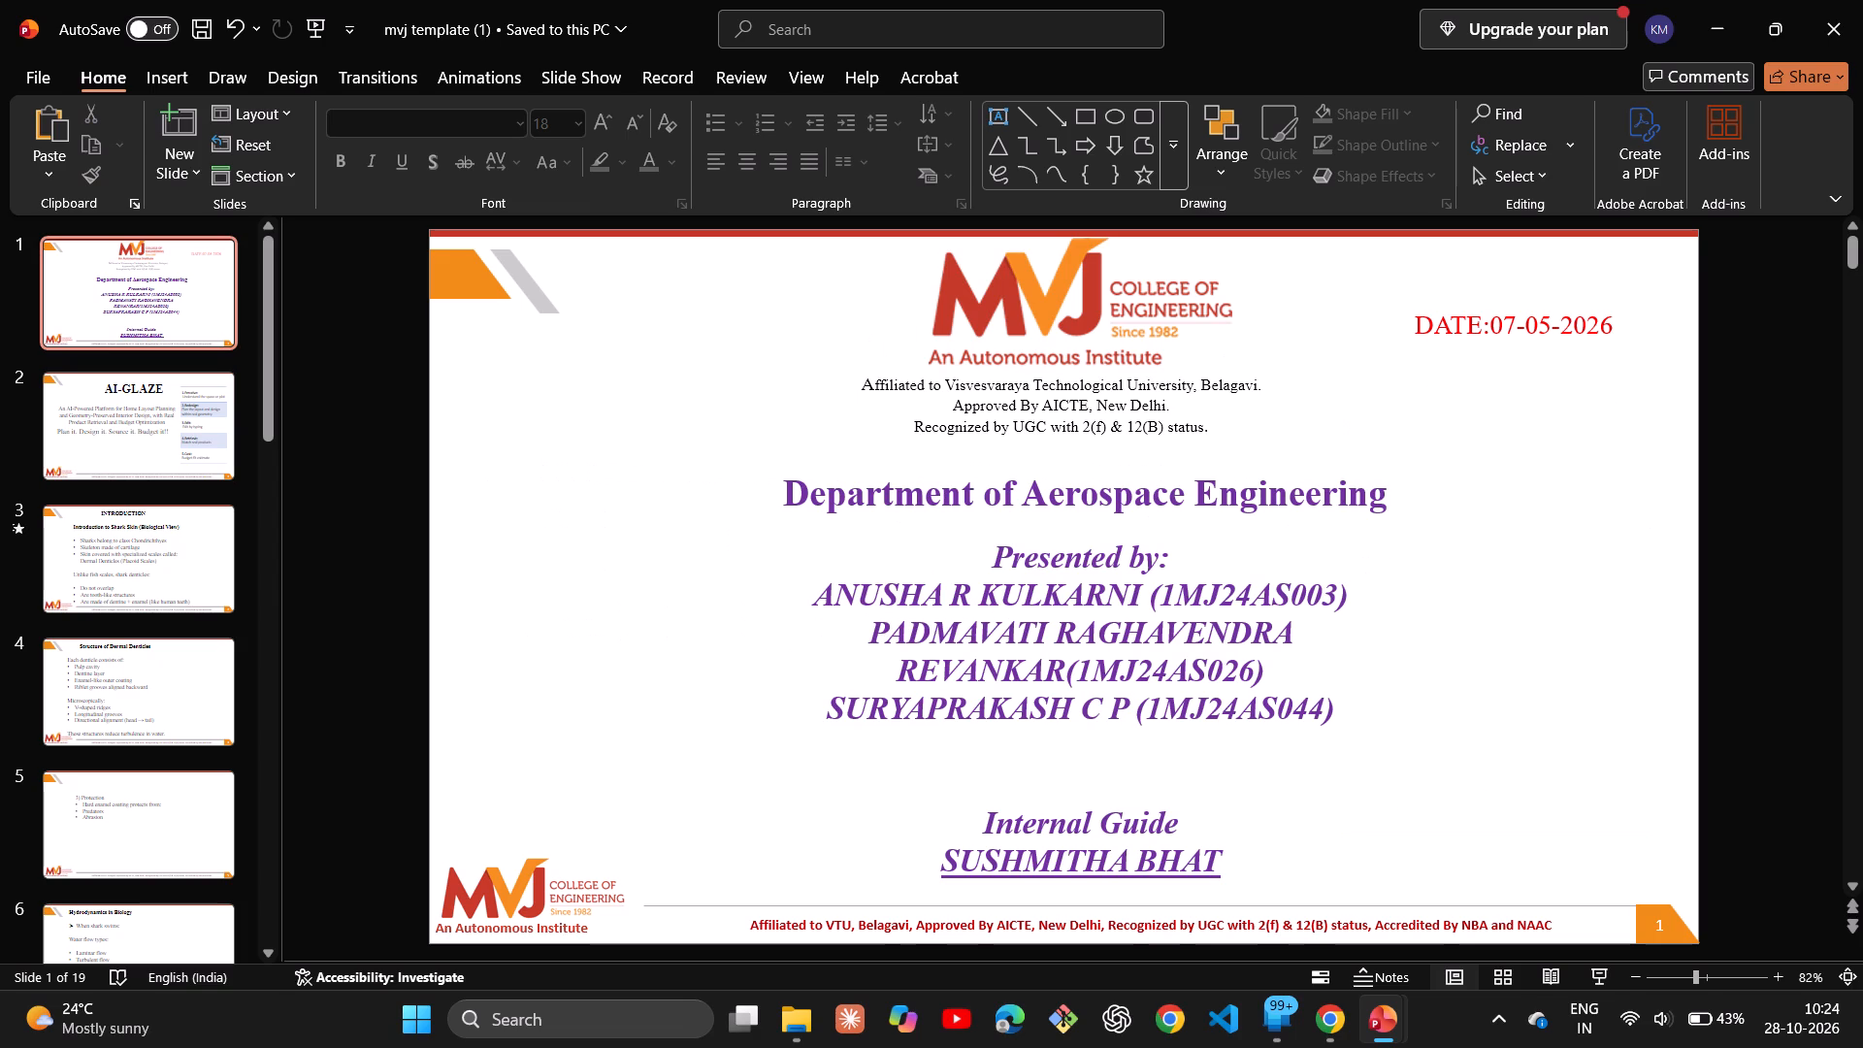
Copy the full body paragraph of the INTRODUCTION slide in the AI-GLAZE presentation, from "Home planning" to "implementation plan.".
click(74, 517)
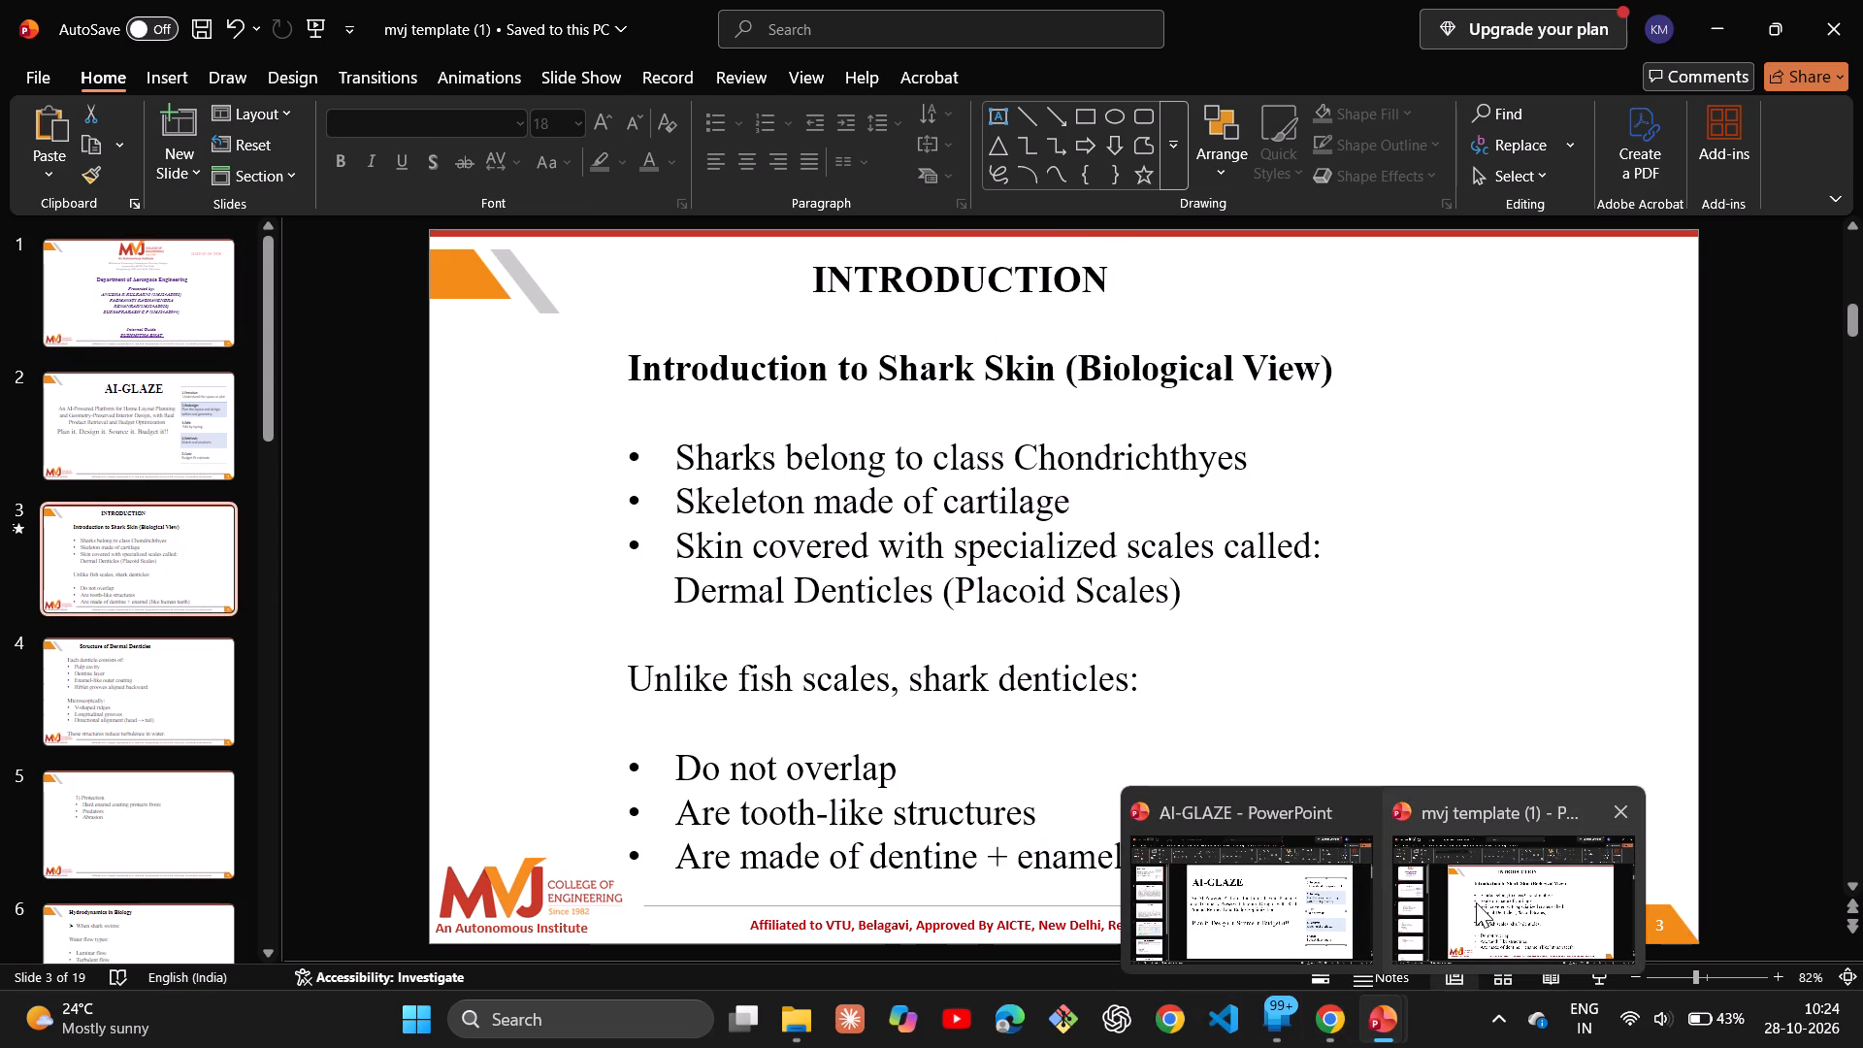
click(1274, 906)
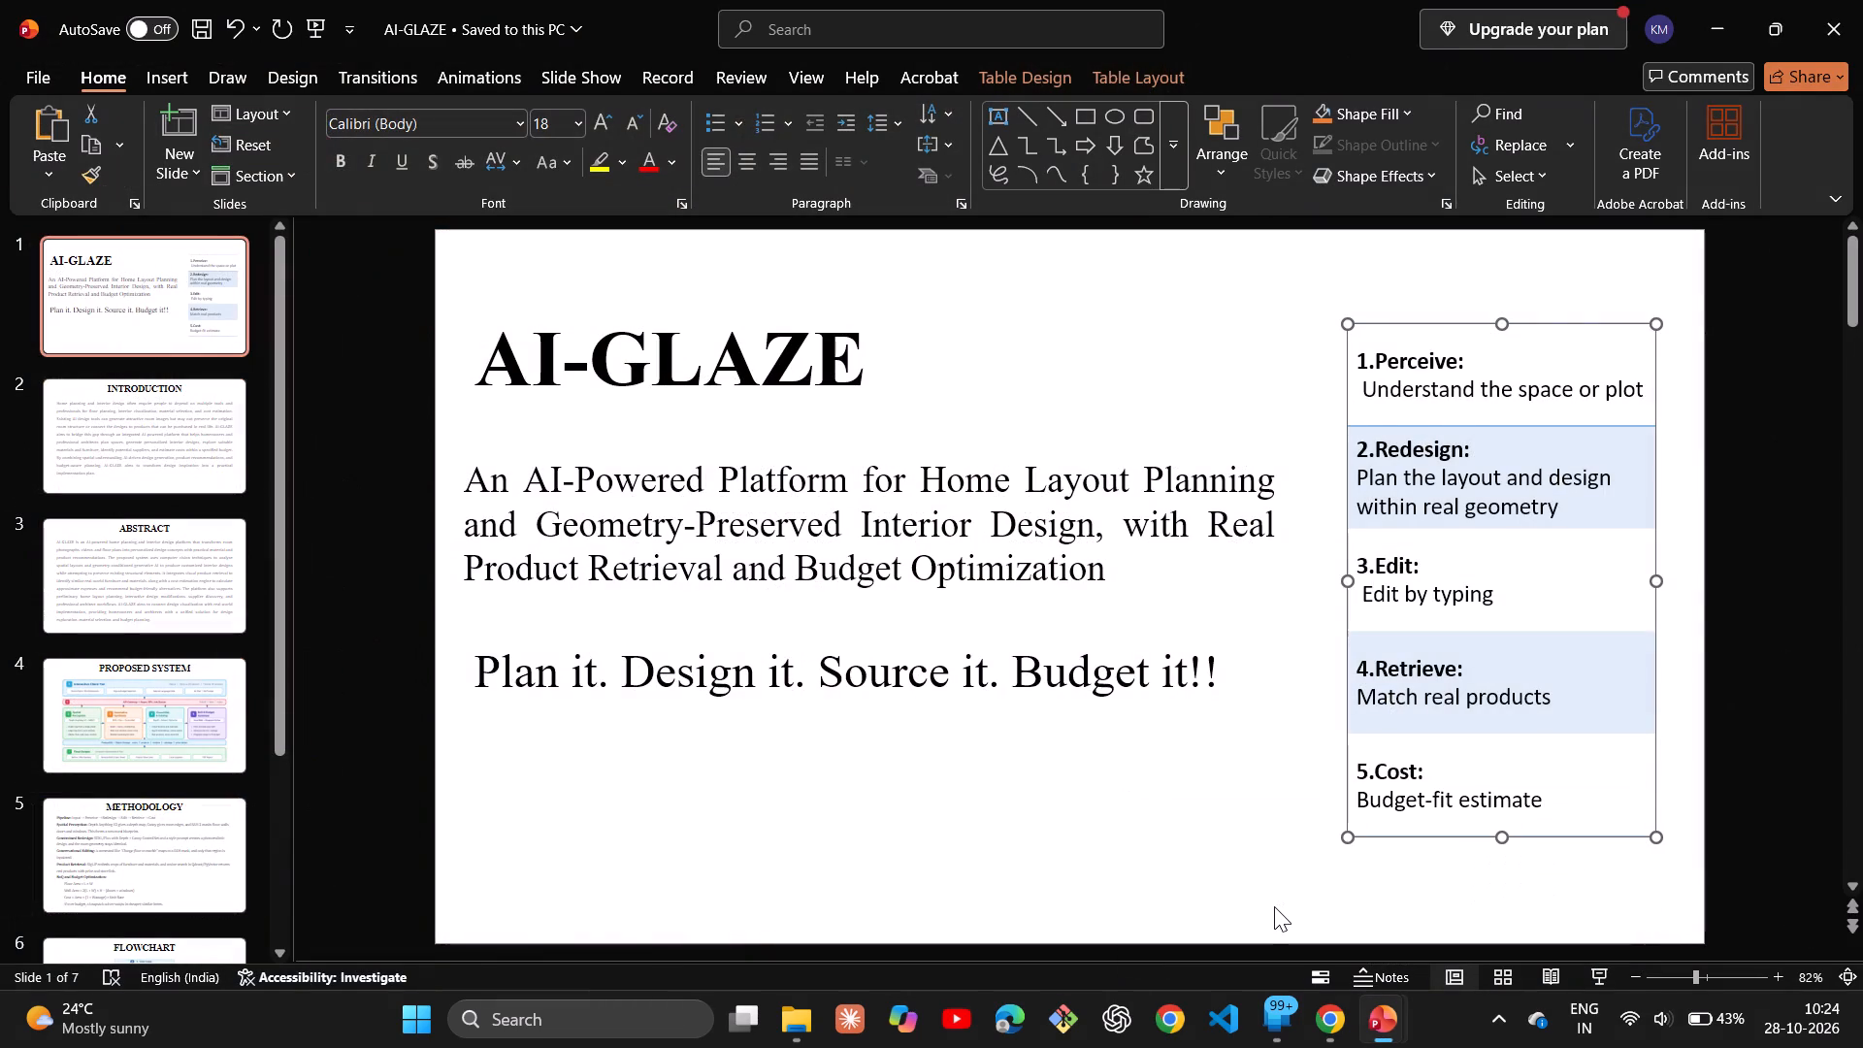
scroll(1274, 906, down, 1)
scroll(1274, 906, up, 1)
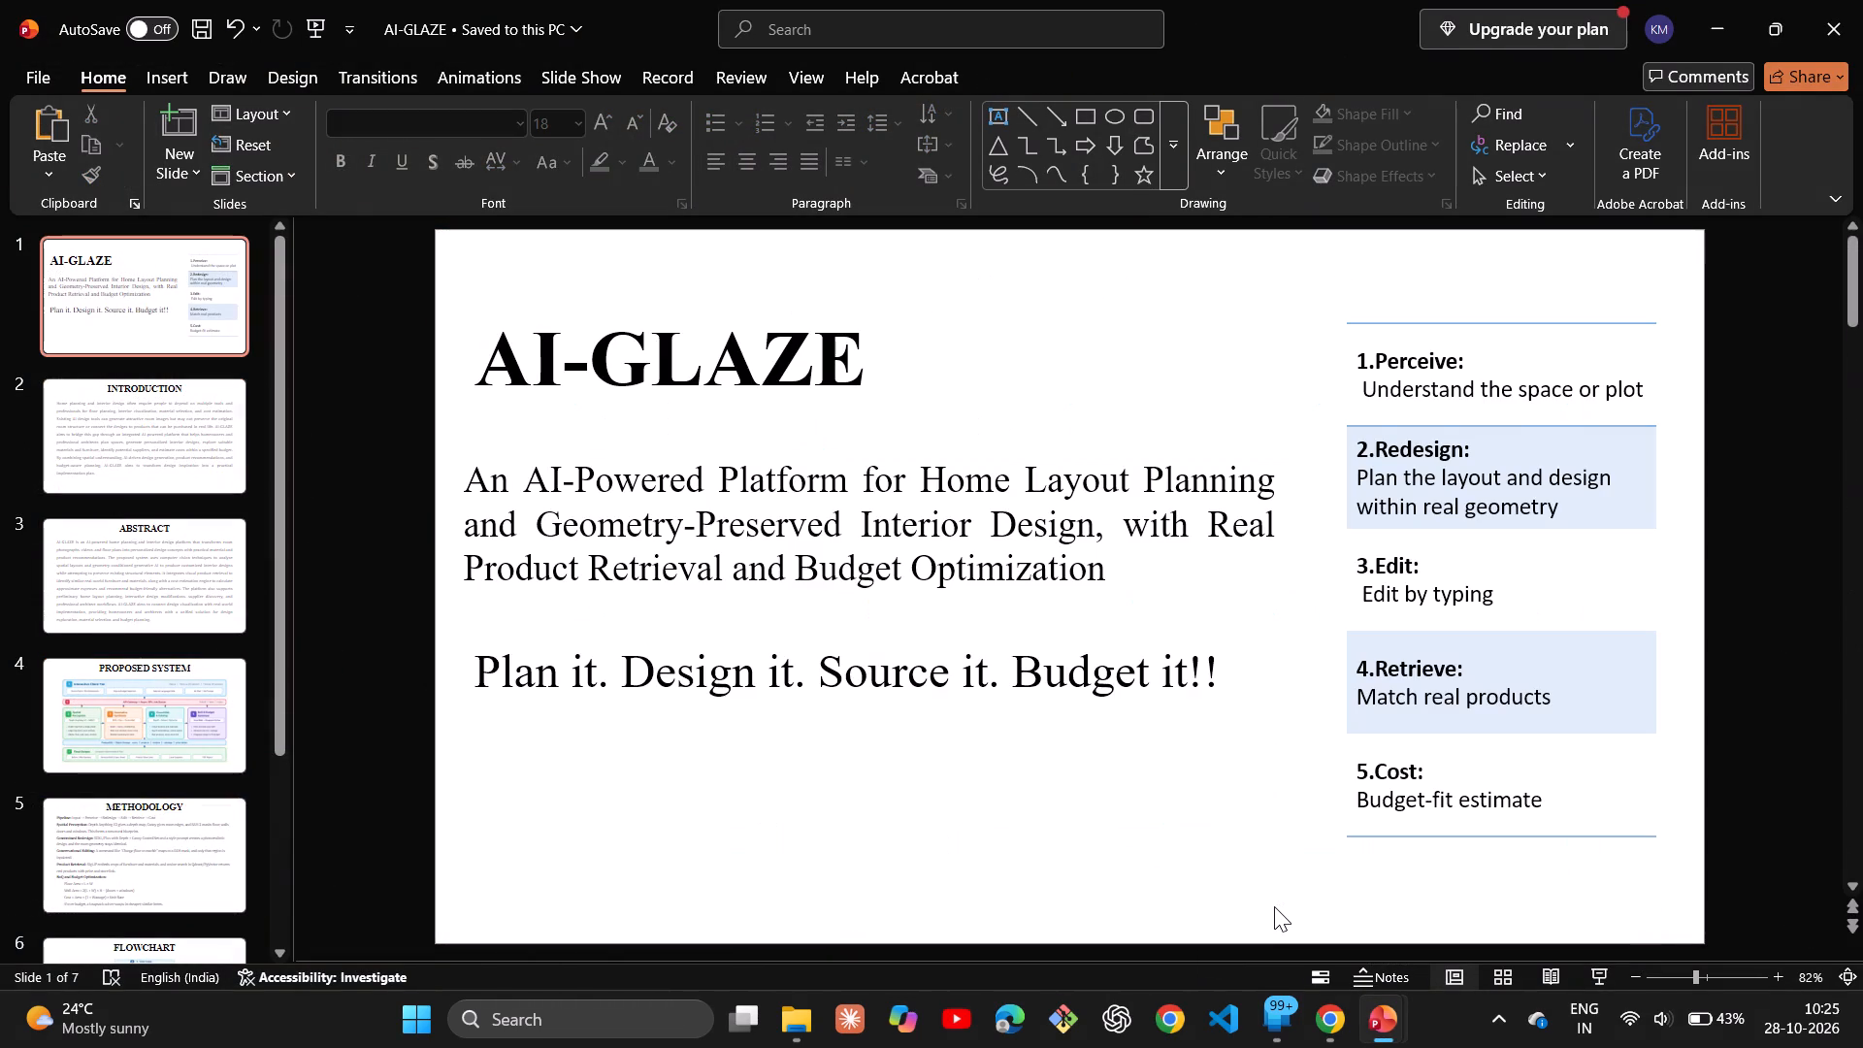
key(Down)
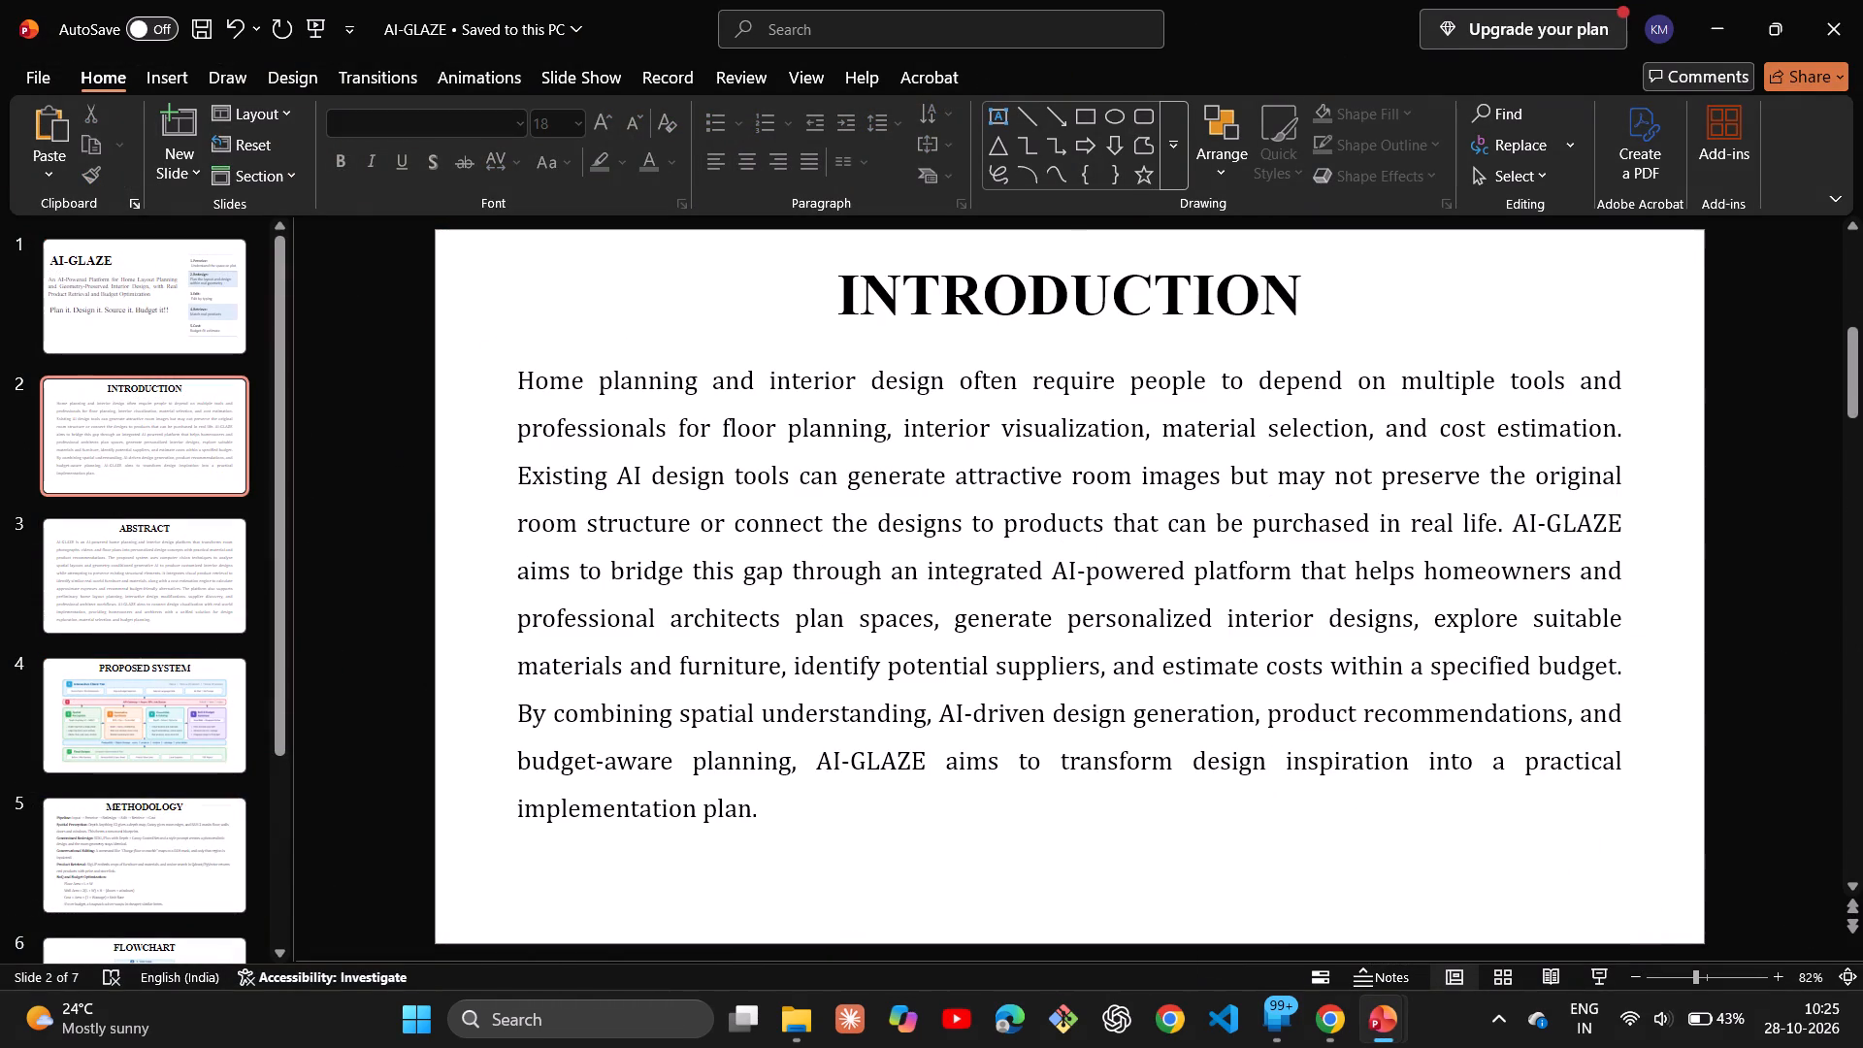
drag(514, 381, 523, 398)
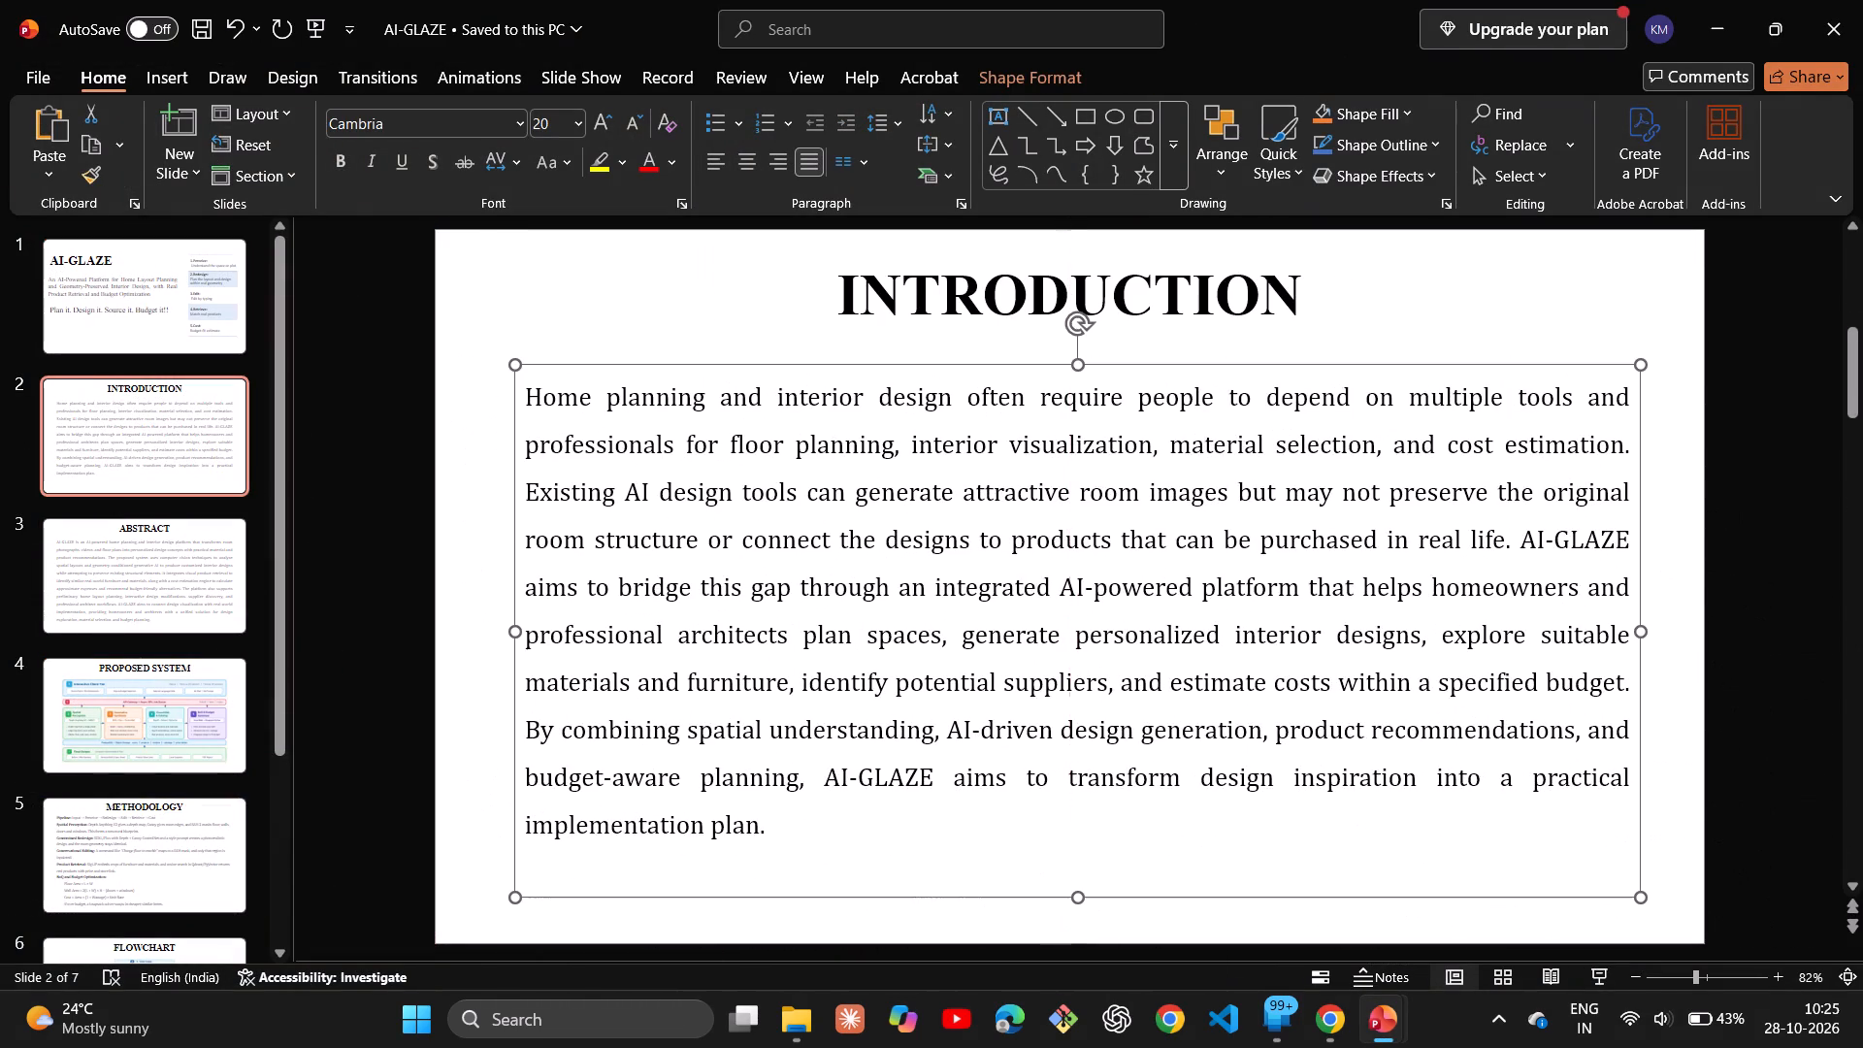
key(ctrl+z)
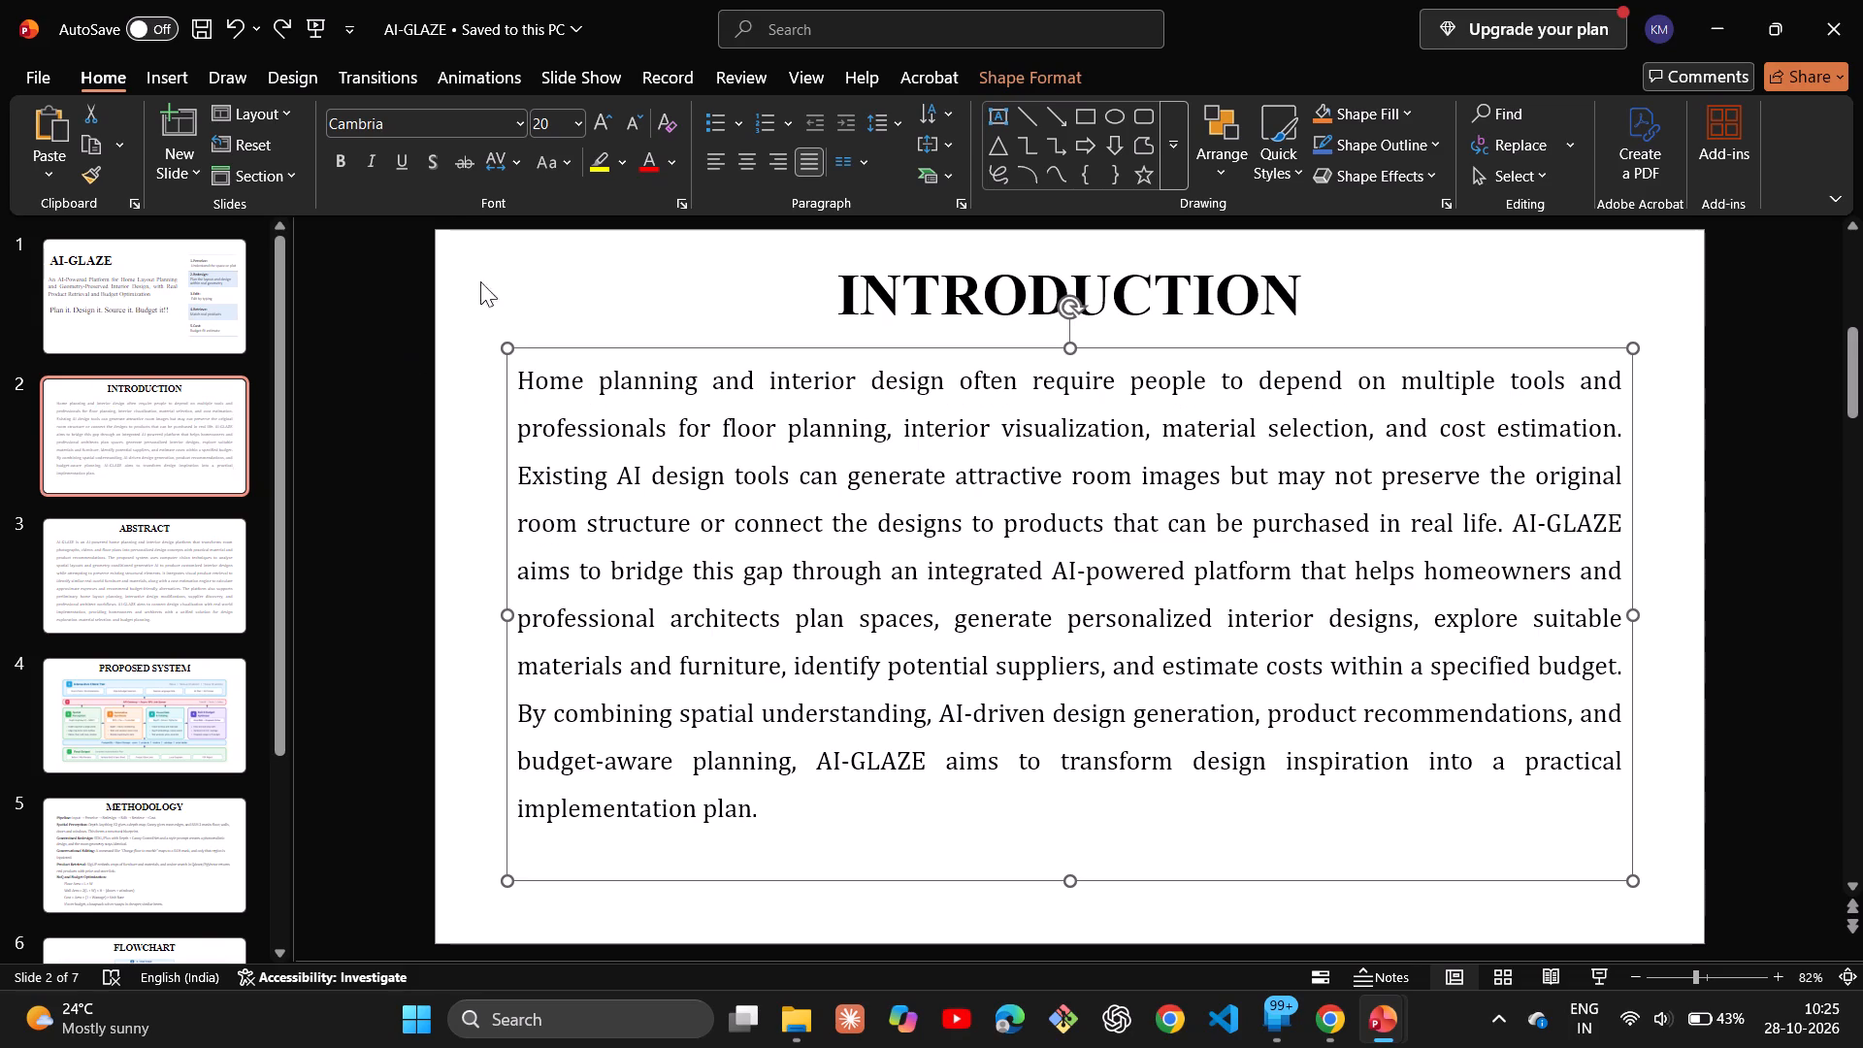
drag(516, 376, 757, 799)
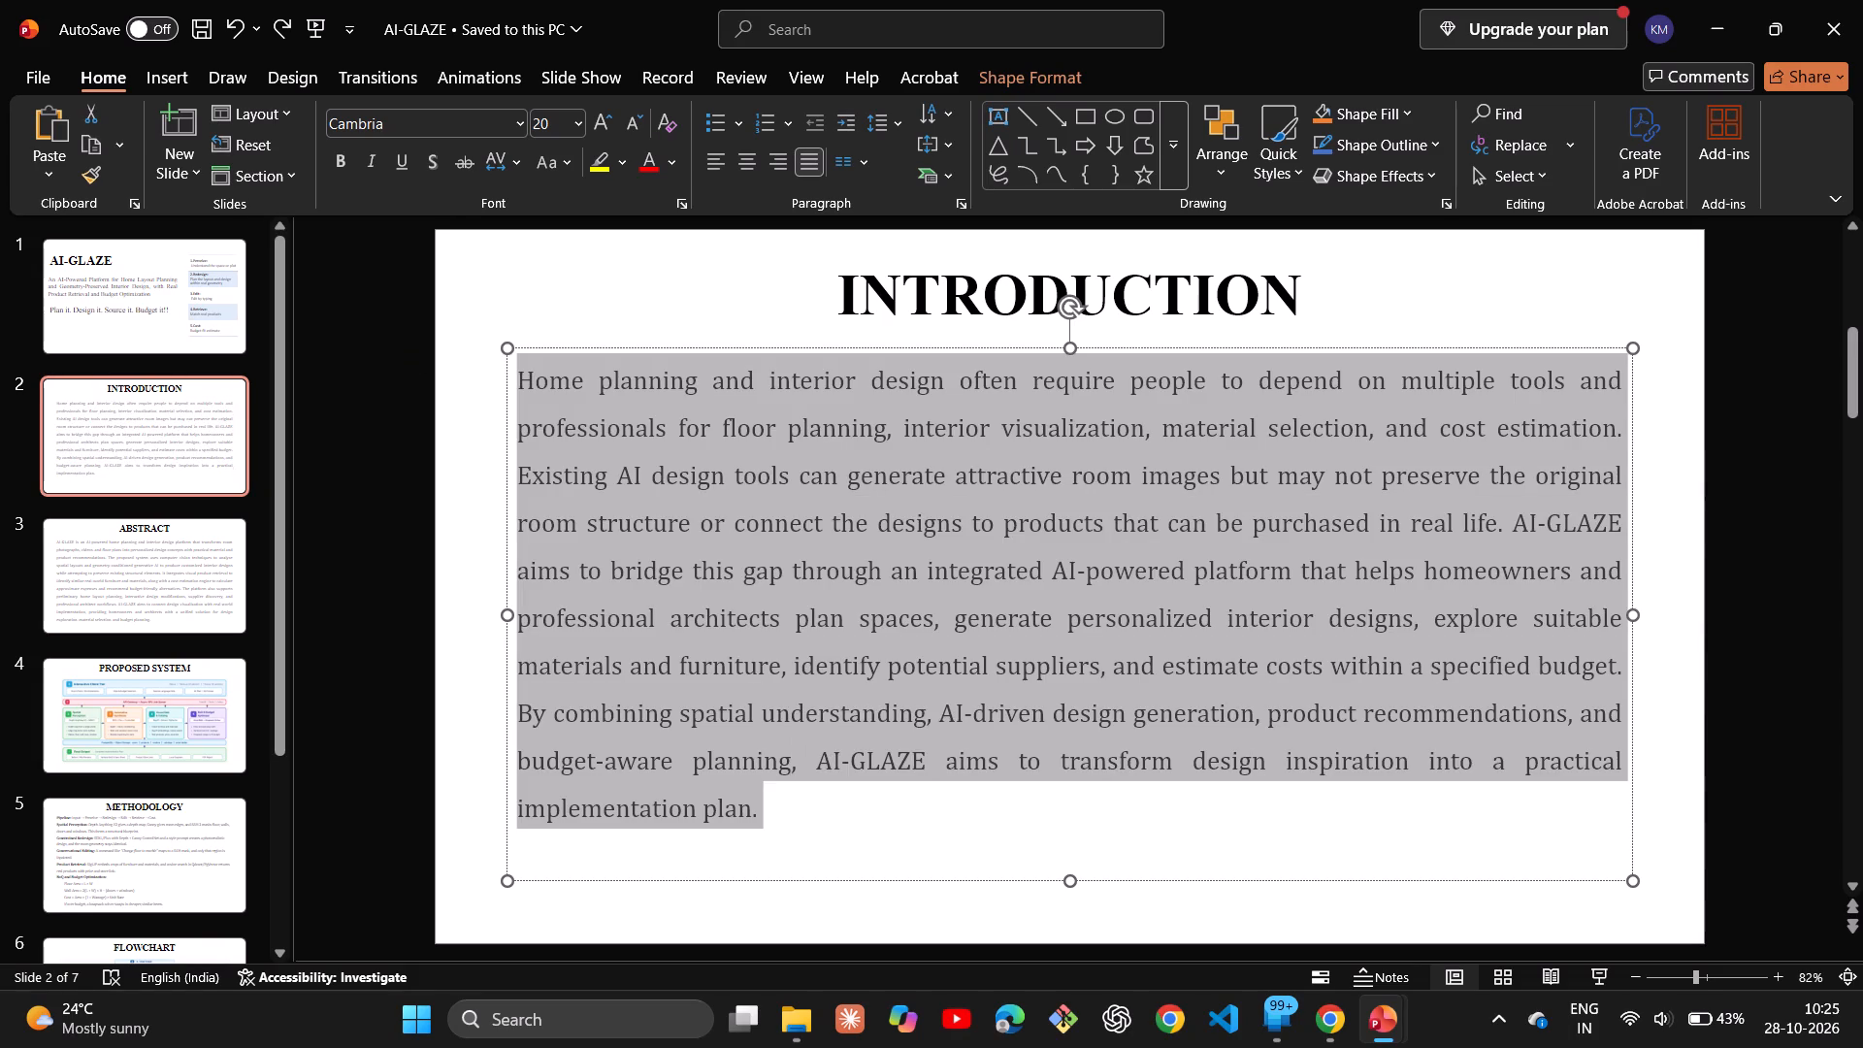
drag(757, 799, 760, 800)
key(ctrl+c)
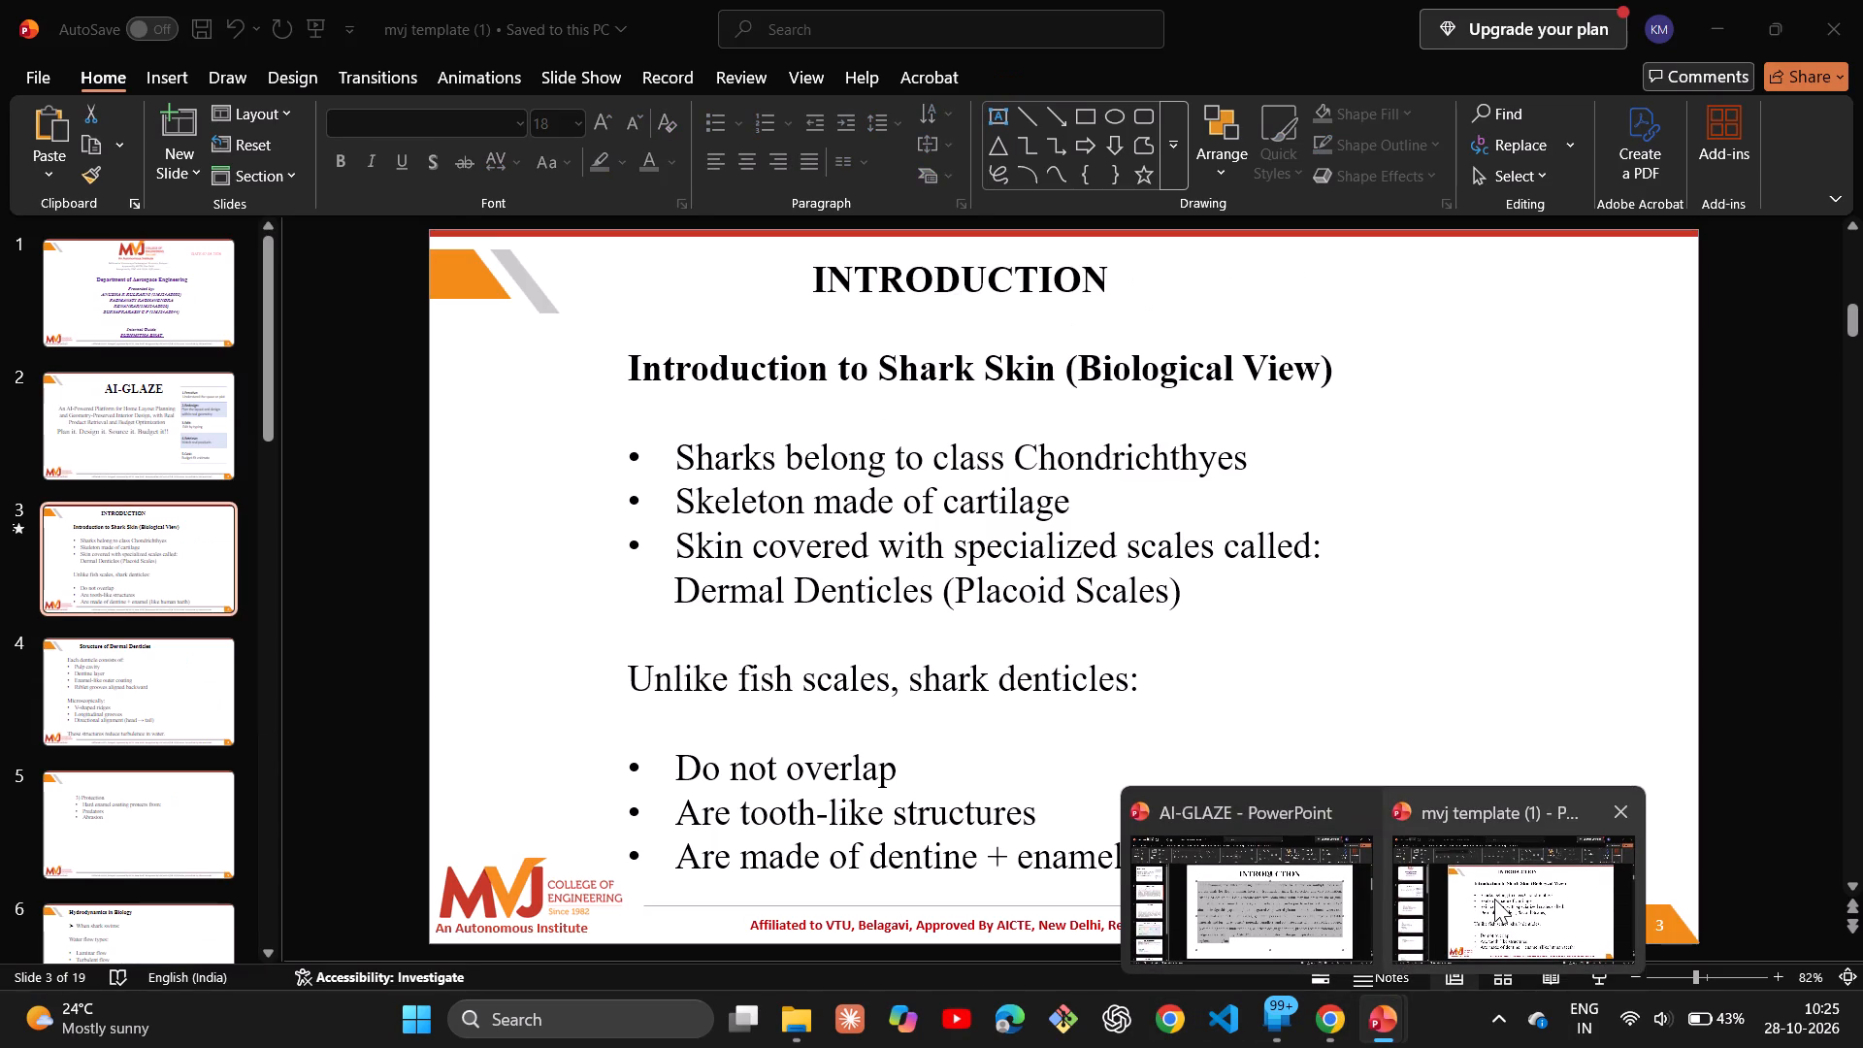
Replace all the shark skin text below the INTRODUCTION heading on slide 3 of the mvj template with the copied AI-GLAZE paragraph.
click(1494, 899)
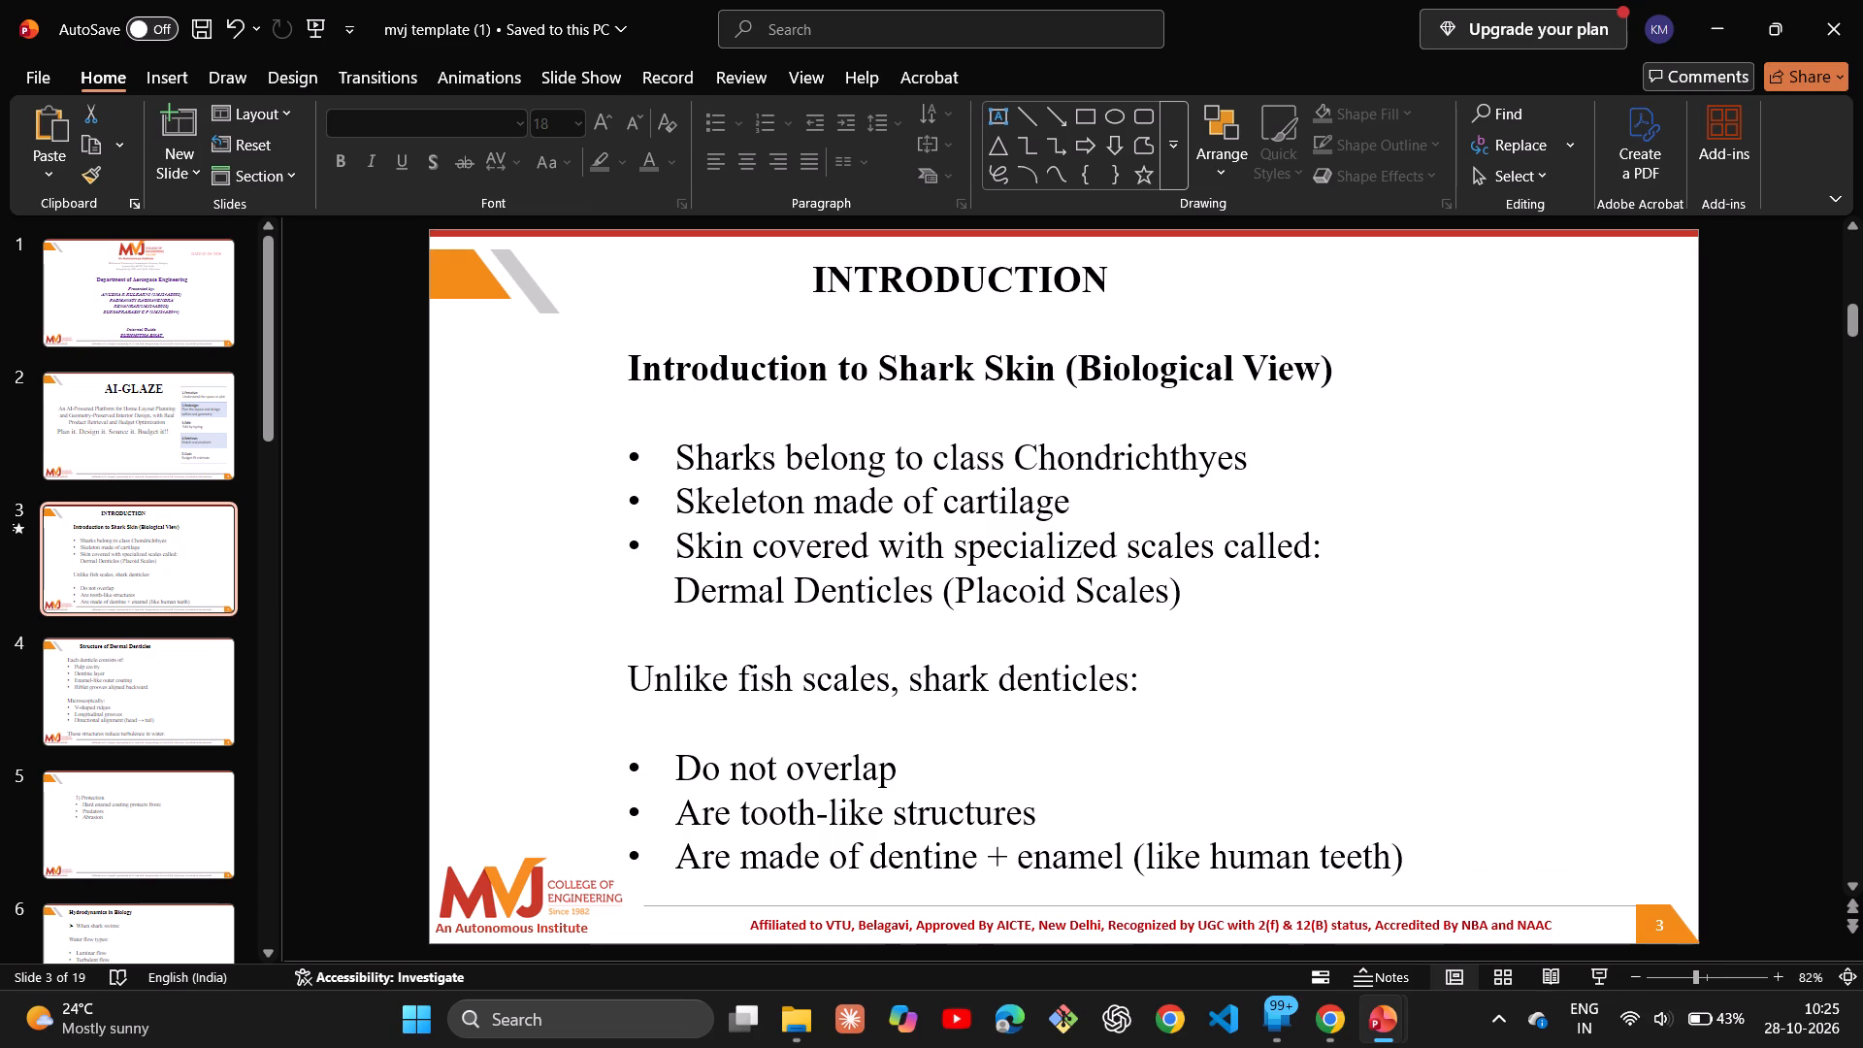
click(630, 367)
drag(630, 367, 703, 440)
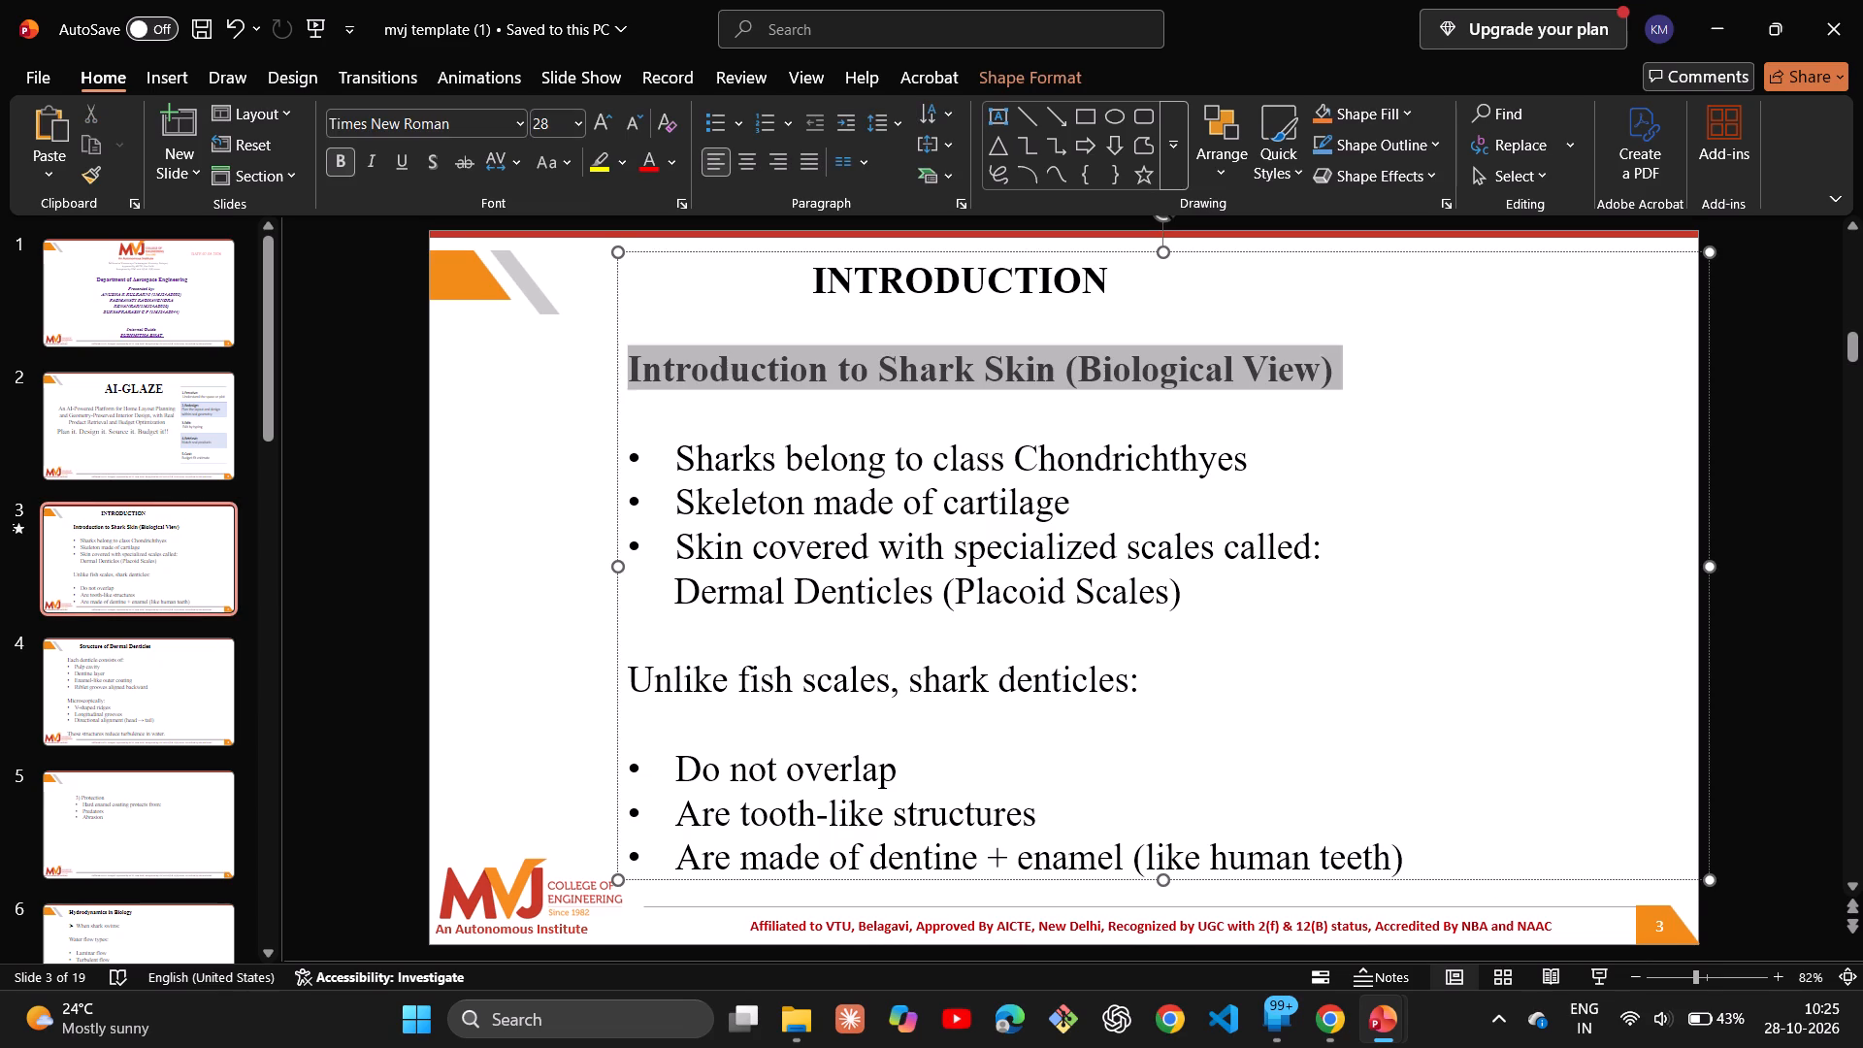
drag(703, 440, 1515, 859)
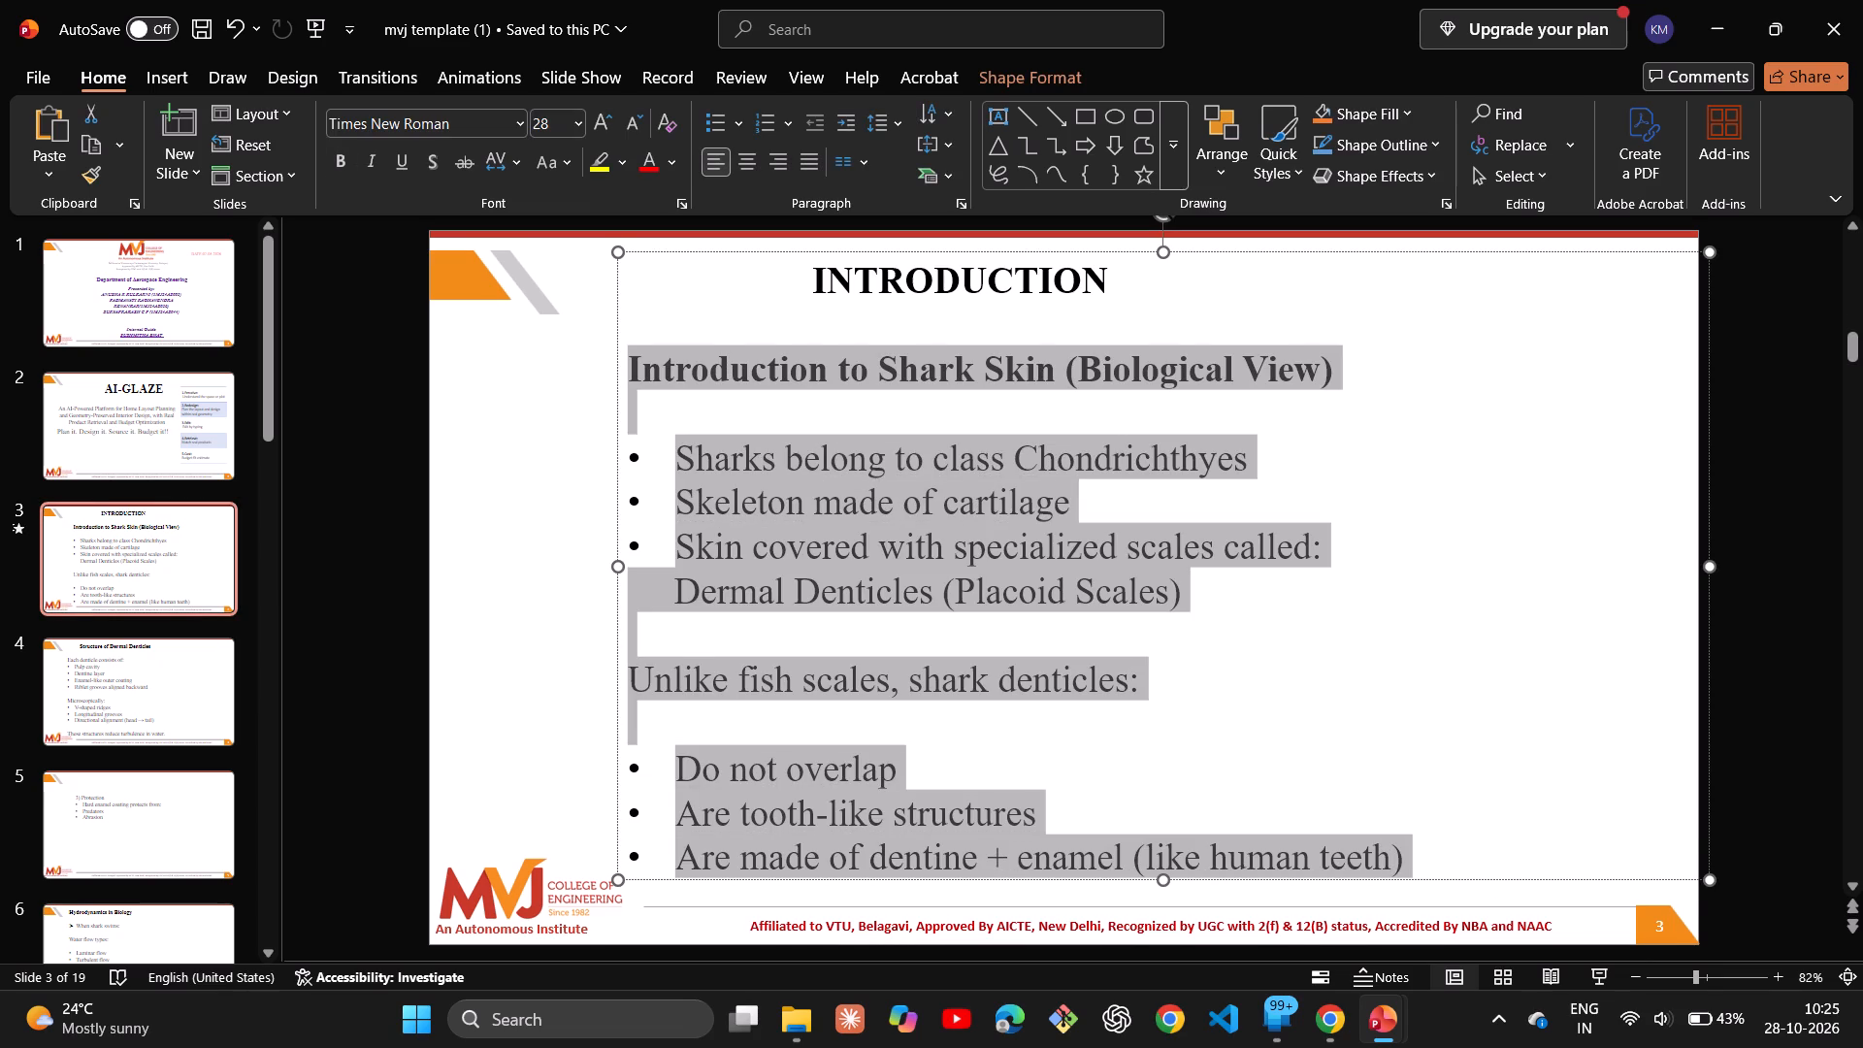
drag(1515, 859, 1541, 859)
key(ctrl+v)
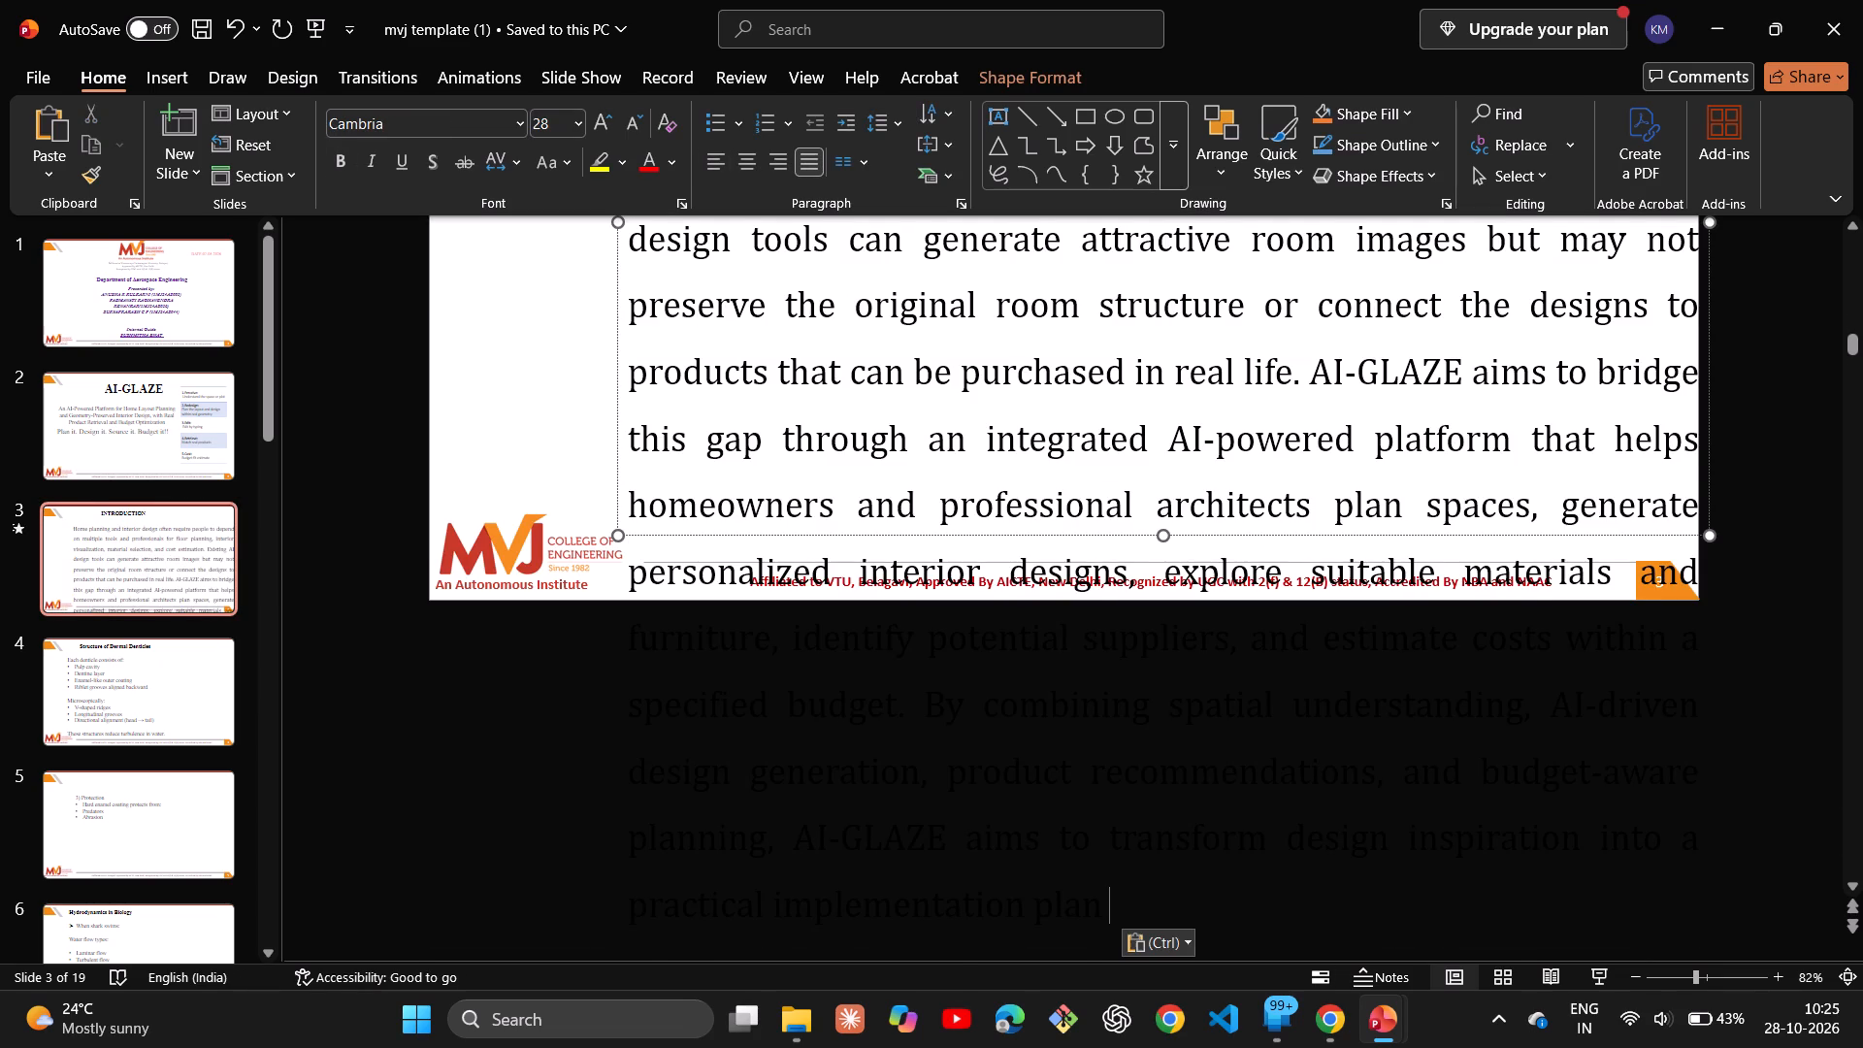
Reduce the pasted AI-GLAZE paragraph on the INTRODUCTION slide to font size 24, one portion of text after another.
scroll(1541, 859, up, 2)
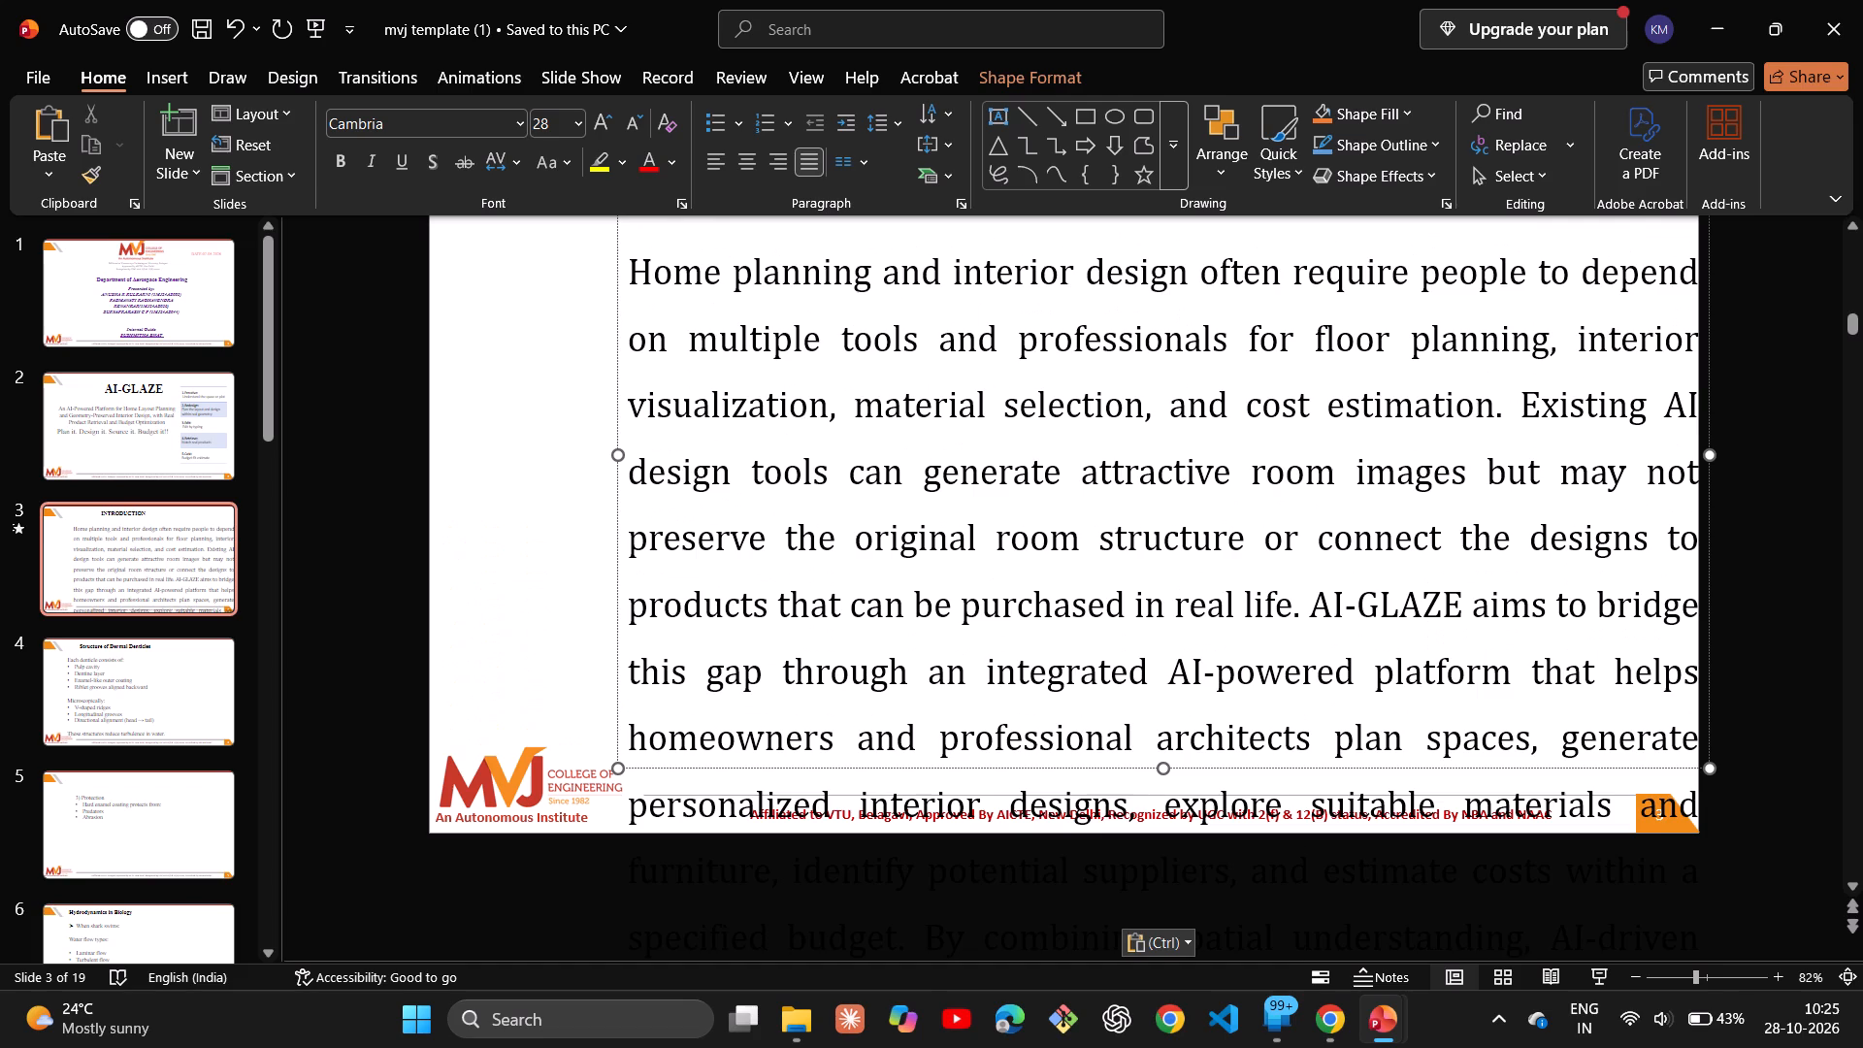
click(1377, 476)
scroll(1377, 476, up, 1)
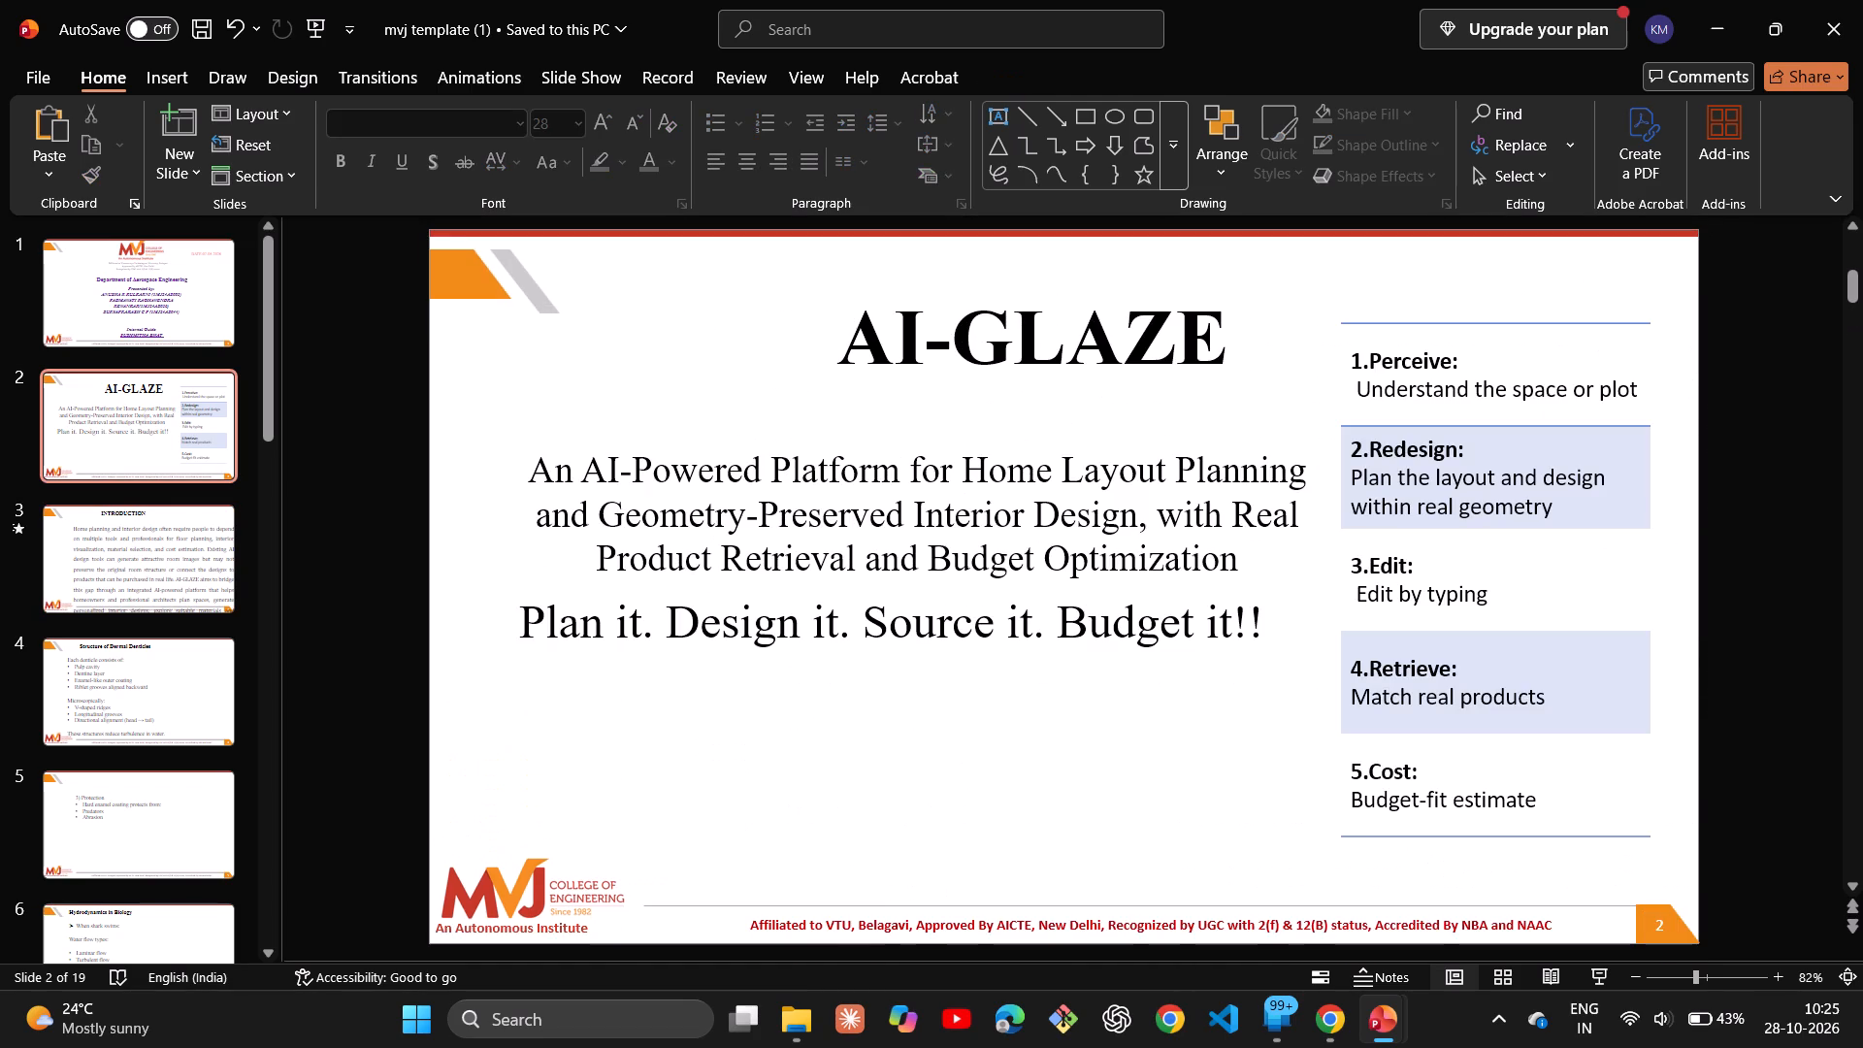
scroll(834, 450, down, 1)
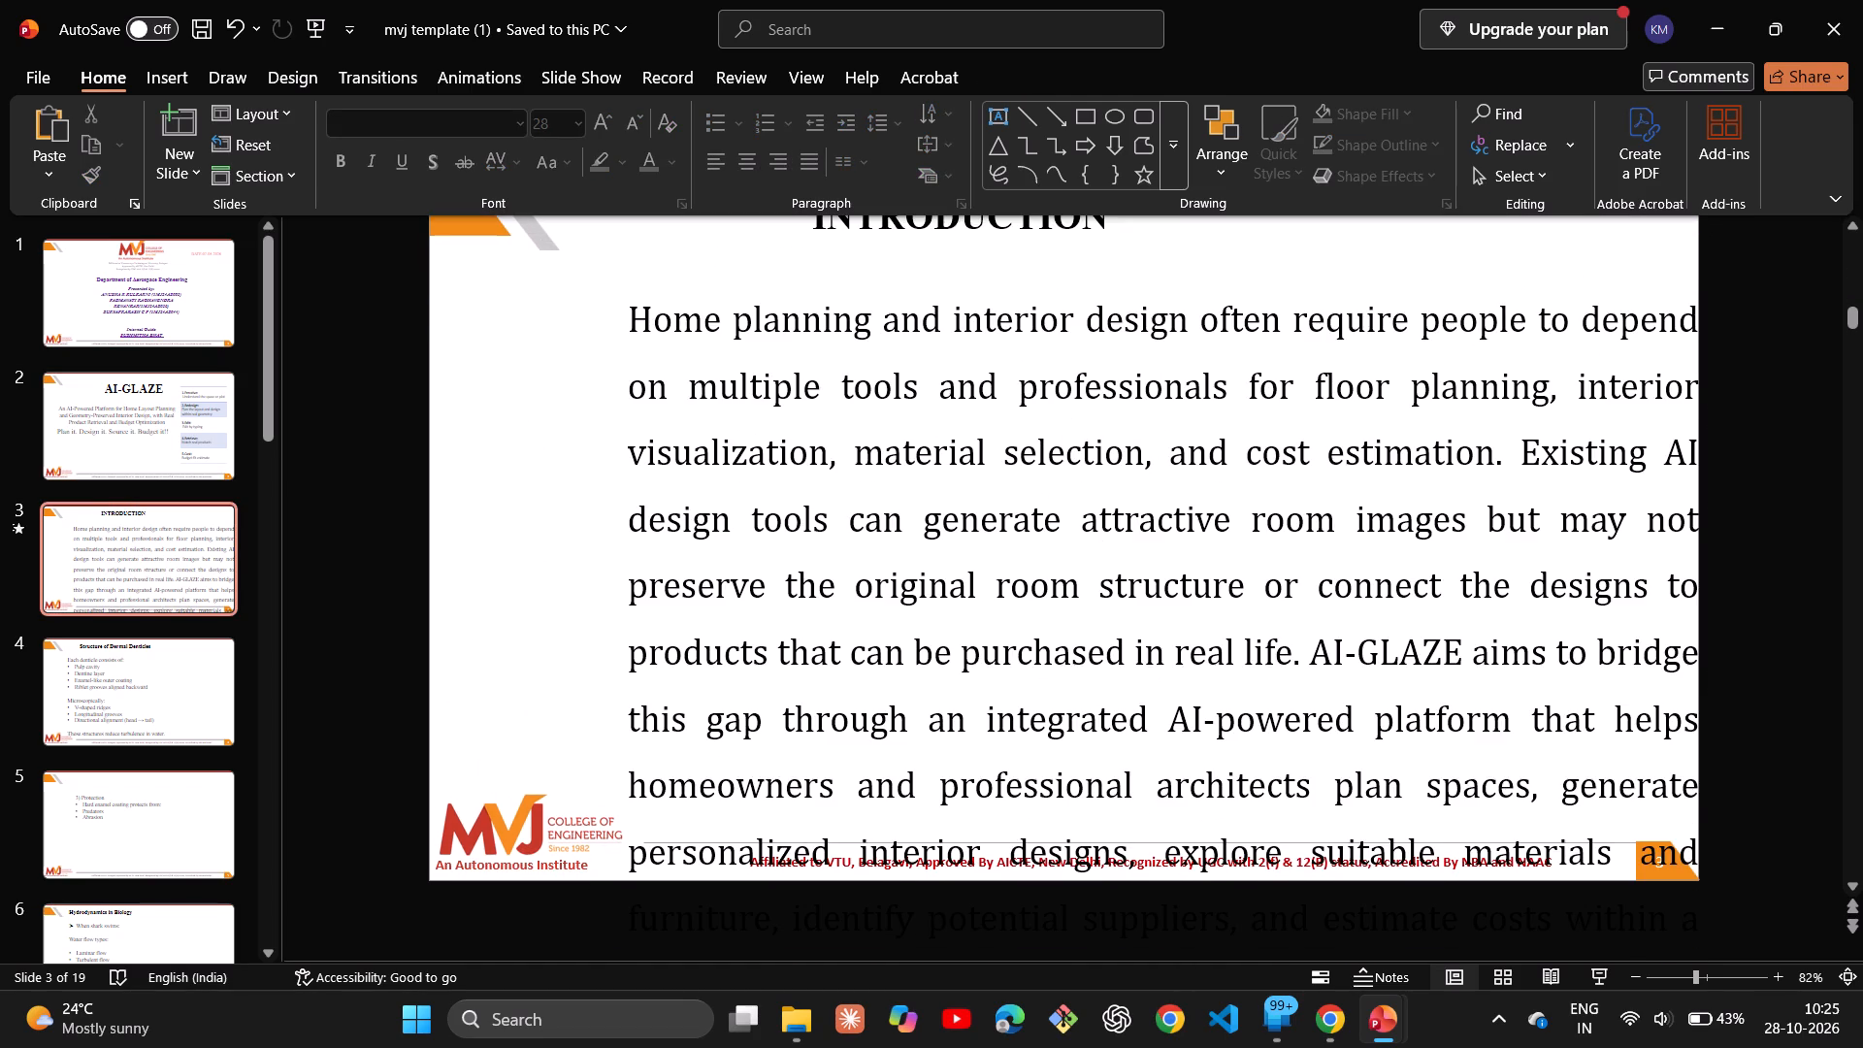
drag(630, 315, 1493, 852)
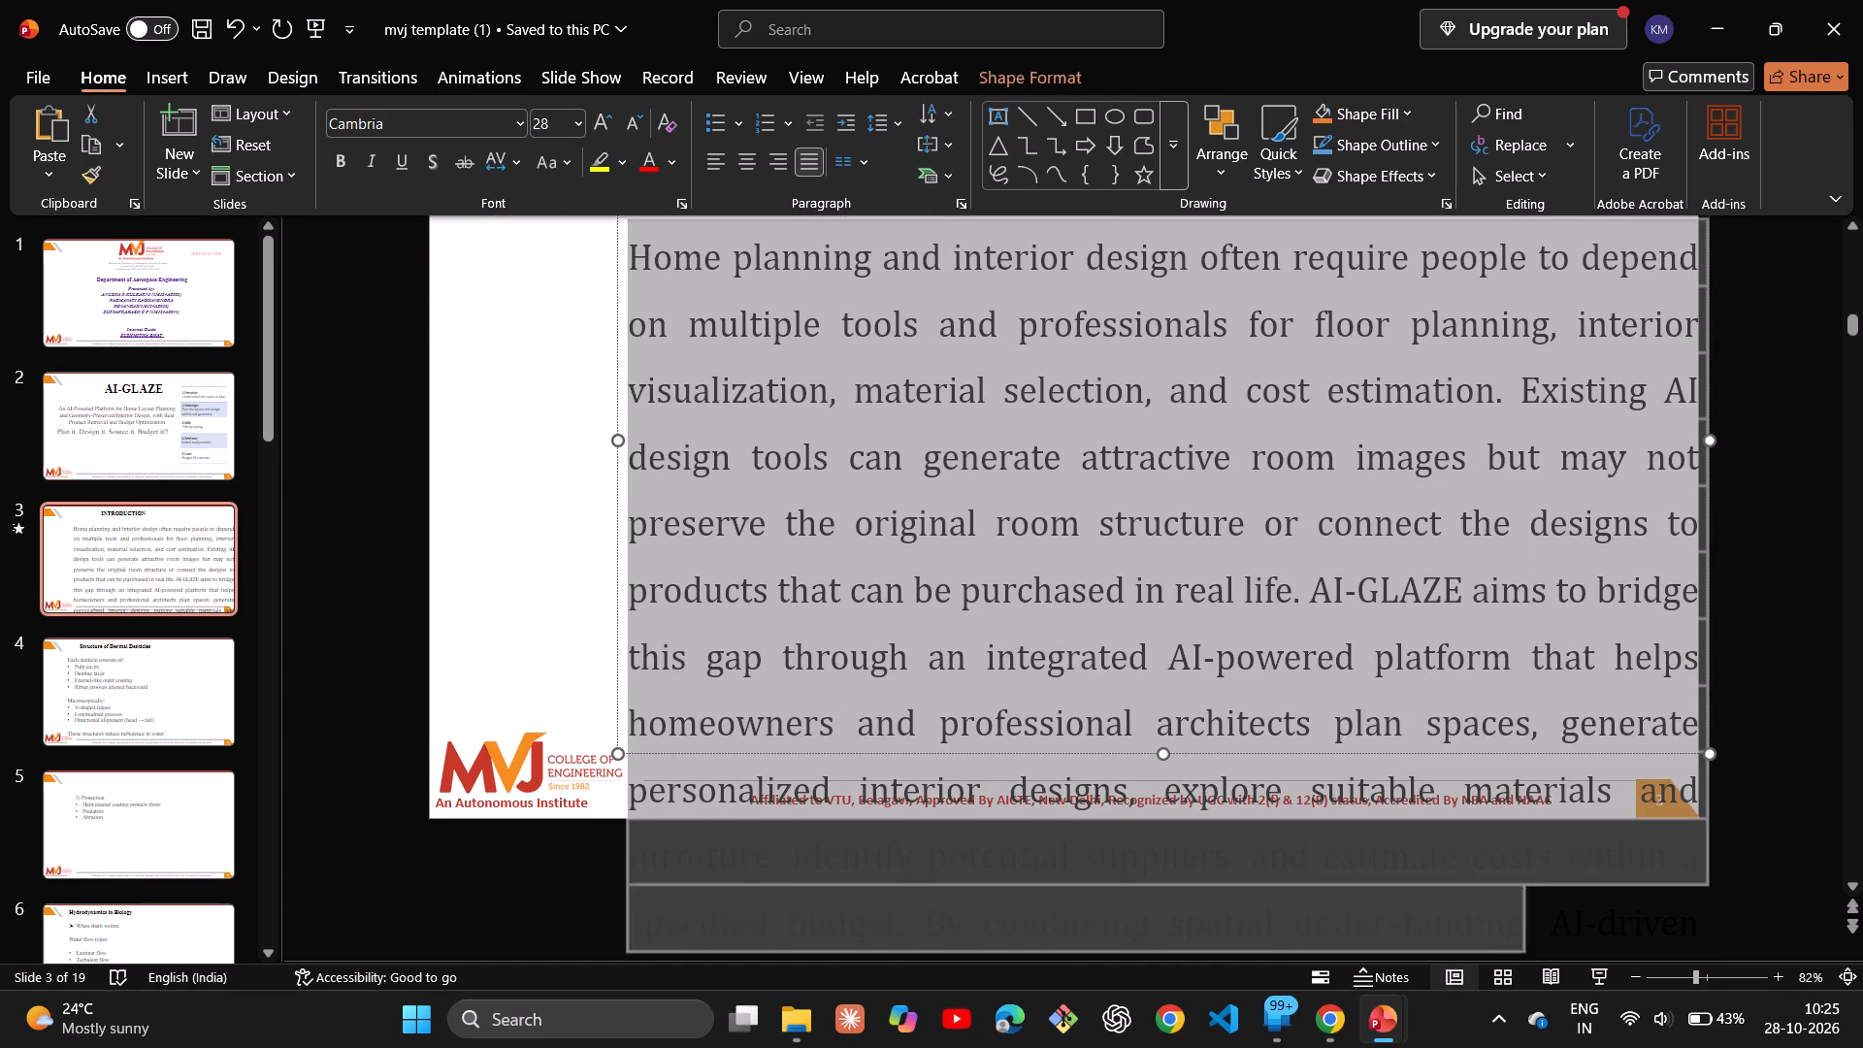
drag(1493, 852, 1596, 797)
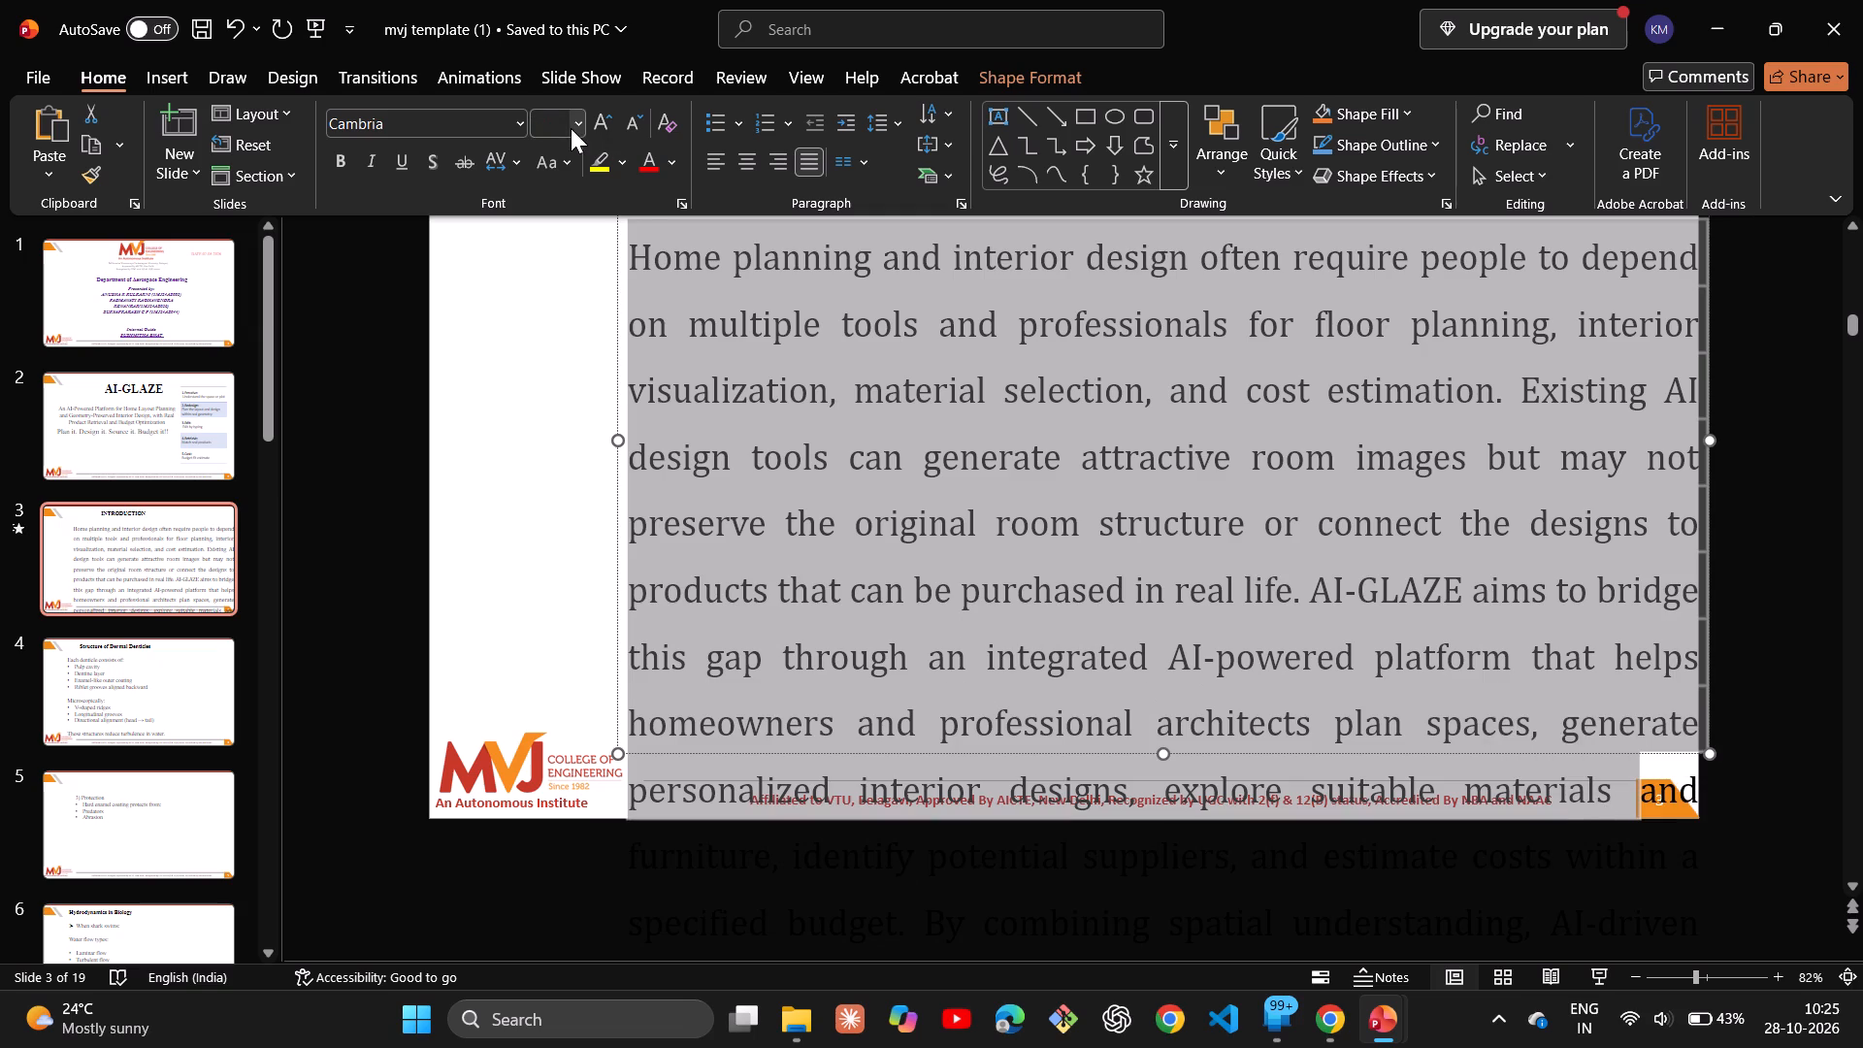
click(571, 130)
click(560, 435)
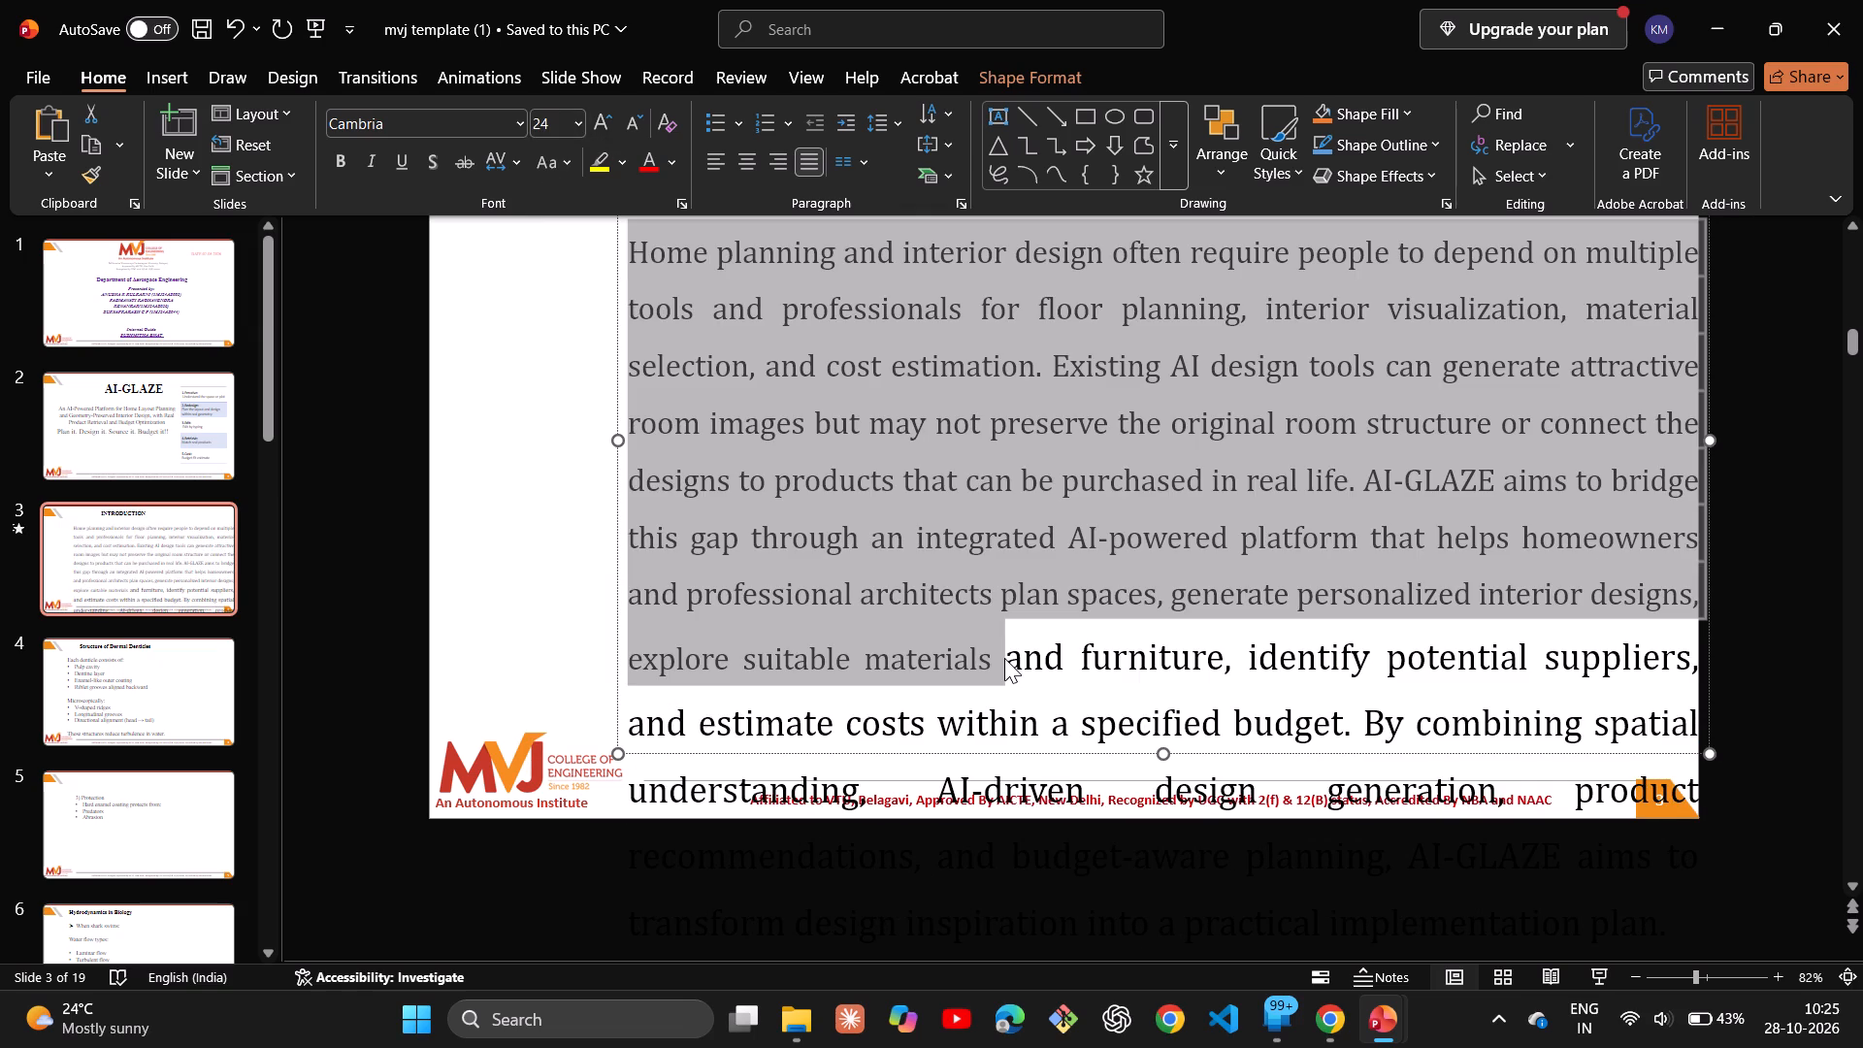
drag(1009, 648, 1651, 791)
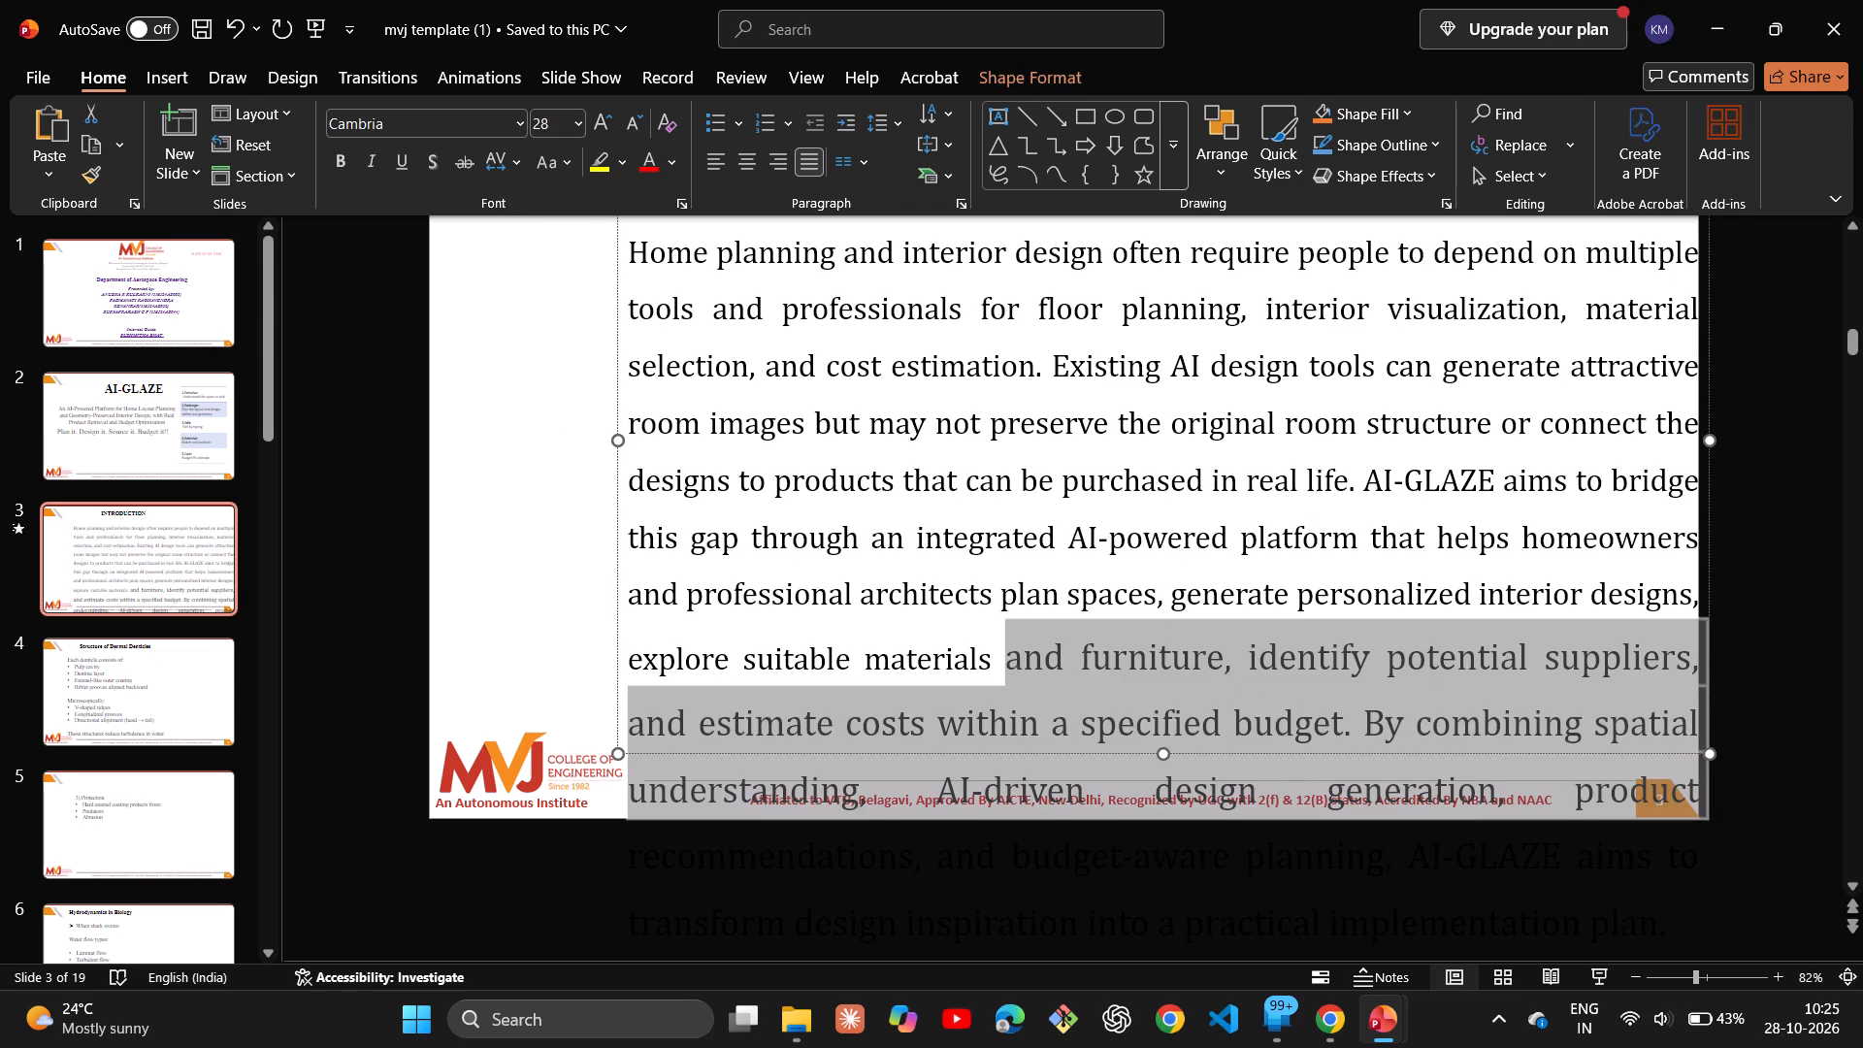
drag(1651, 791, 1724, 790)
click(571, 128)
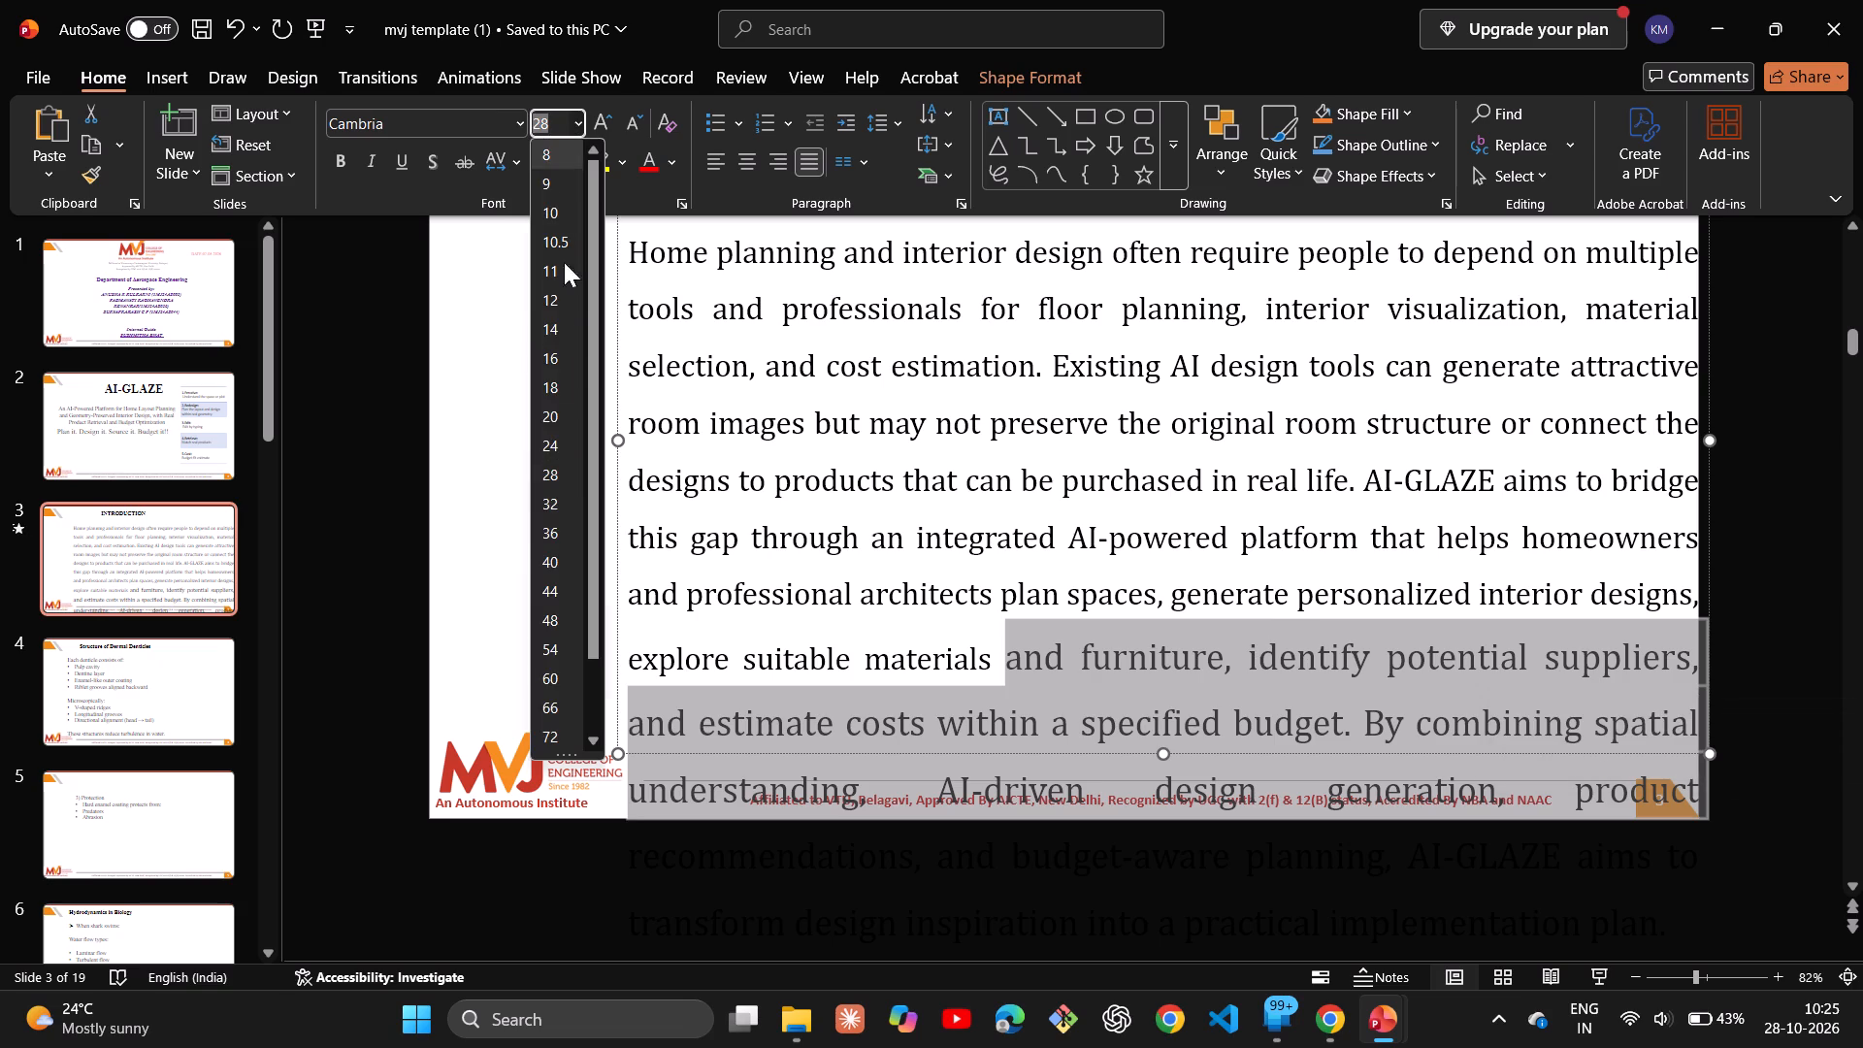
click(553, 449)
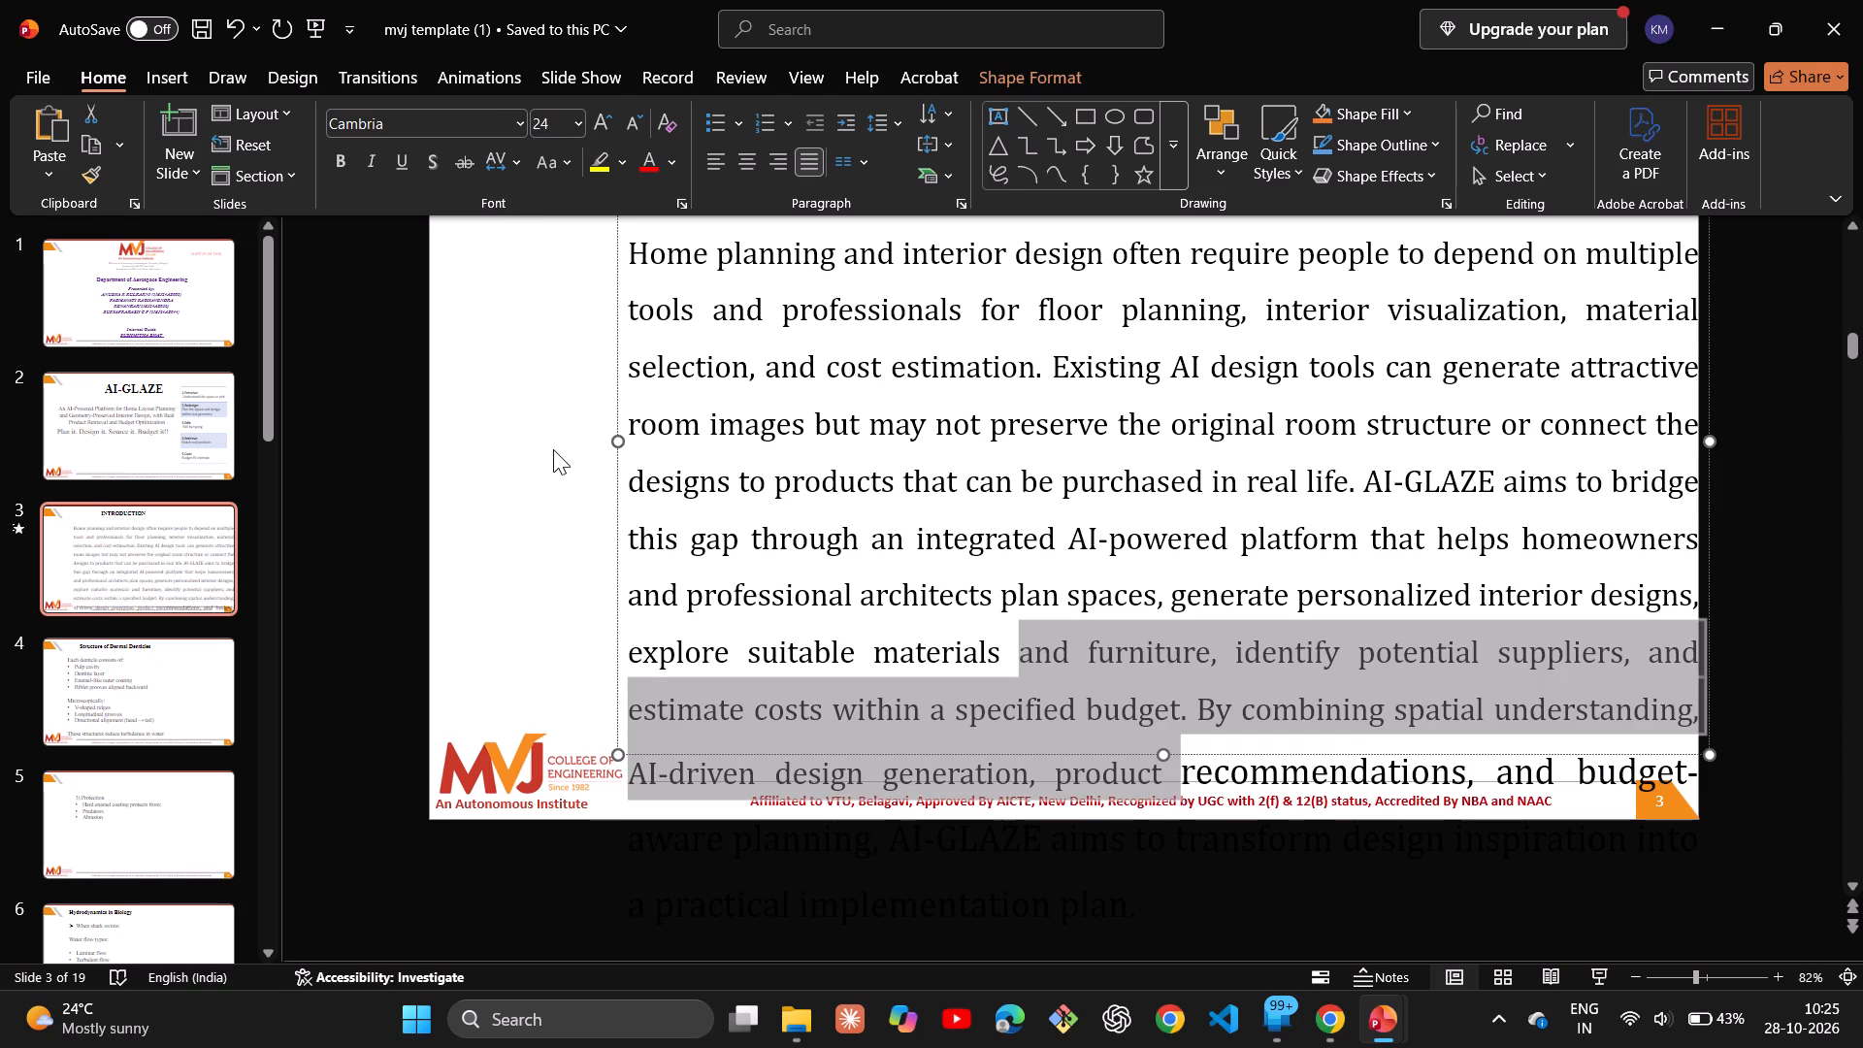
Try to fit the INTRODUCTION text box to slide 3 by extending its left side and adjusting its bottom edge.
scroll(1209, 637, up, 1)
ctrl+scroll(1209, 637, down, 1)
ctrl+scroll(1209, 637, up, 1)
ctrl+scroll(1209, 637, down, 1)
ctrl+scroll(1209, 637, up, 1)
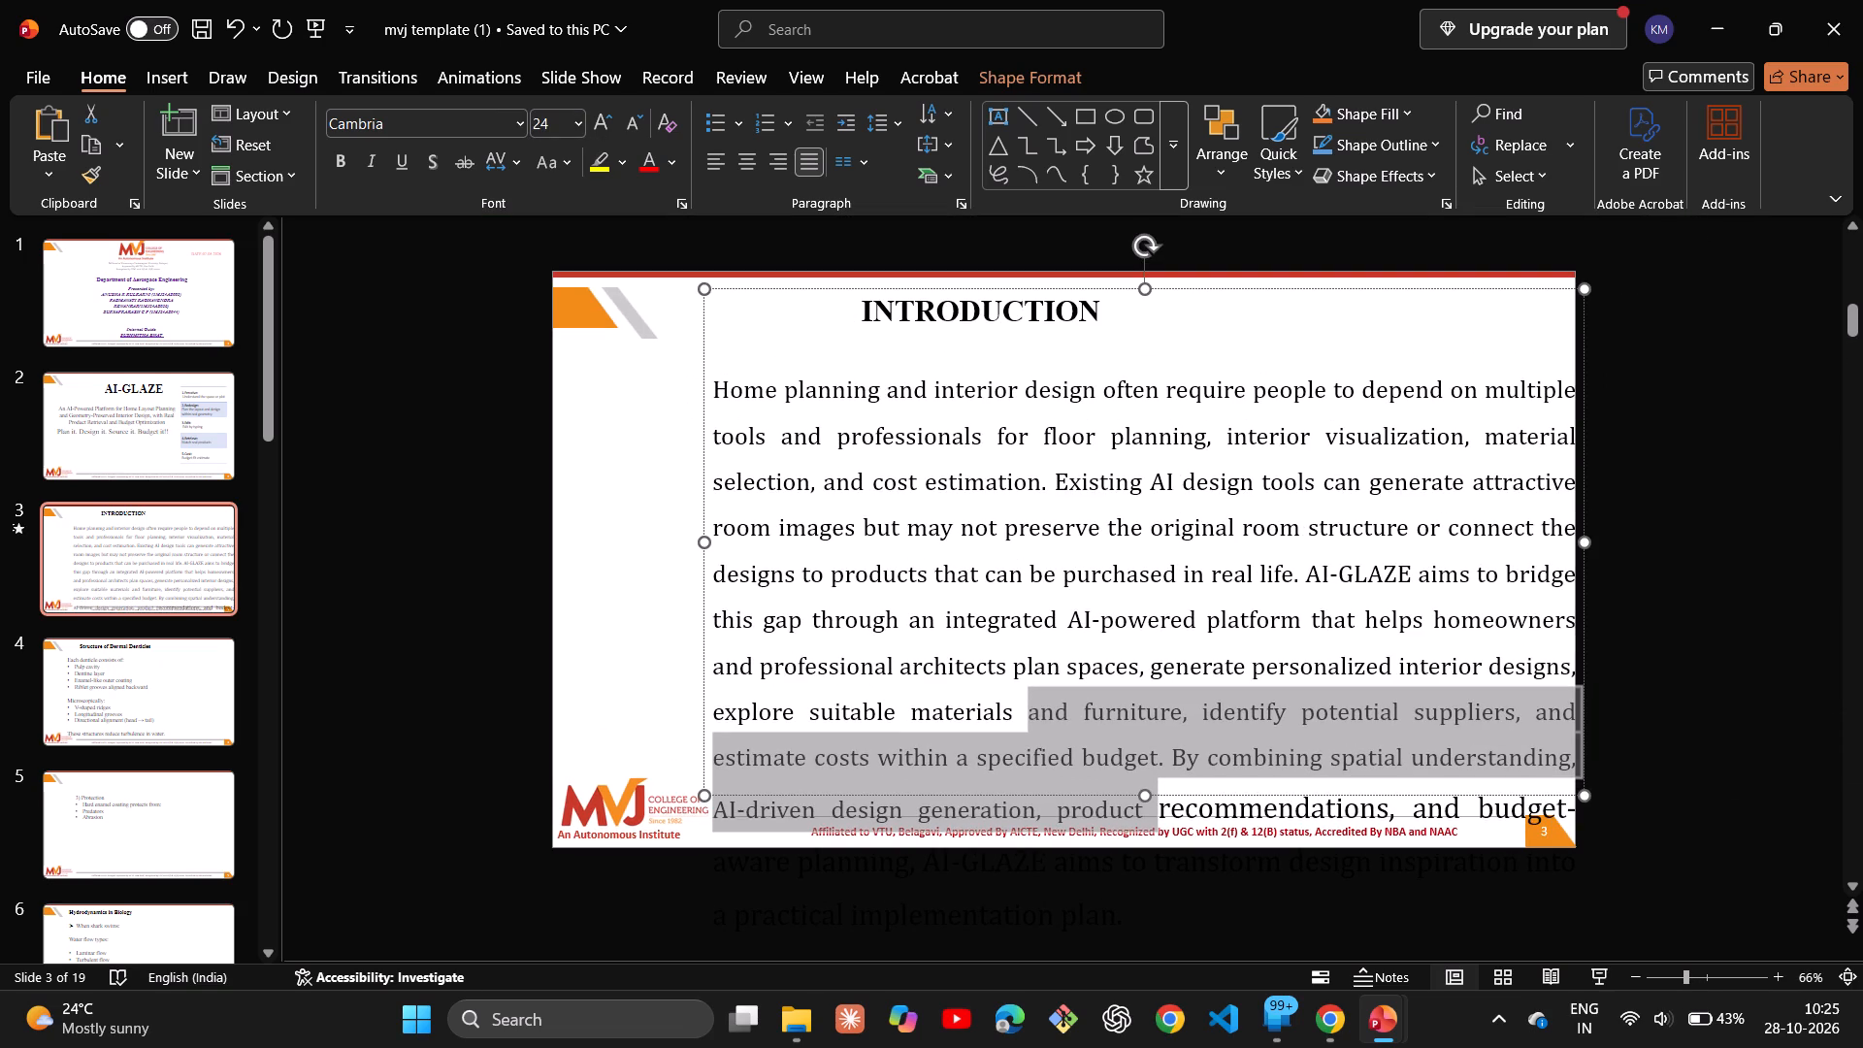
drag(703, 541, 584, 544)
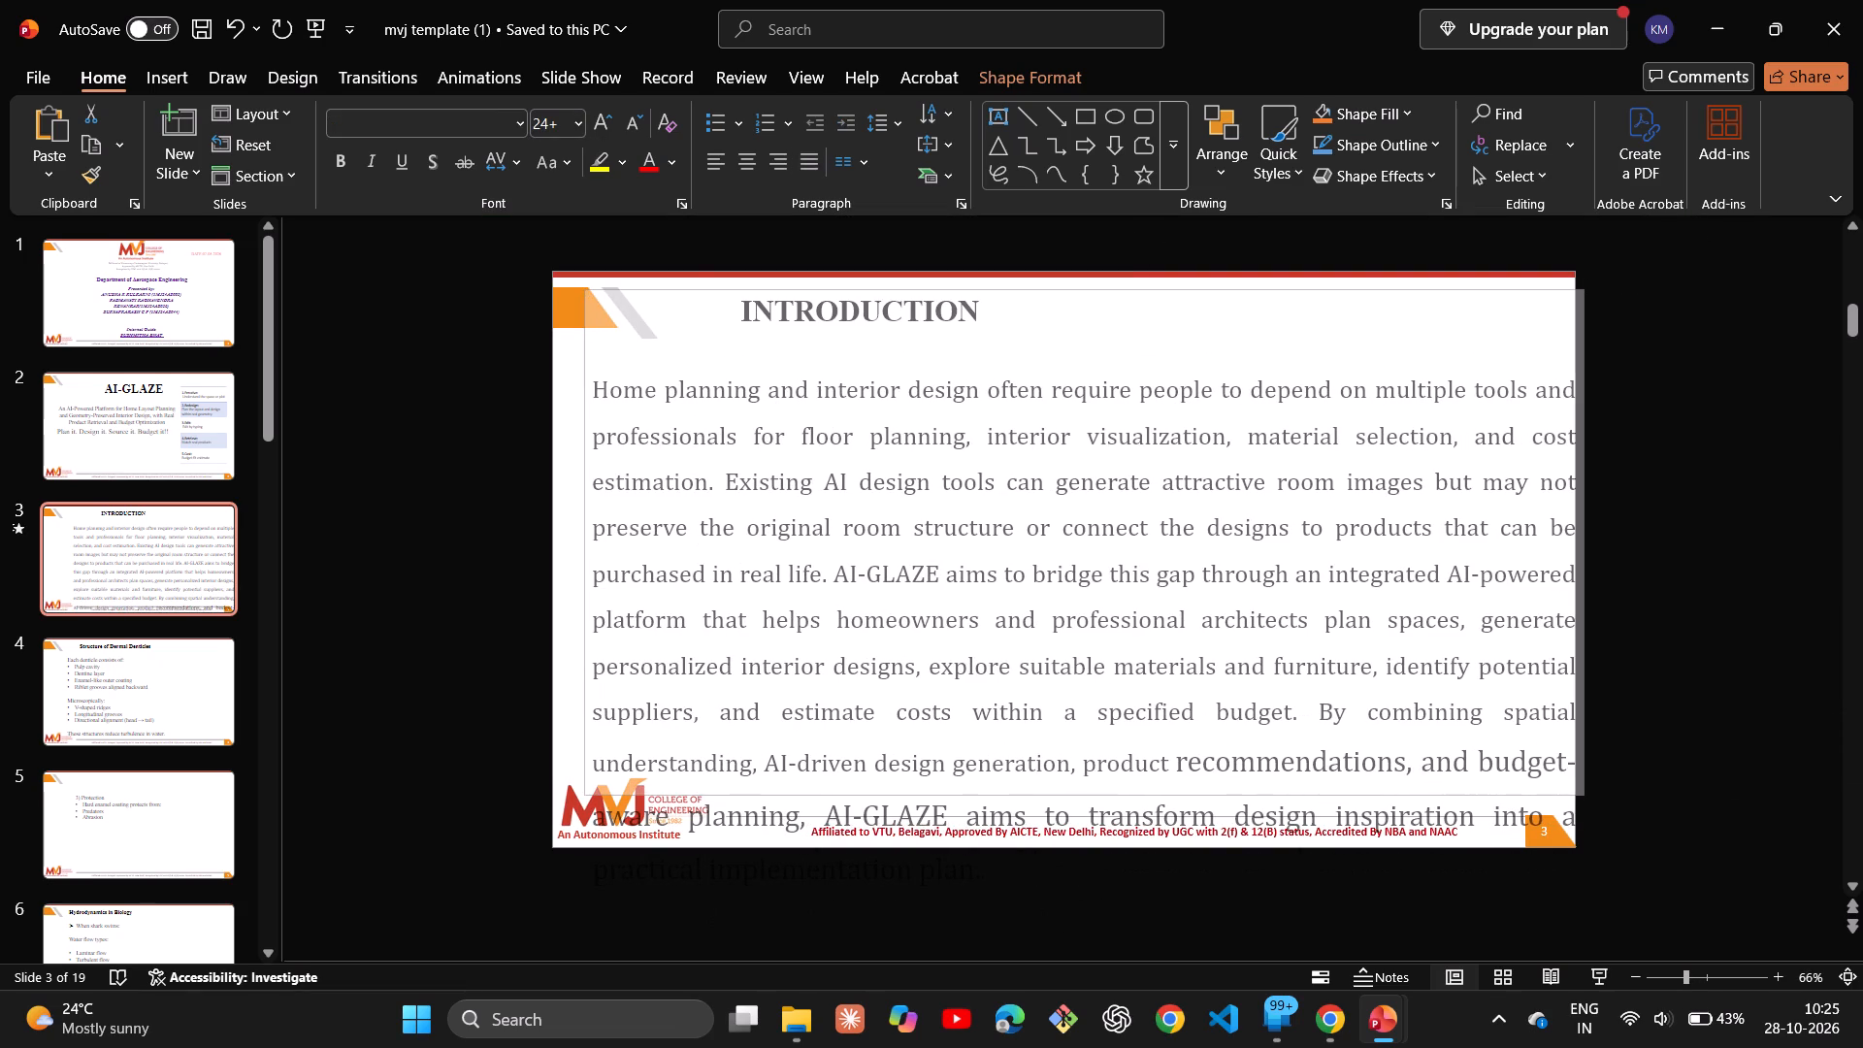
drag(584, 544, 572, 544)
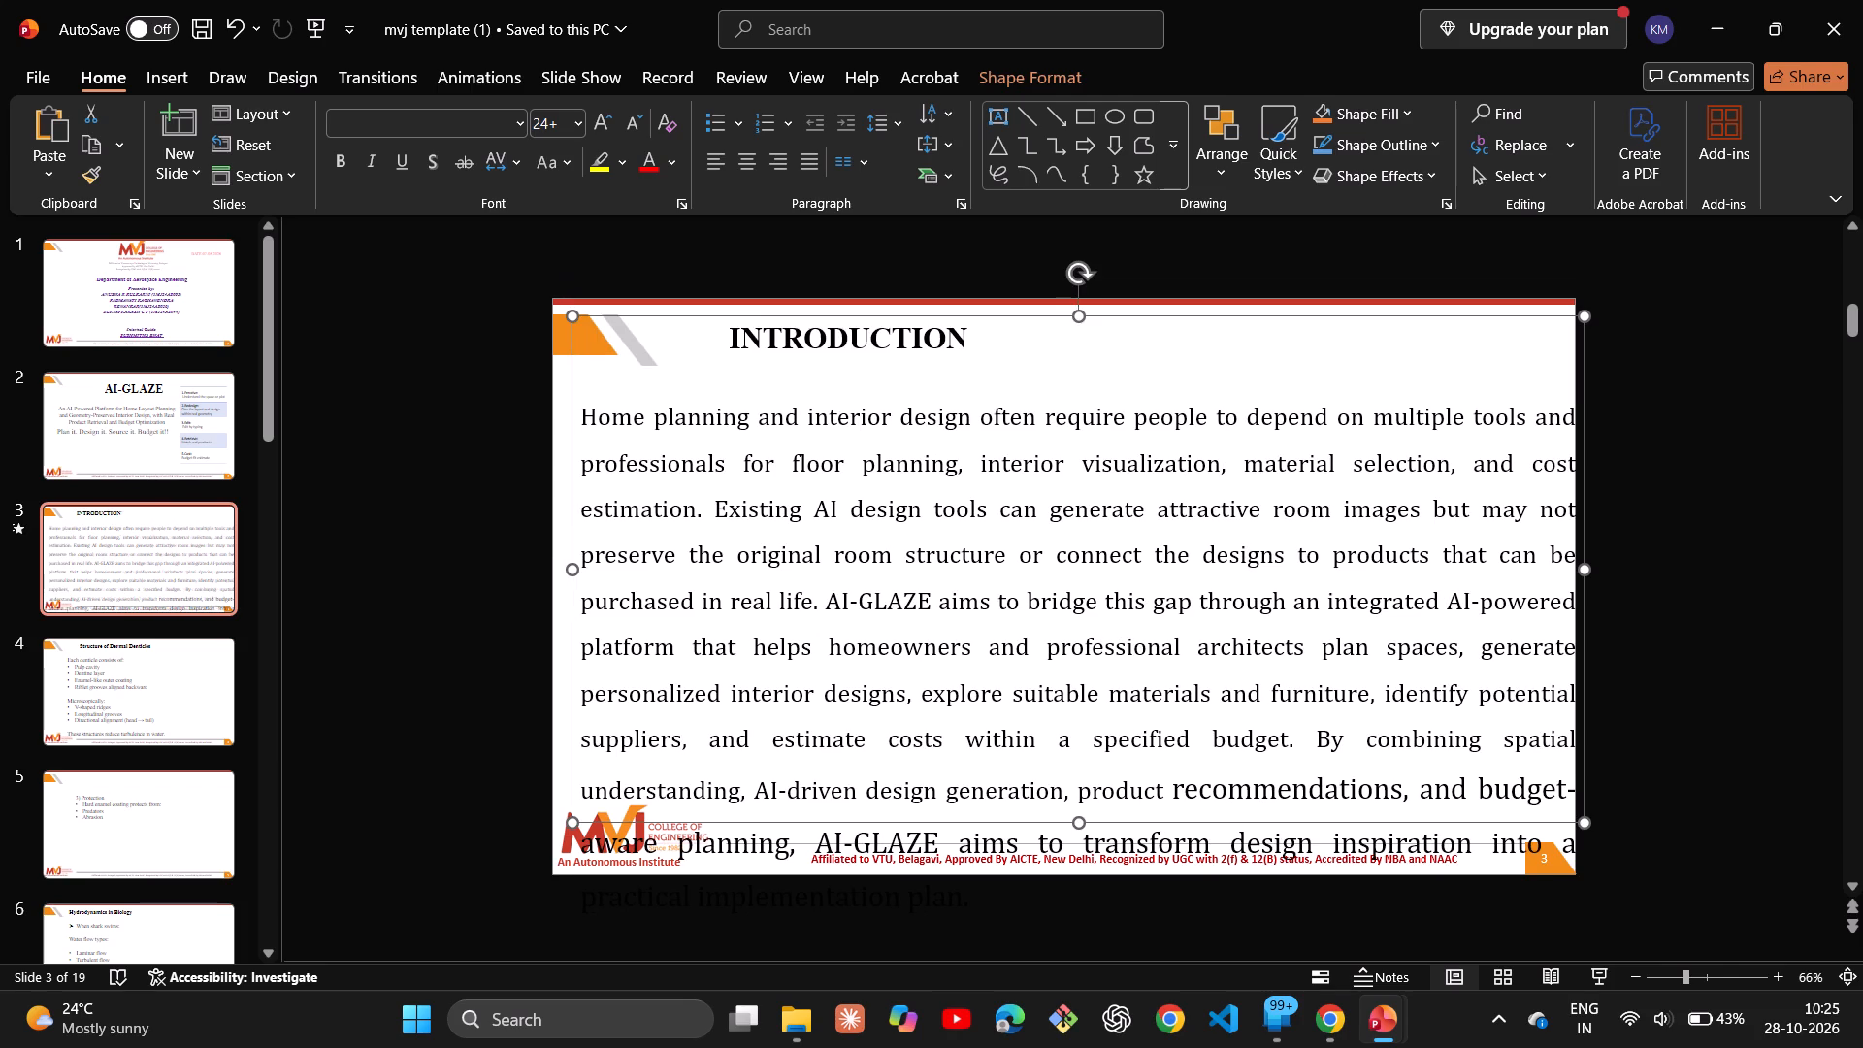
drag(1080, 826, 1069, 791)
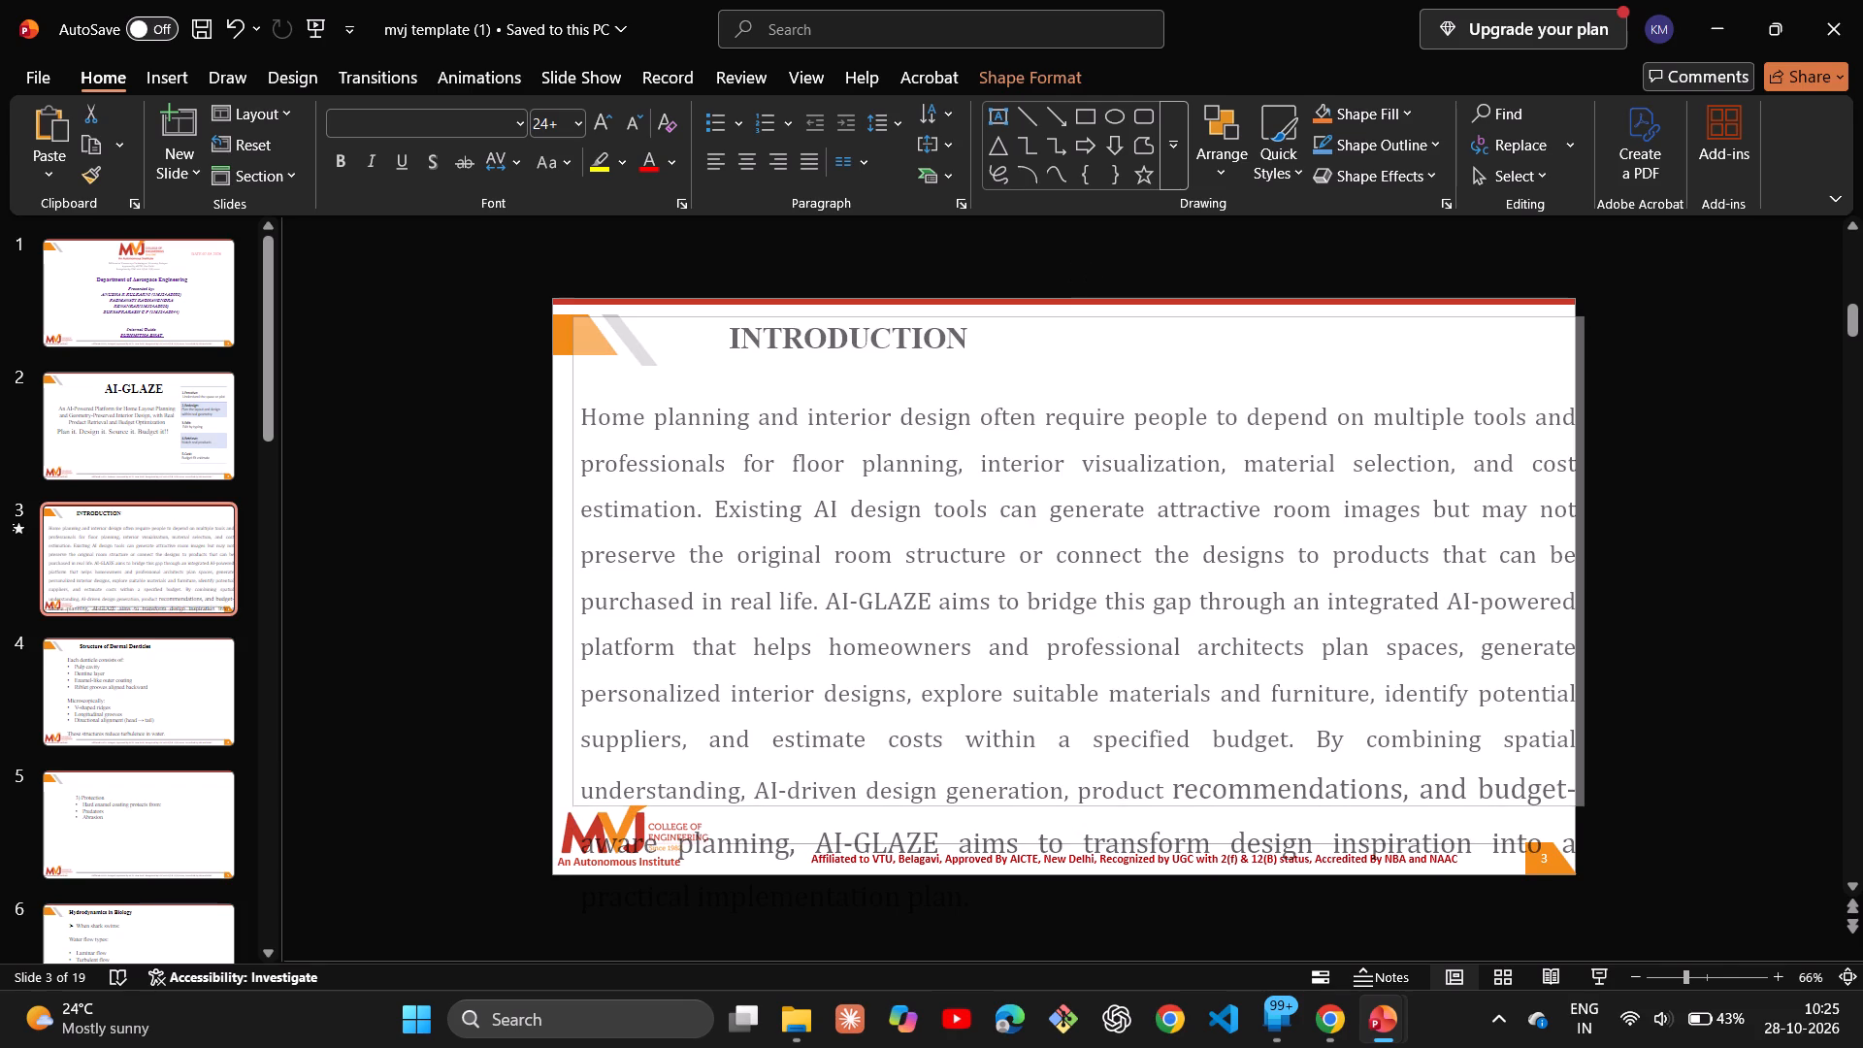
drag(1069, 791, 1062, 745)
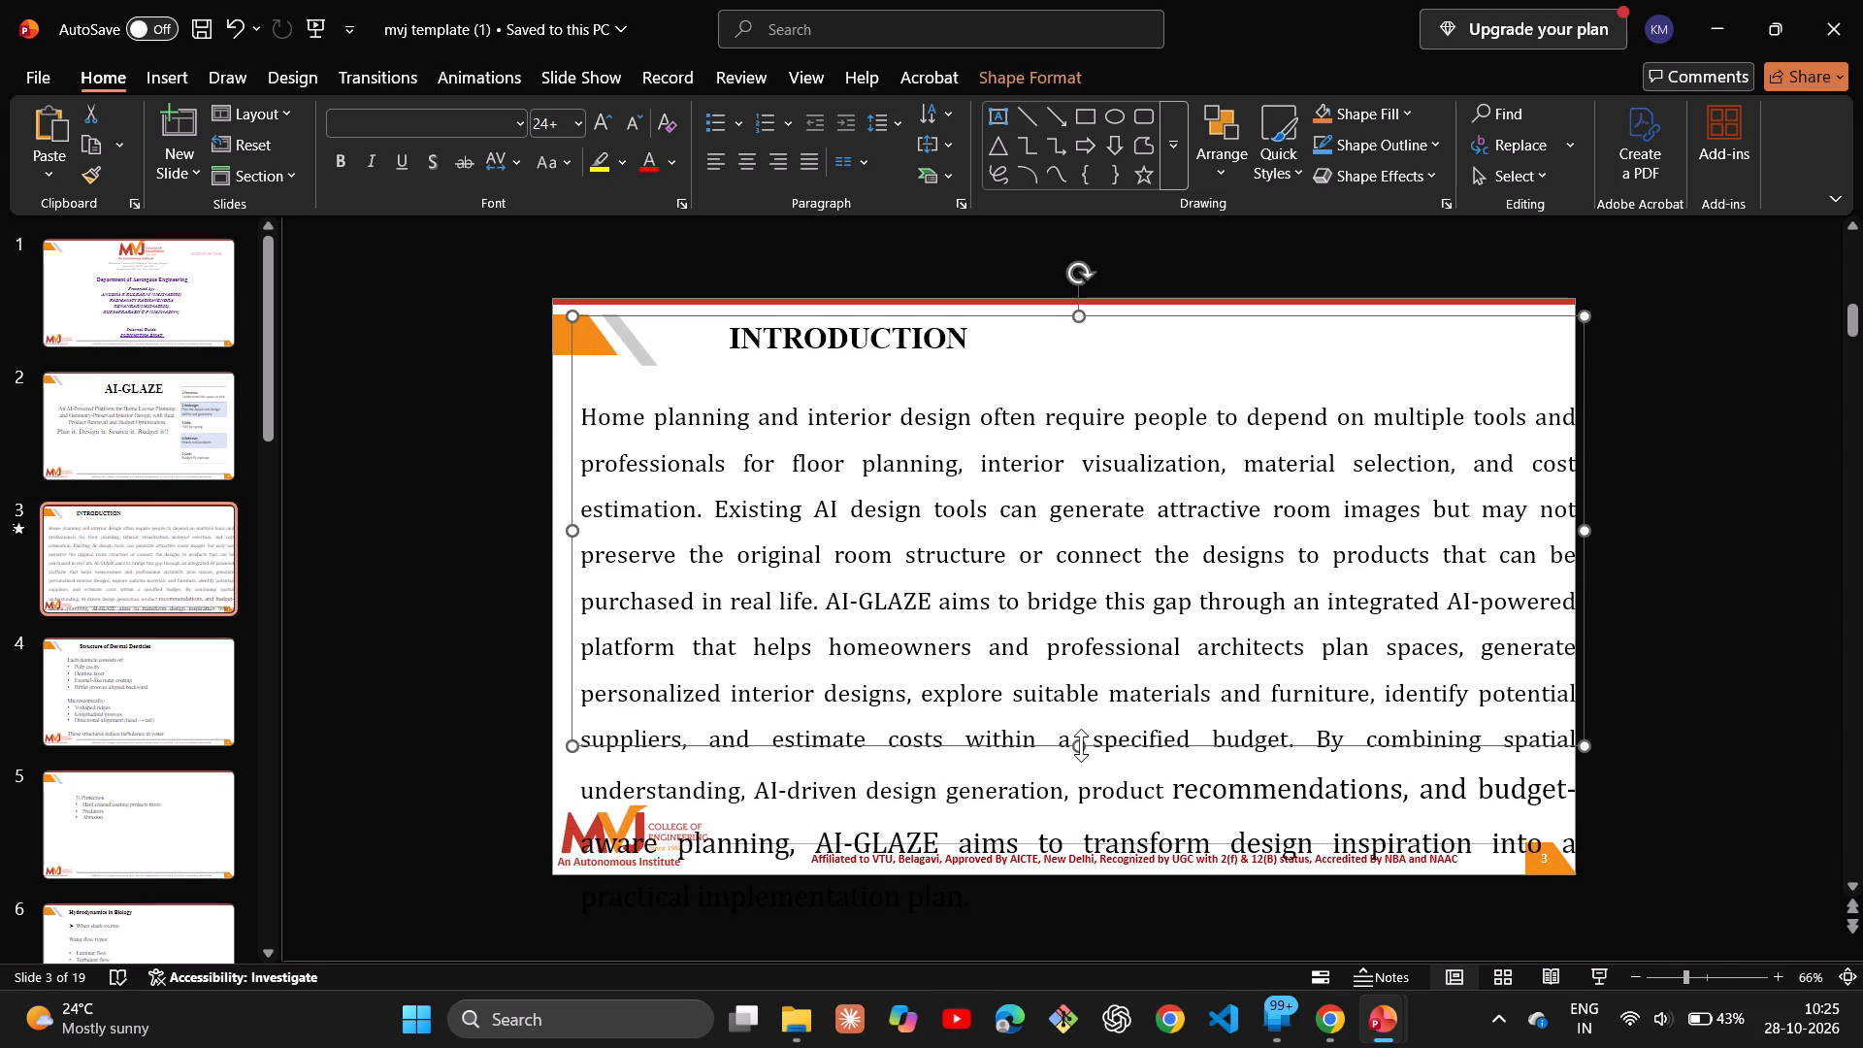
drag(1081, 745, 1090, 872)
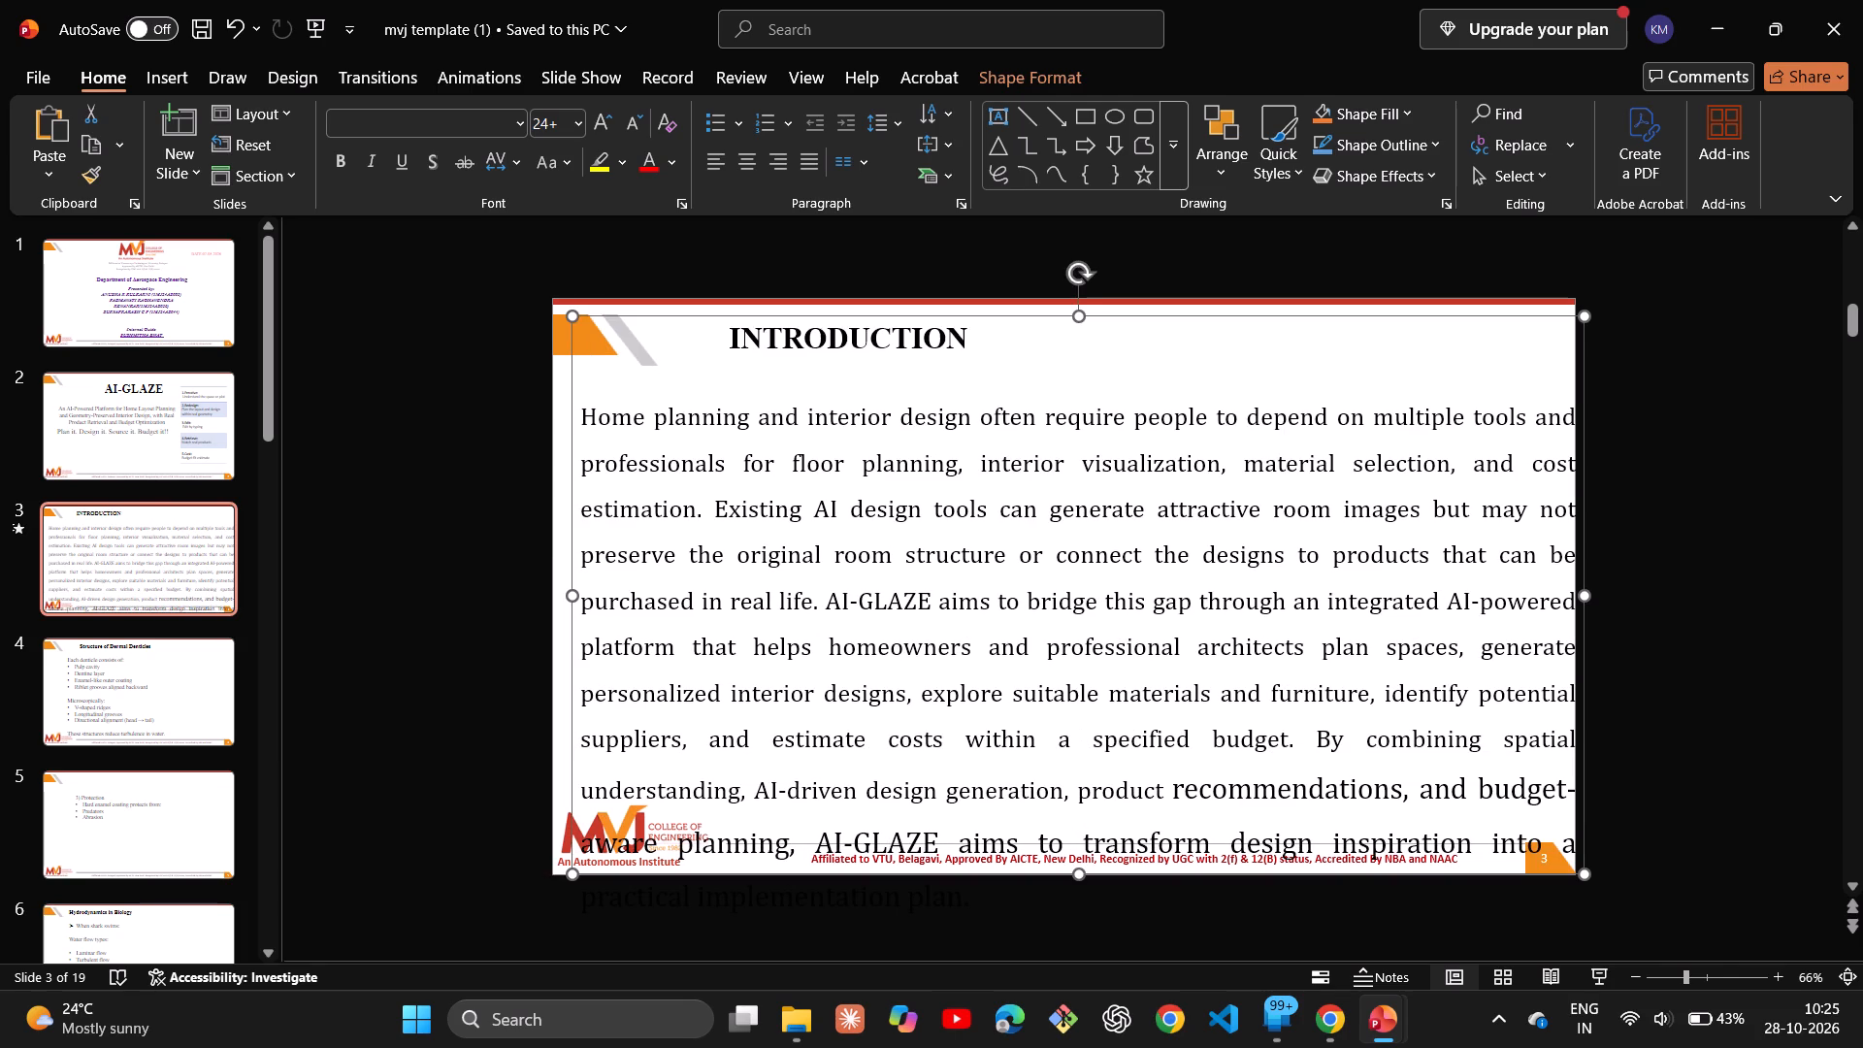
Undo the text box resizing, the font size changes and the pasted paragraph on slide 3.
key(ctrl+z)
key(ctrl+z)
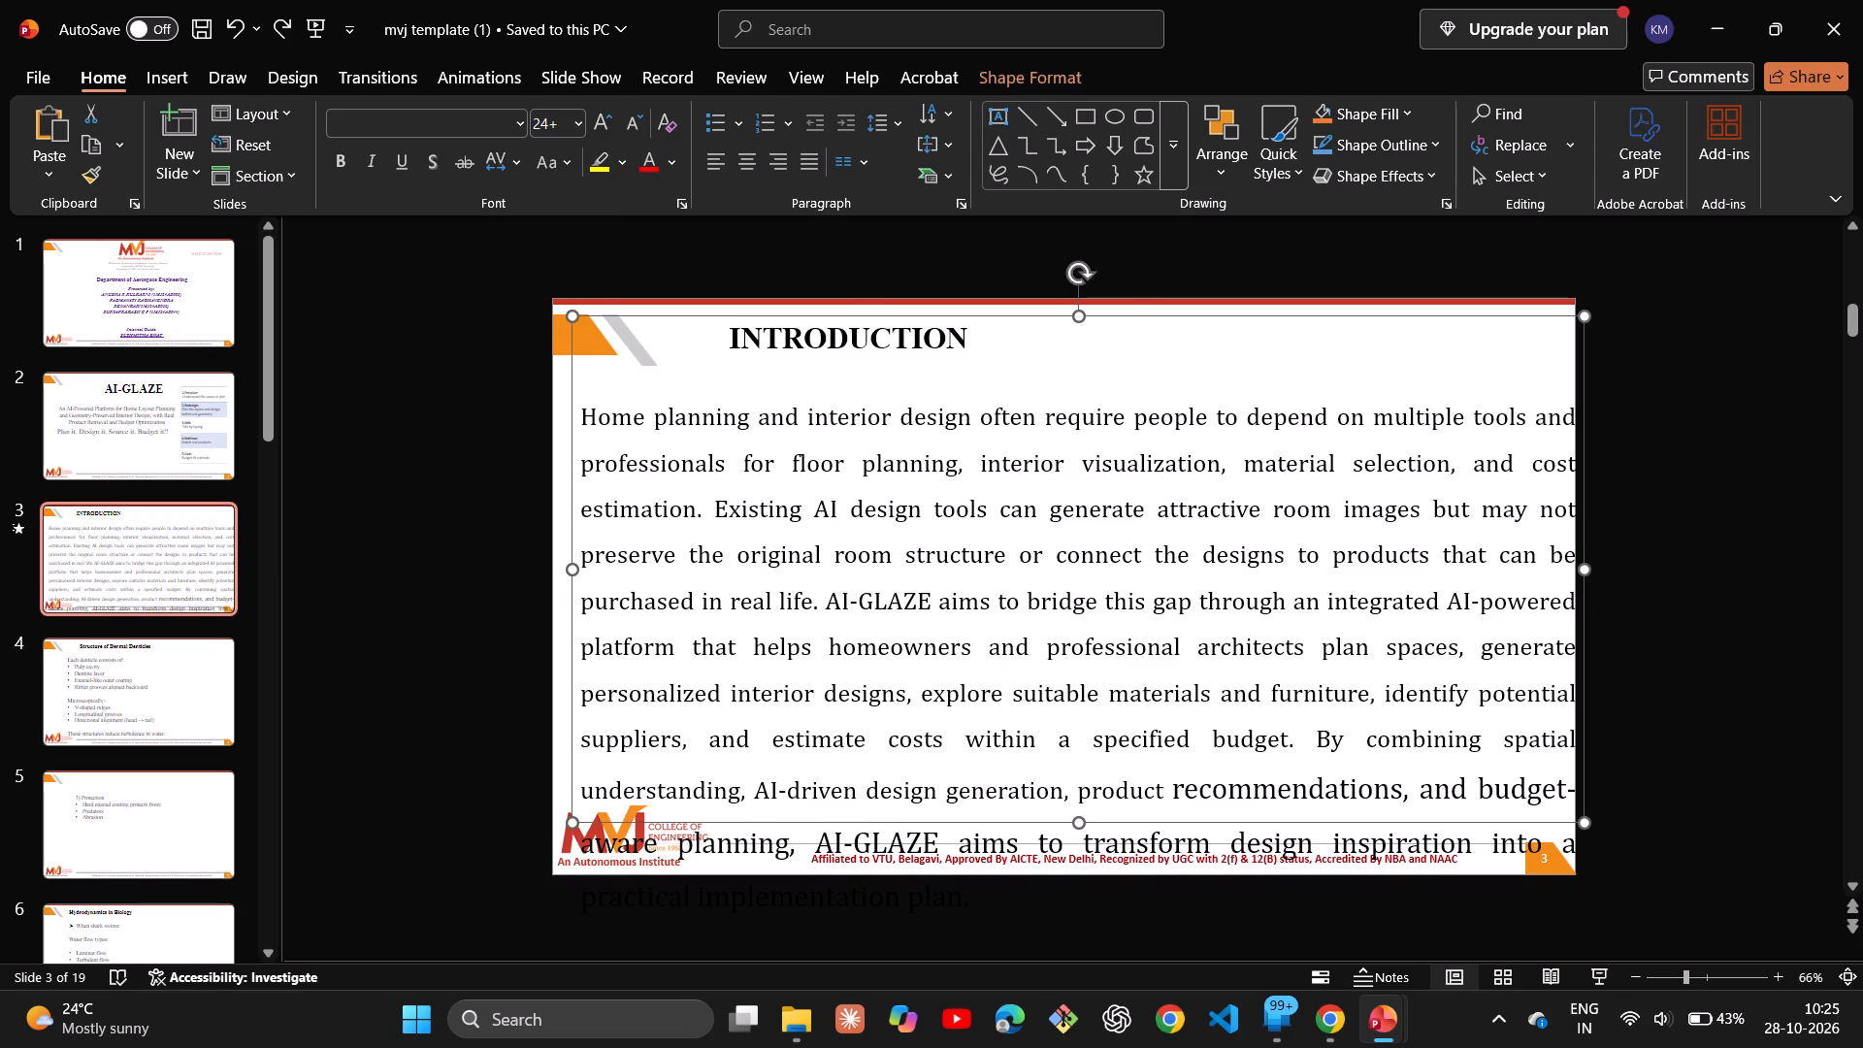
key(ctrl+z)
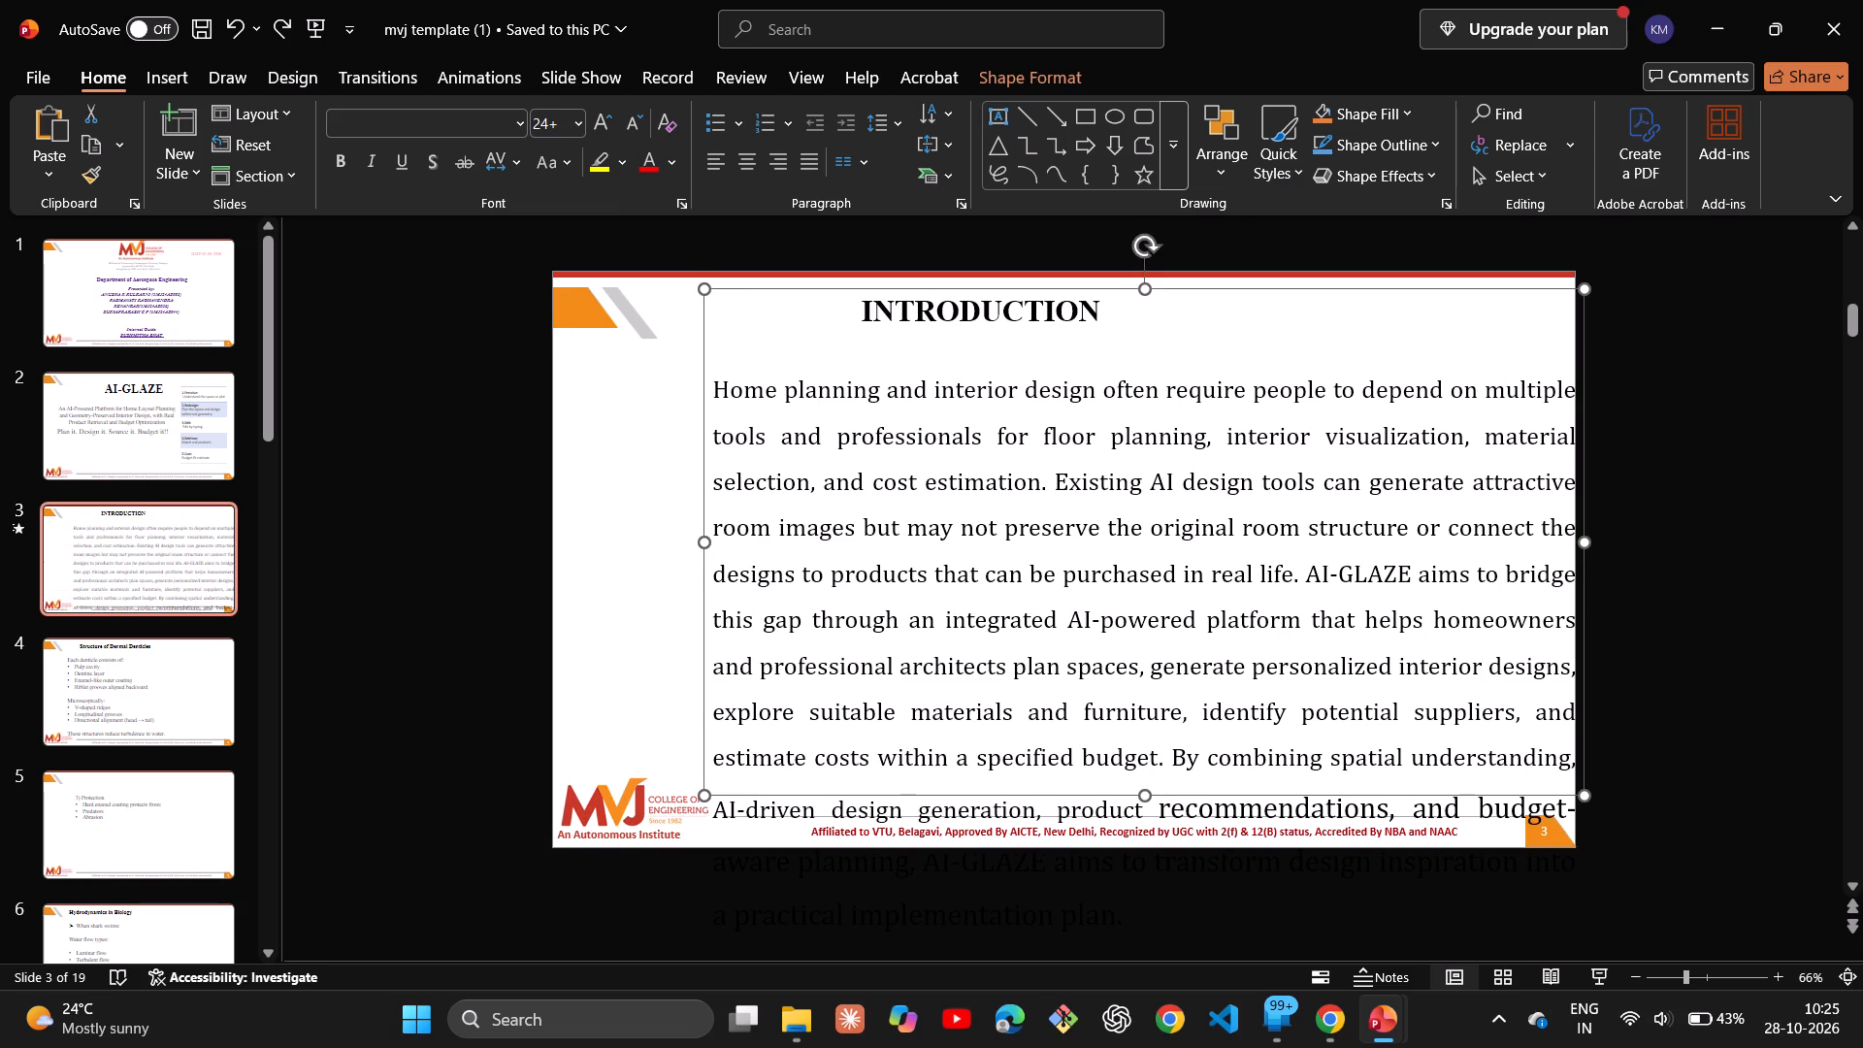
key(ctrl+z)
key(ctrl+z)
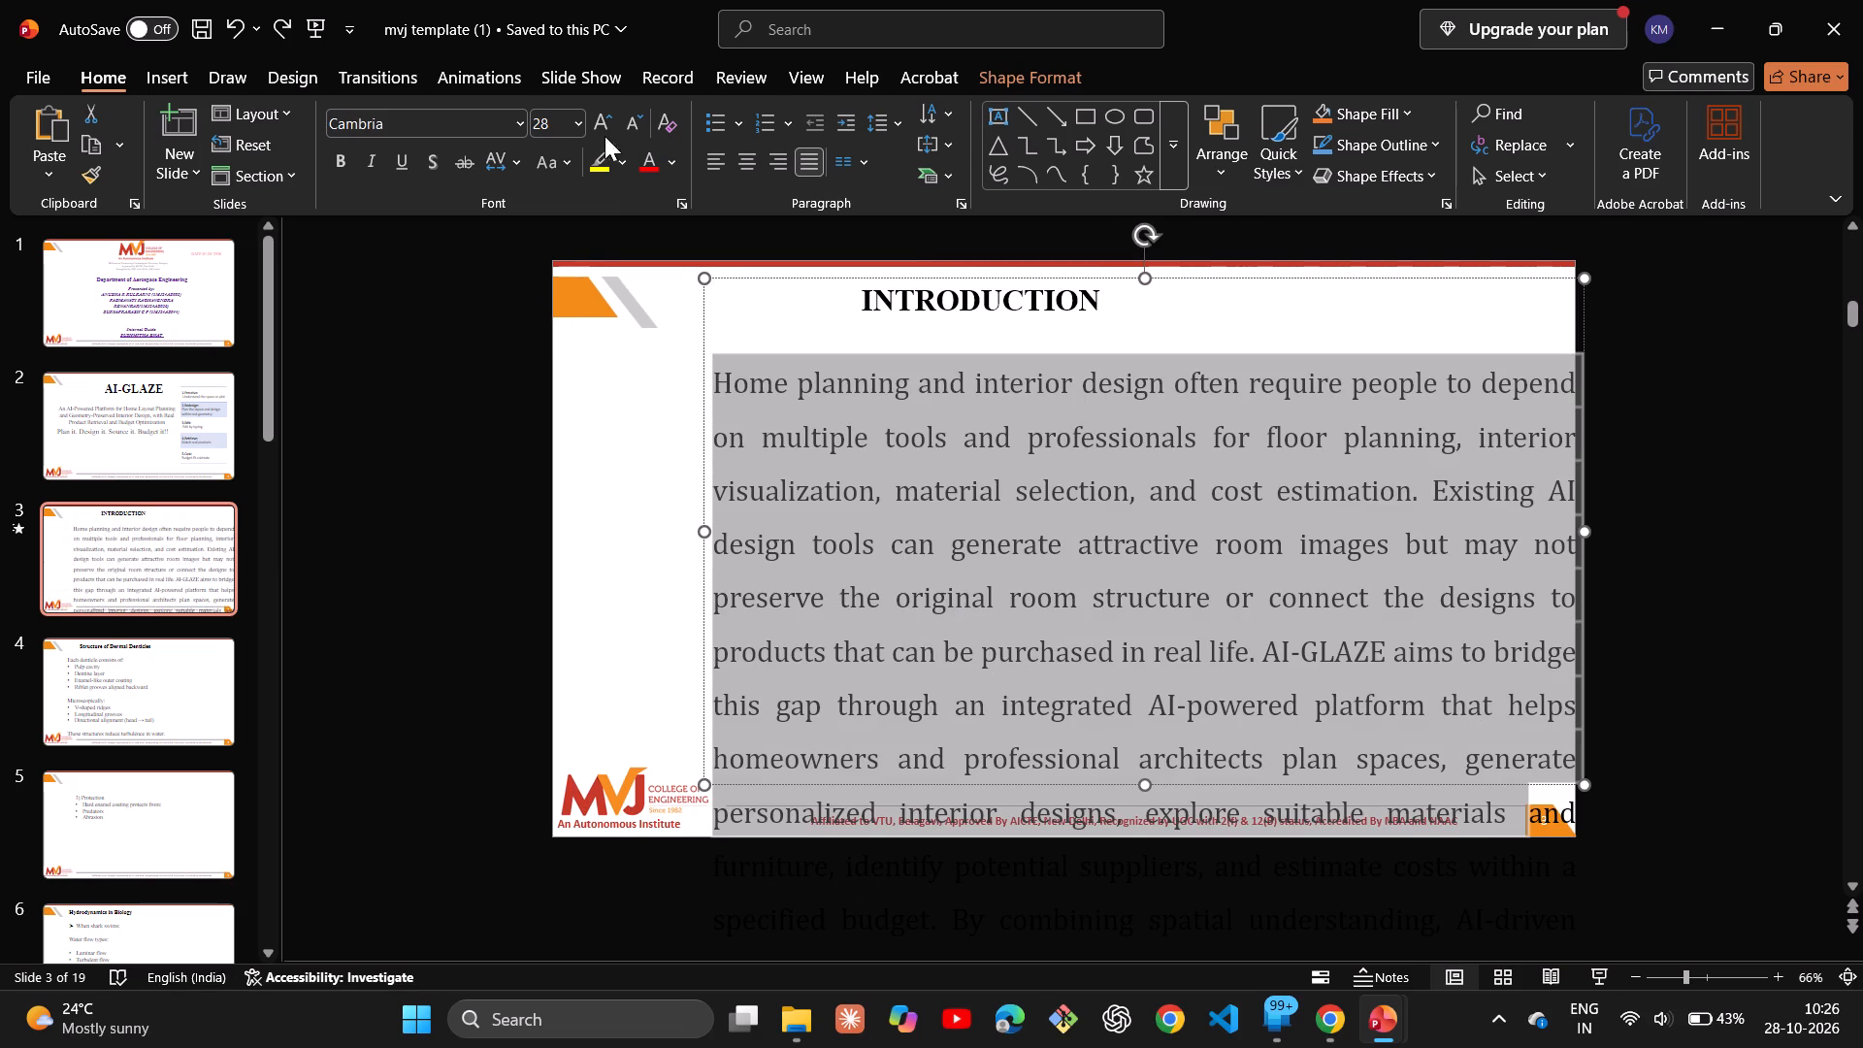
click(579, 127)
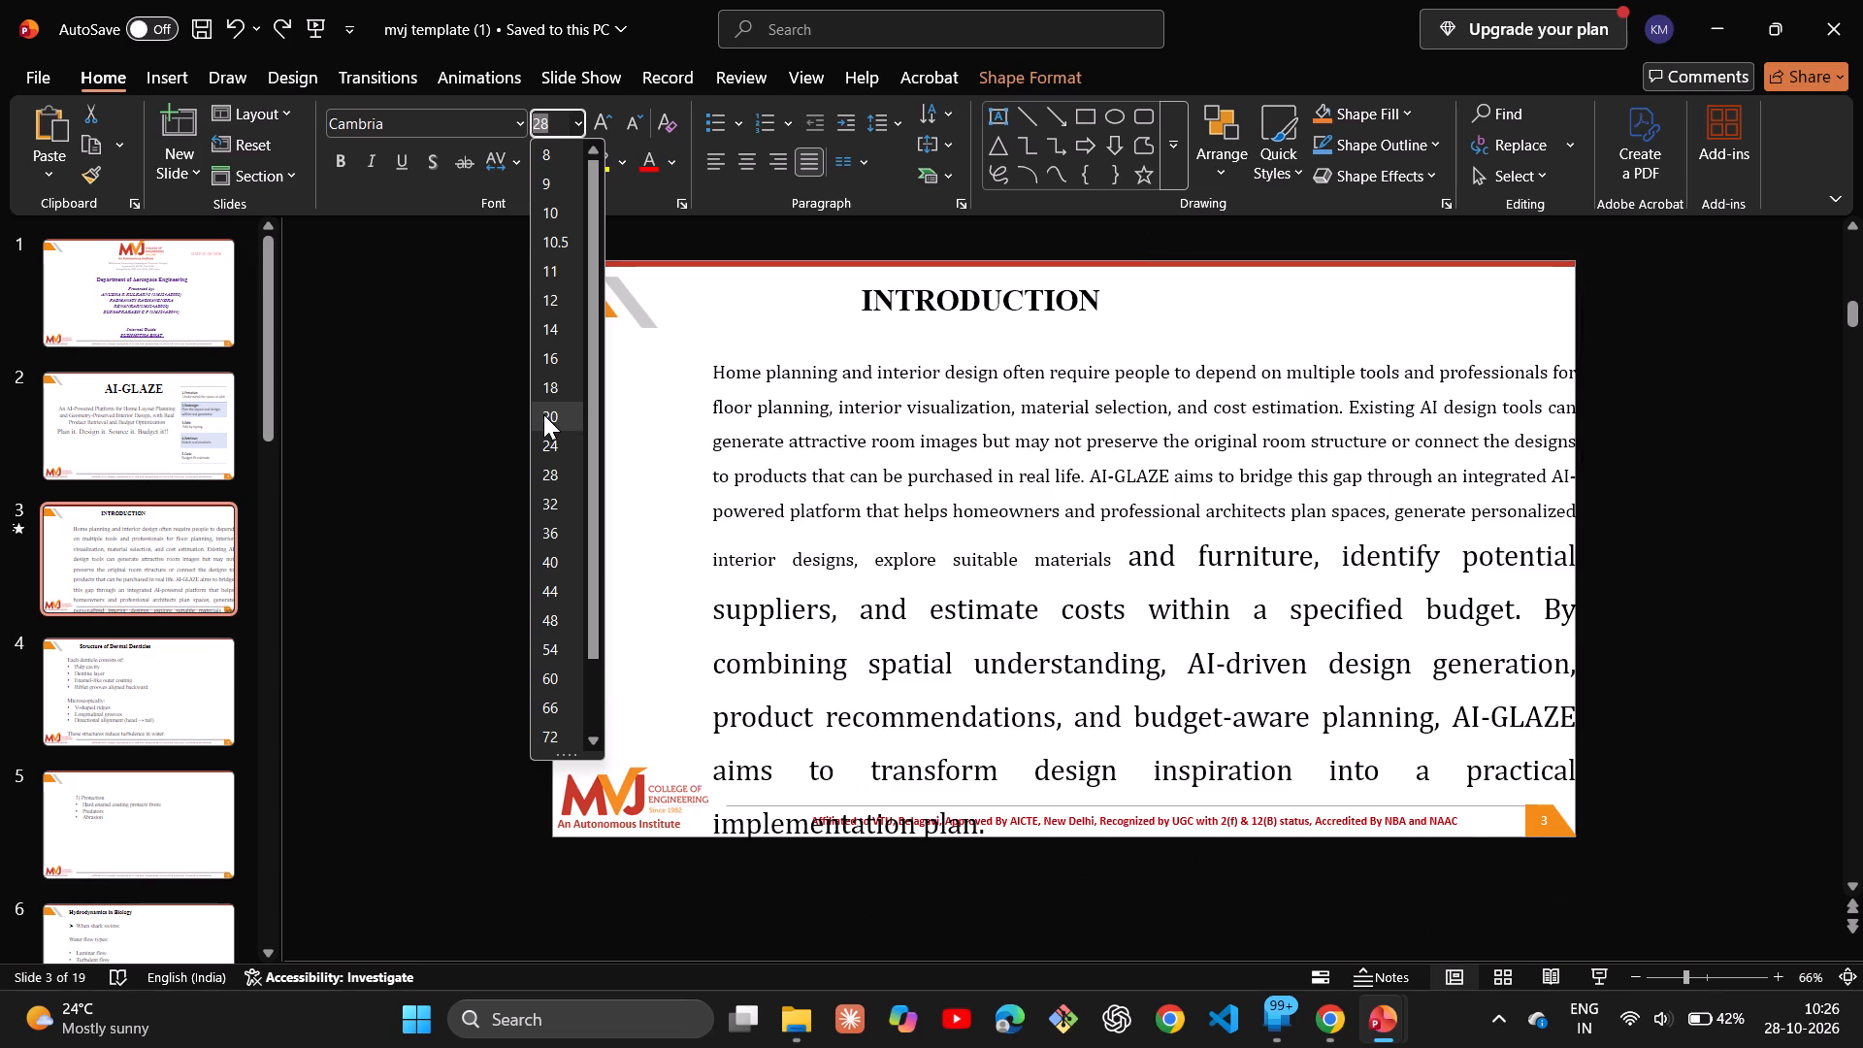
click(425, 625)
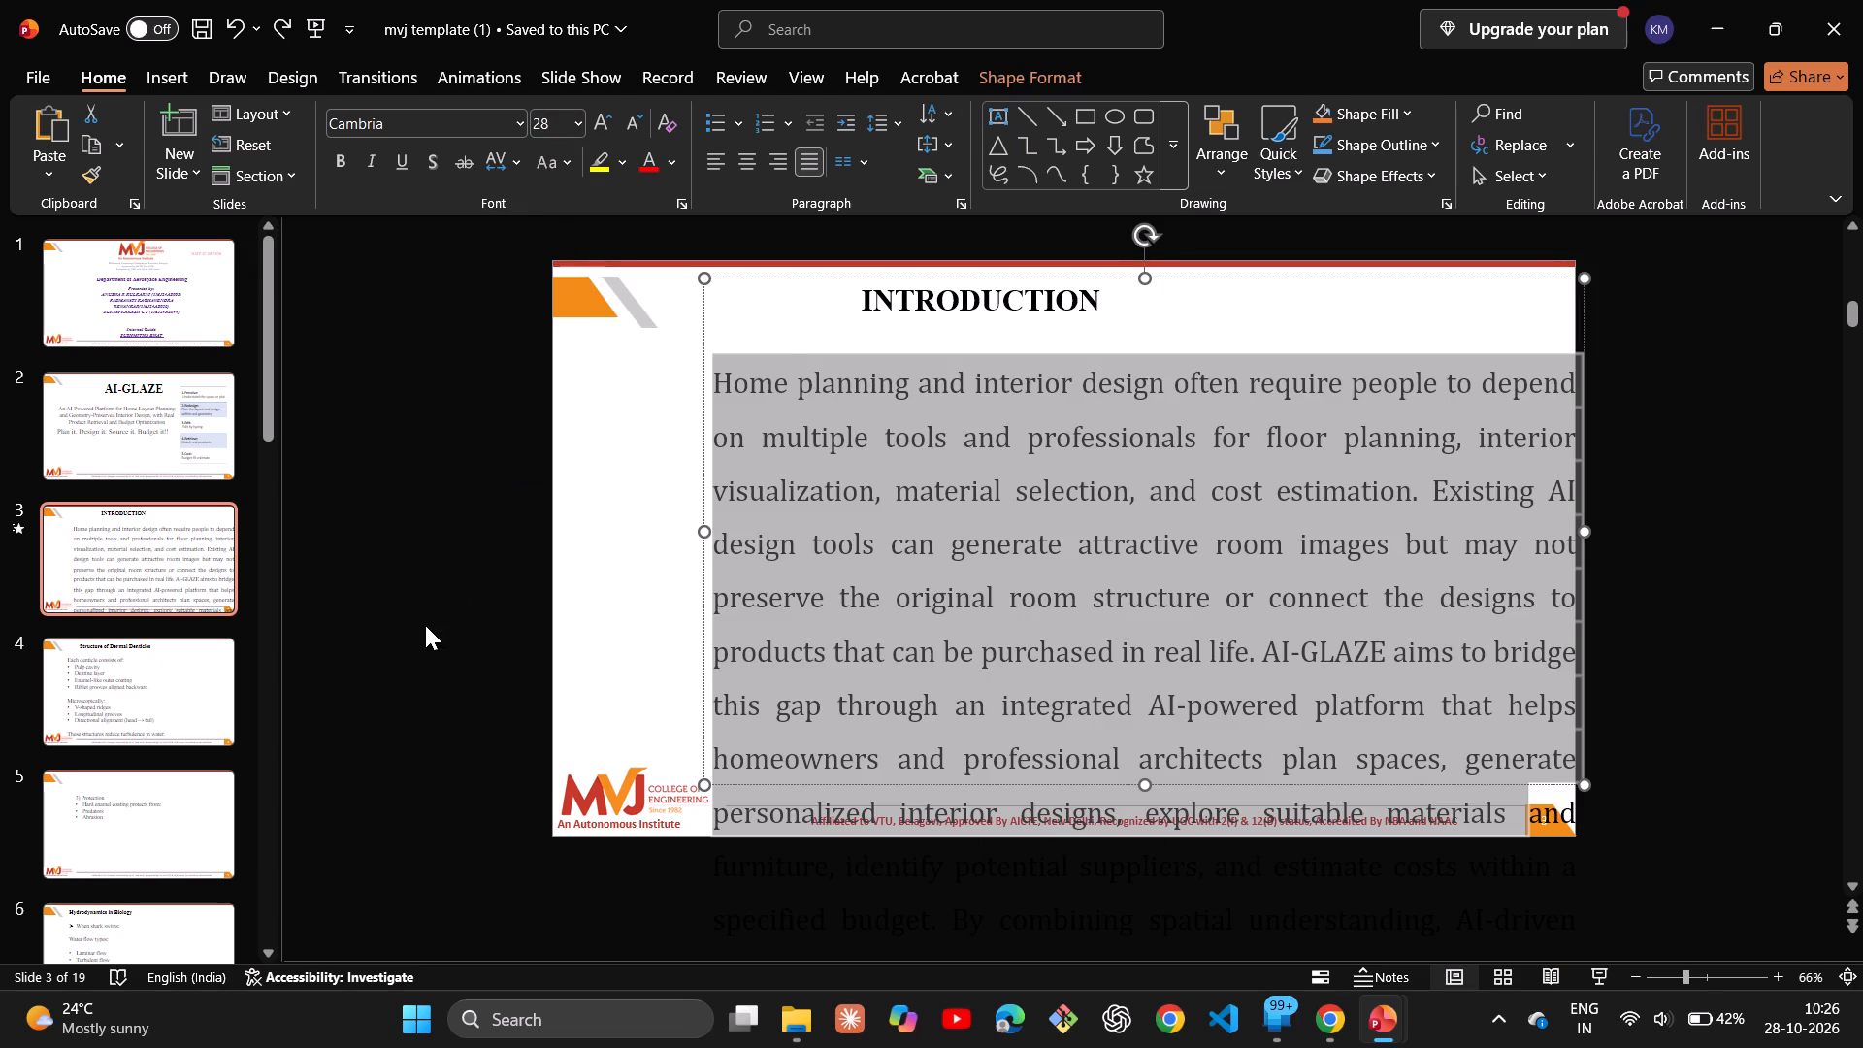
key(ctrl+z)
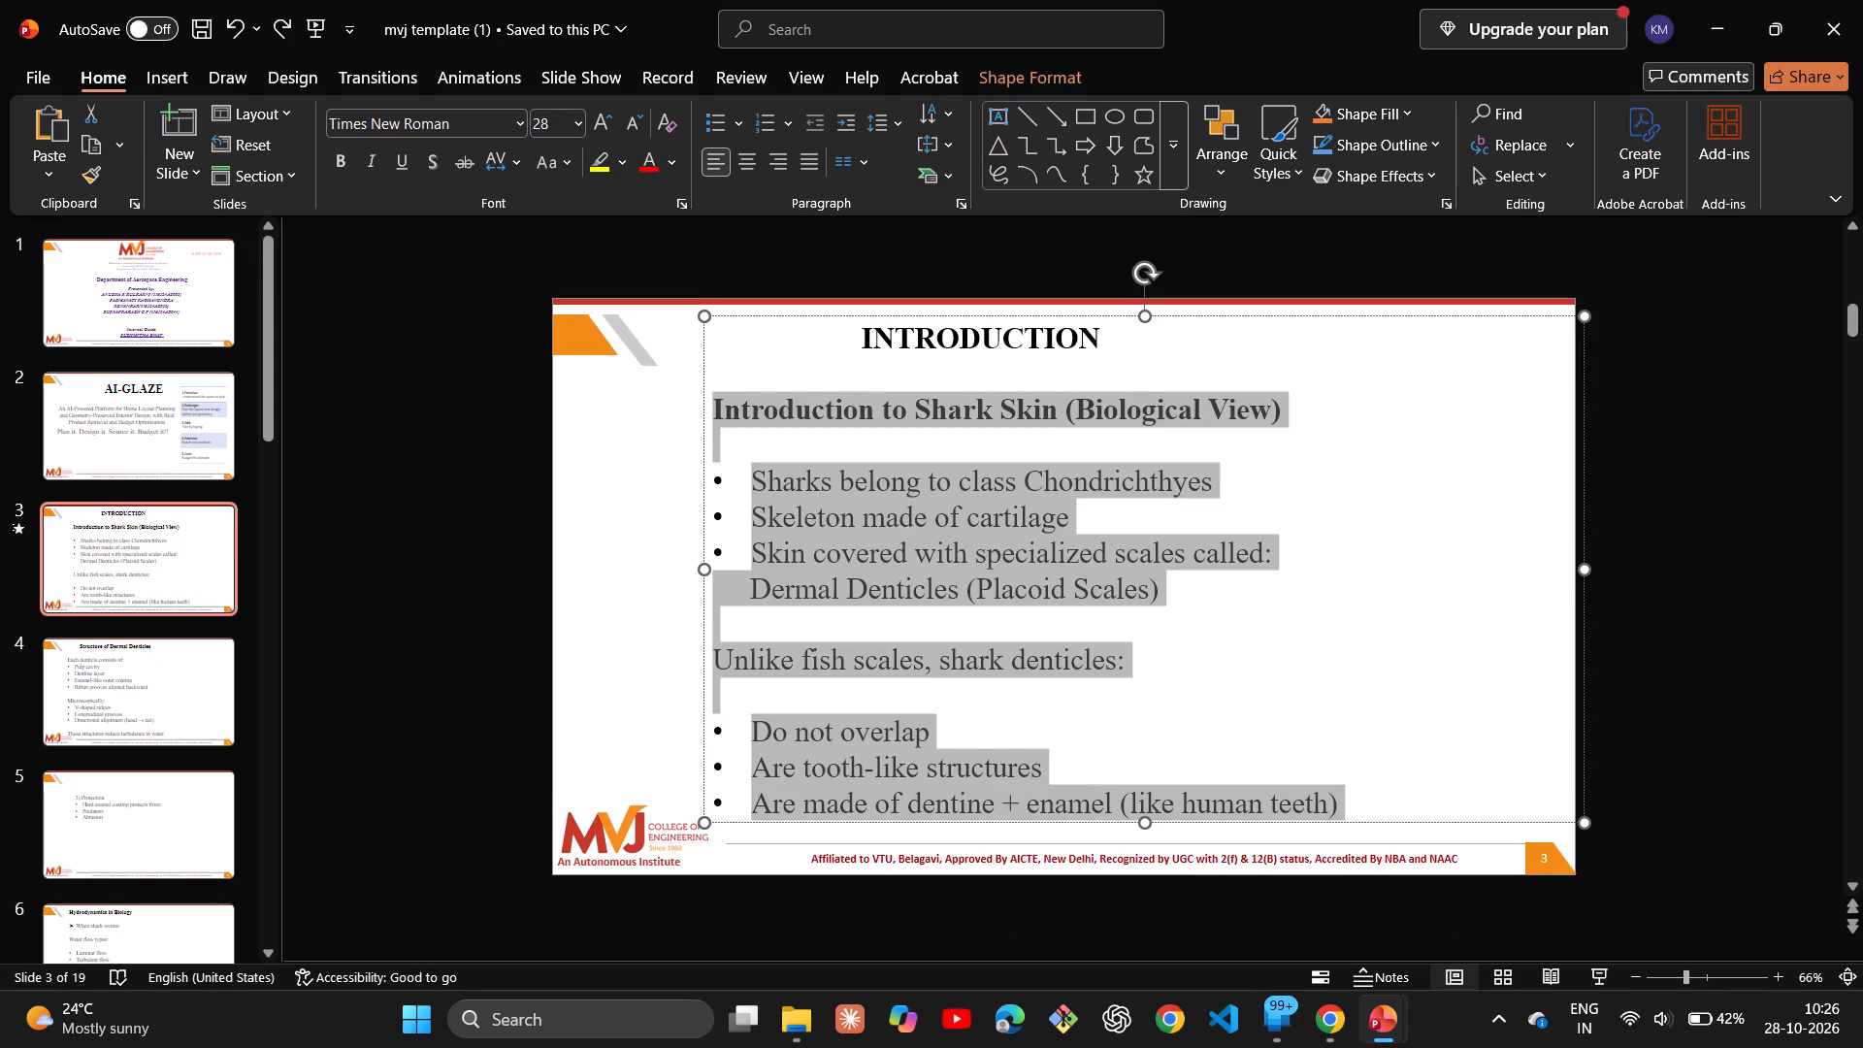
Replace all the shark skin text below the INTRODUCTION heading with the copied AI-GLAZE paragraph.
click(720, 397)
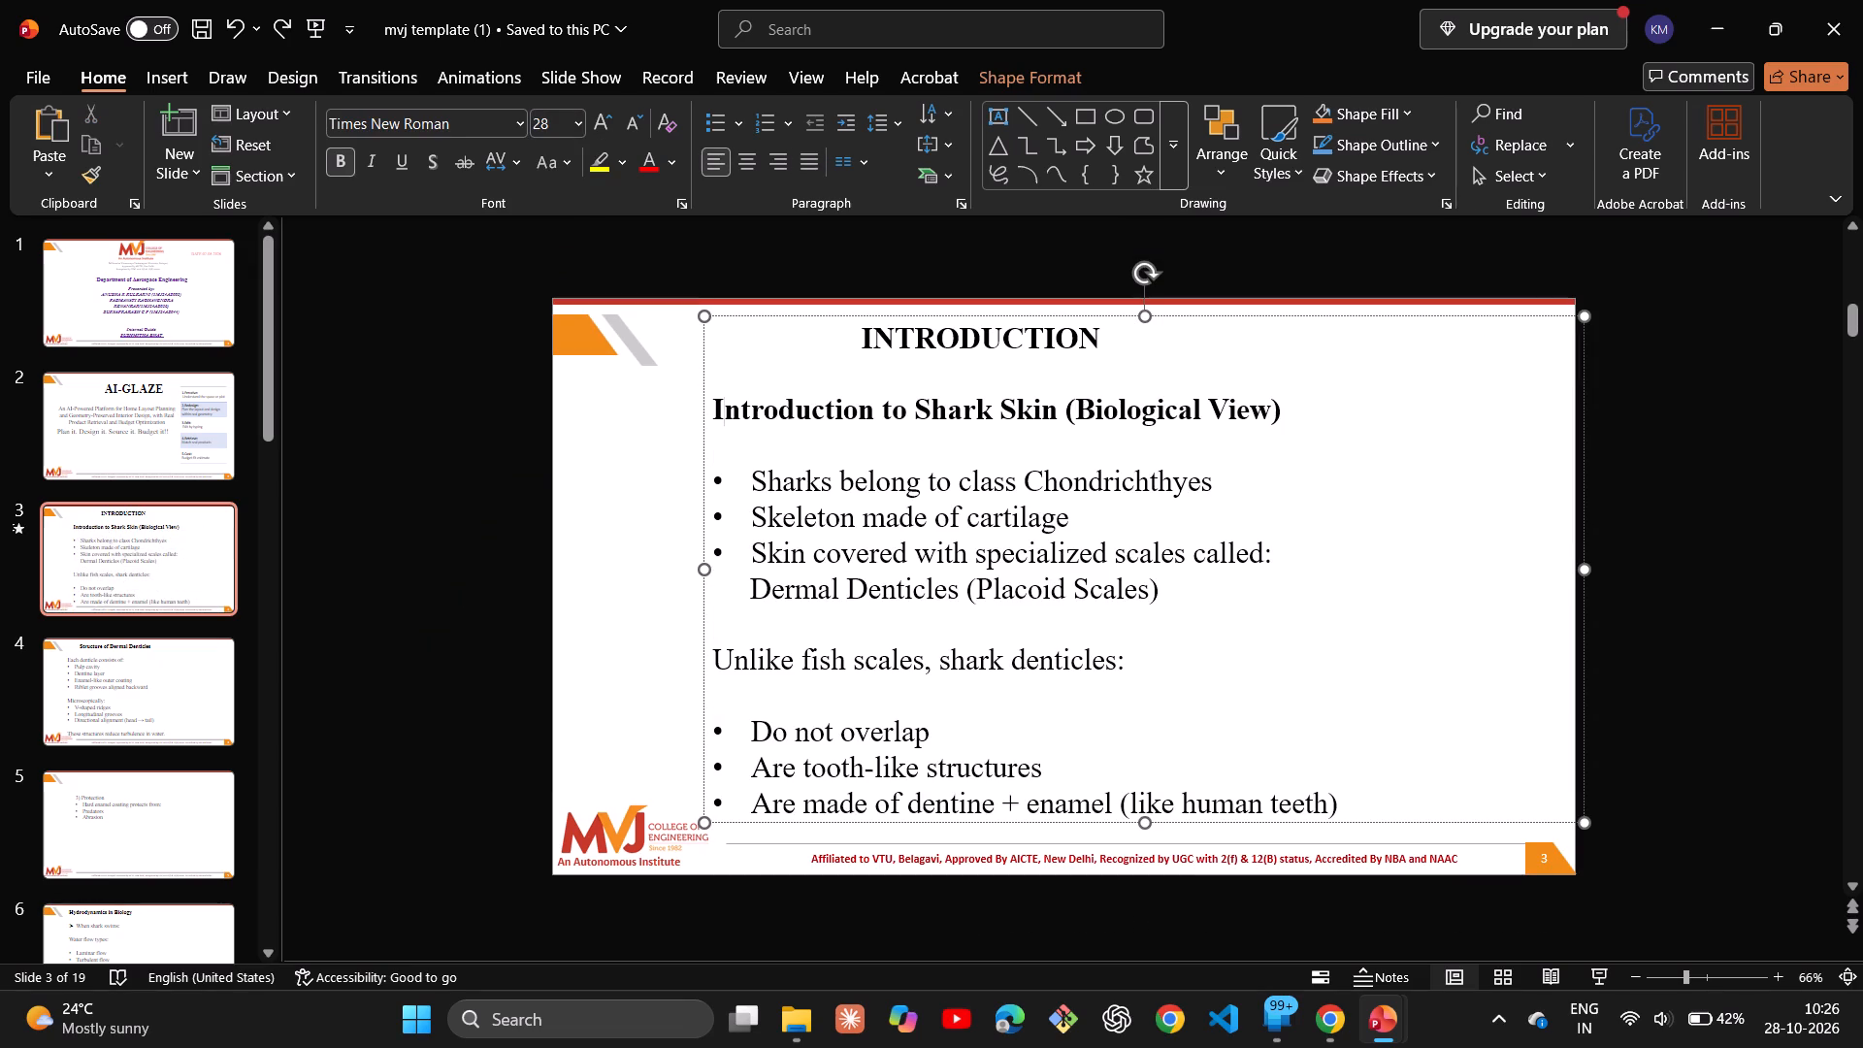
drag(715, 398, 1452, 794)
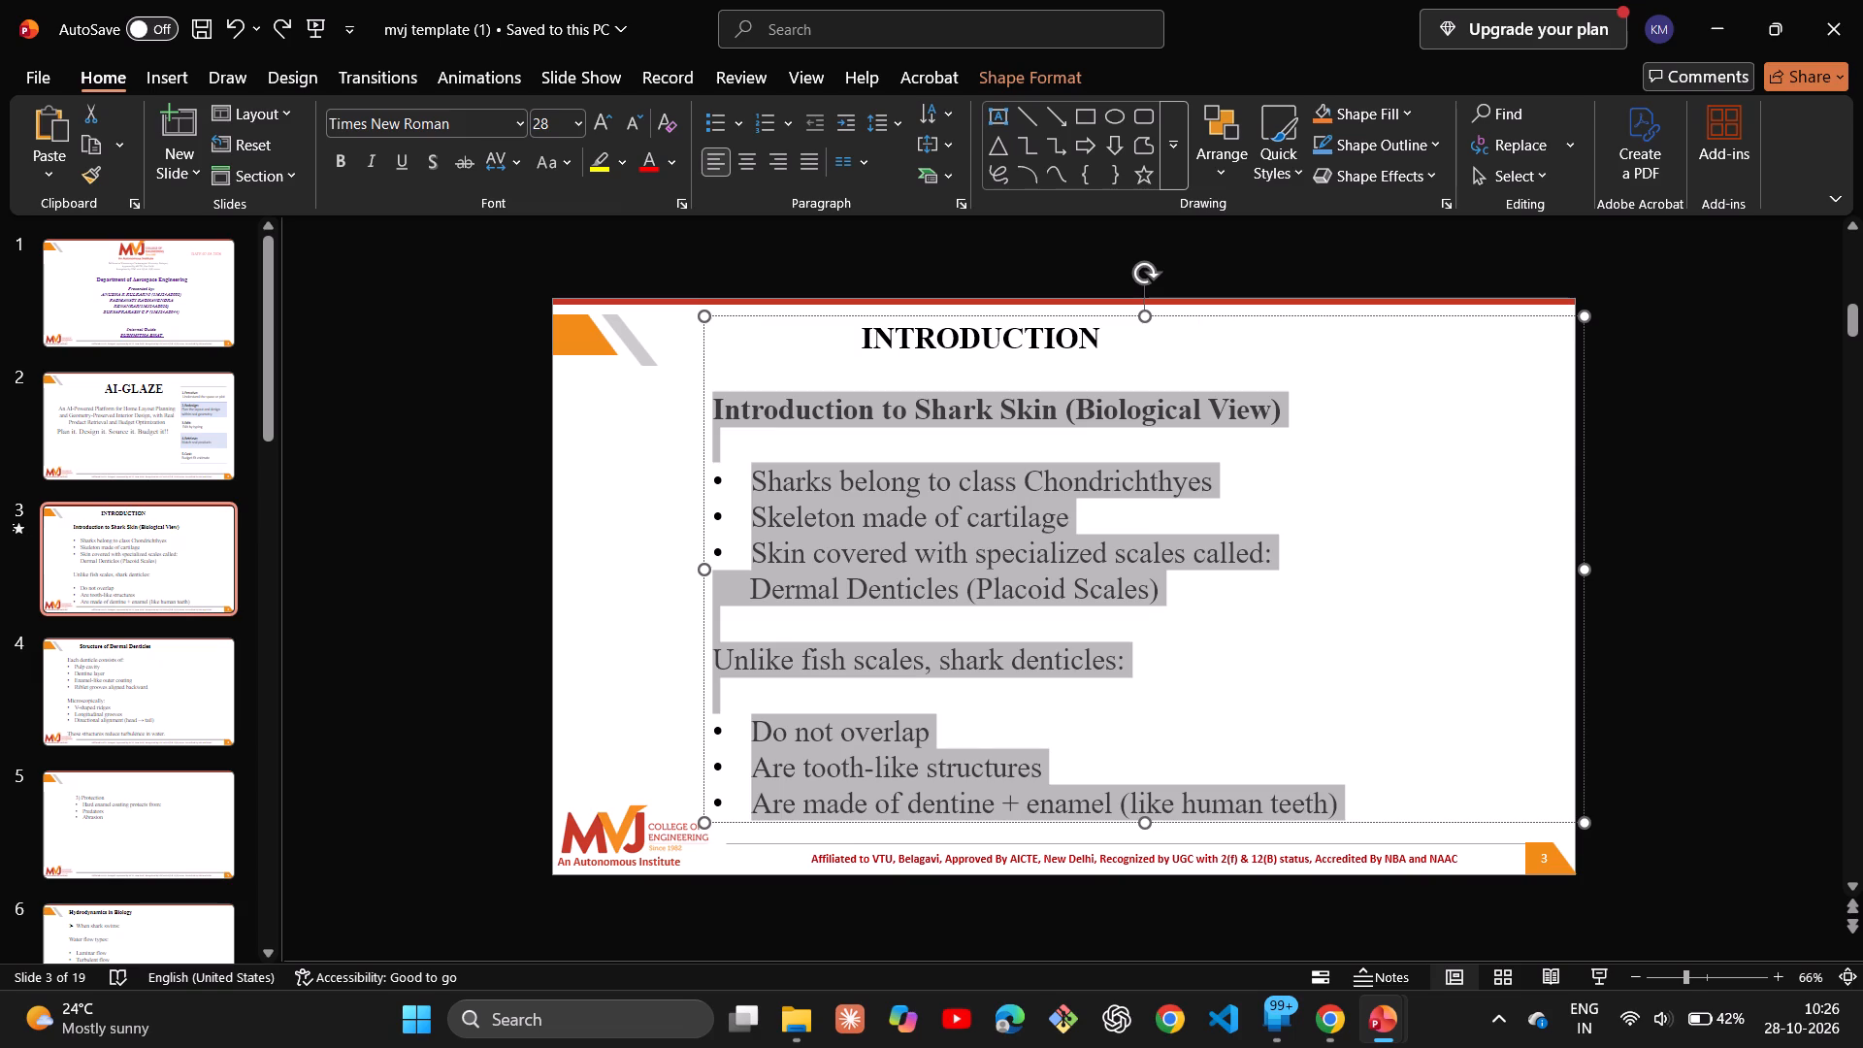
drag(1452, 794, 1468, 793)
key(BackSpace)
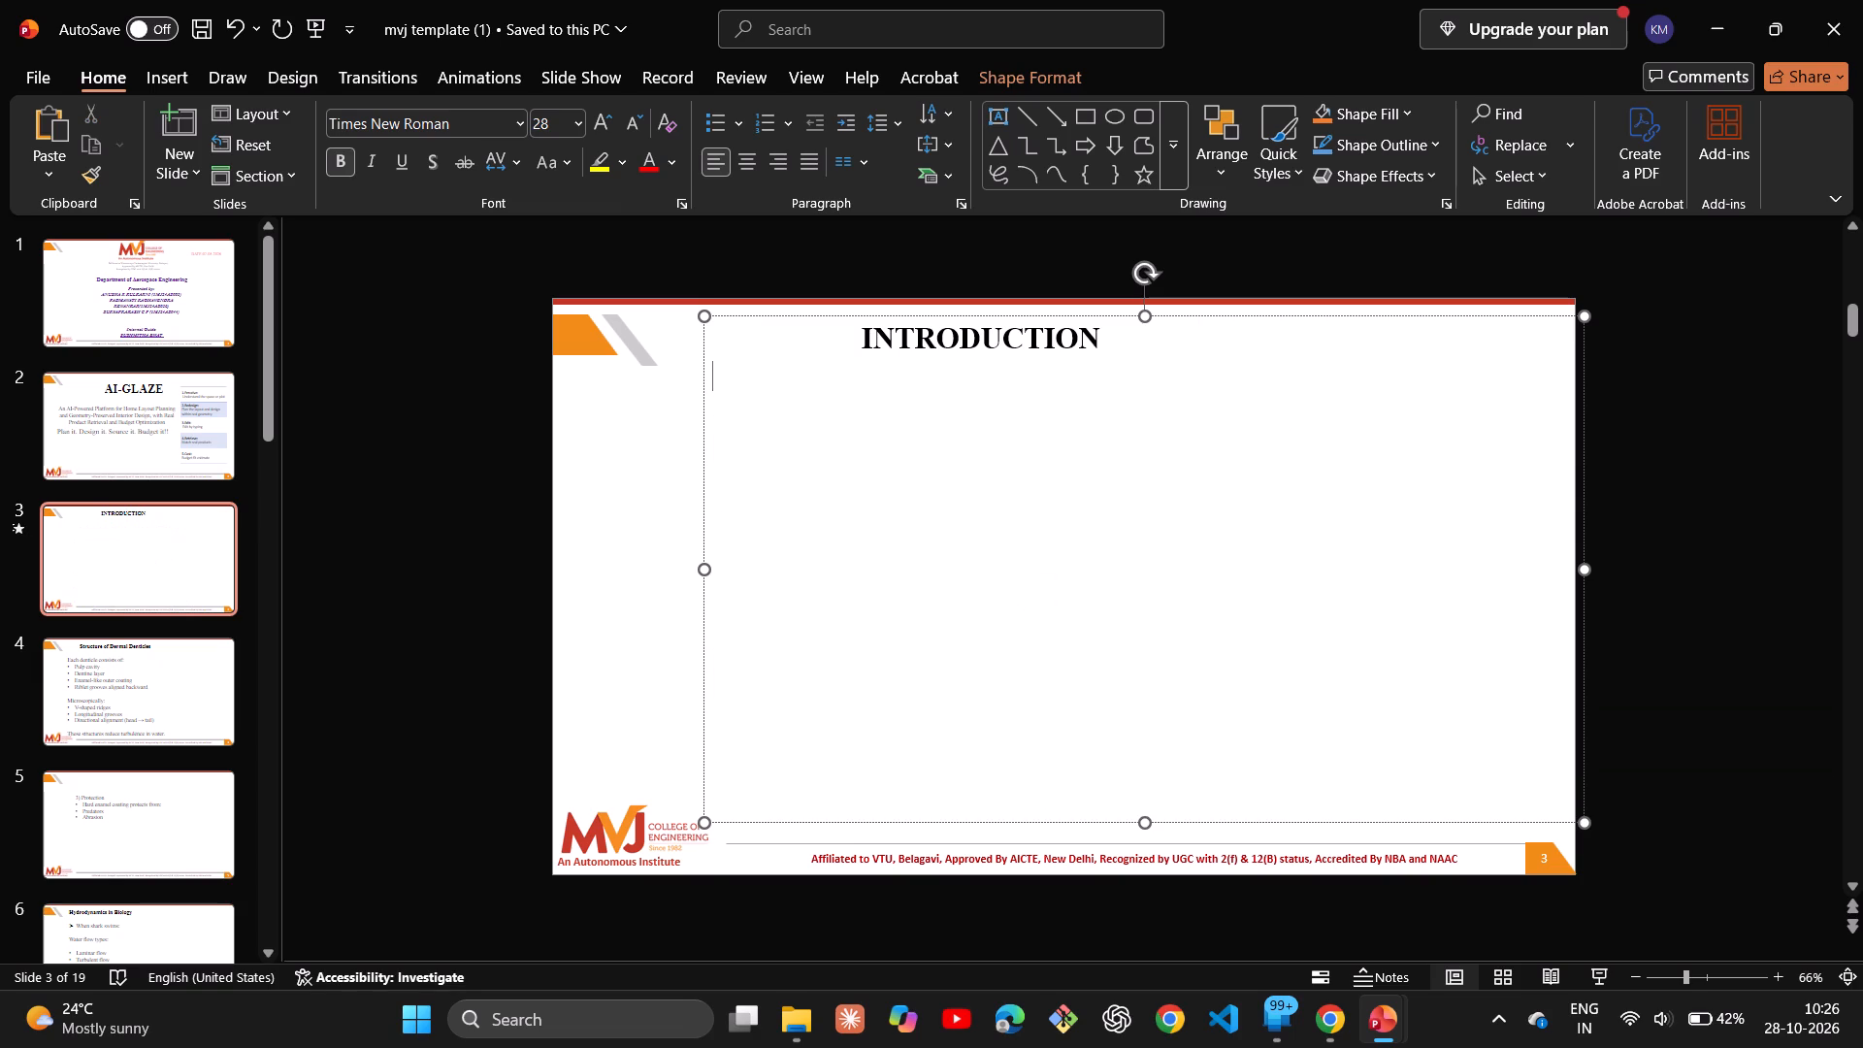
key(ctrl+v)
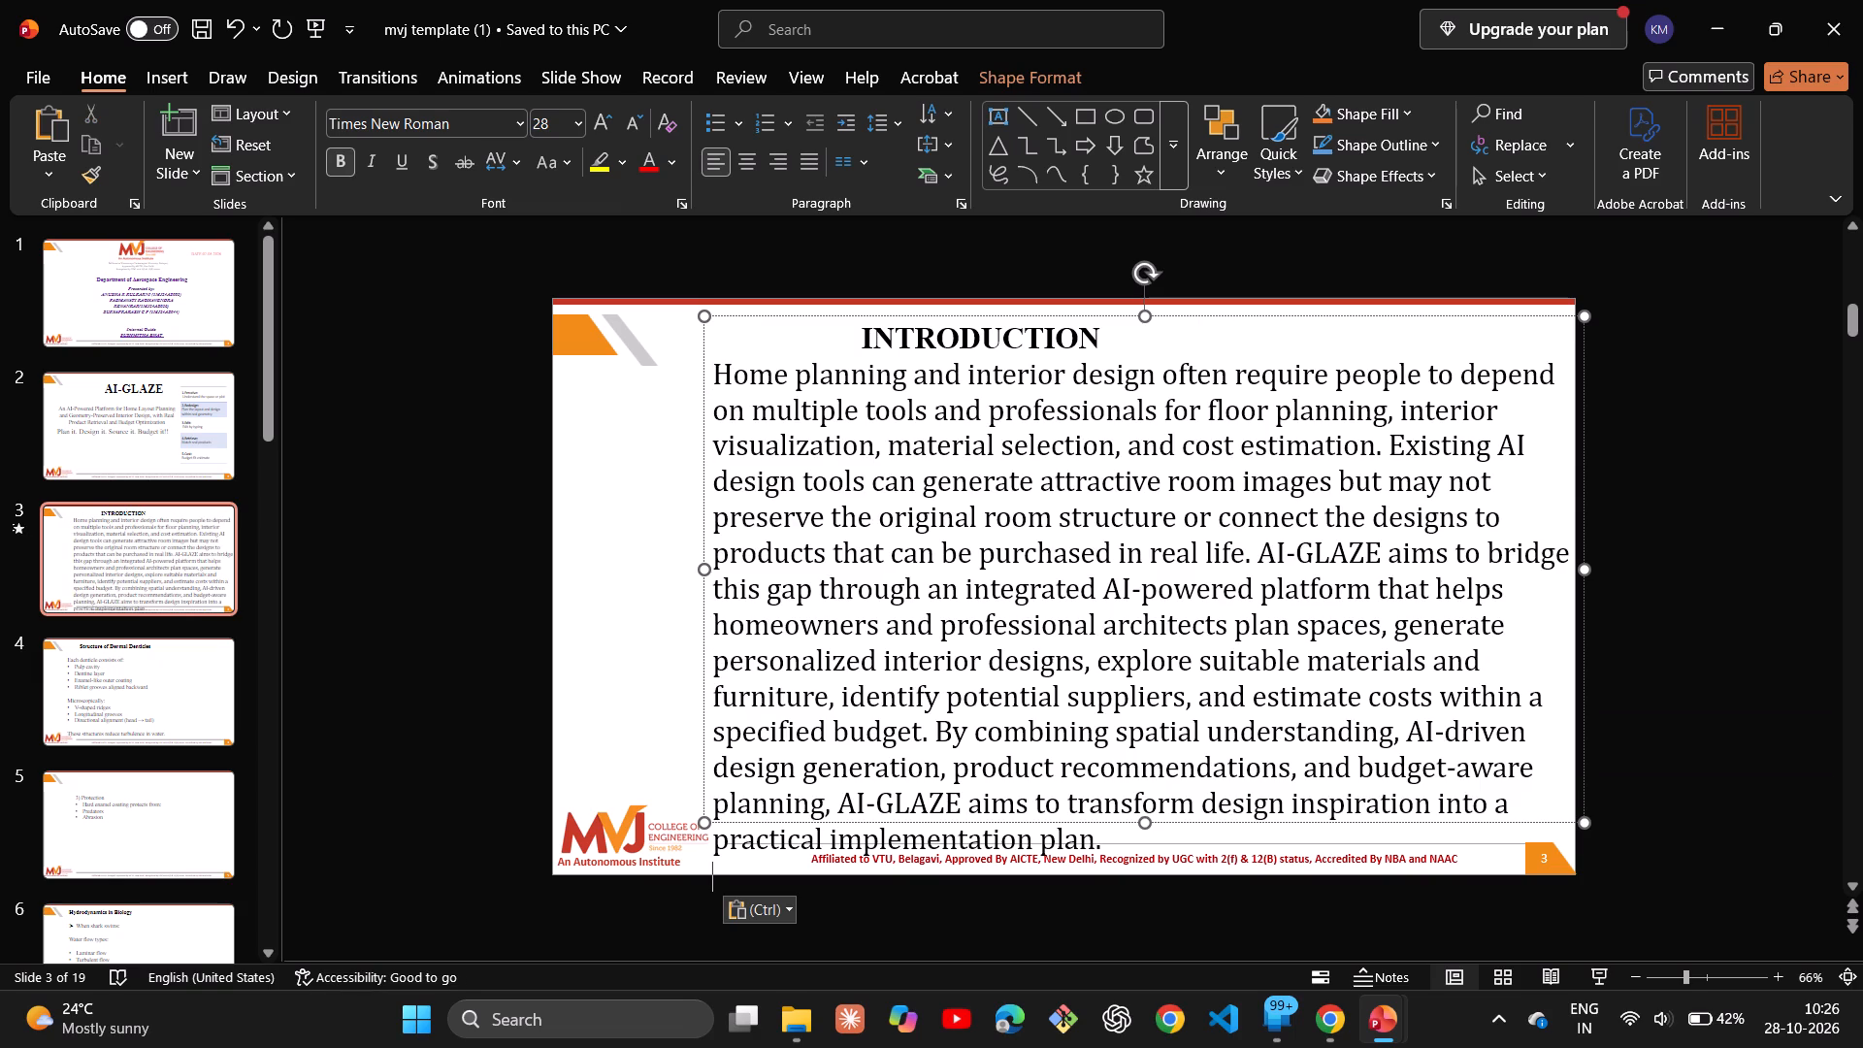
Set the whole AI-GLAZE paragraph under the INTRODUCTION heading to font size 24.
drag(1107, 840, 712, 371)
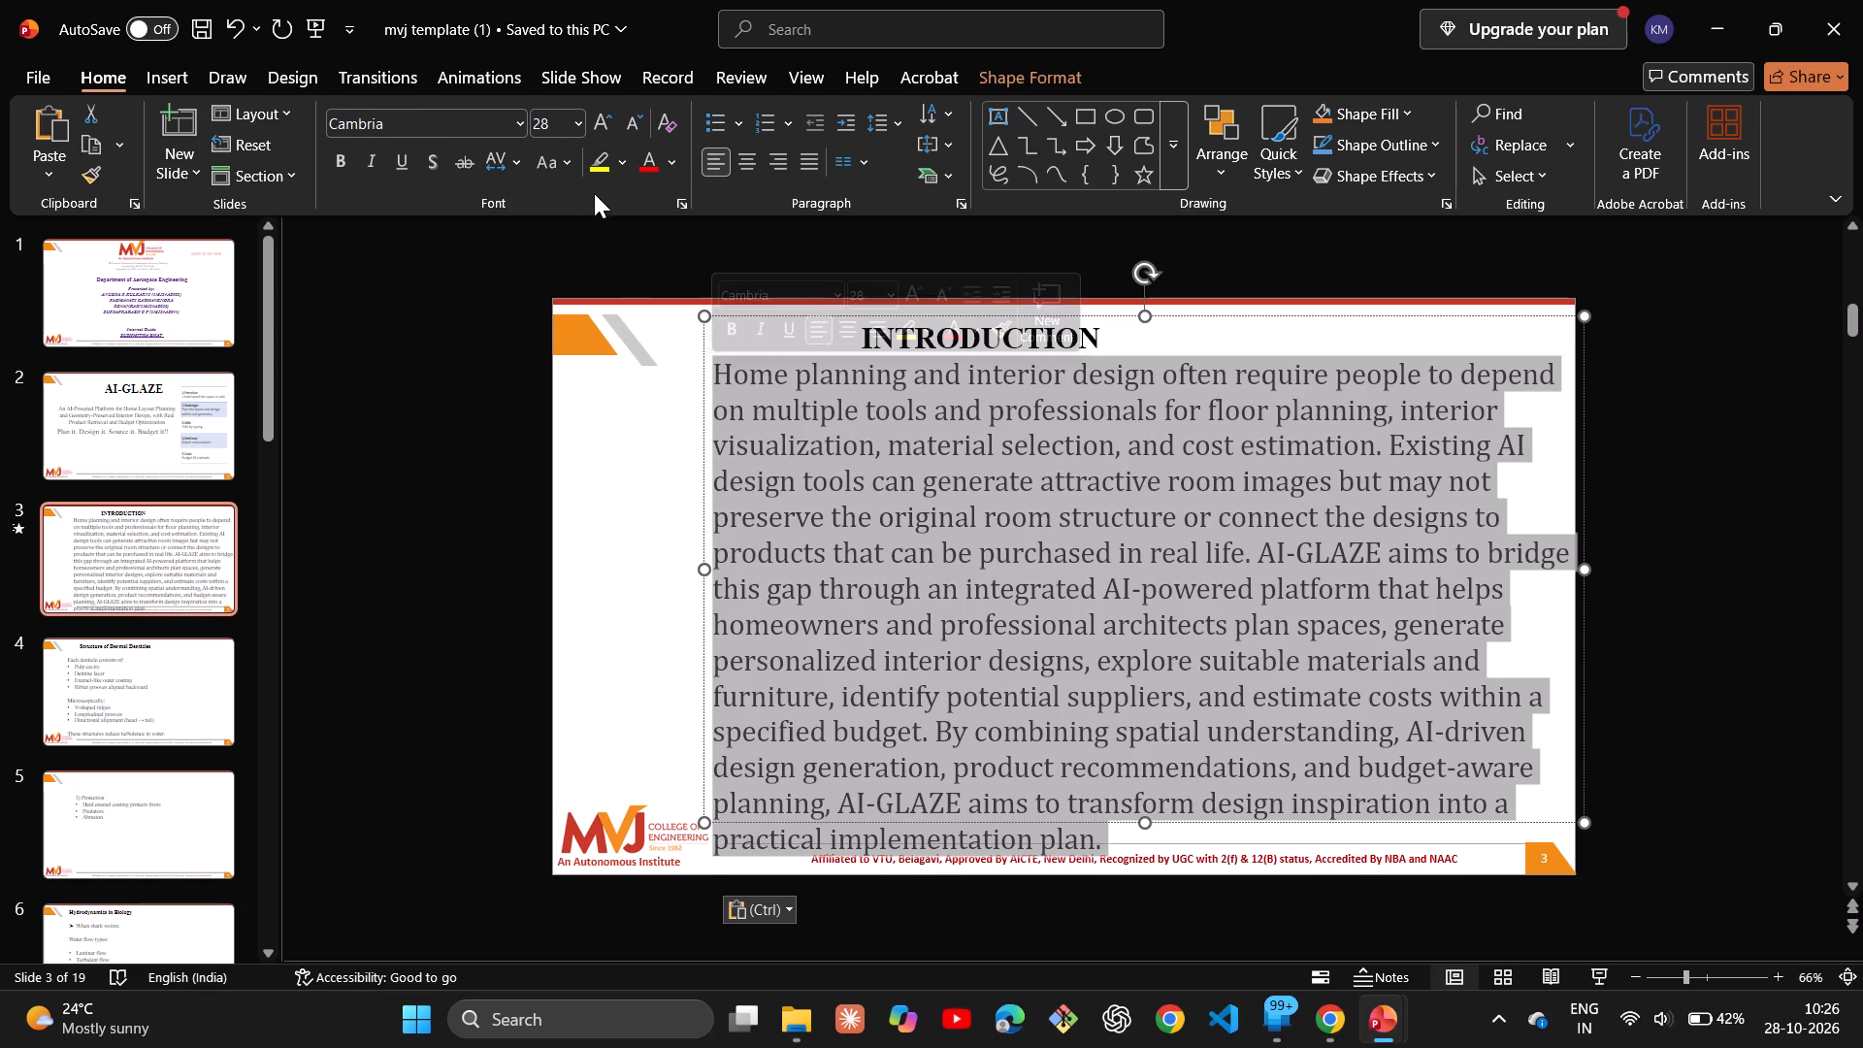
click(575, 115)
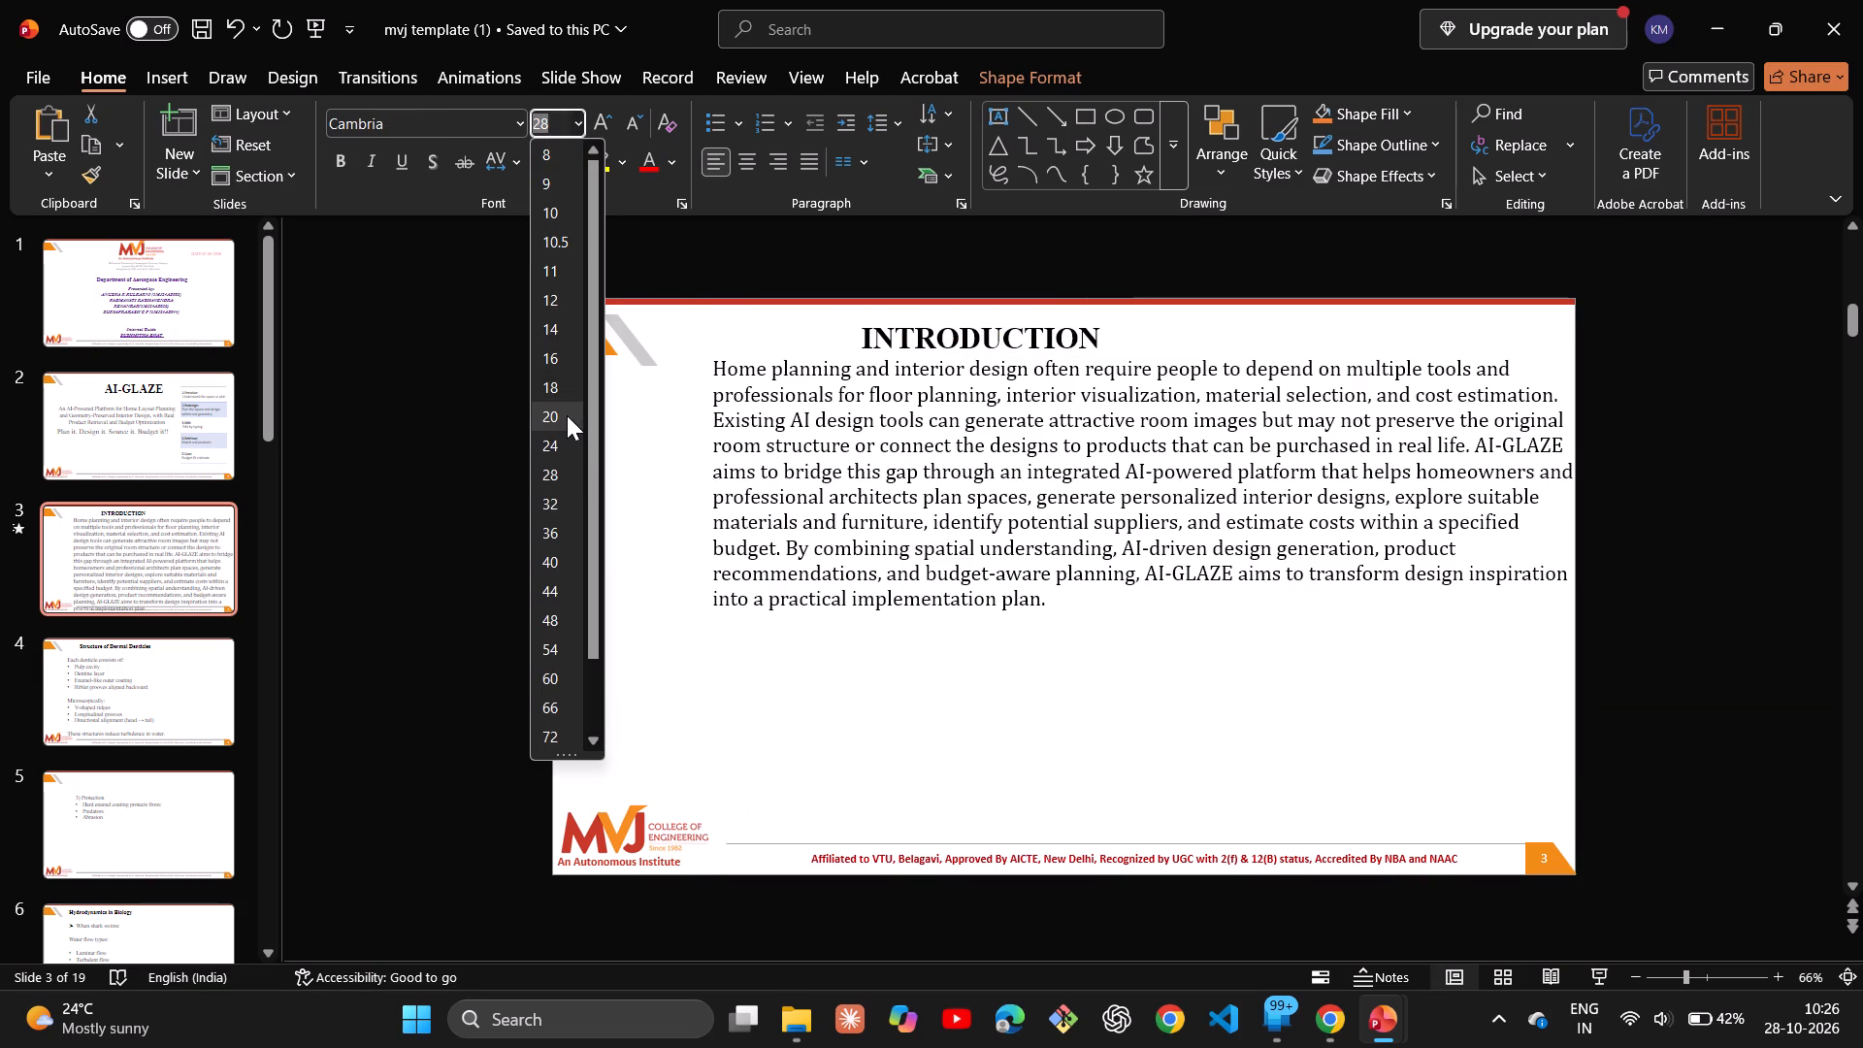
click(560, 458)
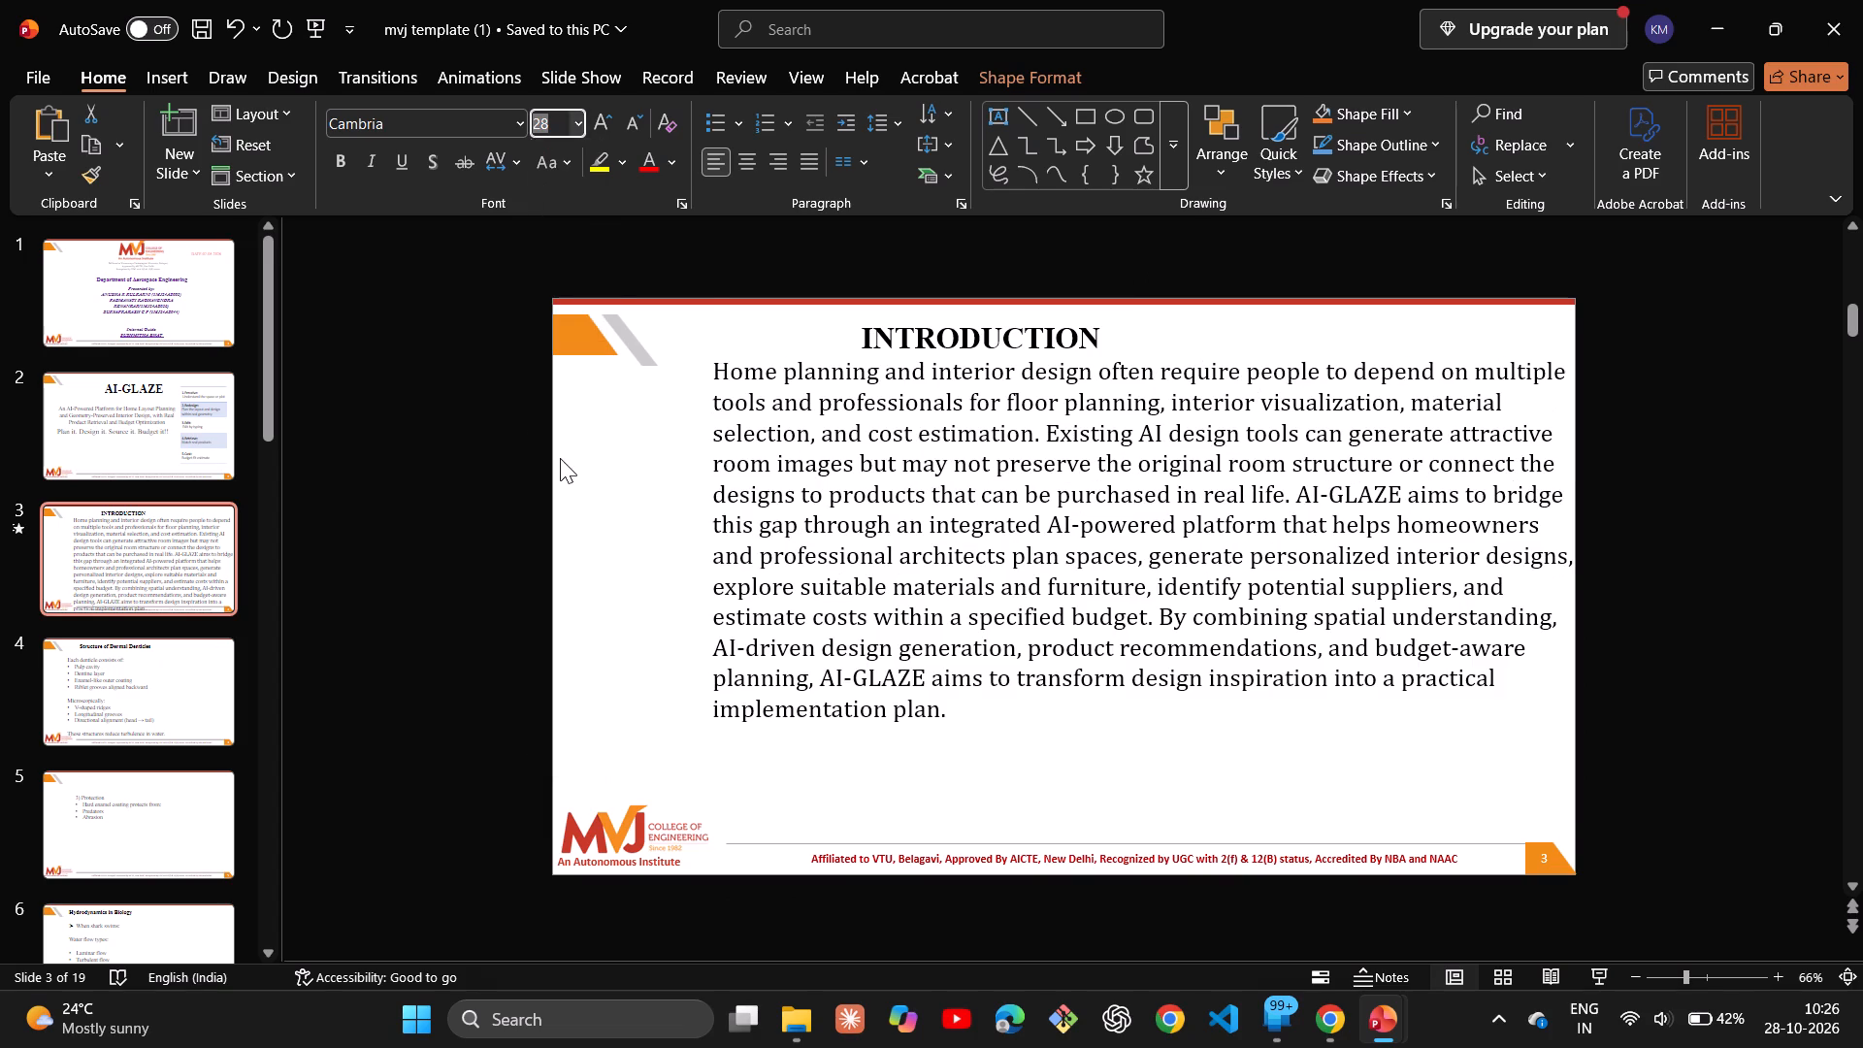
Widen the INTRODUCTION text box by extending its left edge toward the slide's left margin.
drag(703, 571, 620, 583)
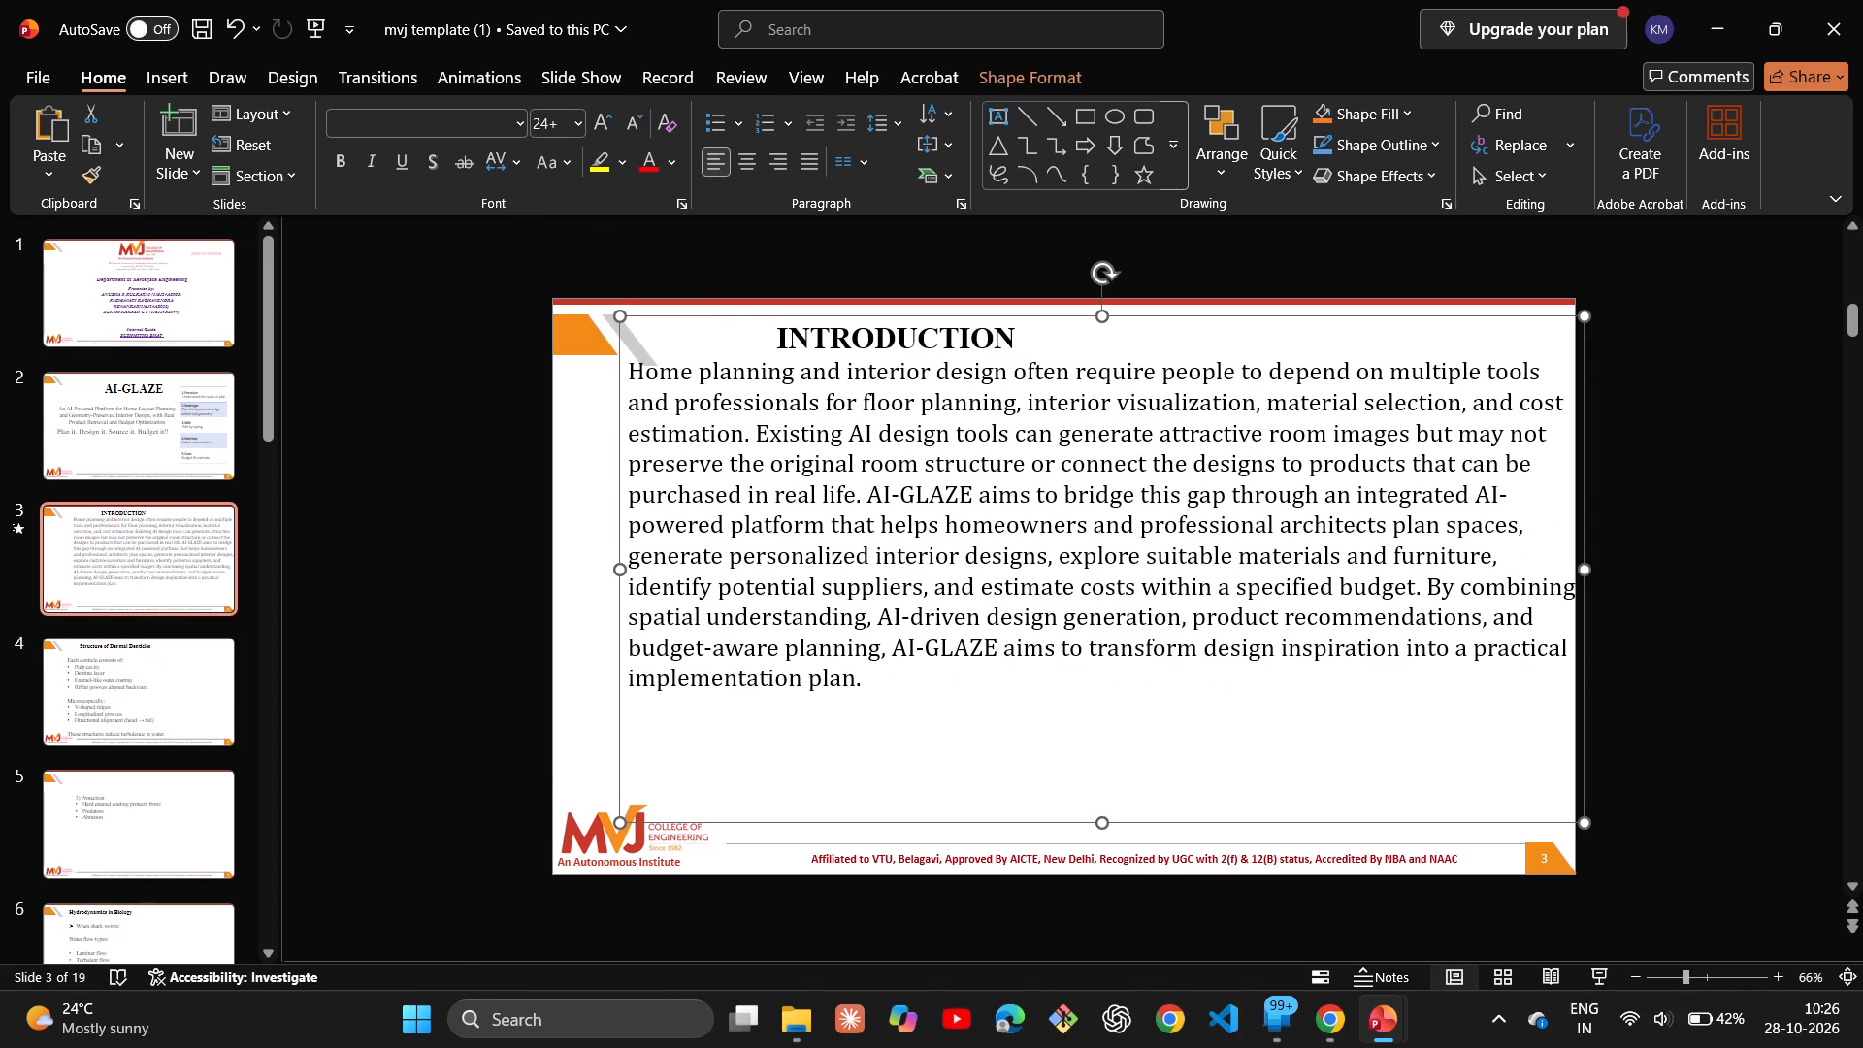
Center the INTRODUCTION heading within its text box.
double_click(891, 337)
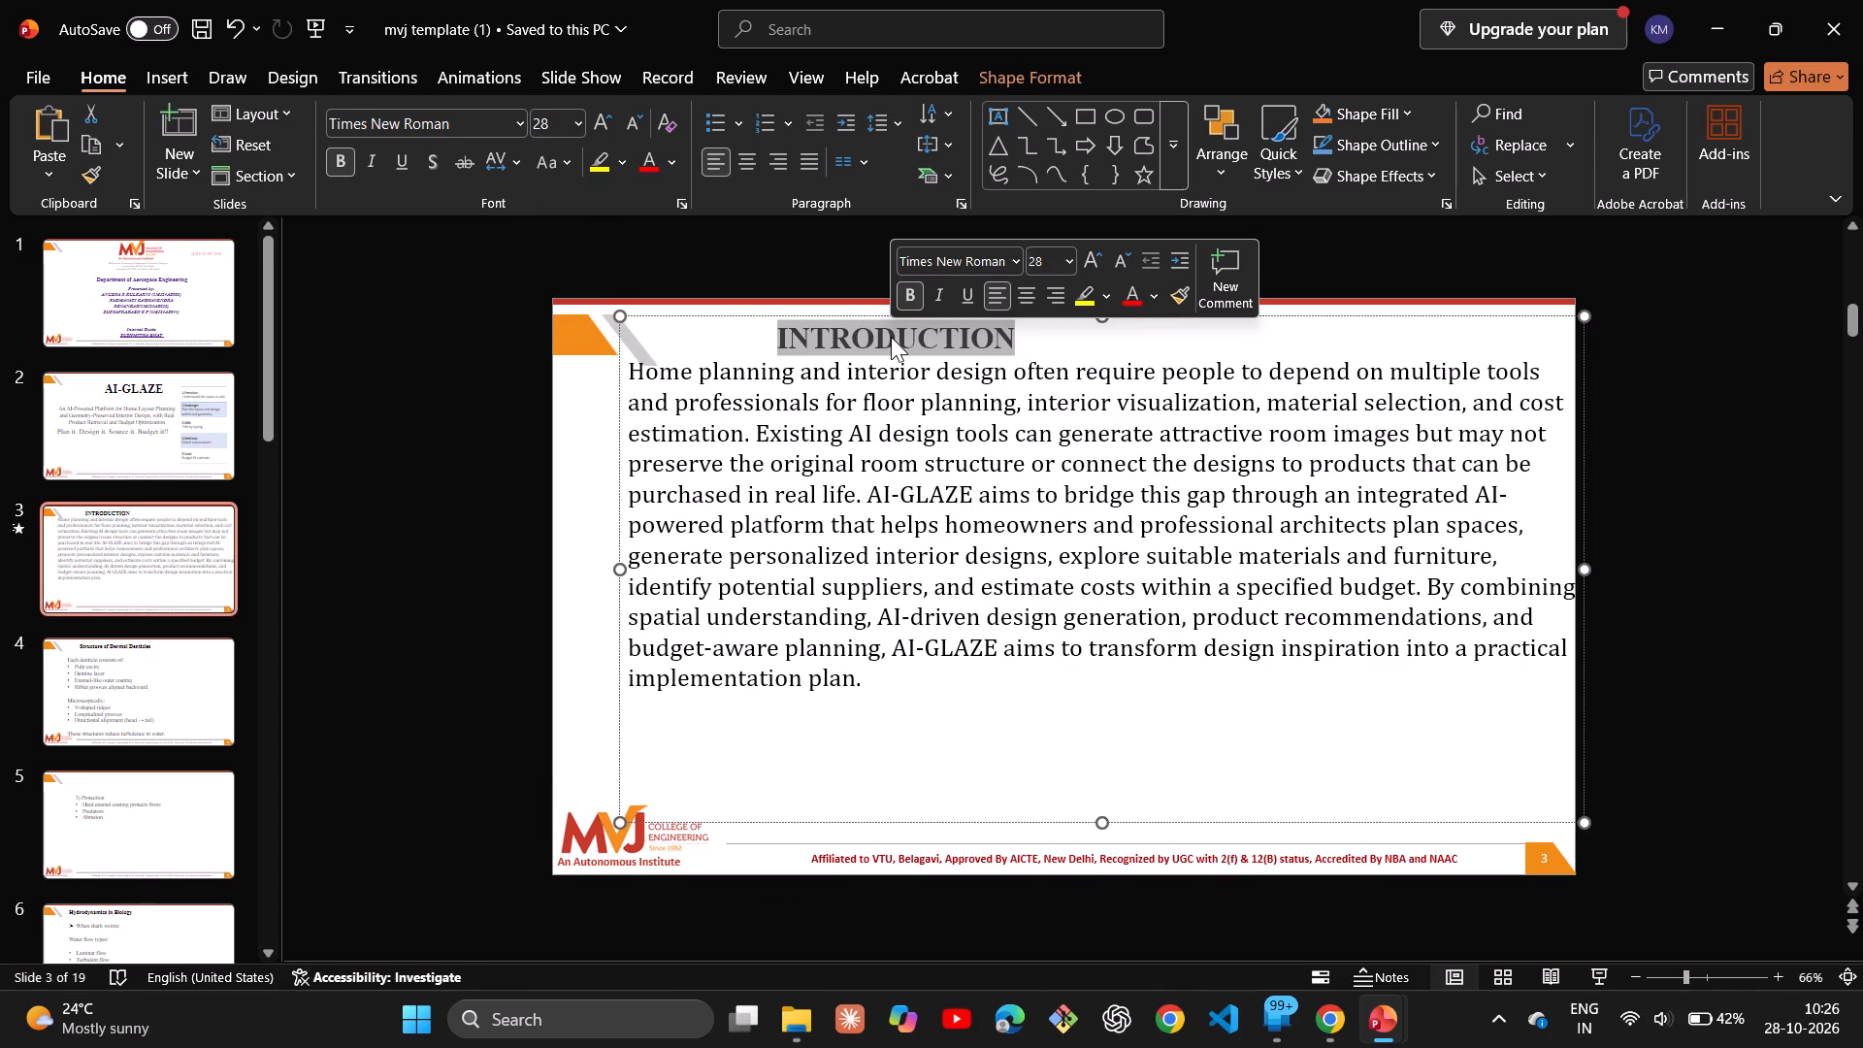
click(1024, 295)
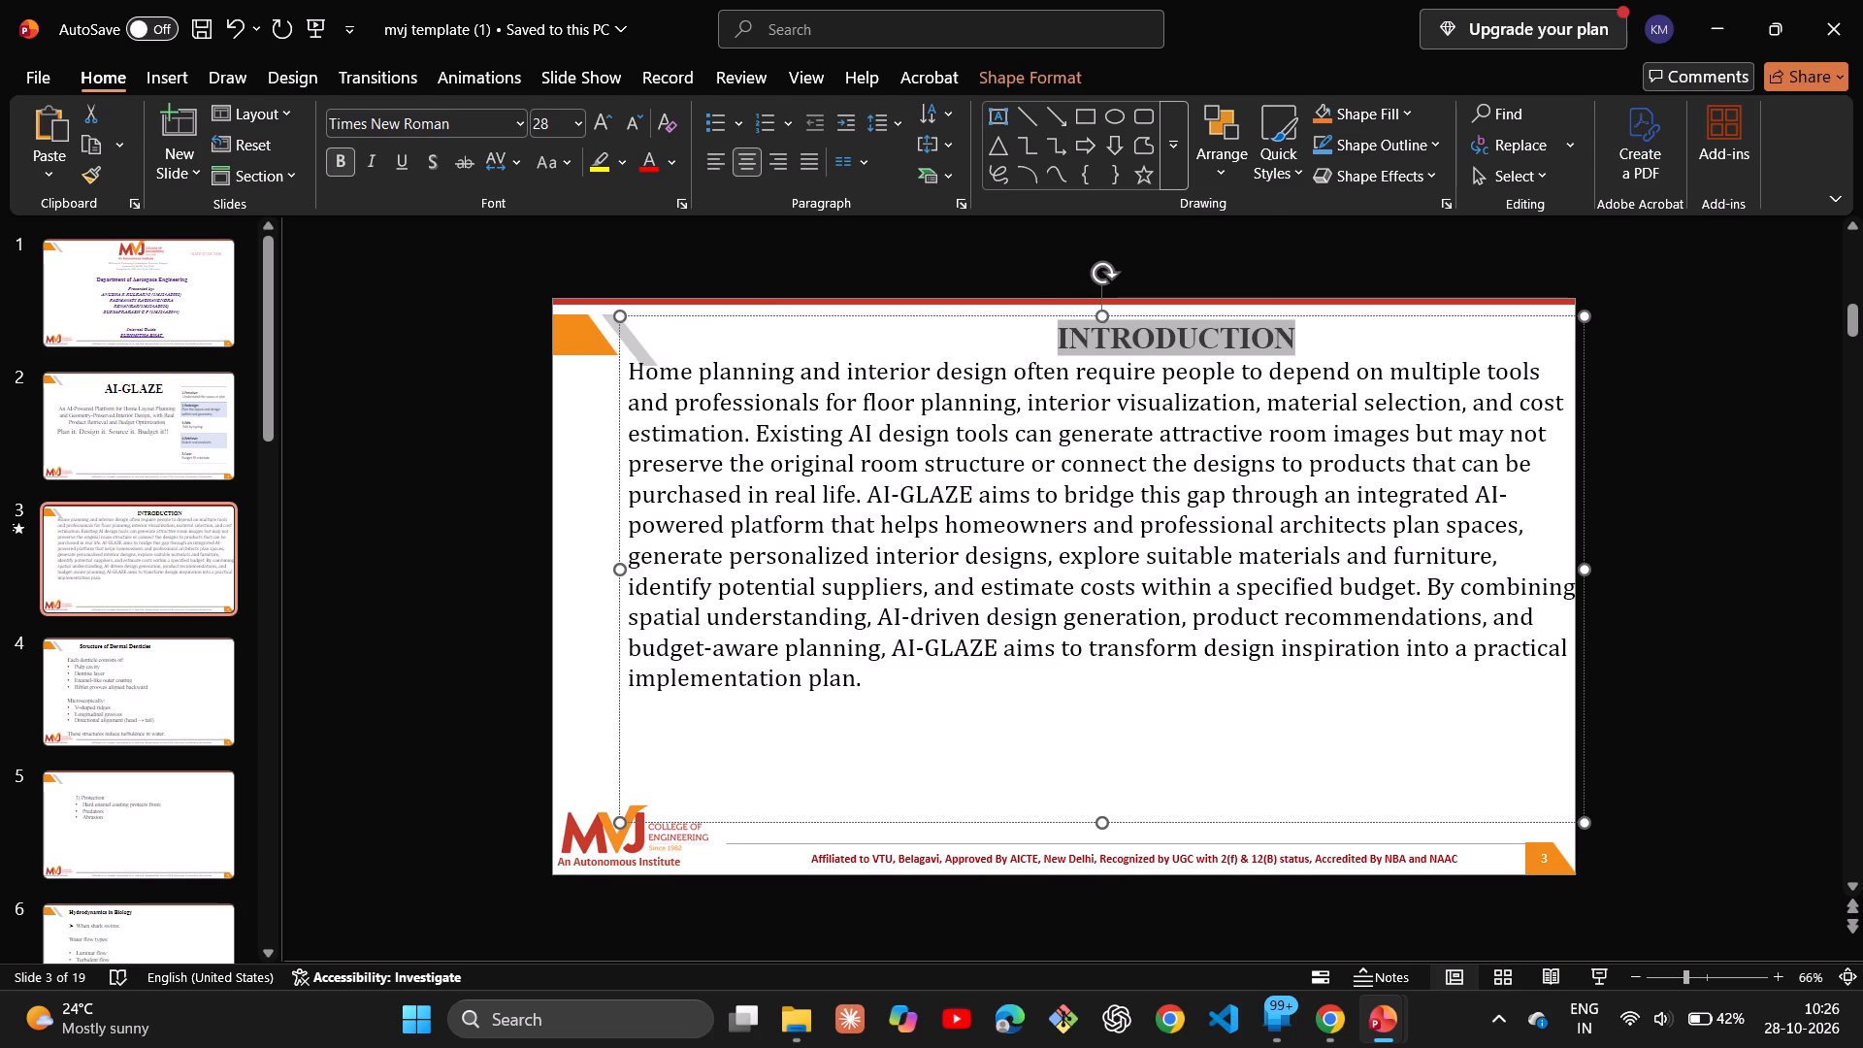
Narrow the INTRODUCTION text box by bringing its right edge inward from the slide's right edge.
drag(1579, 568, 1506, 588)
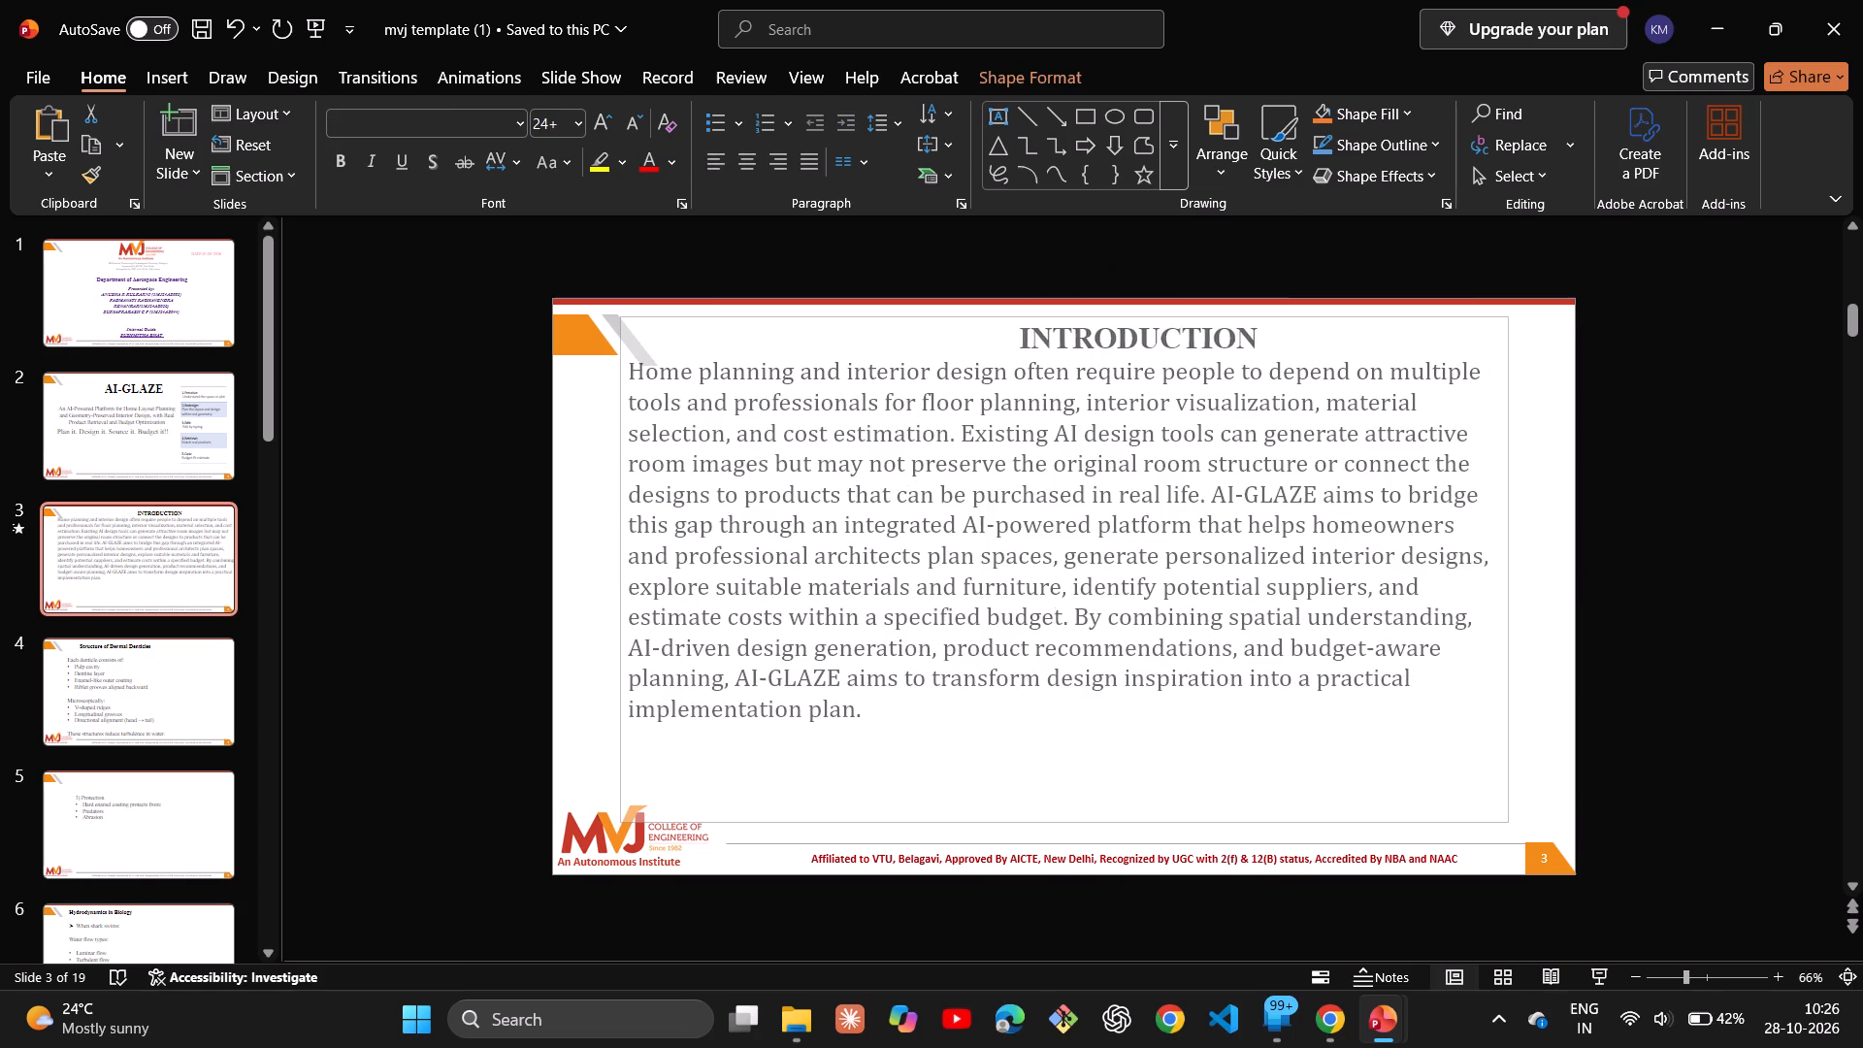
drag(1506, 588, 1521, 600)
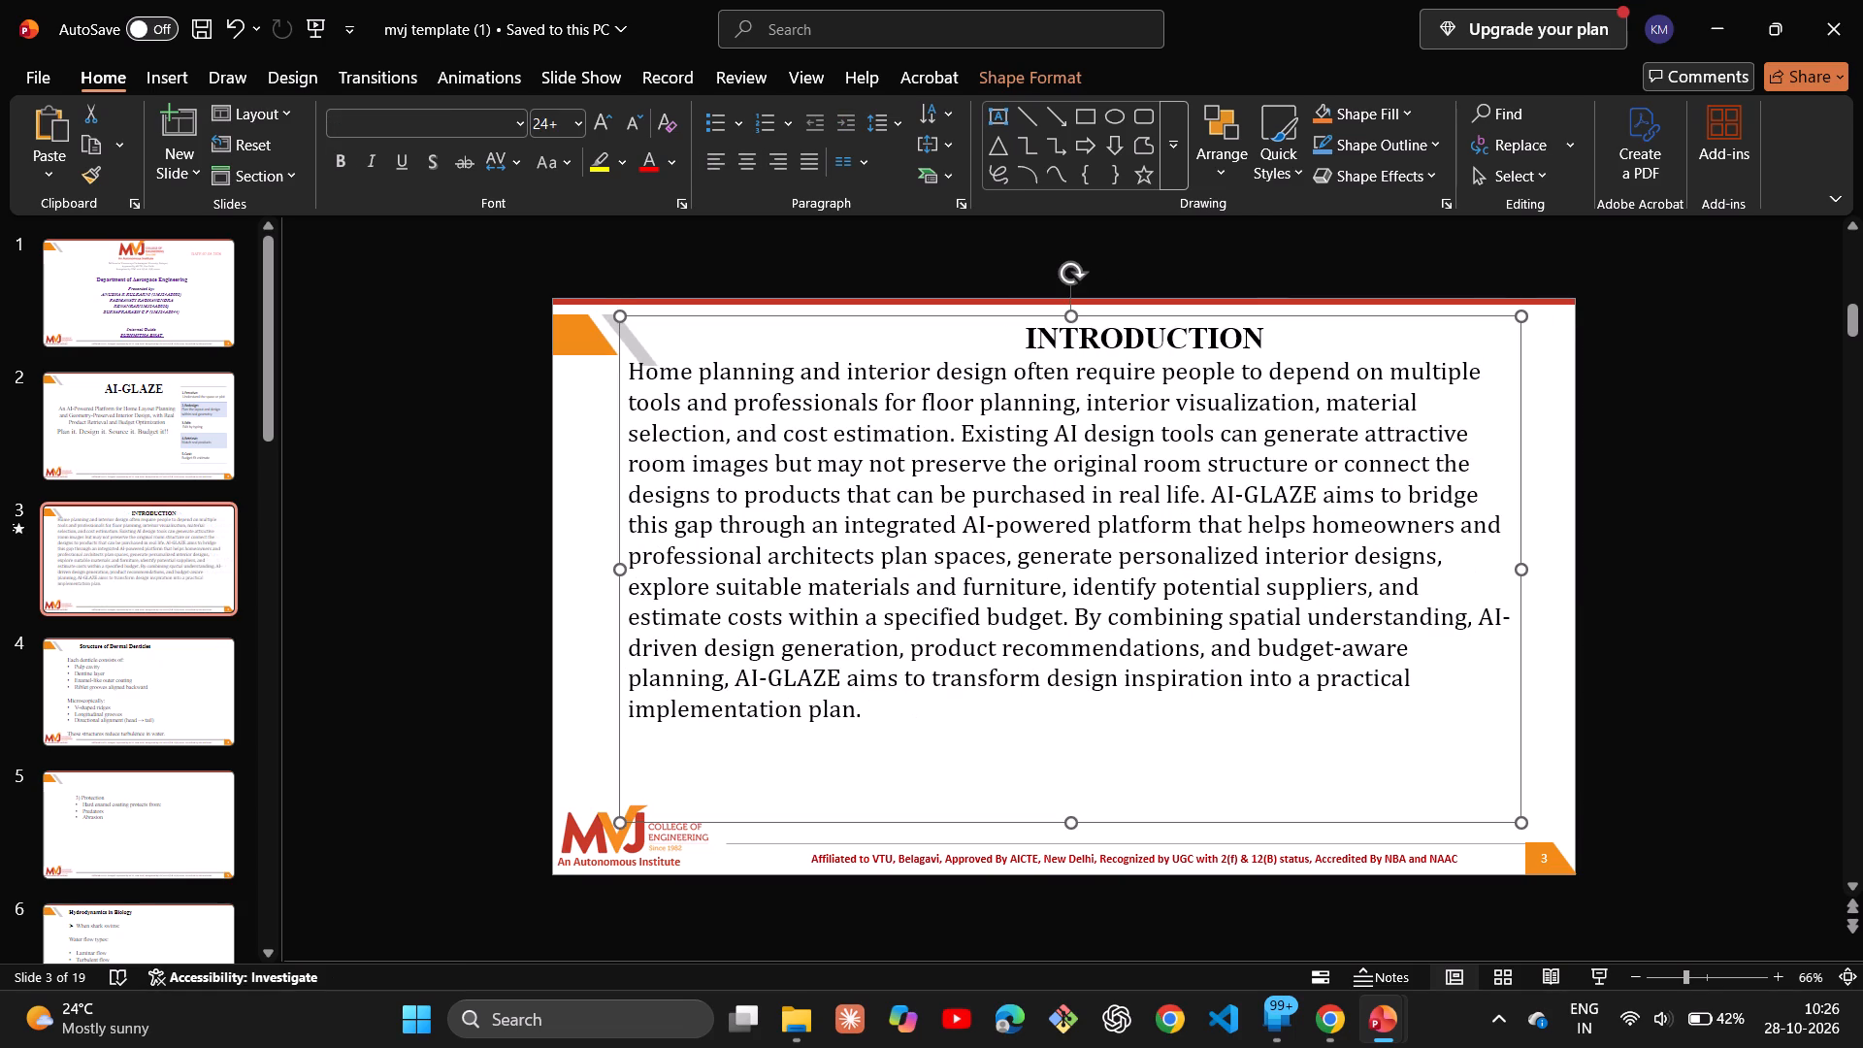
click(1070, 323)
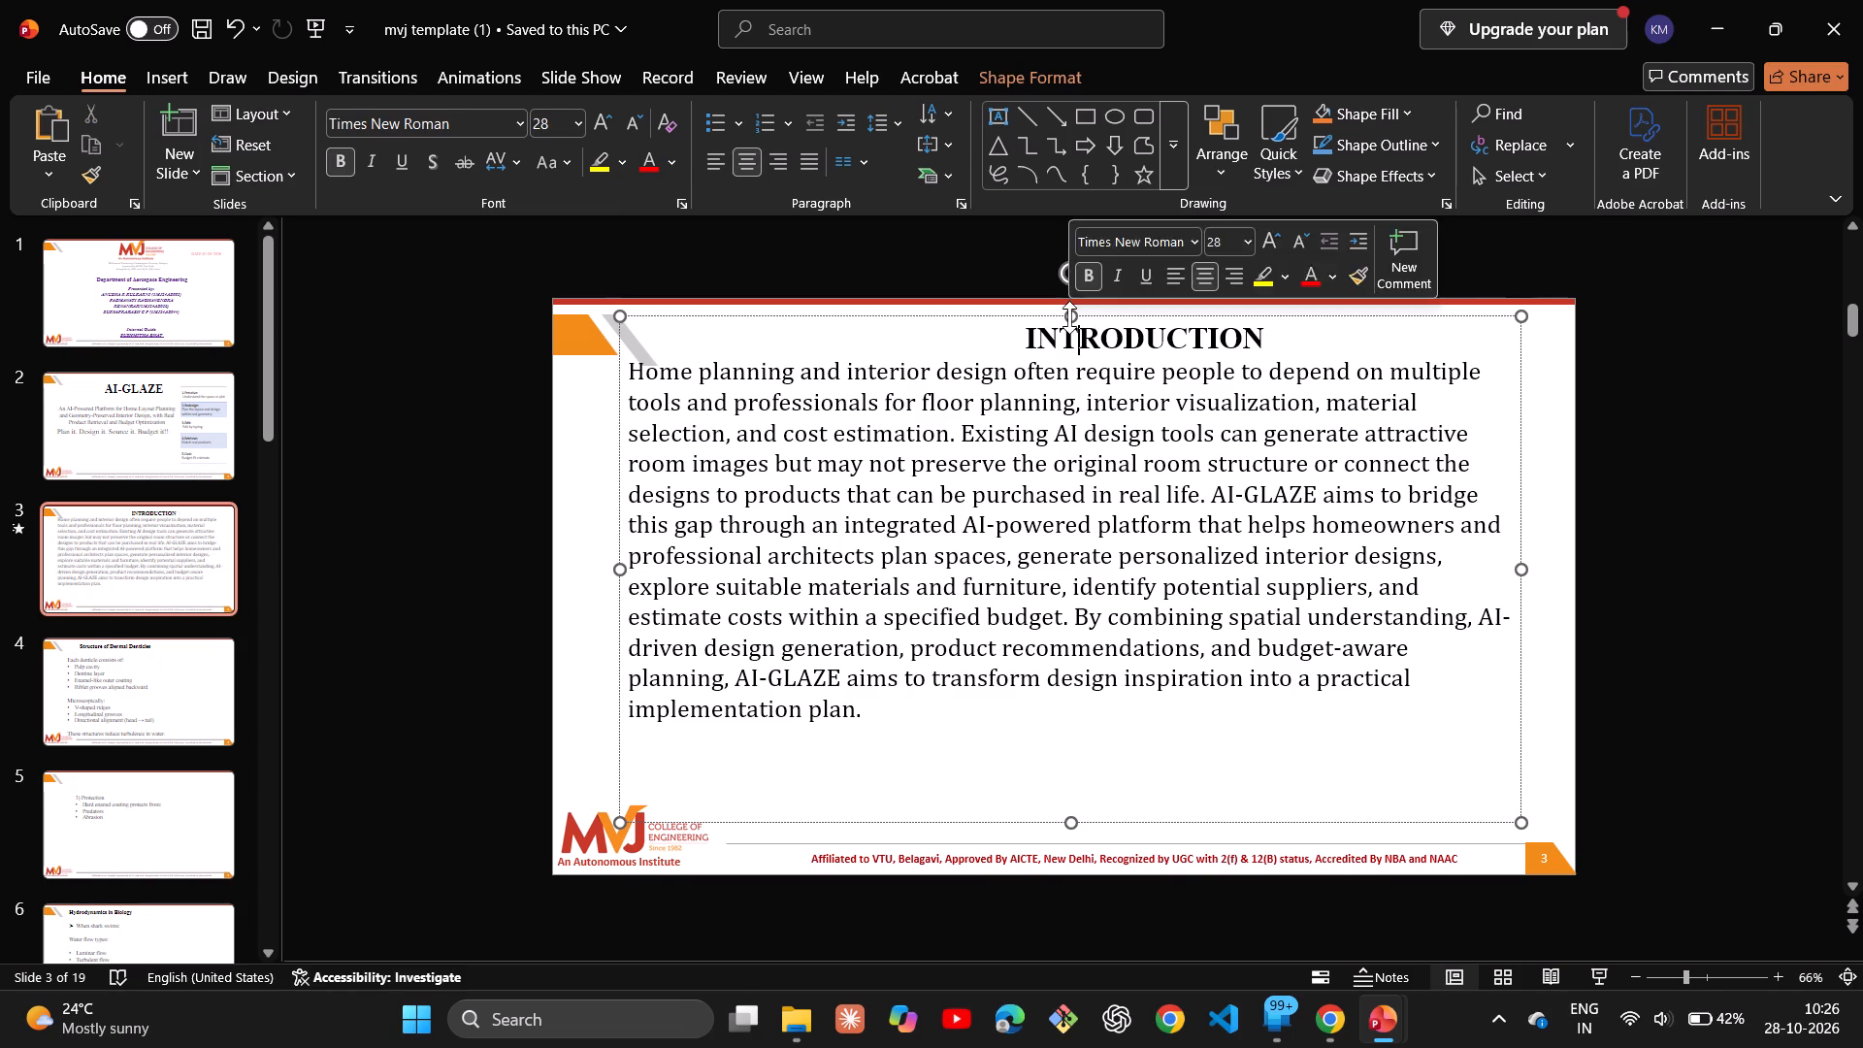
click(1069, 317)
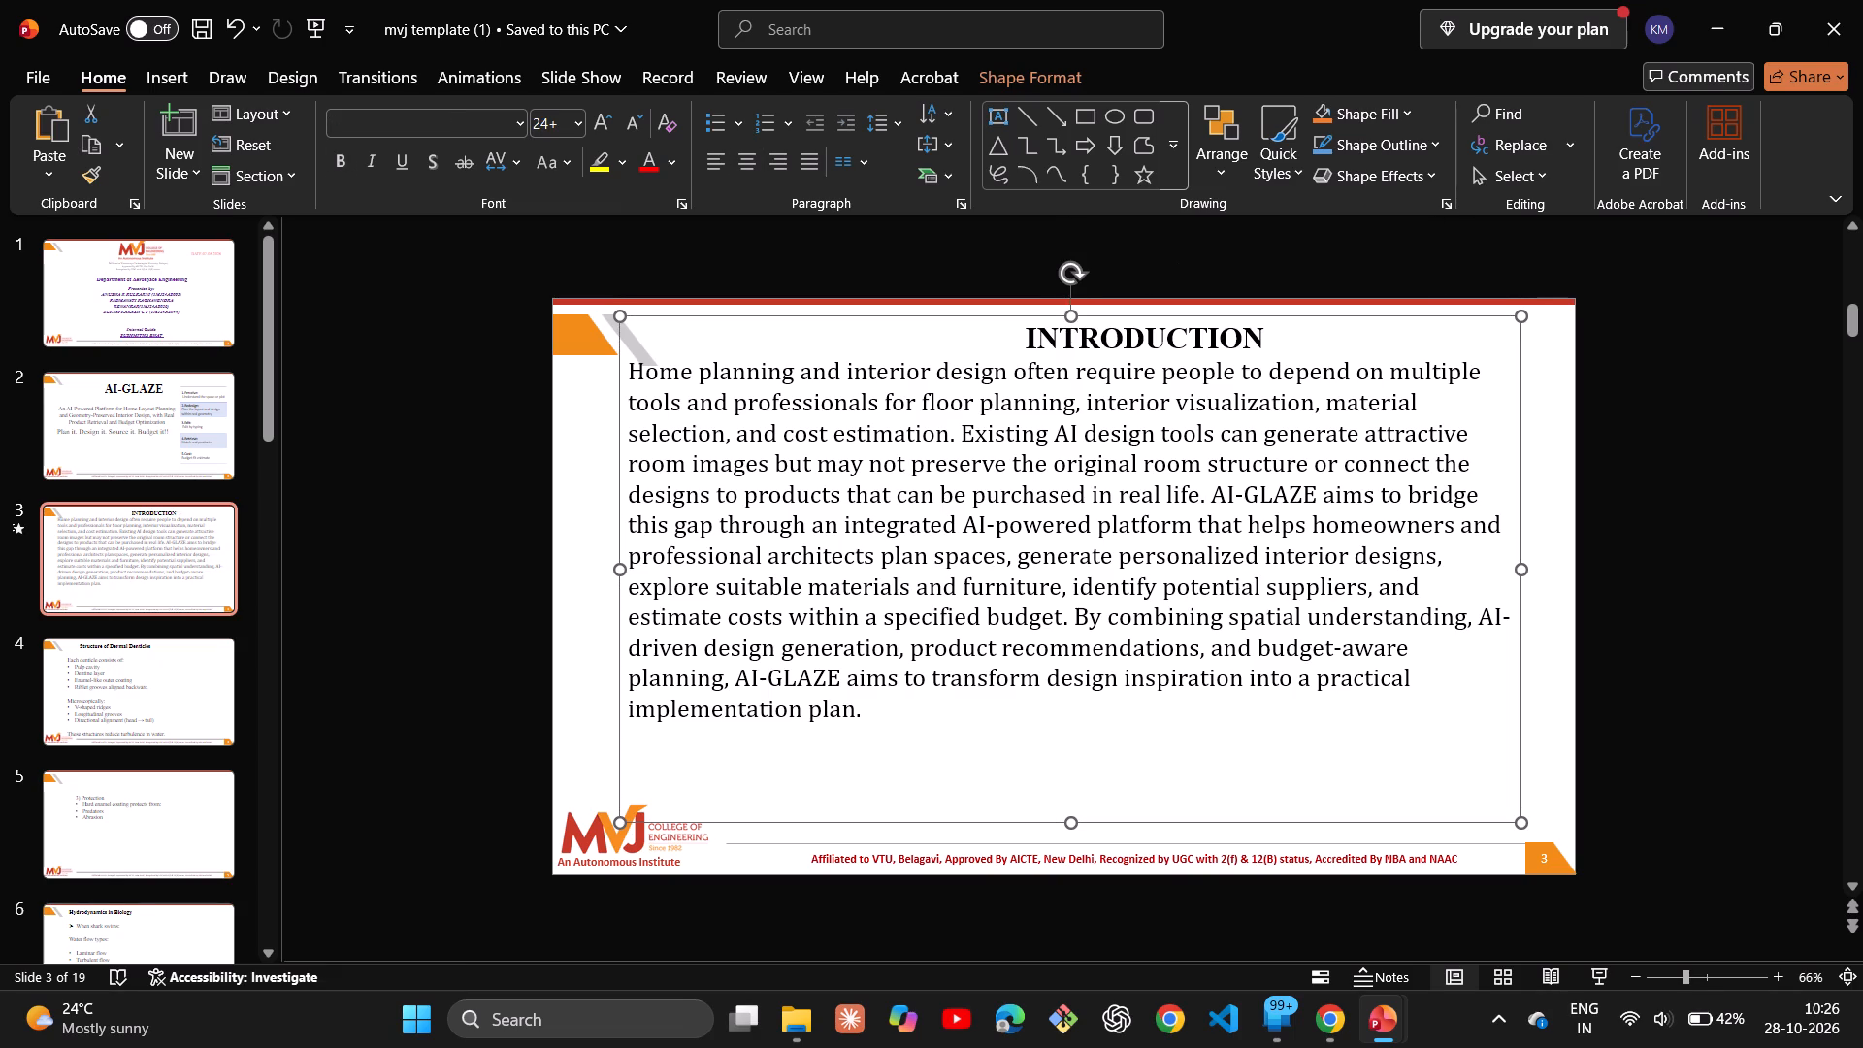
Narrow the INTRODUCTION text box by bringing its left edge inward, clear of the slide's corner graphic.
drag(621, 566, 681, 580)
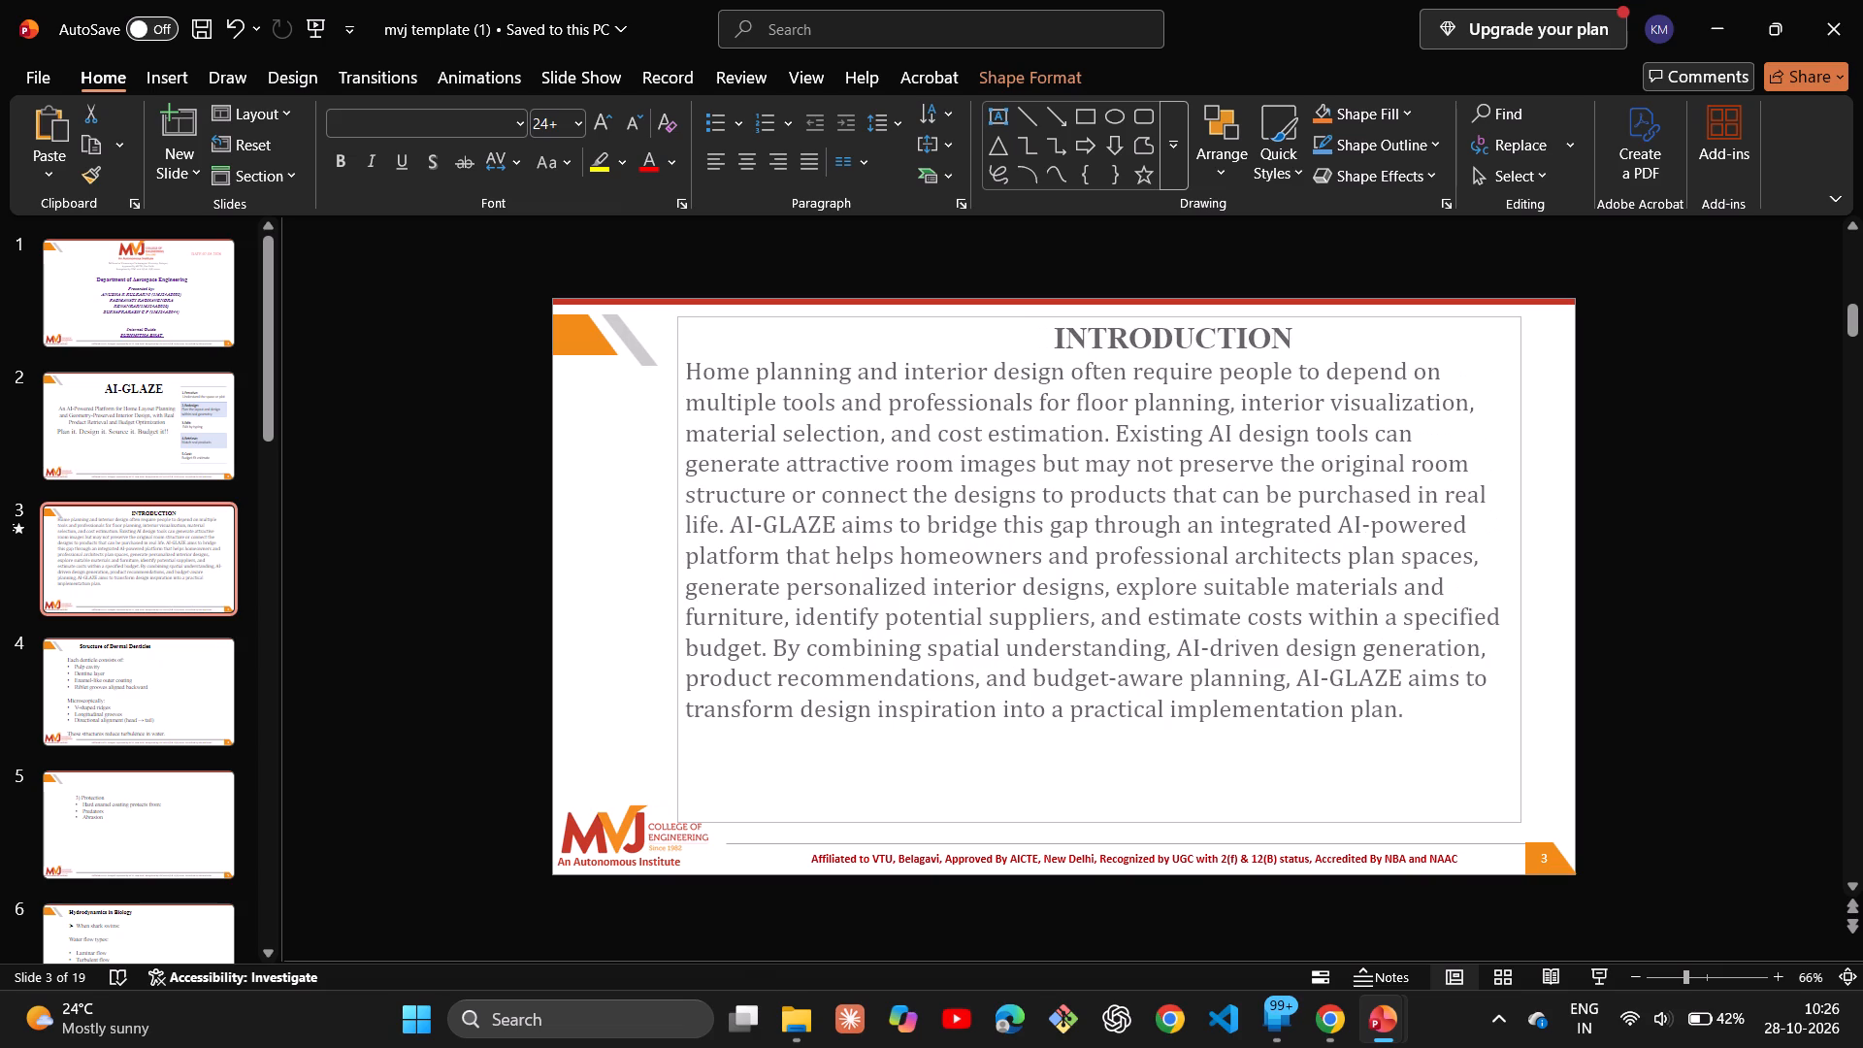
drag(681, 580, 673, 579)
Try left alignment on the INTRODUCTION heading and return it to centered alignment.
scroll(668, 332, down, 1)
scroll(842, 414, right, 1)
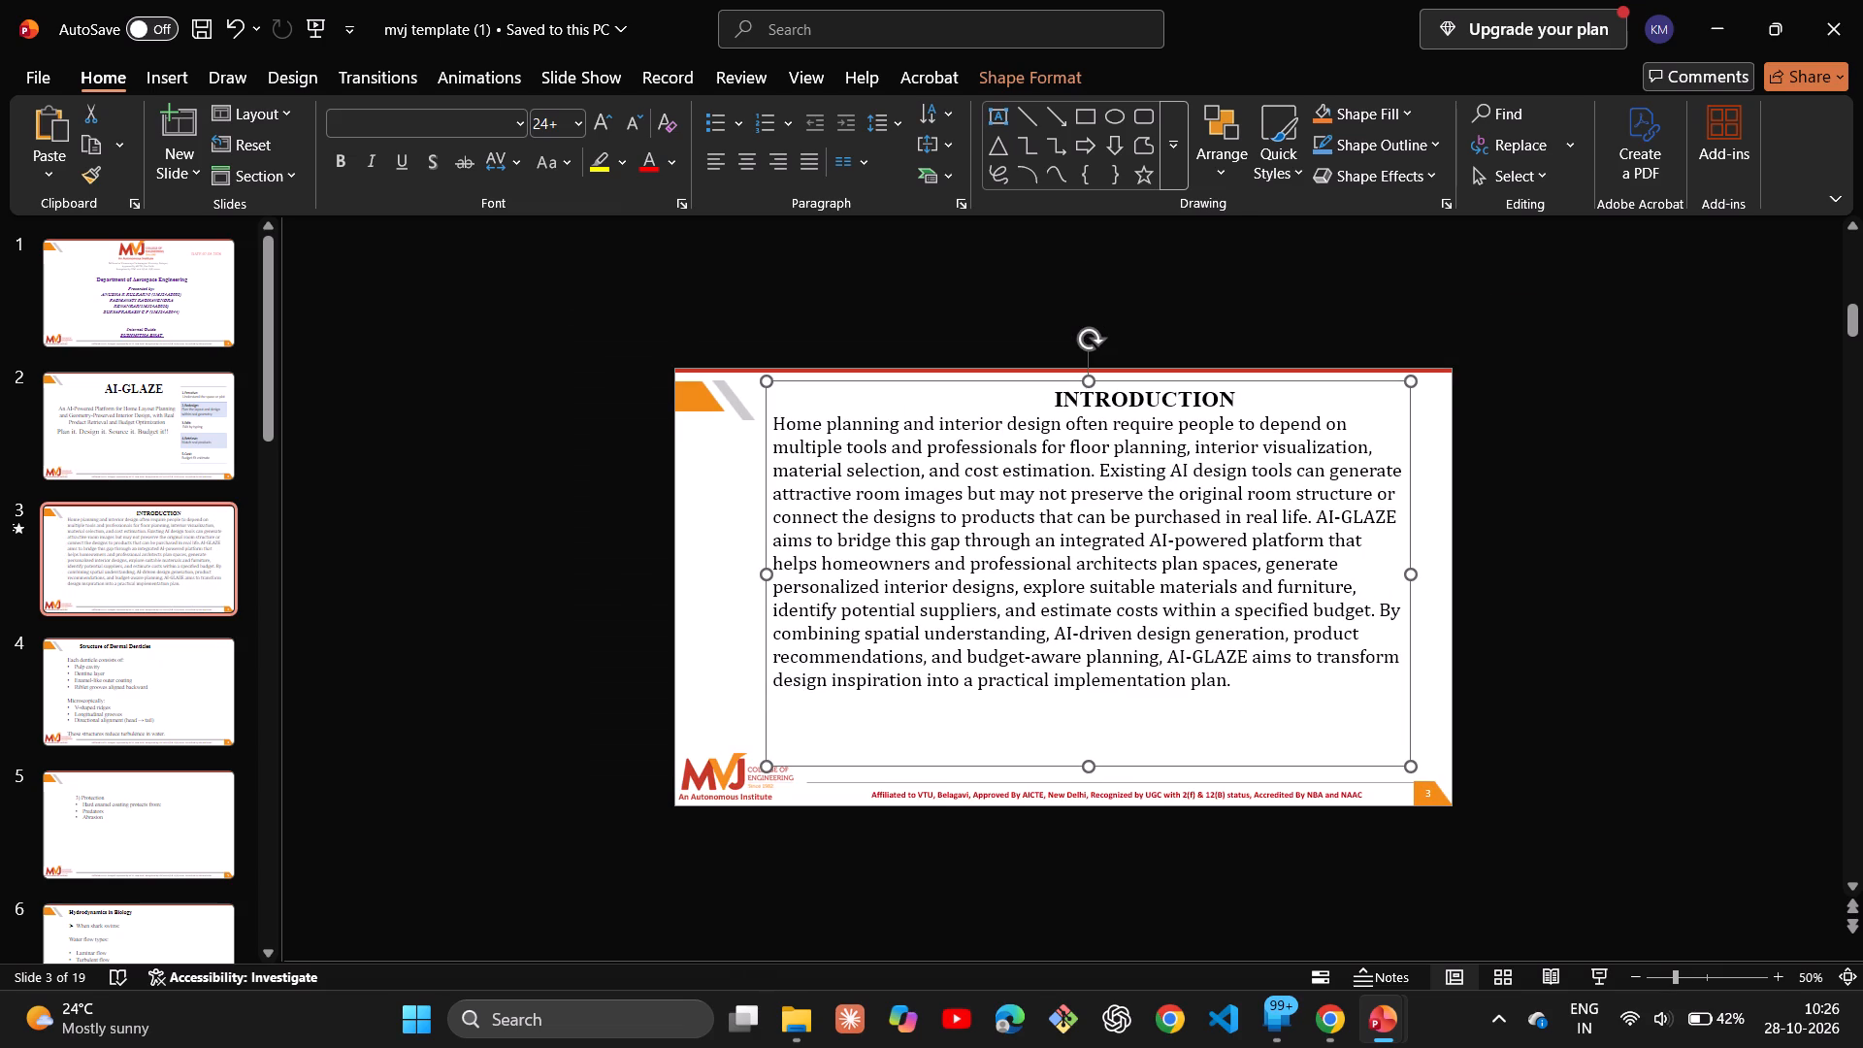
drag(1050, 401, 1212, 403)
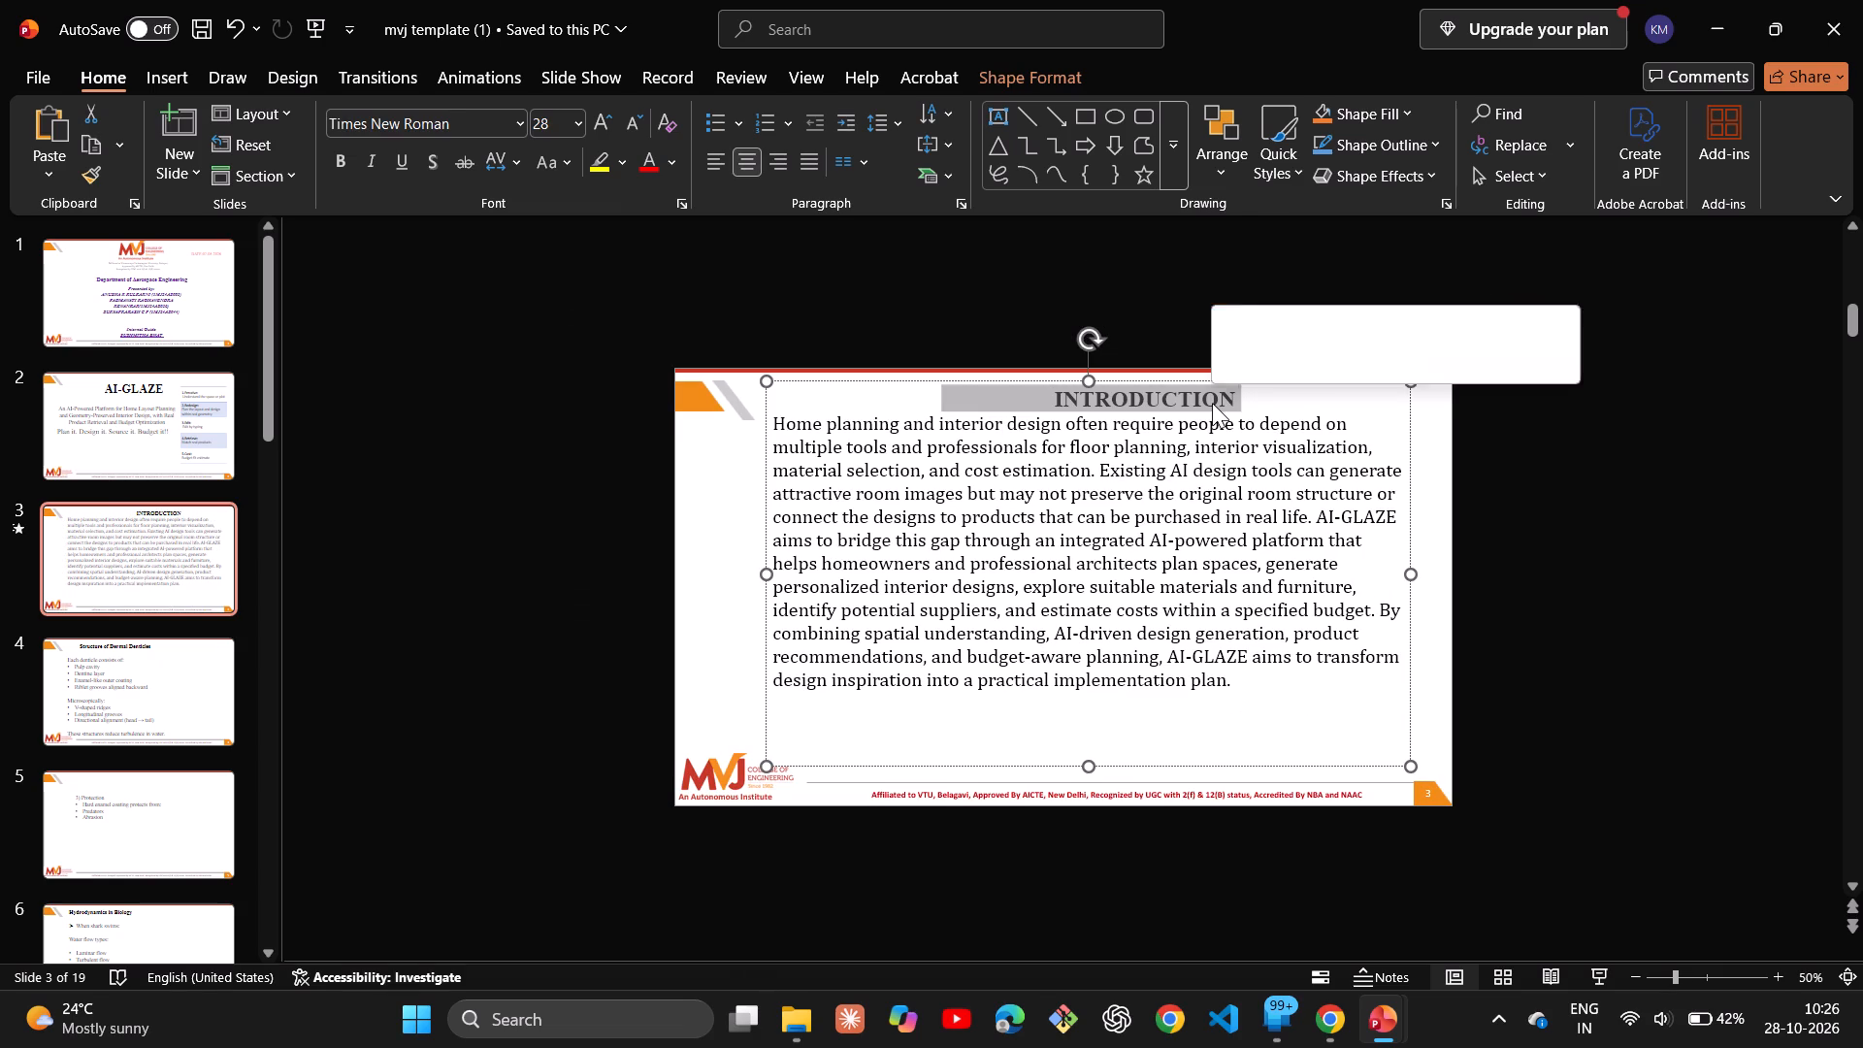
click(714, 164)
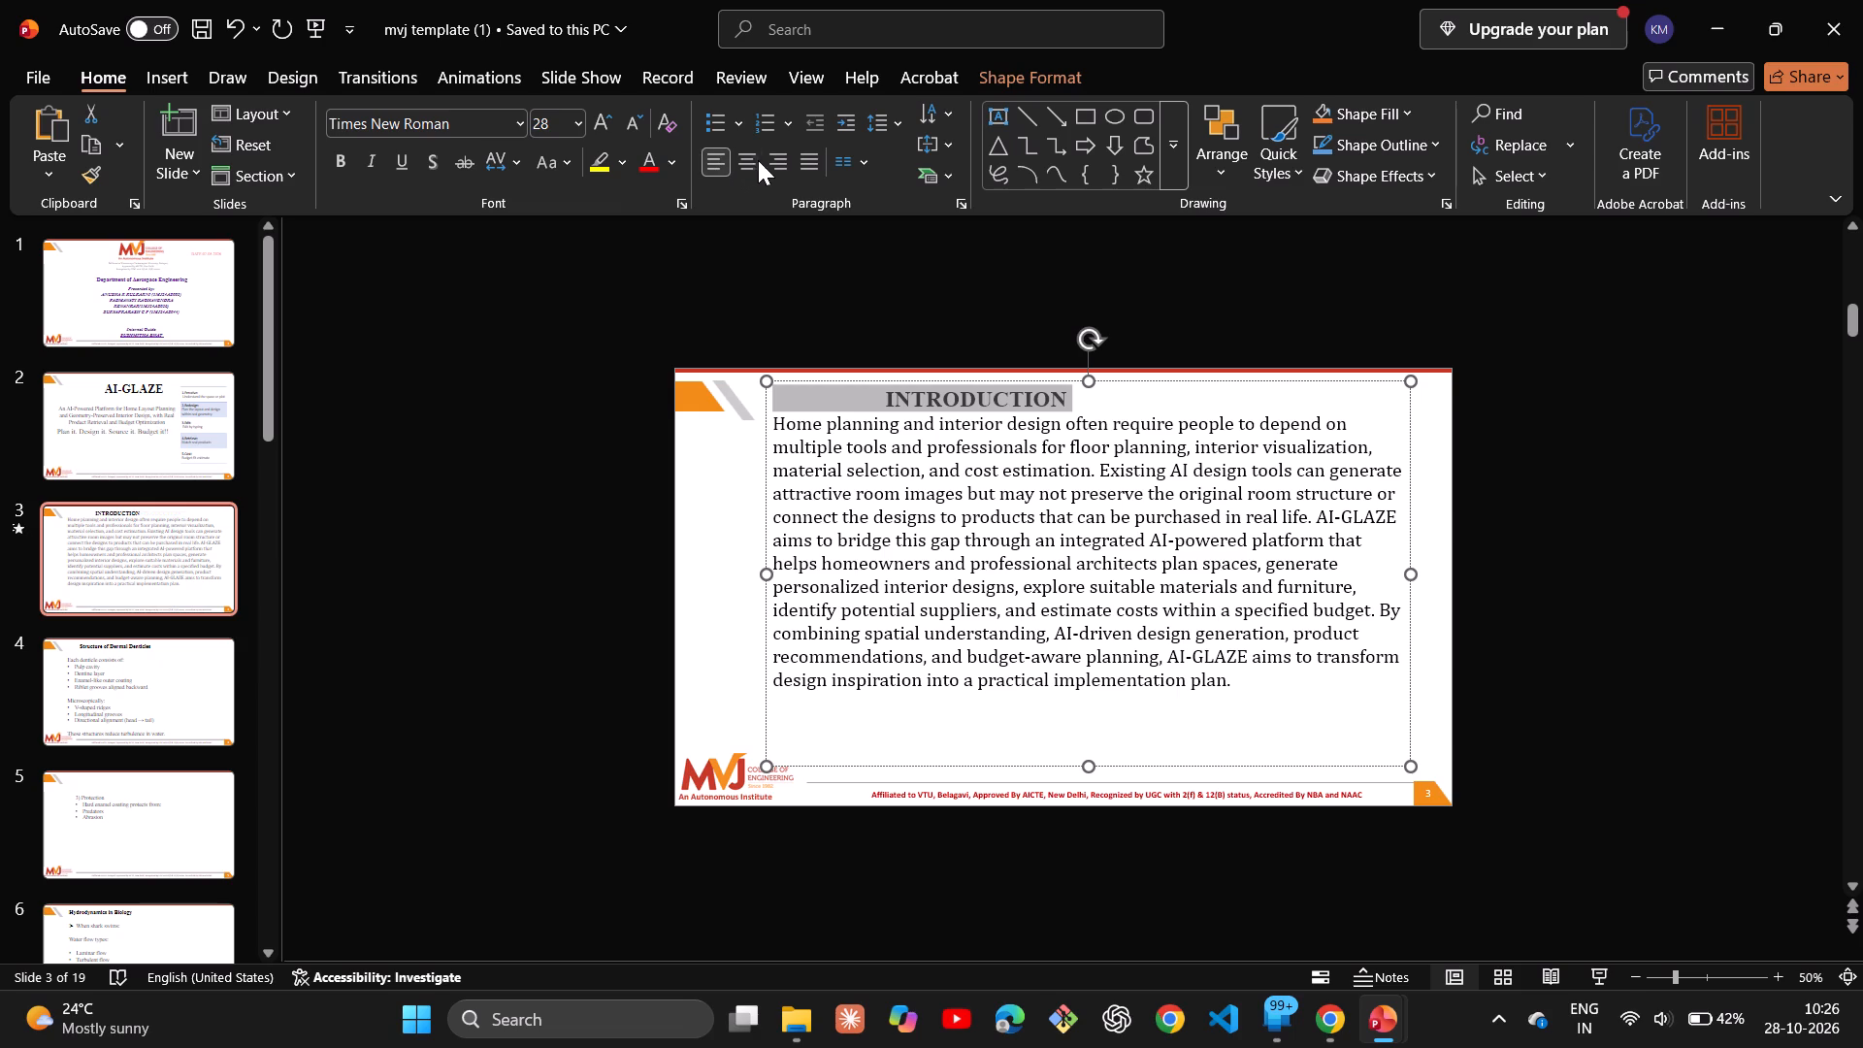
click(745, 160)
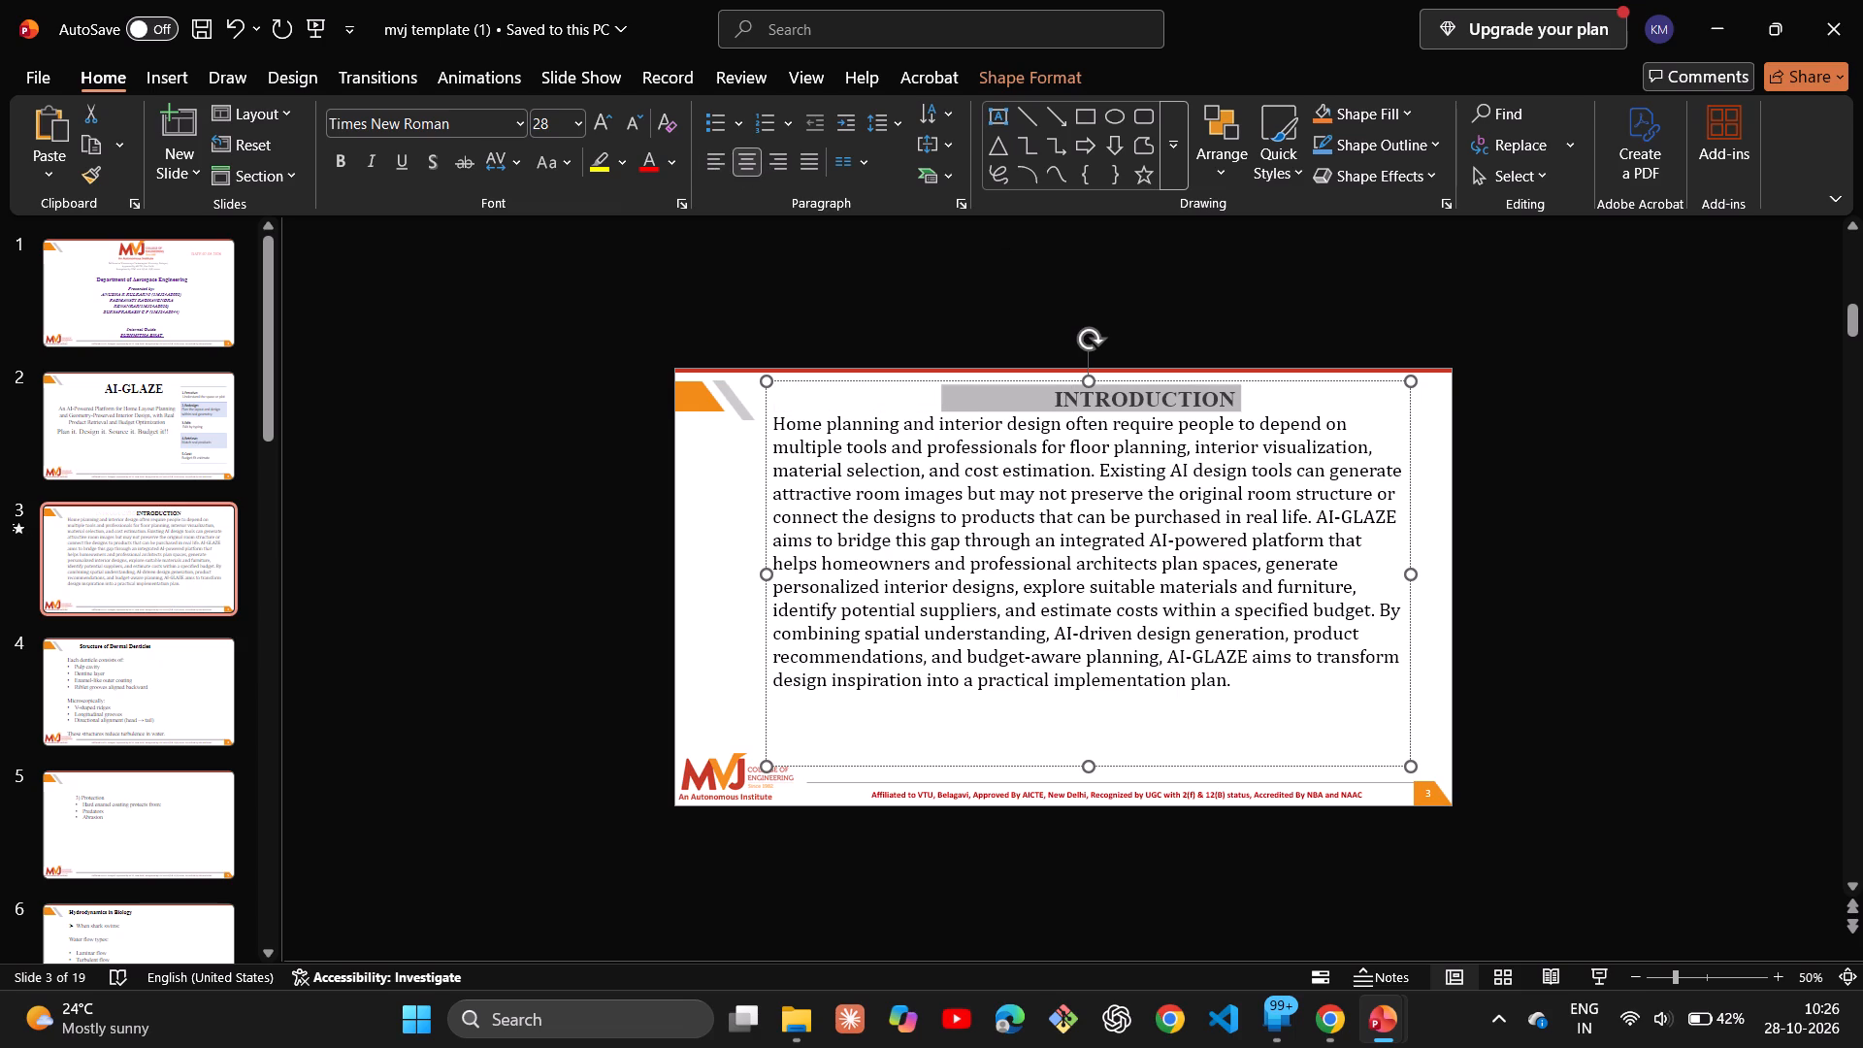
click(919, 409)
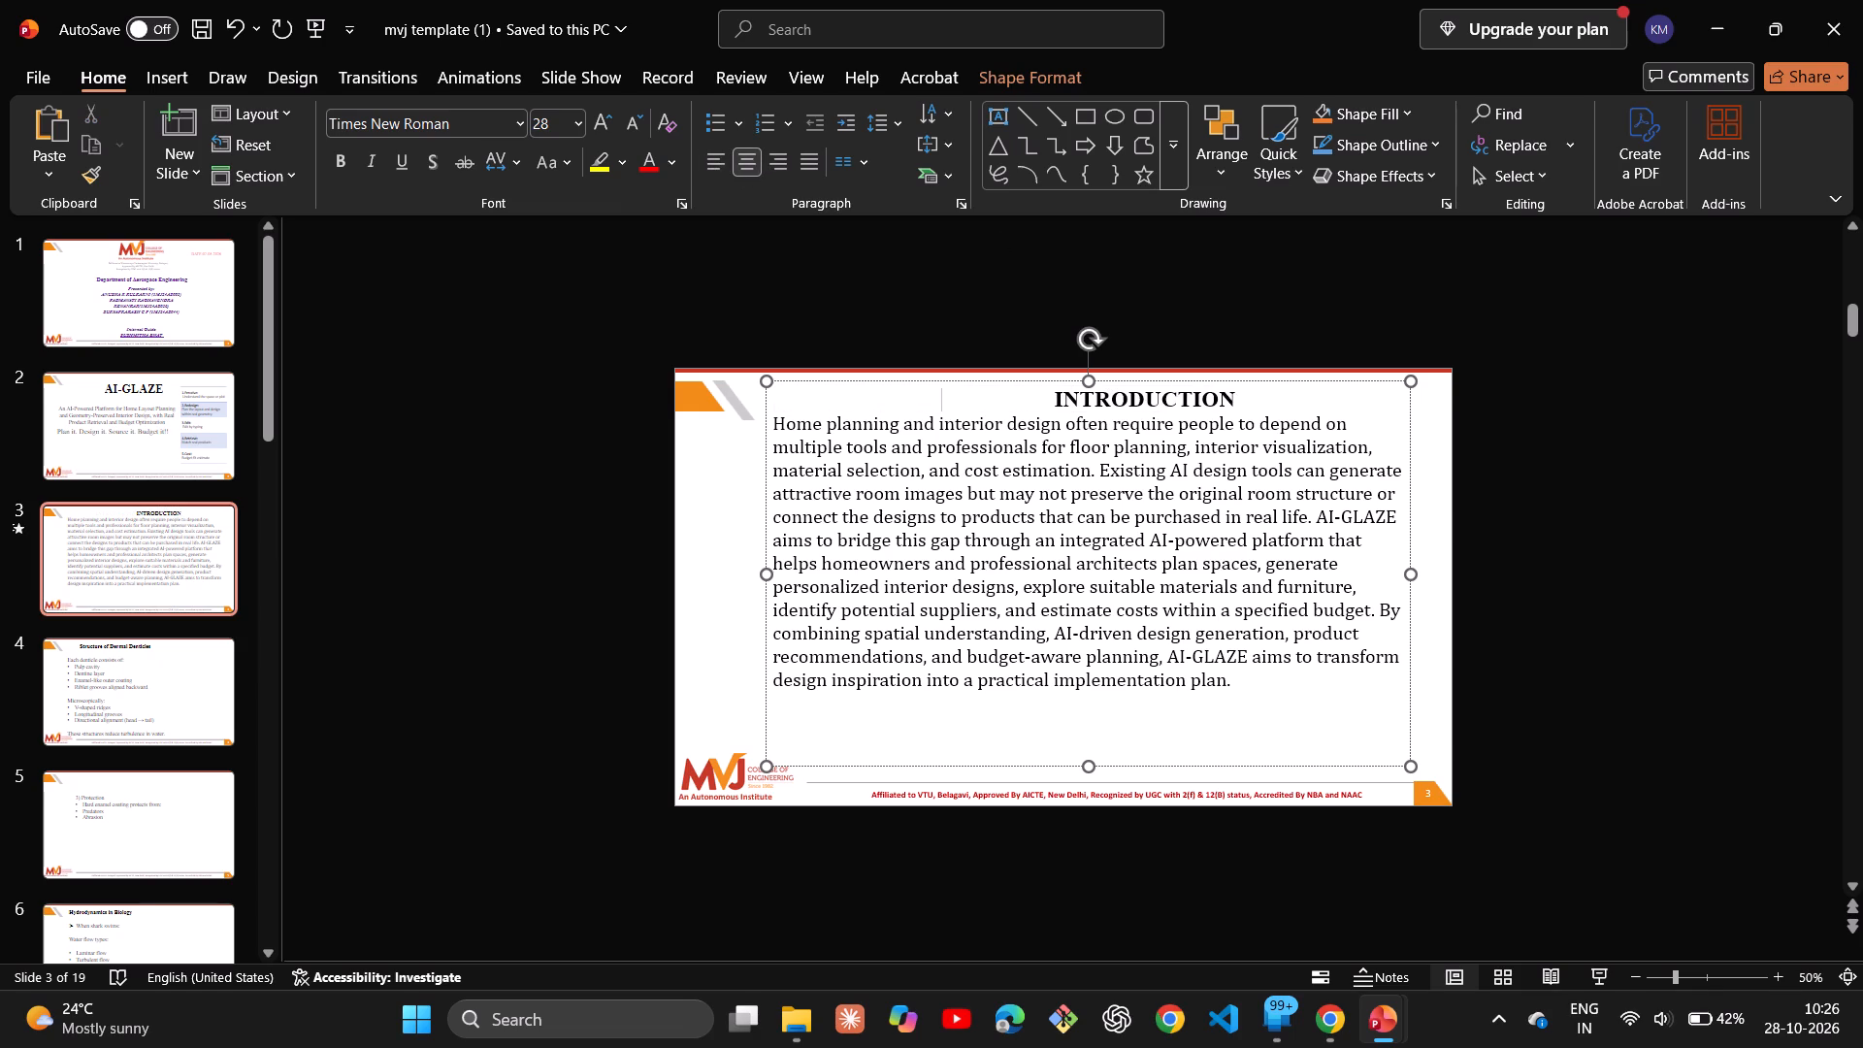
Delete the extra leading spaces before the INTRODUCTION heading so it sits centered in its text box.
click(1049, 395)
key(BackSpace)
key(BackSpace)
key(BackSpace)
key(BackSpace)
key(BackSpace)
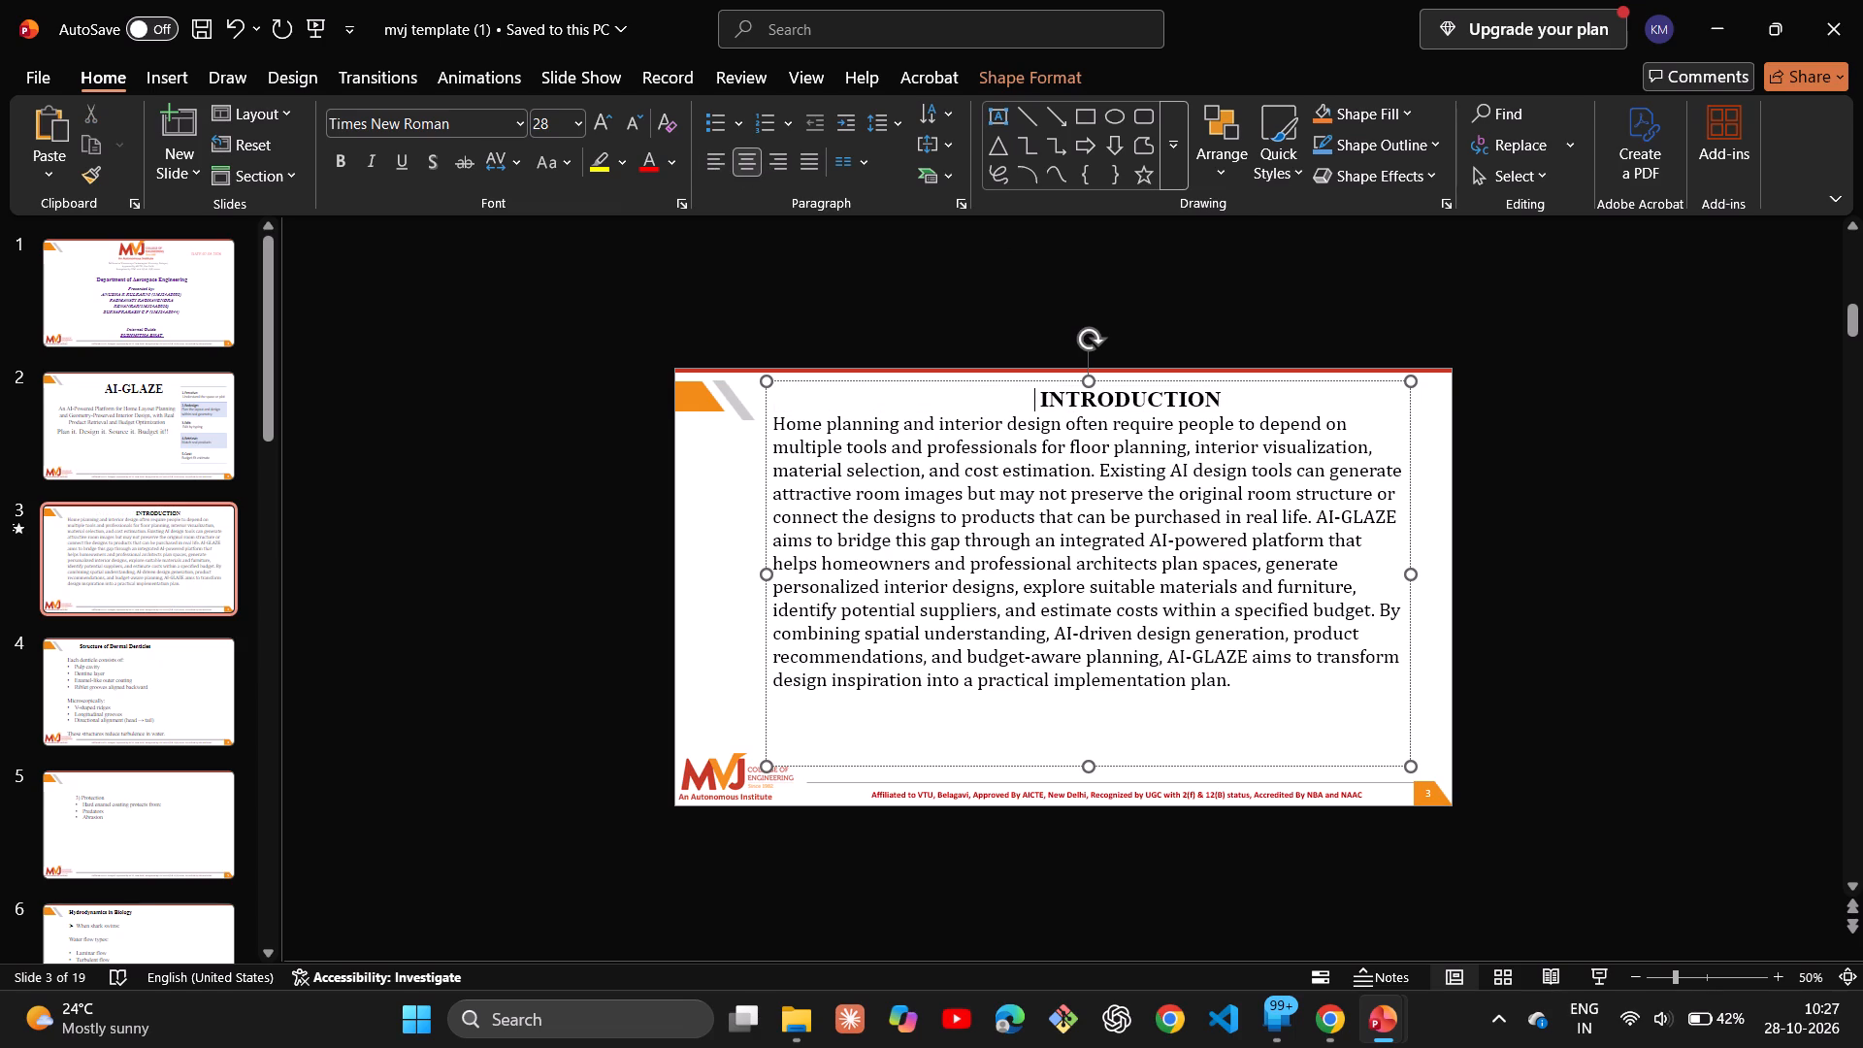
key(BackSpace)
key(BackSpace)
key(BackSpace)
key(BackSpace)
key(BackSpace)
key(BackSpace)
key(BackSpace)
key(BackSpace)
key(BackSpace)
key(BackSpace)
key(BackSpace)
key(BackSpace)
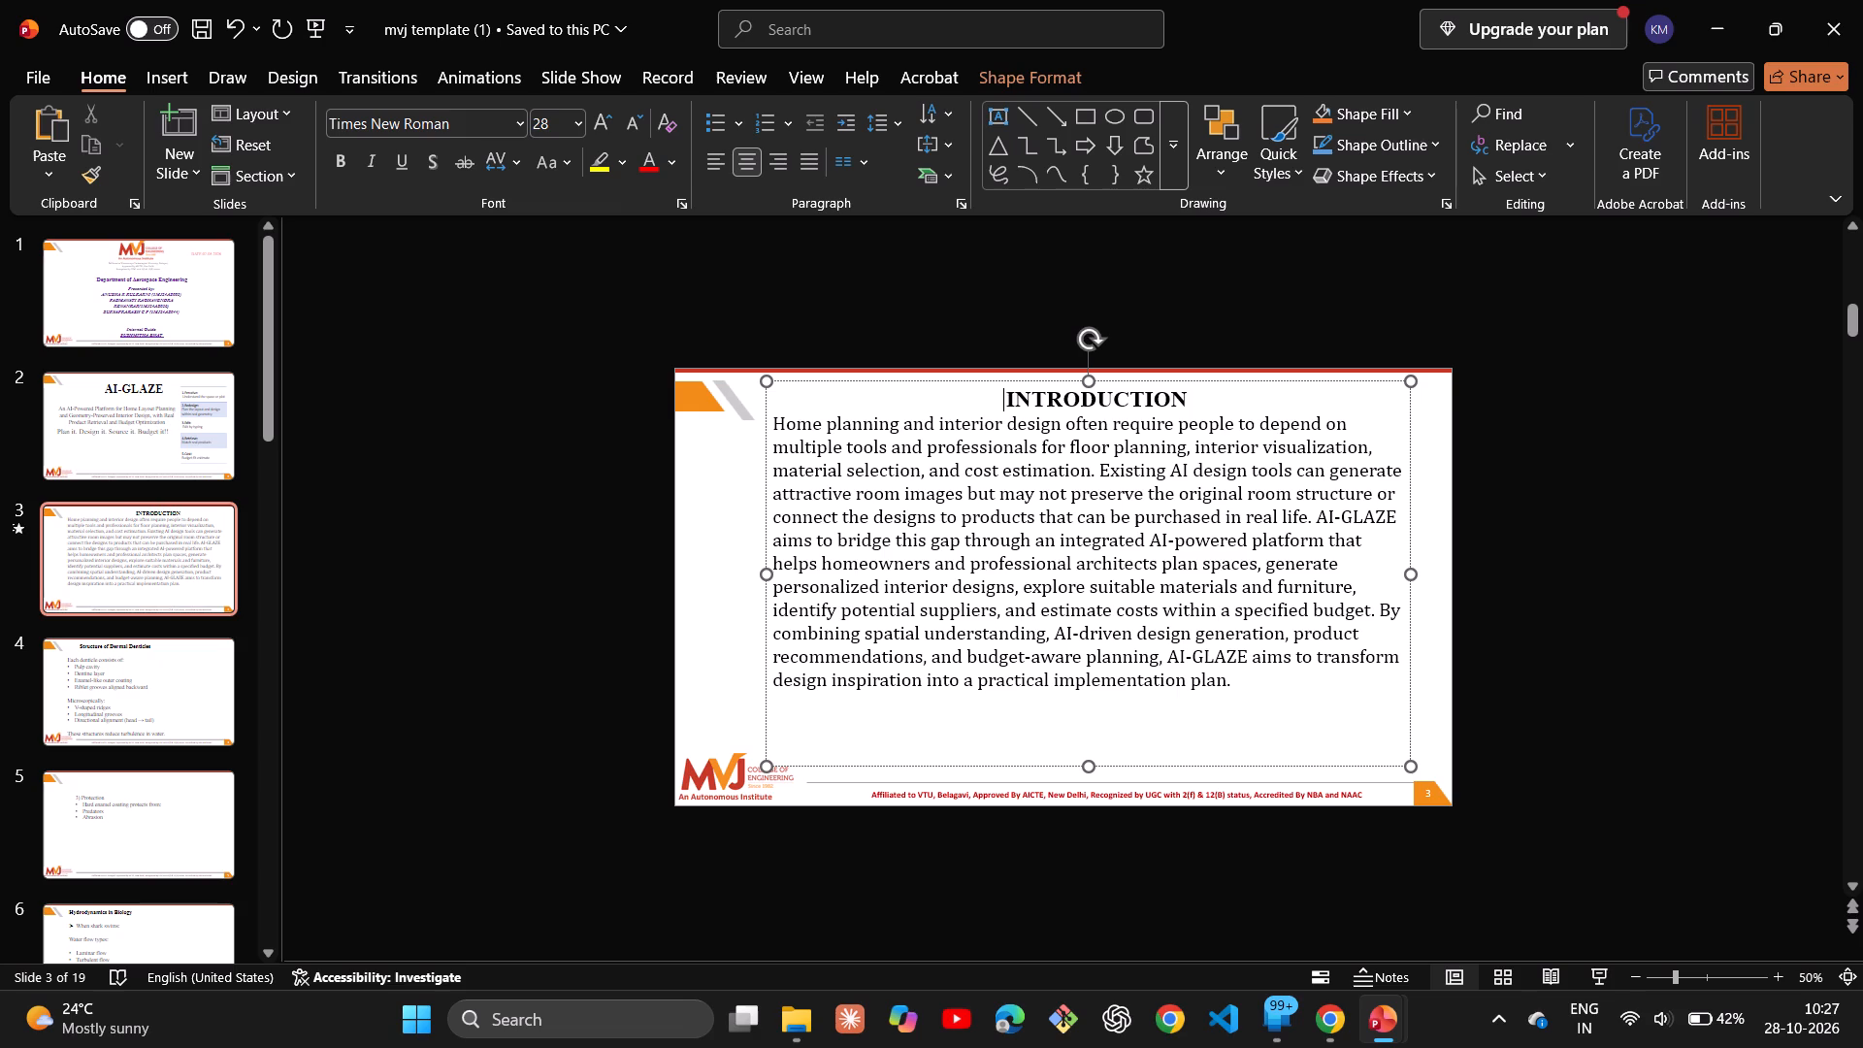
key(BackSpace)
key(BackSpace)
key(BackSpace)
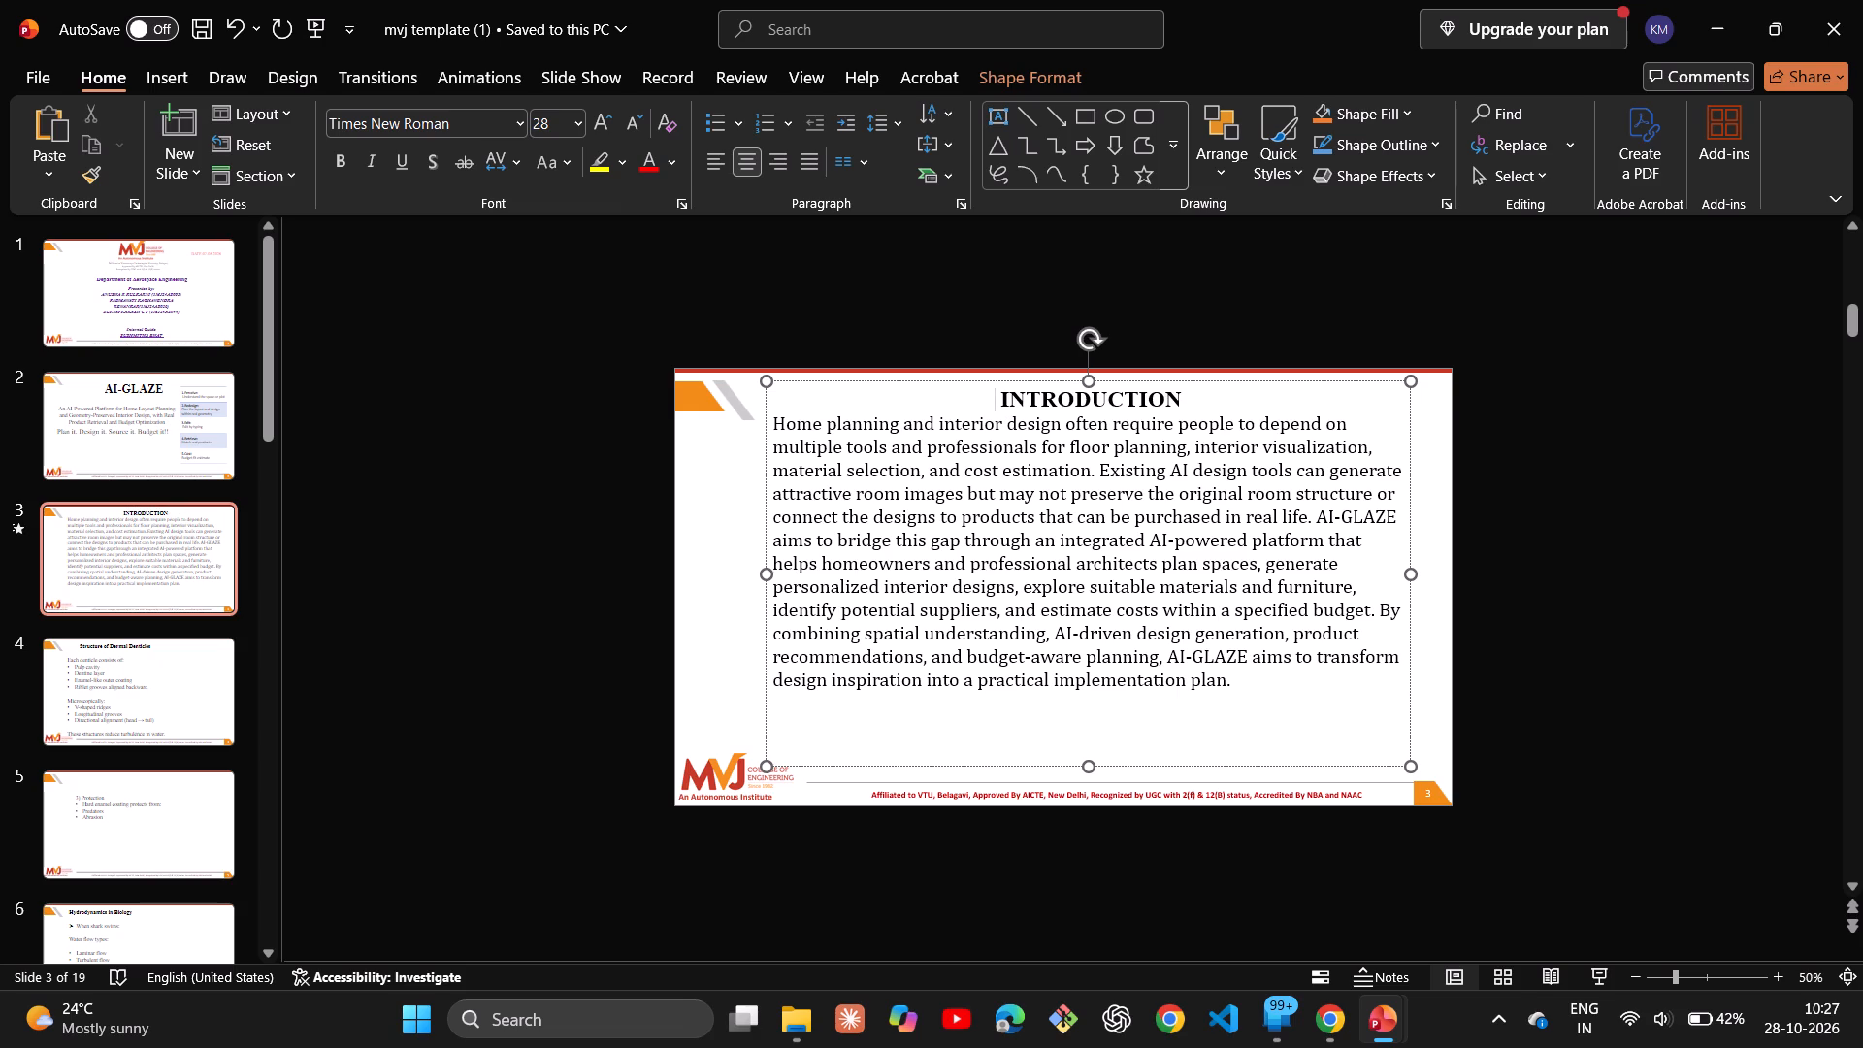
click(1056, 714)
Insert a blank line between the INTRODUCTION heading and the paragraph below it.
click(1194, 399)
key(Return)
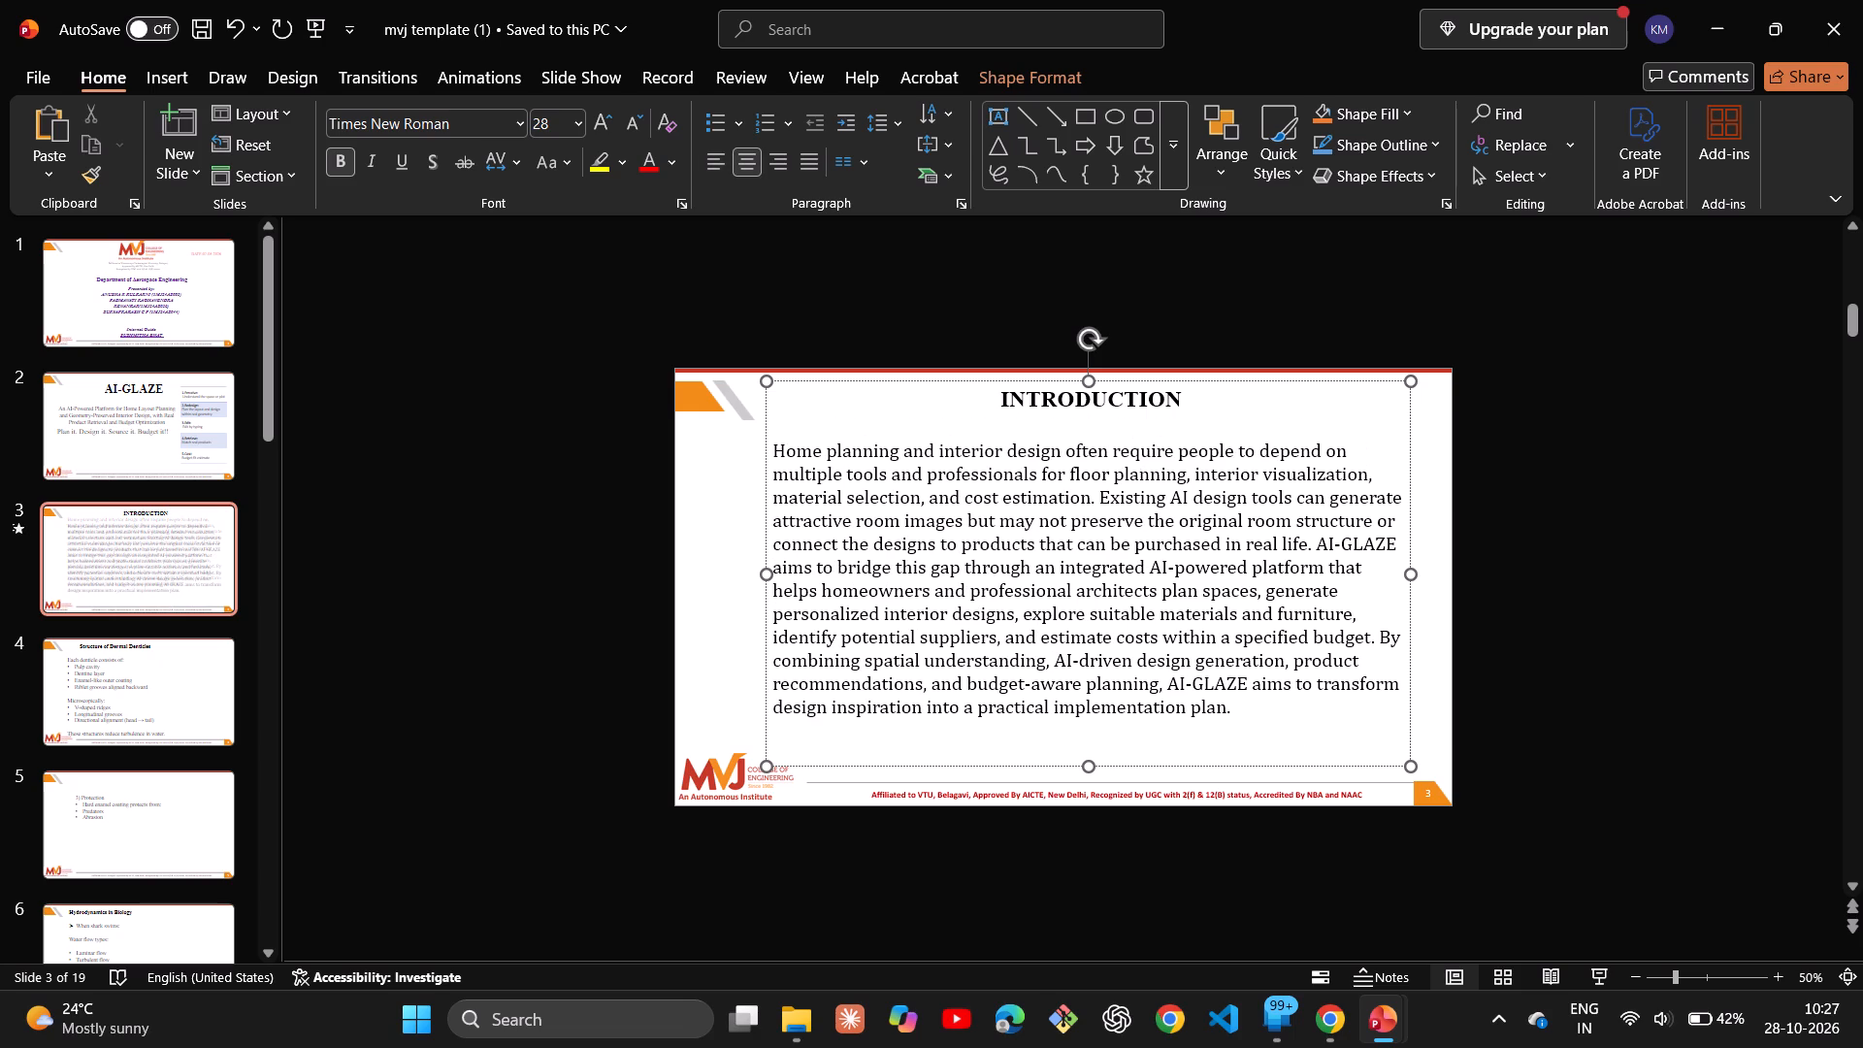
Delete the old Structure of Dermal Denticles text from slide 4, including its closing line about turbulence.
scroll(1194, 399, down, 1)
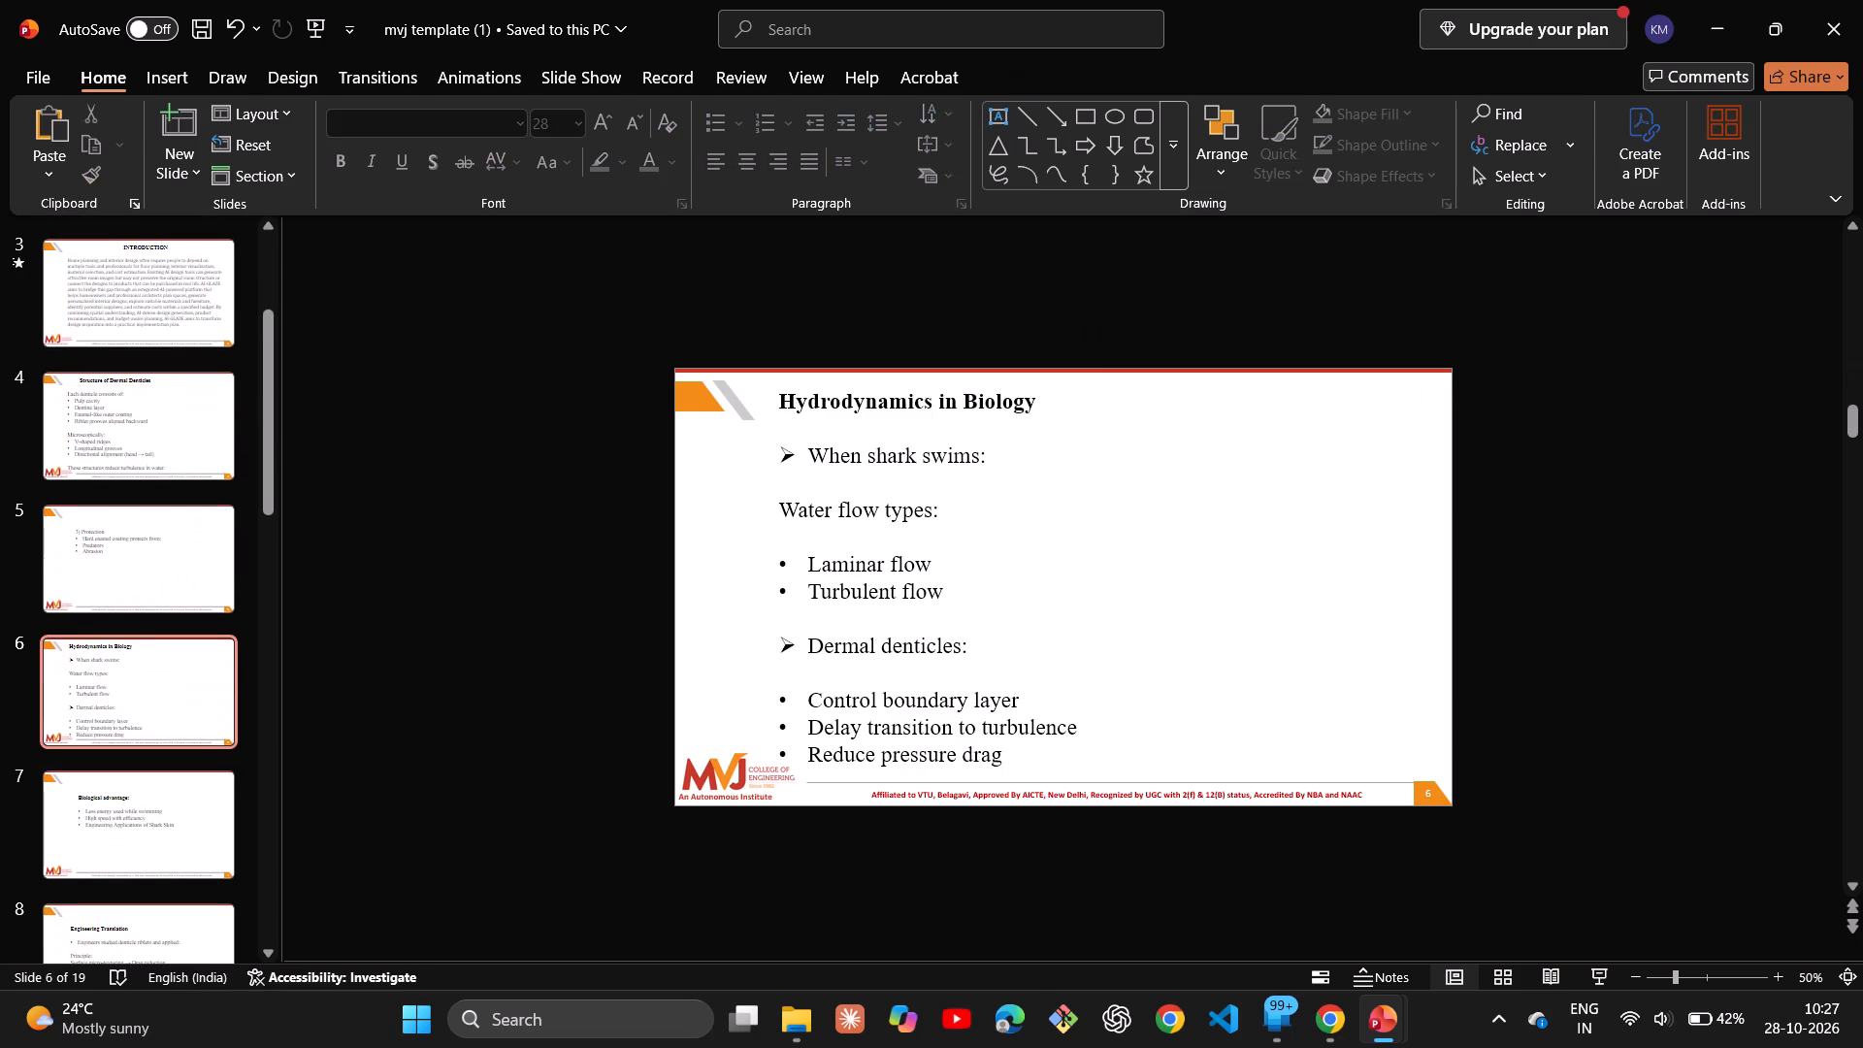
click(181, 409)
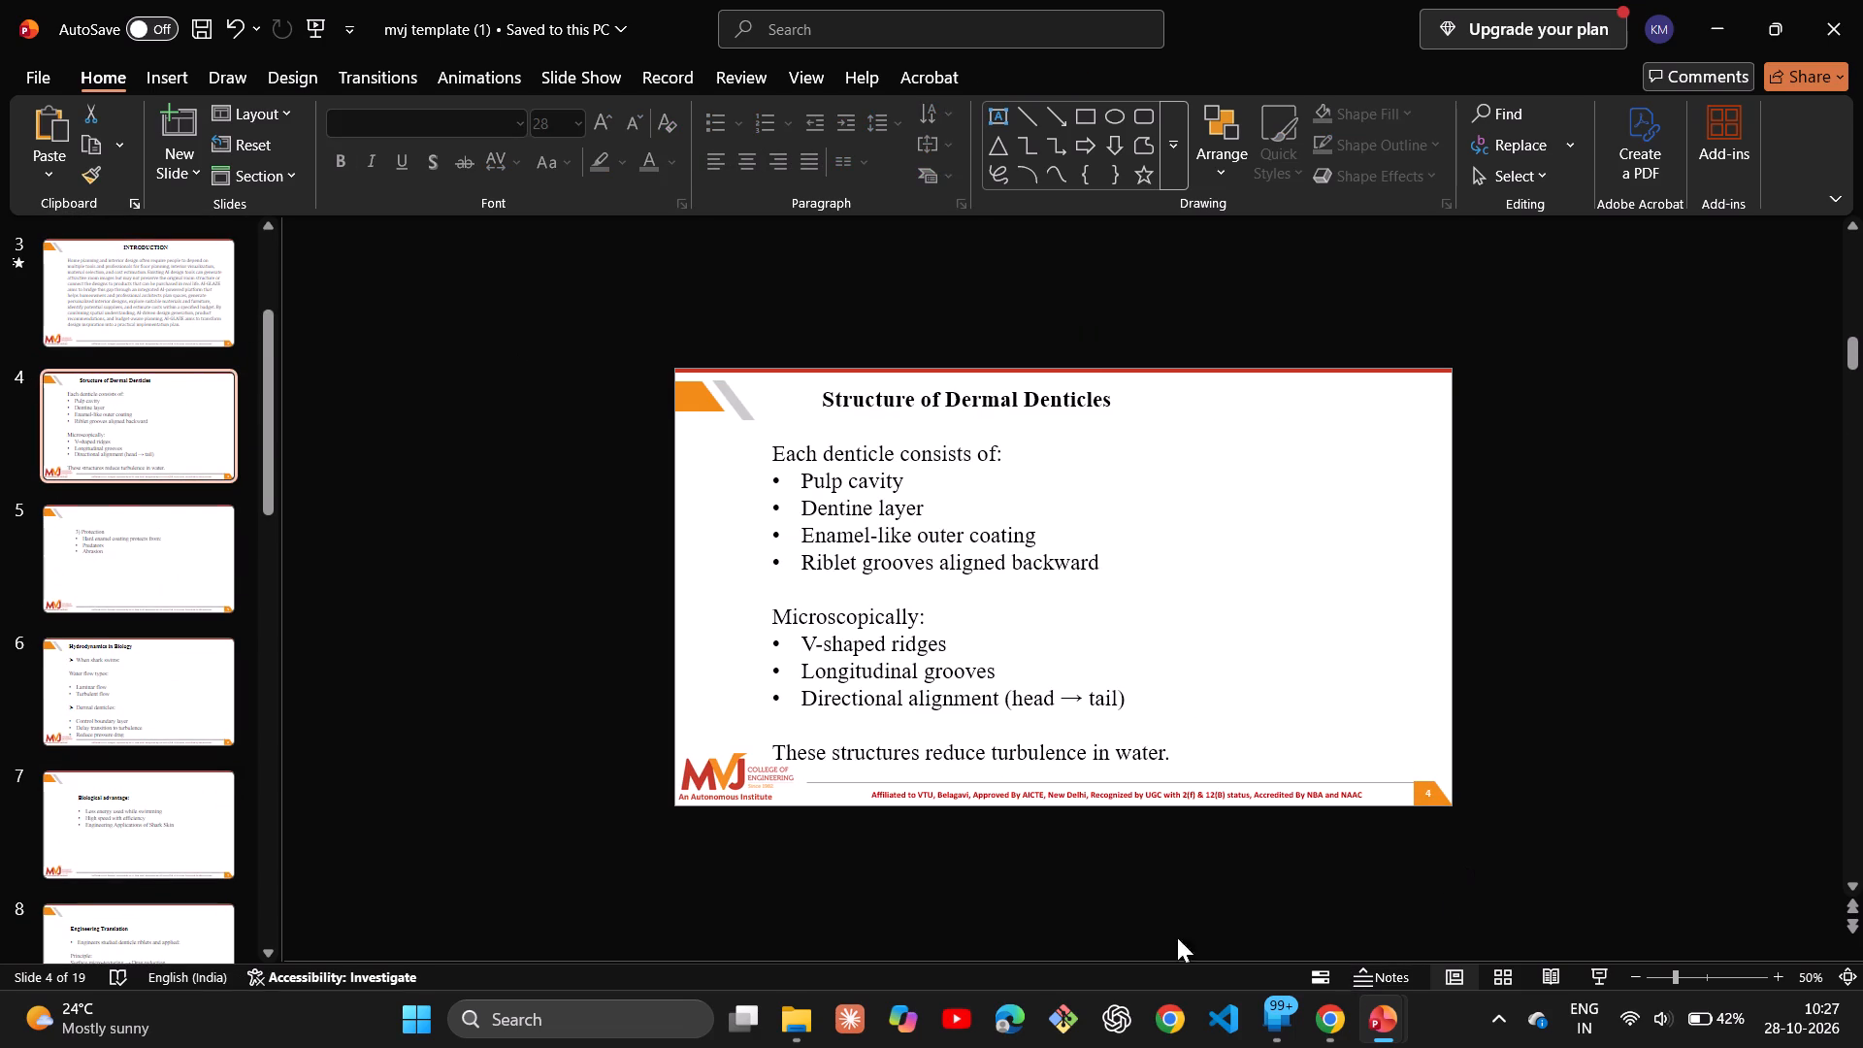
drag(1181, 756, 764, 390)
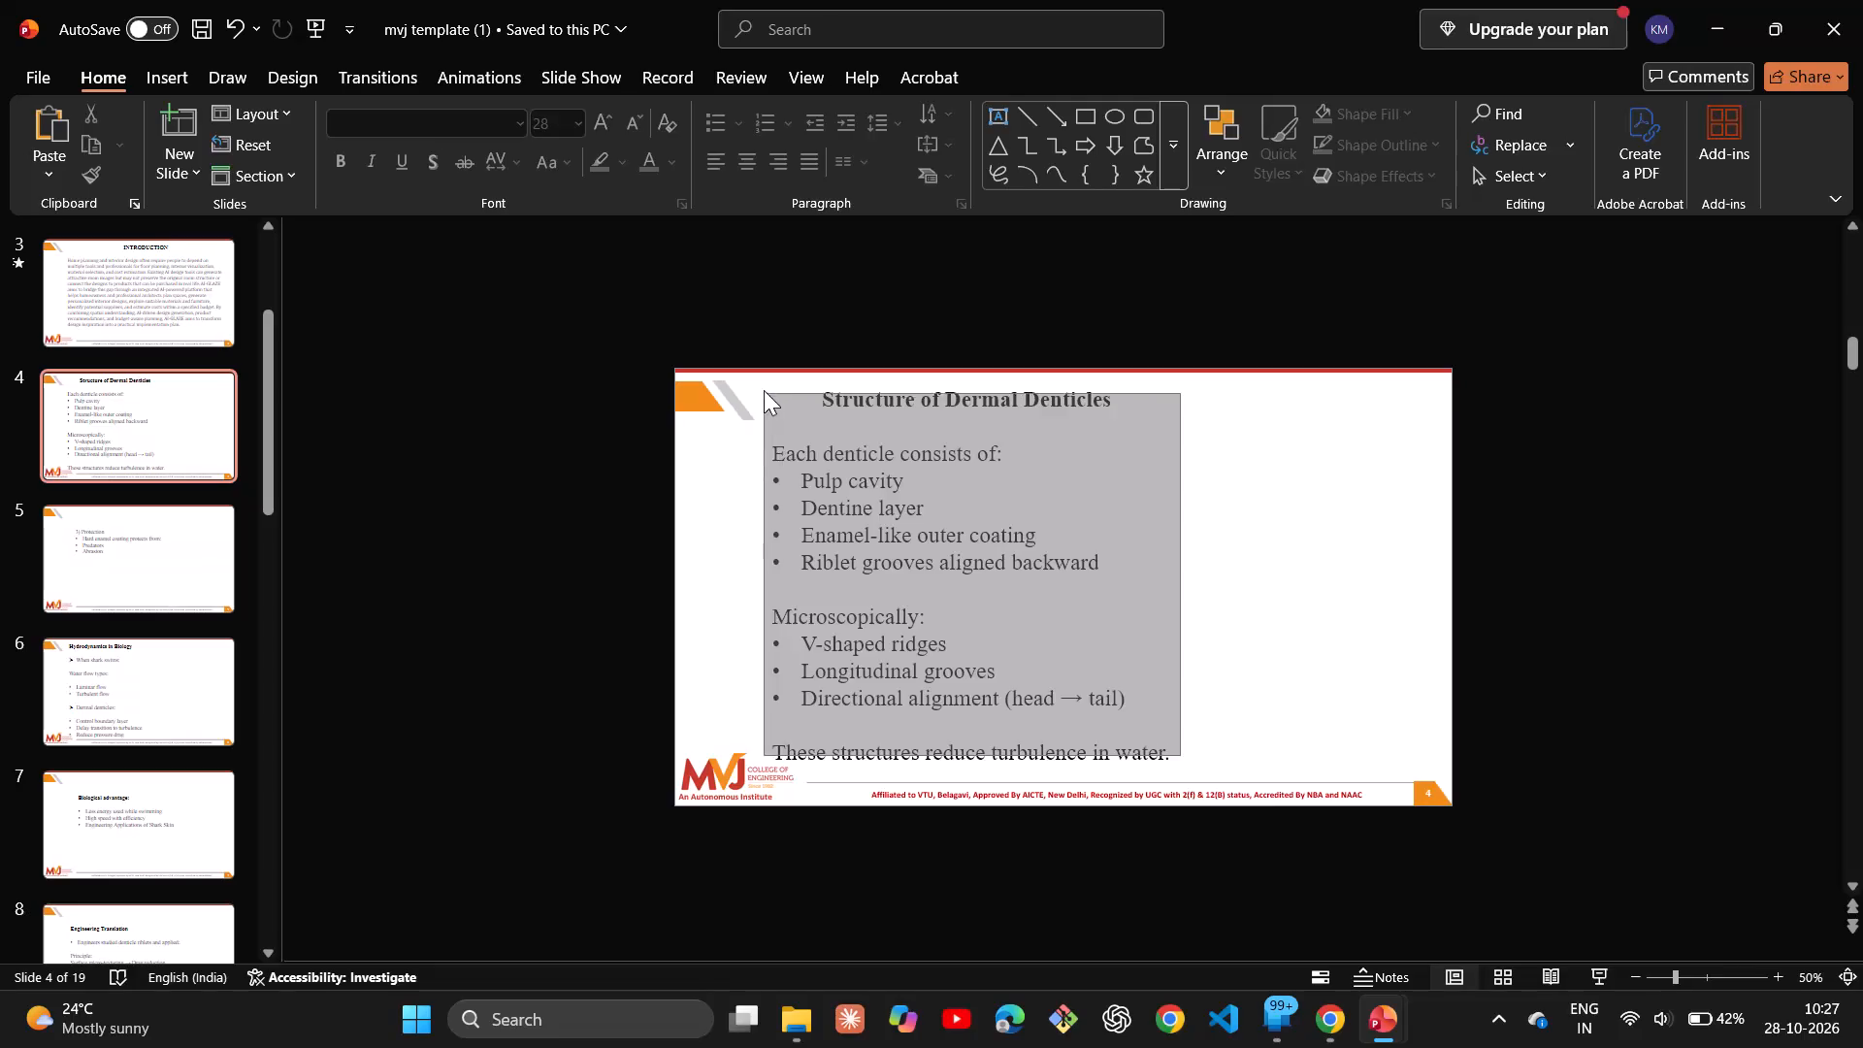
drag(764, 390, 763, 390)
click(841, 487)
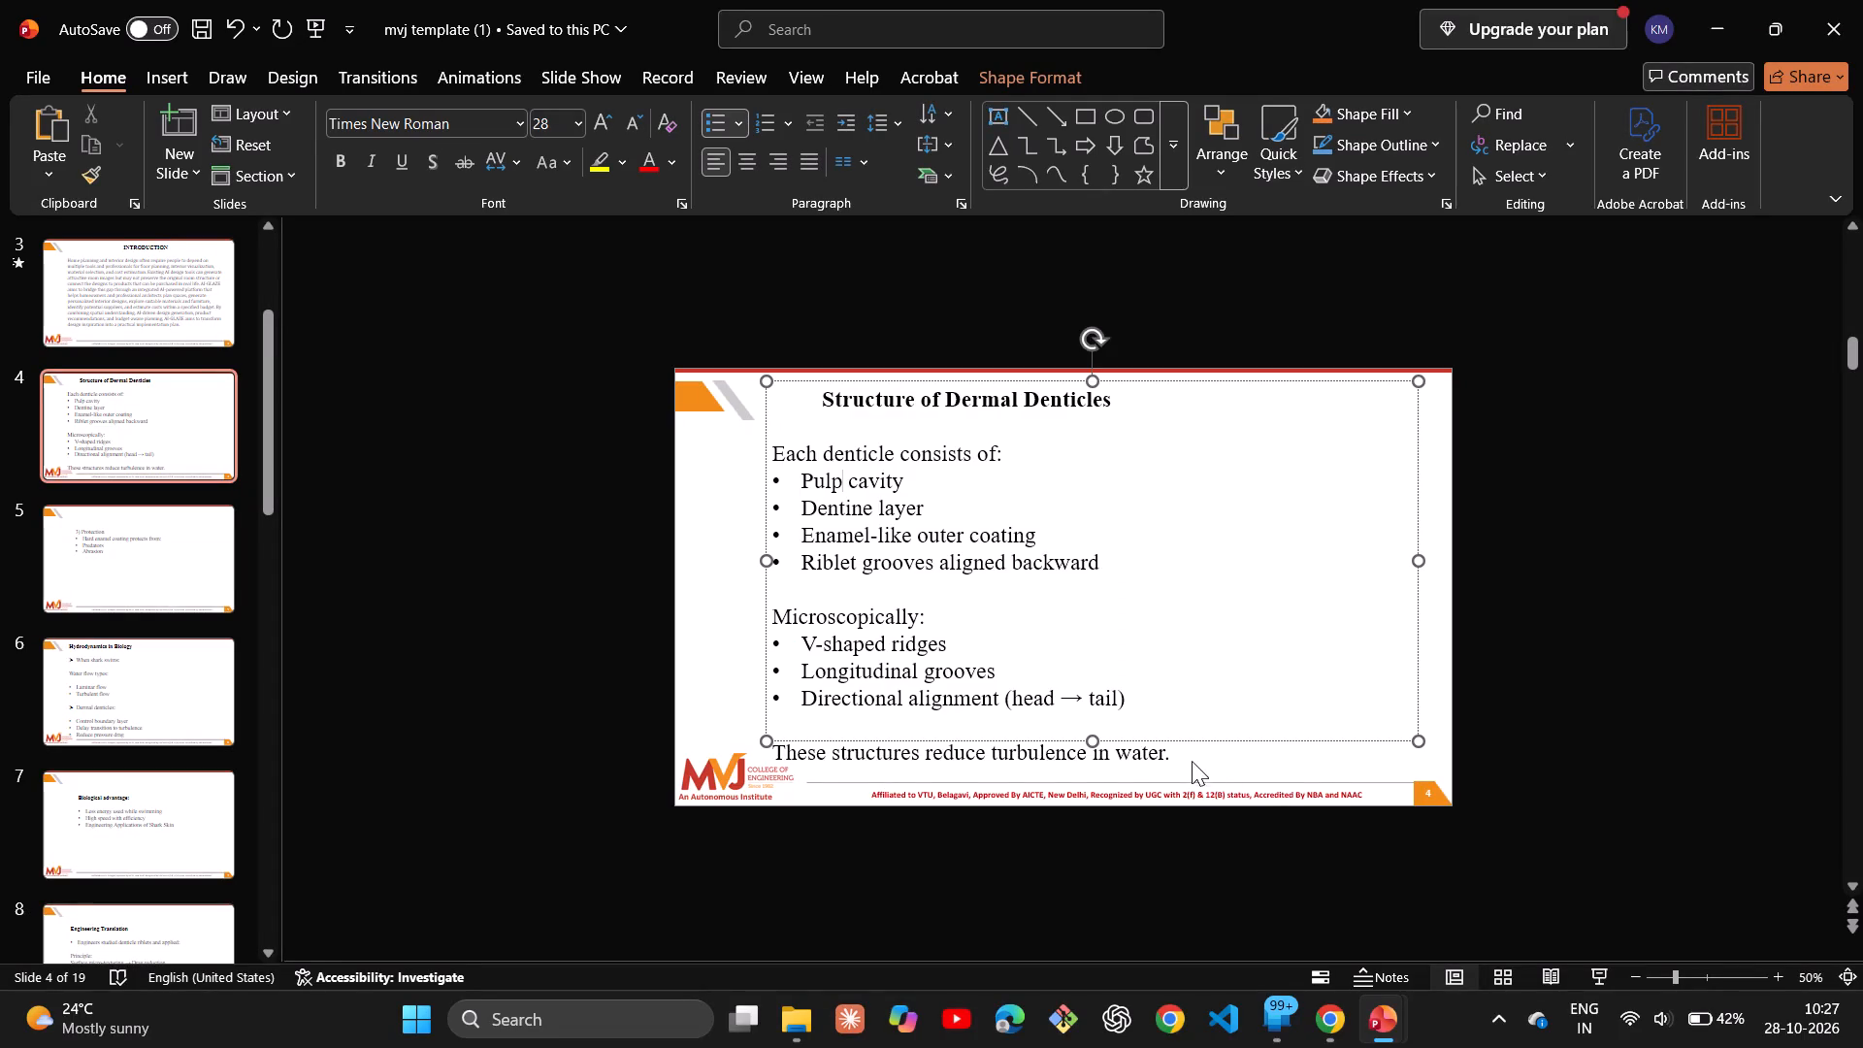
drag(1172, 752, 829, 388)
click(1056, 557)
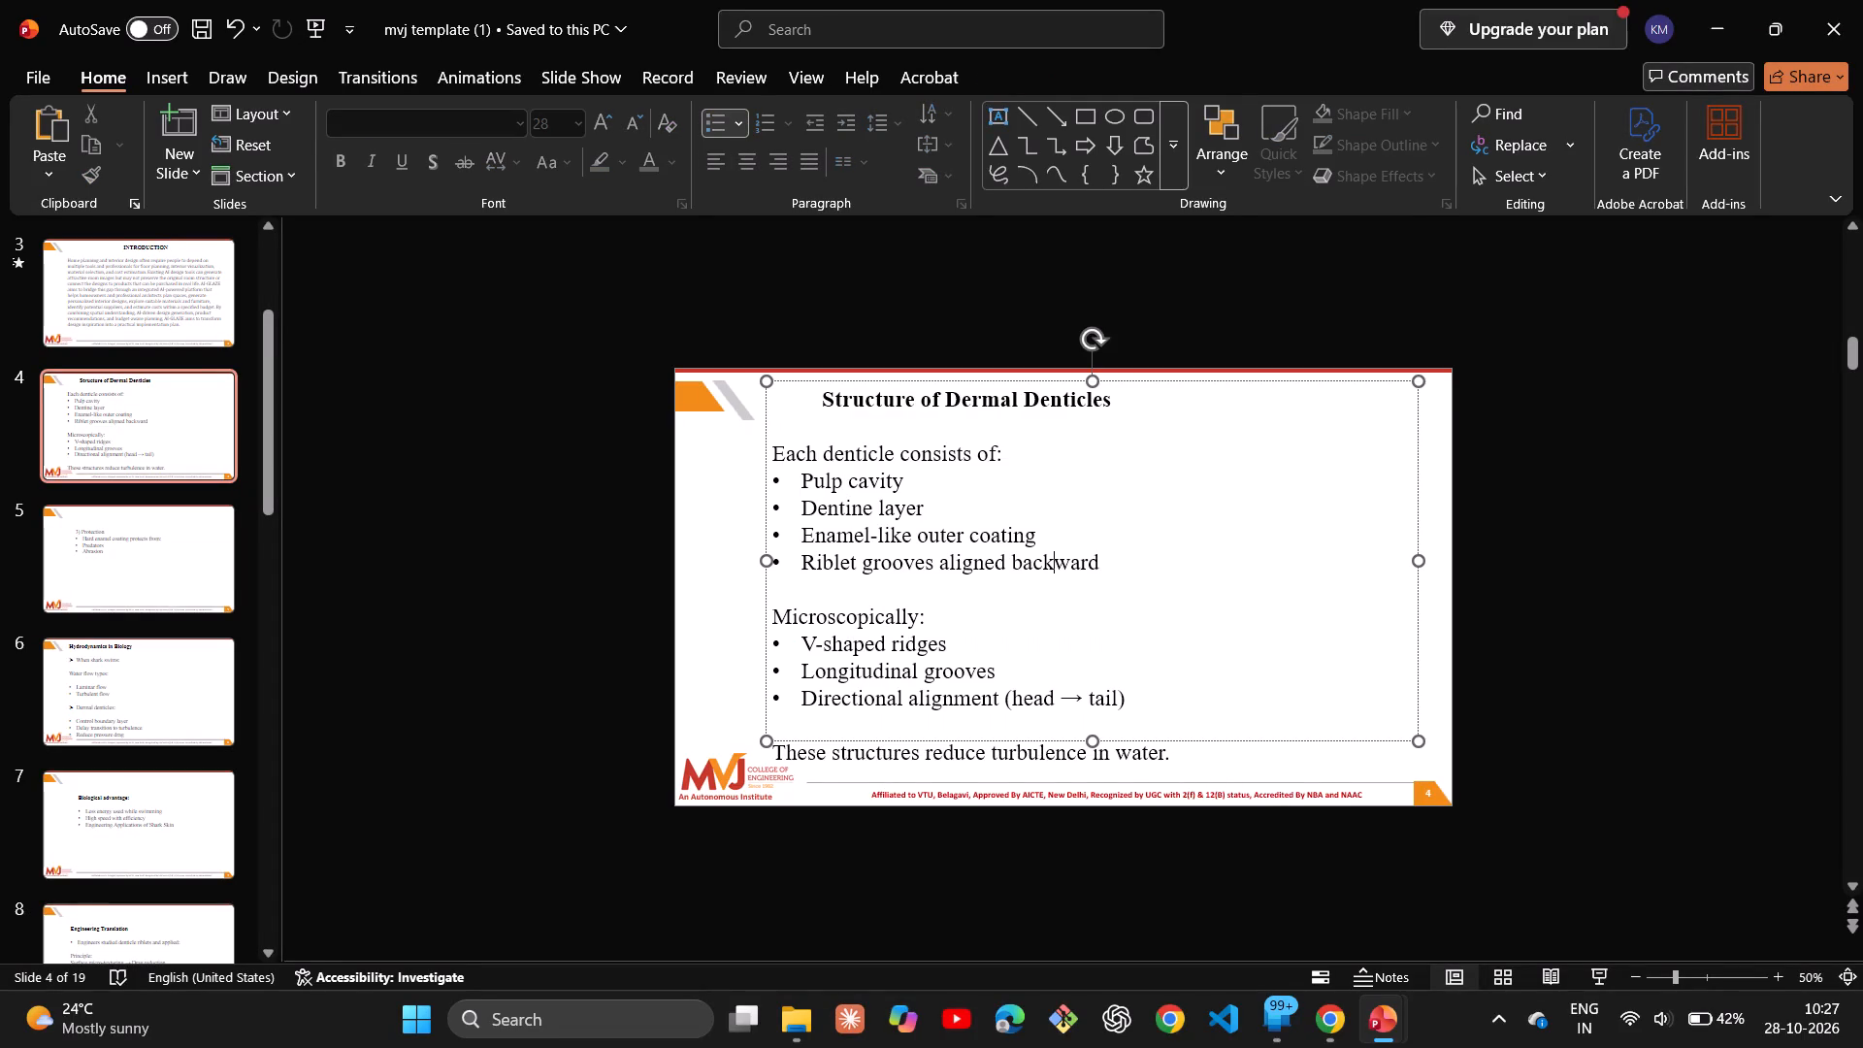
drag(1135, 702, 790, 377)
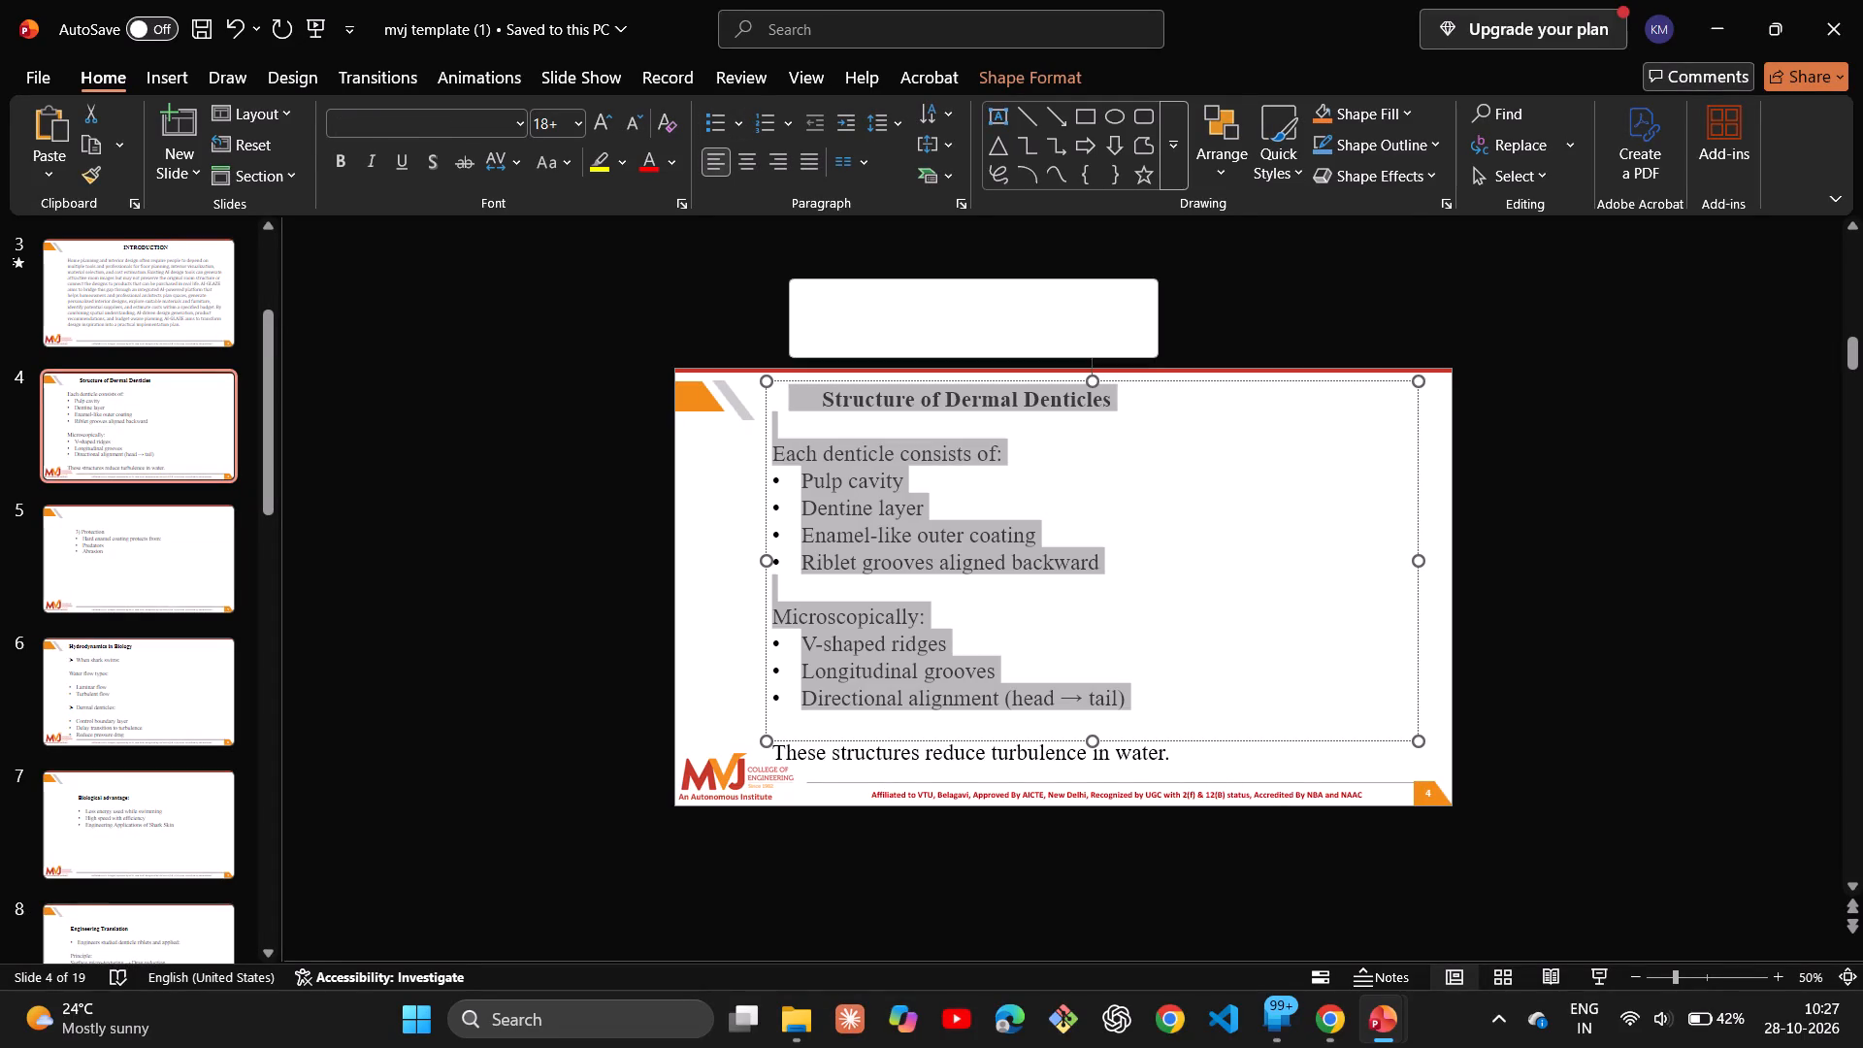
key(BackSpace)
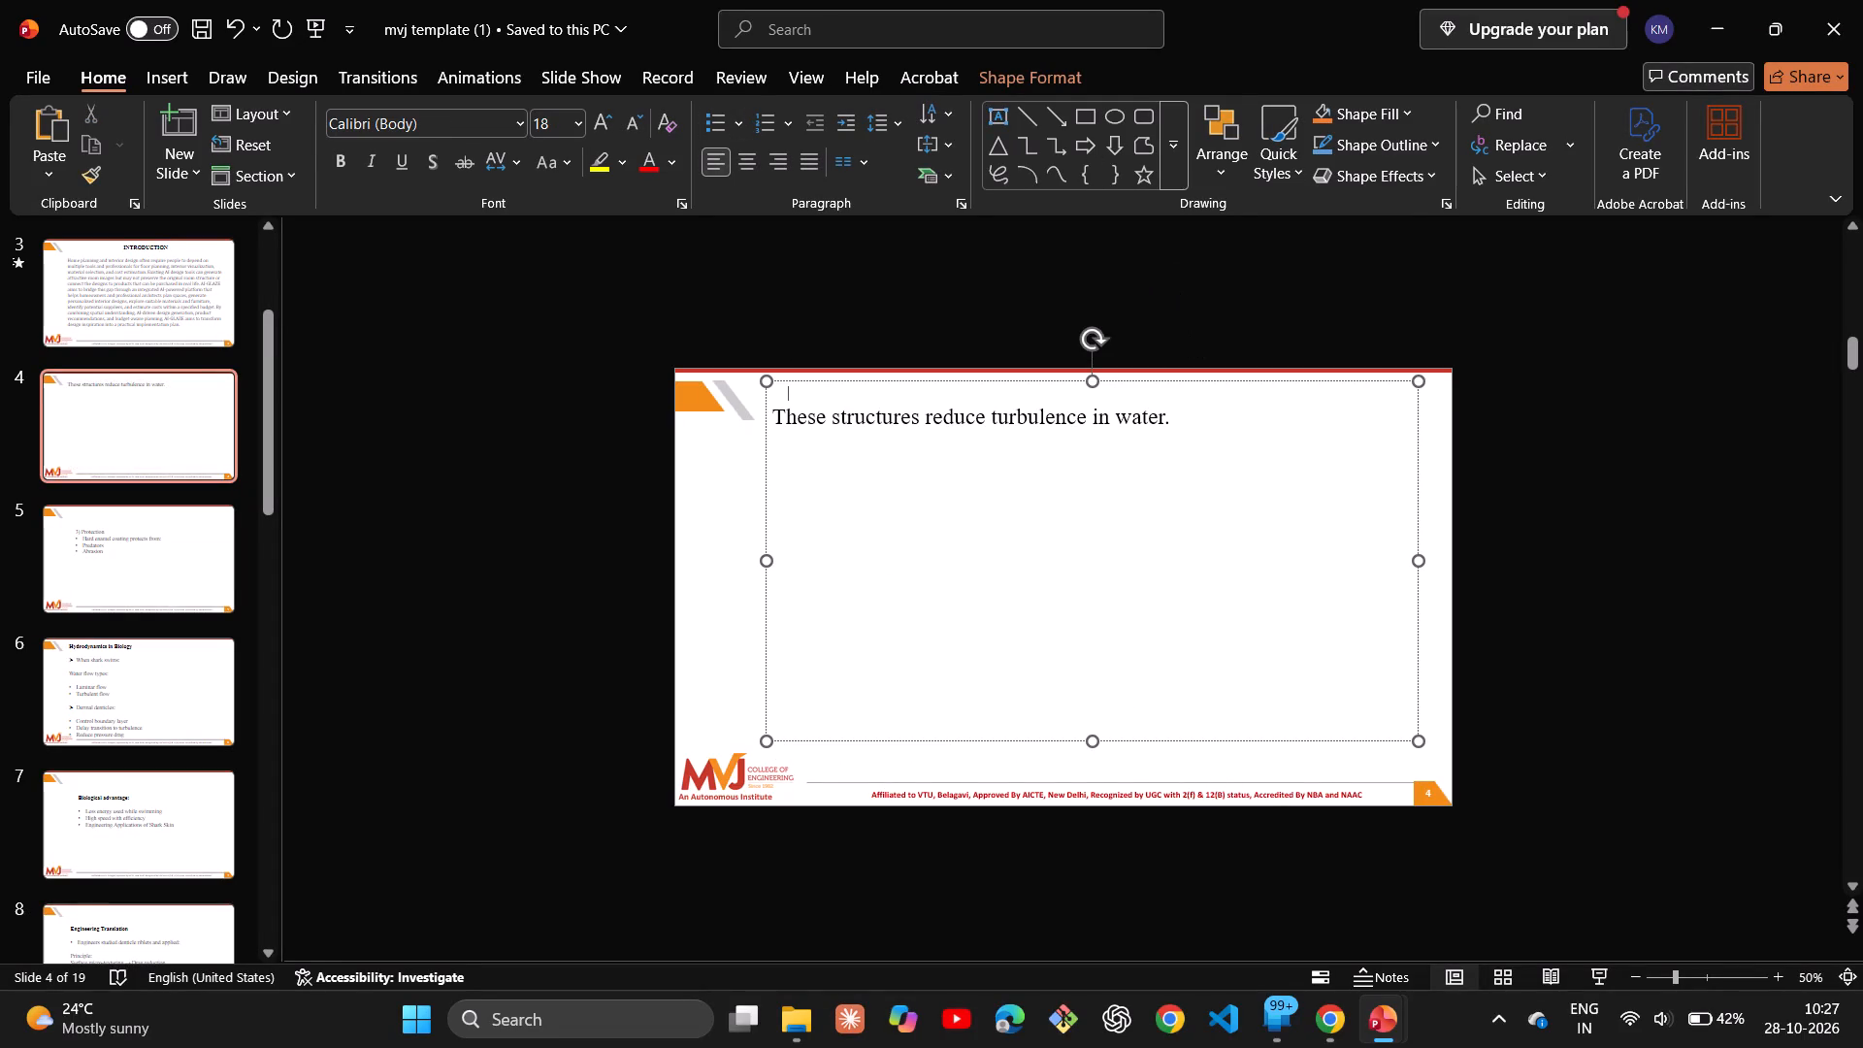
drag(1179, 423, 1174, 450)
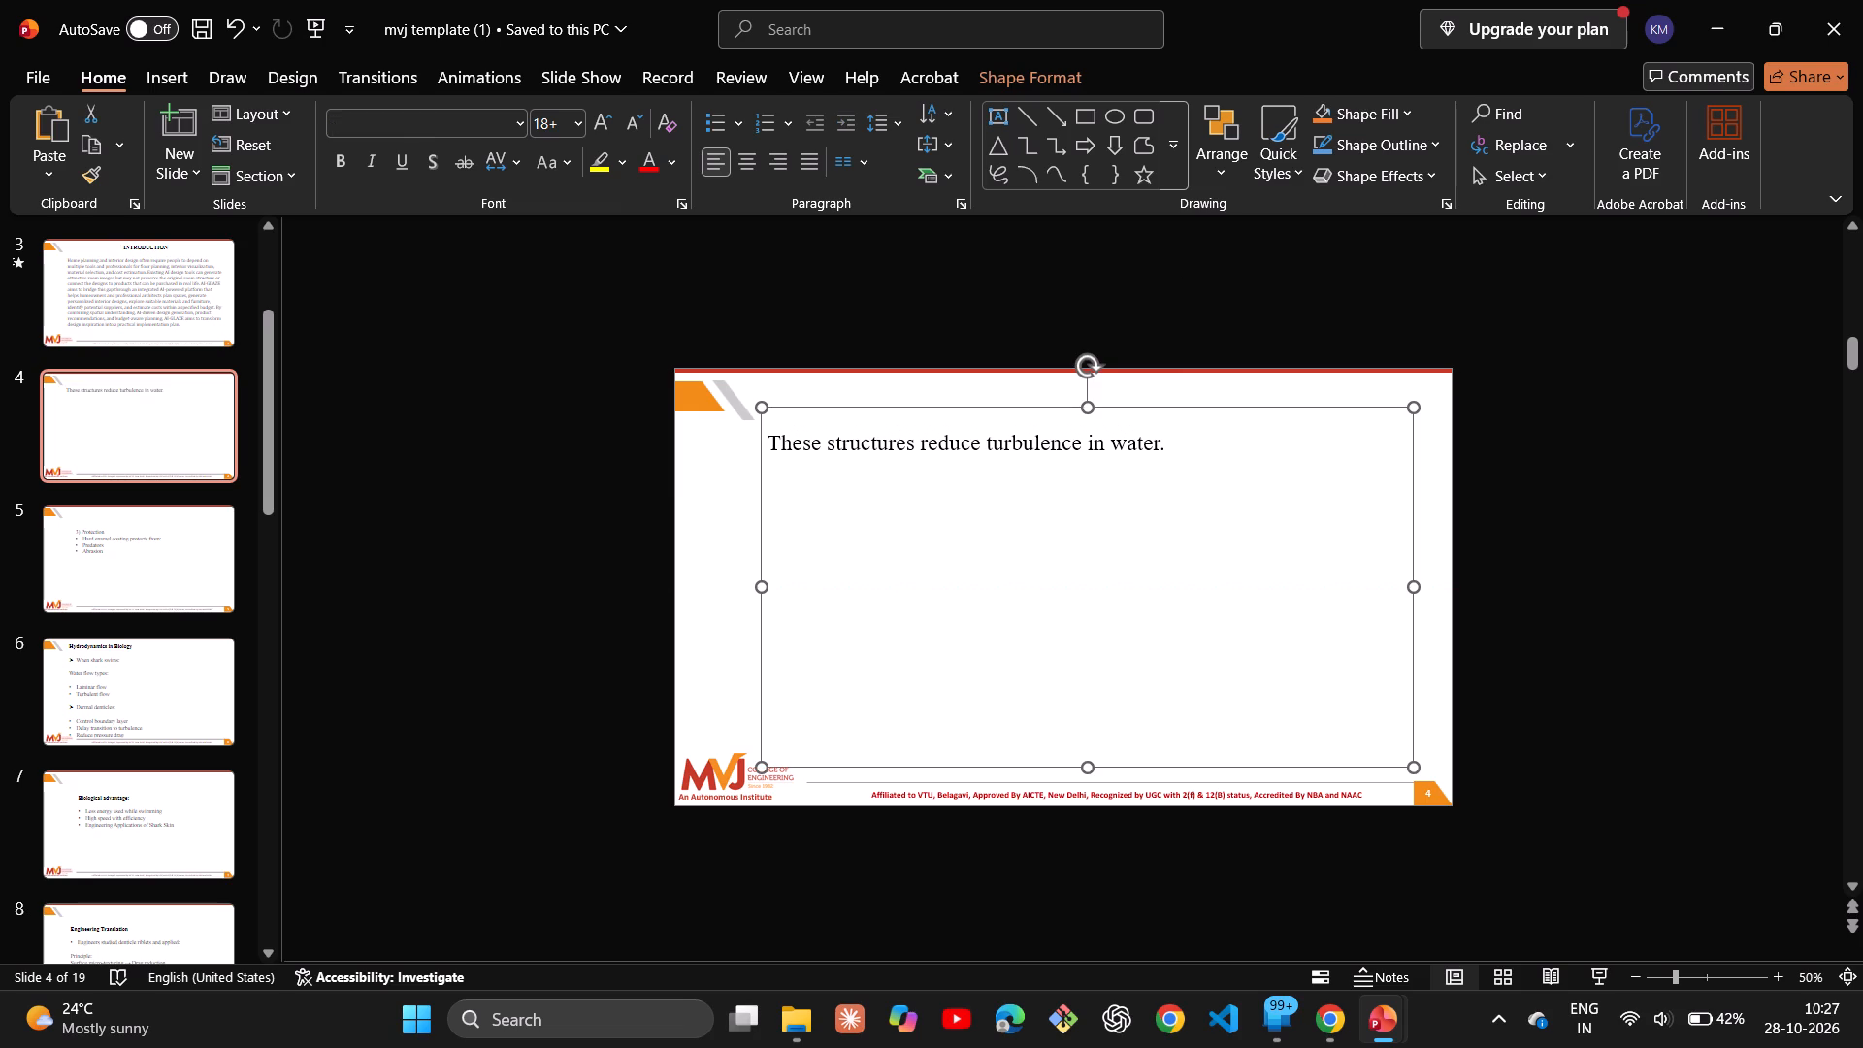
drag(1160, 447, 792, 441)
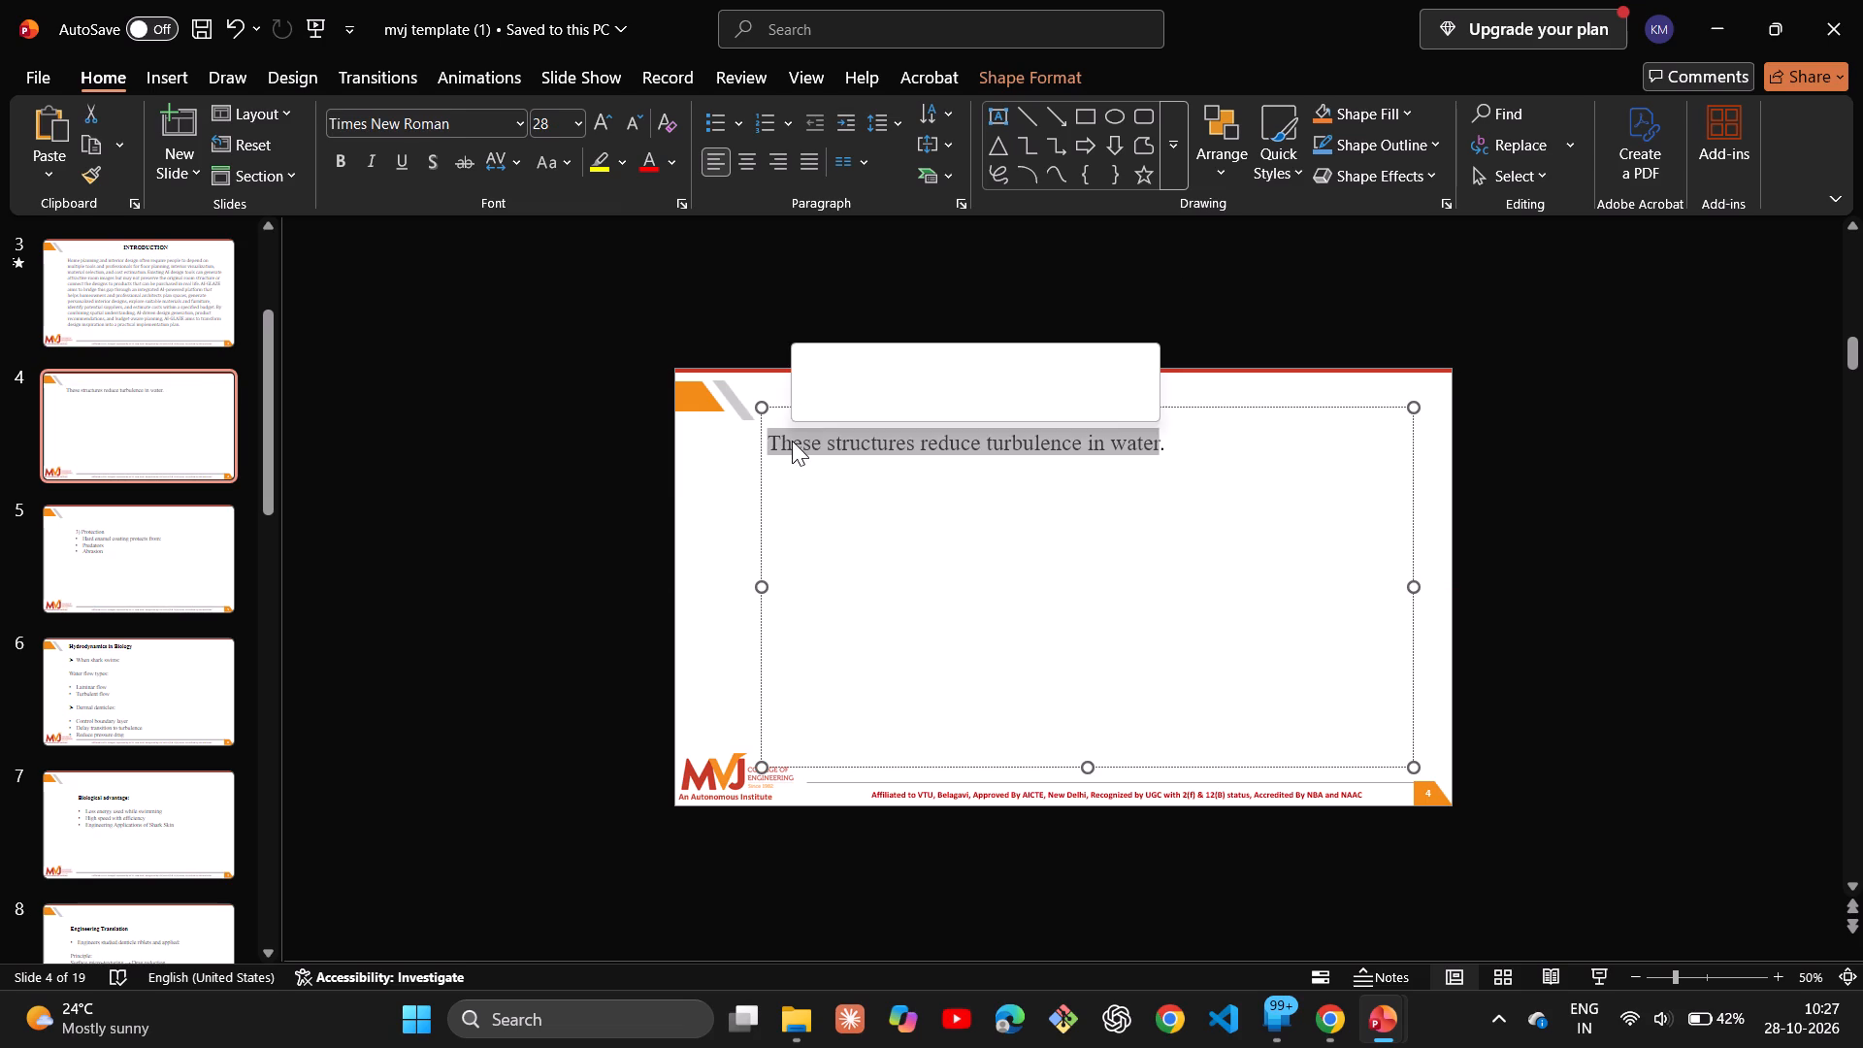
key(BackSpace)
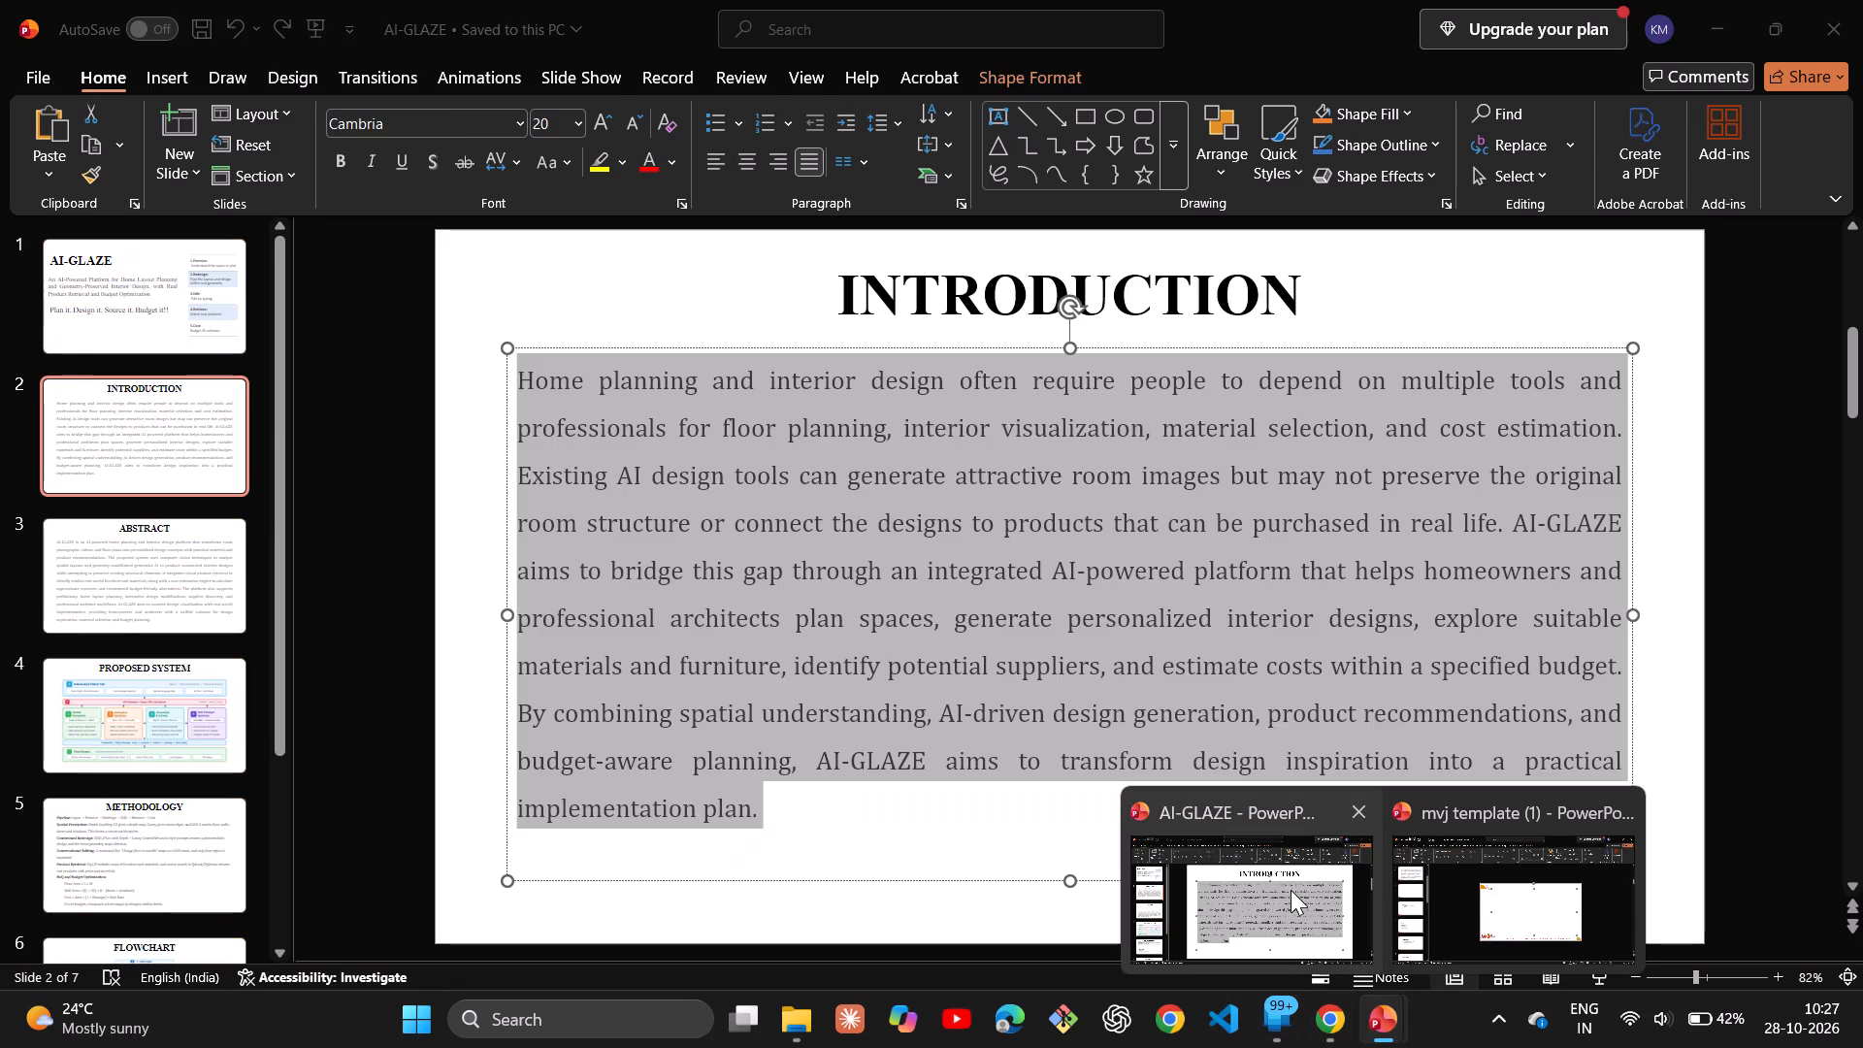
Switch to the AI-GLAZE presentation and copy the ABSTRACT heading from slide 3.
click(1291, 890)
key(Down)
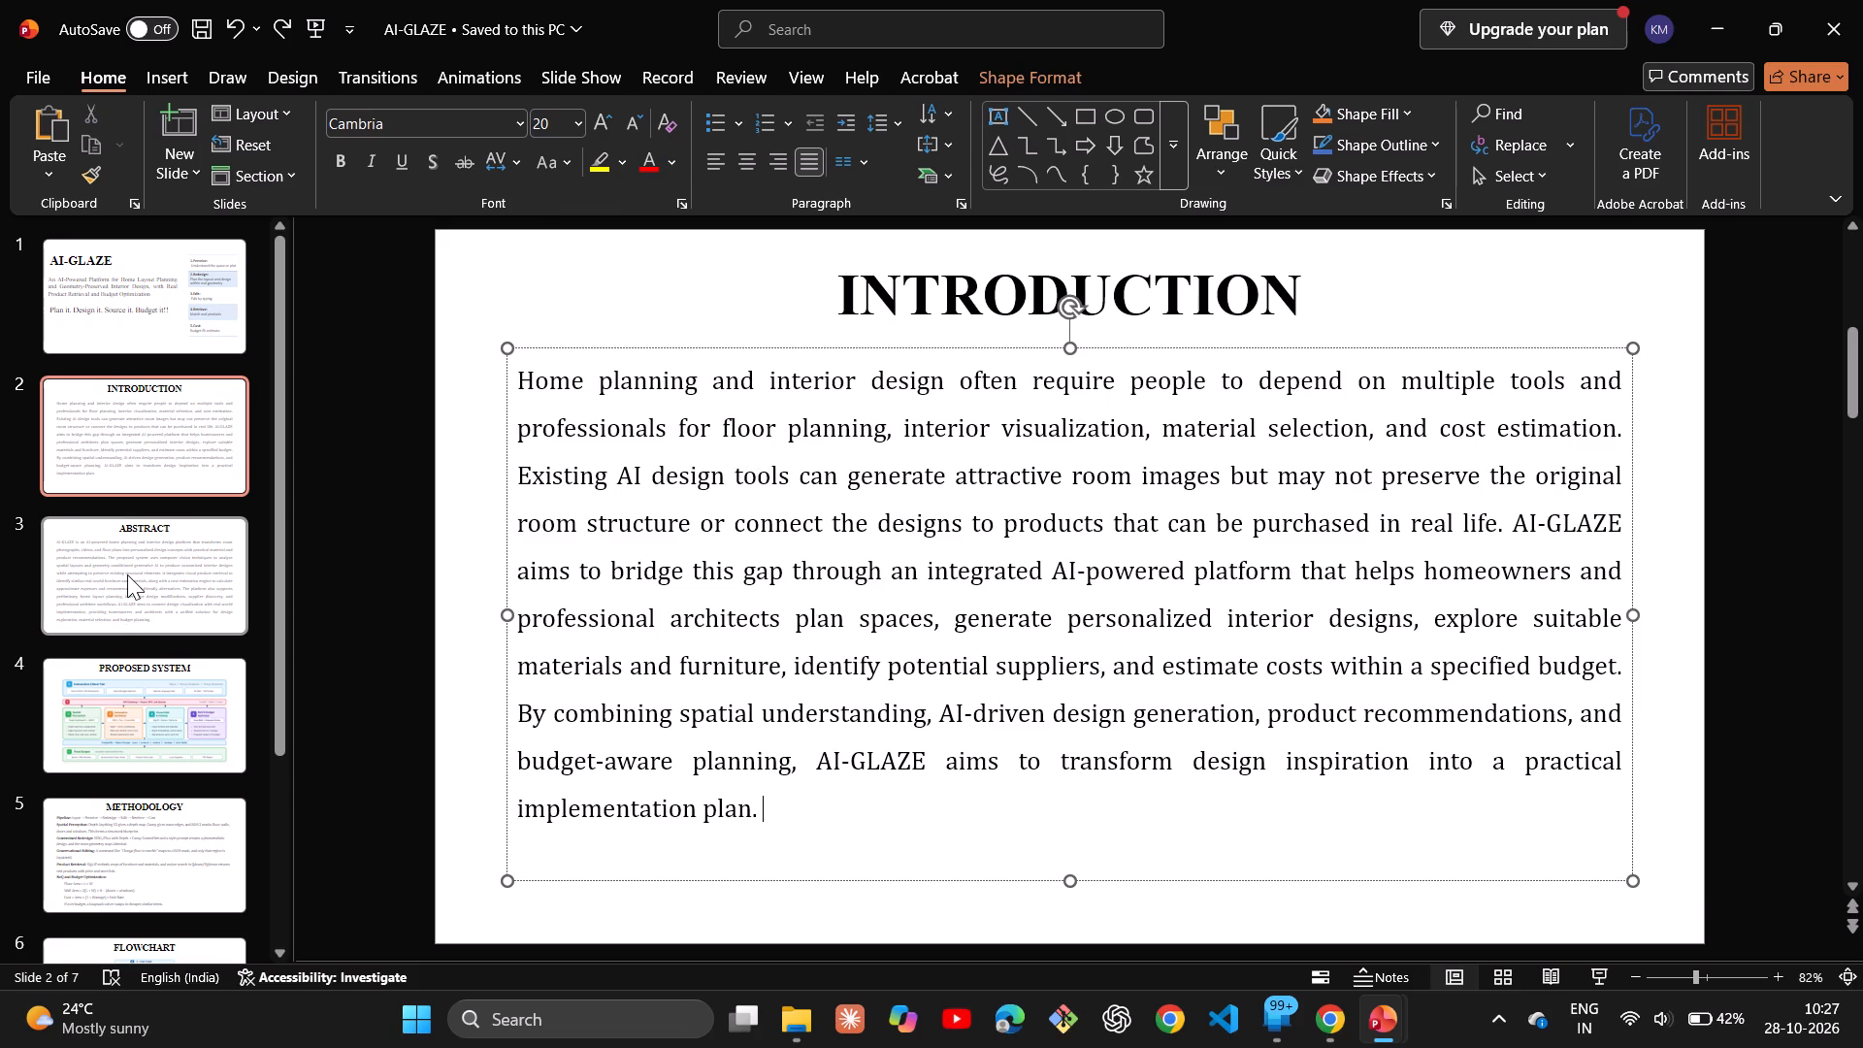
click(194, 581)
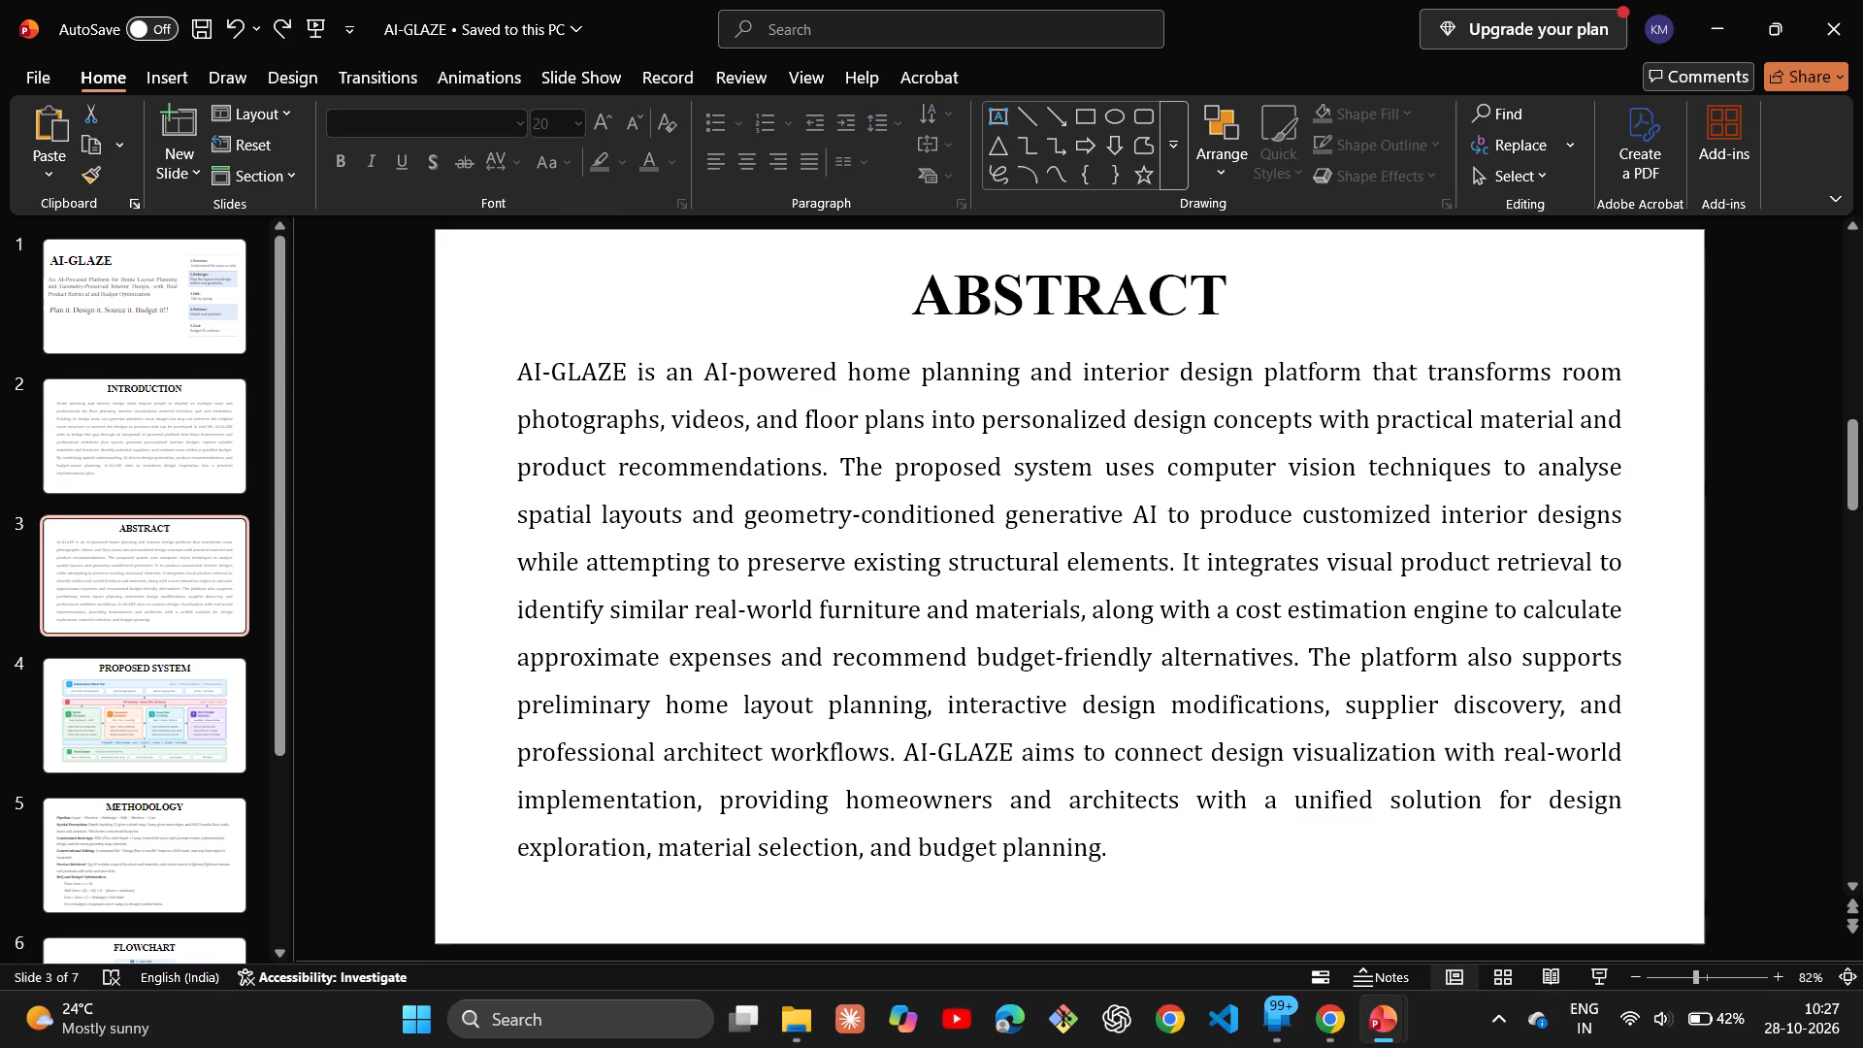
drag(916, 285, 1433, 903)
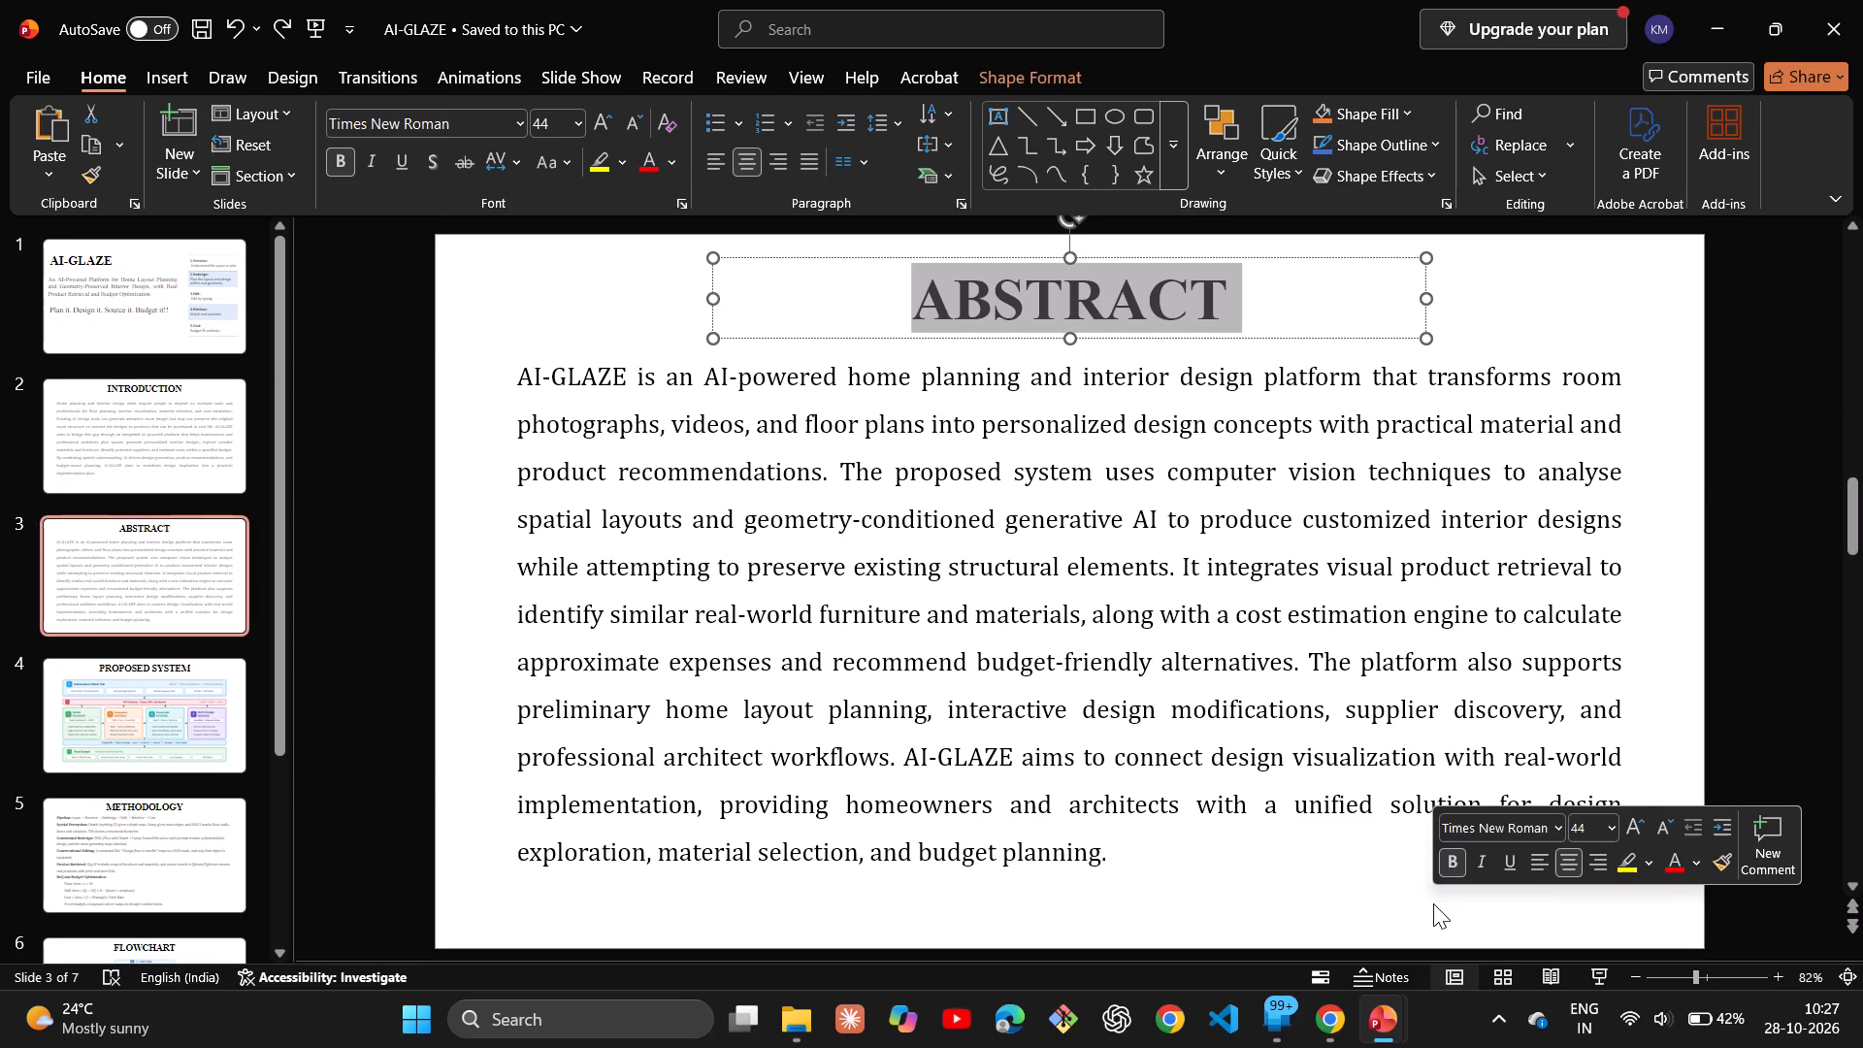
key(ctrl+c)
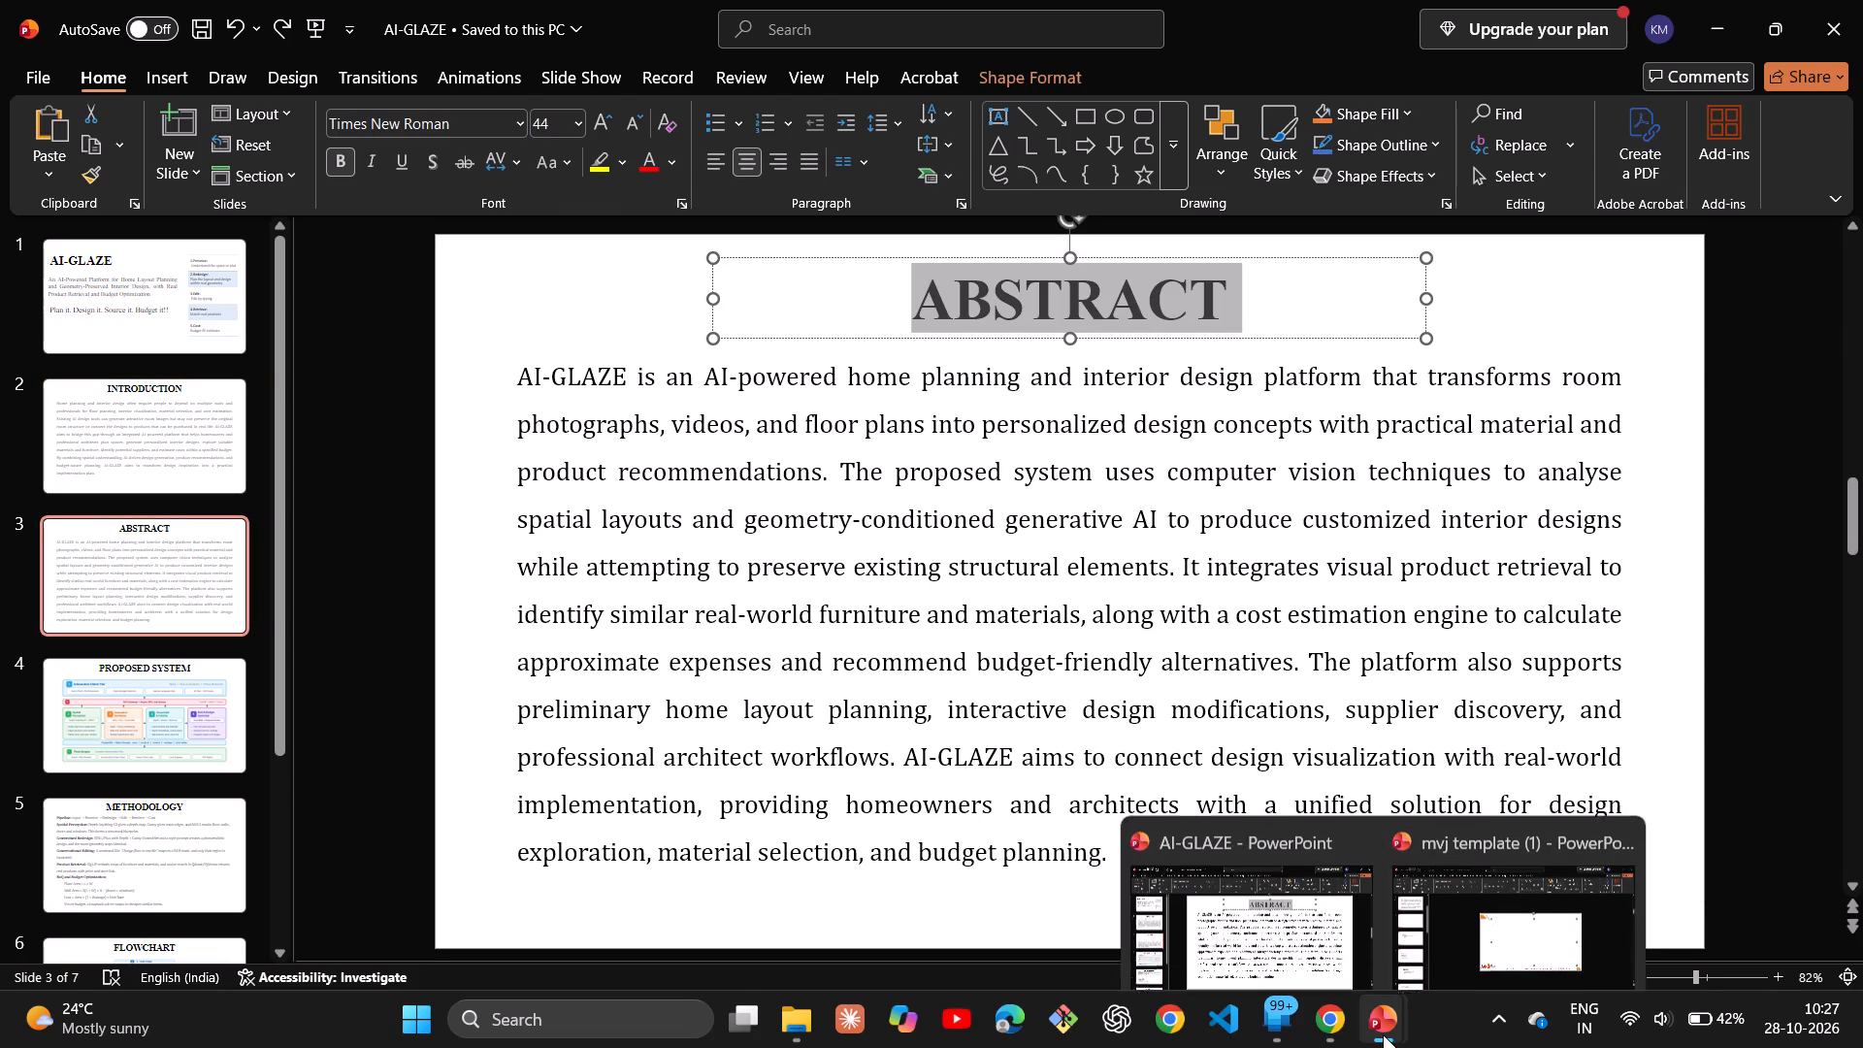
Switch back to the mvj template and reposition slide 4's text box, centered horizontally and just below the corner graphic's top.
click(1505, 908)
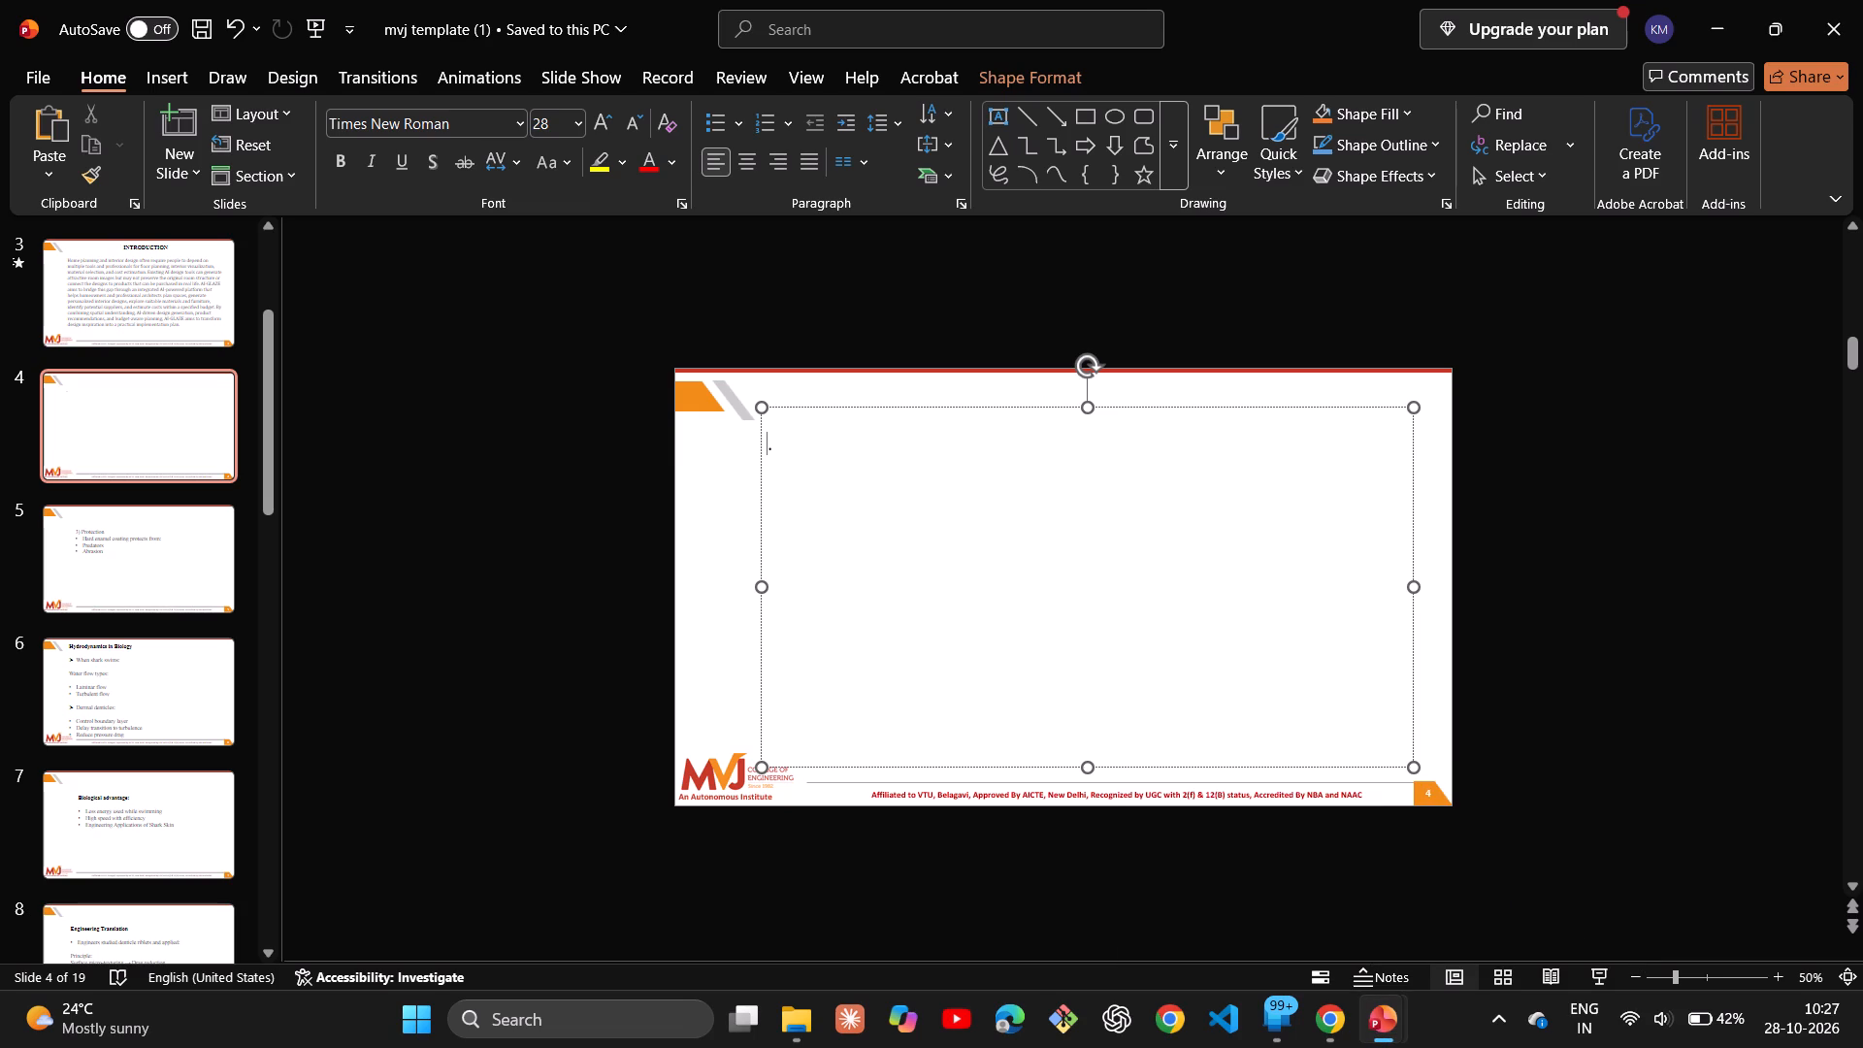
click(998, 438)
click(997, 463)
click(997, 463)
drag(997, 463, 852, 548)
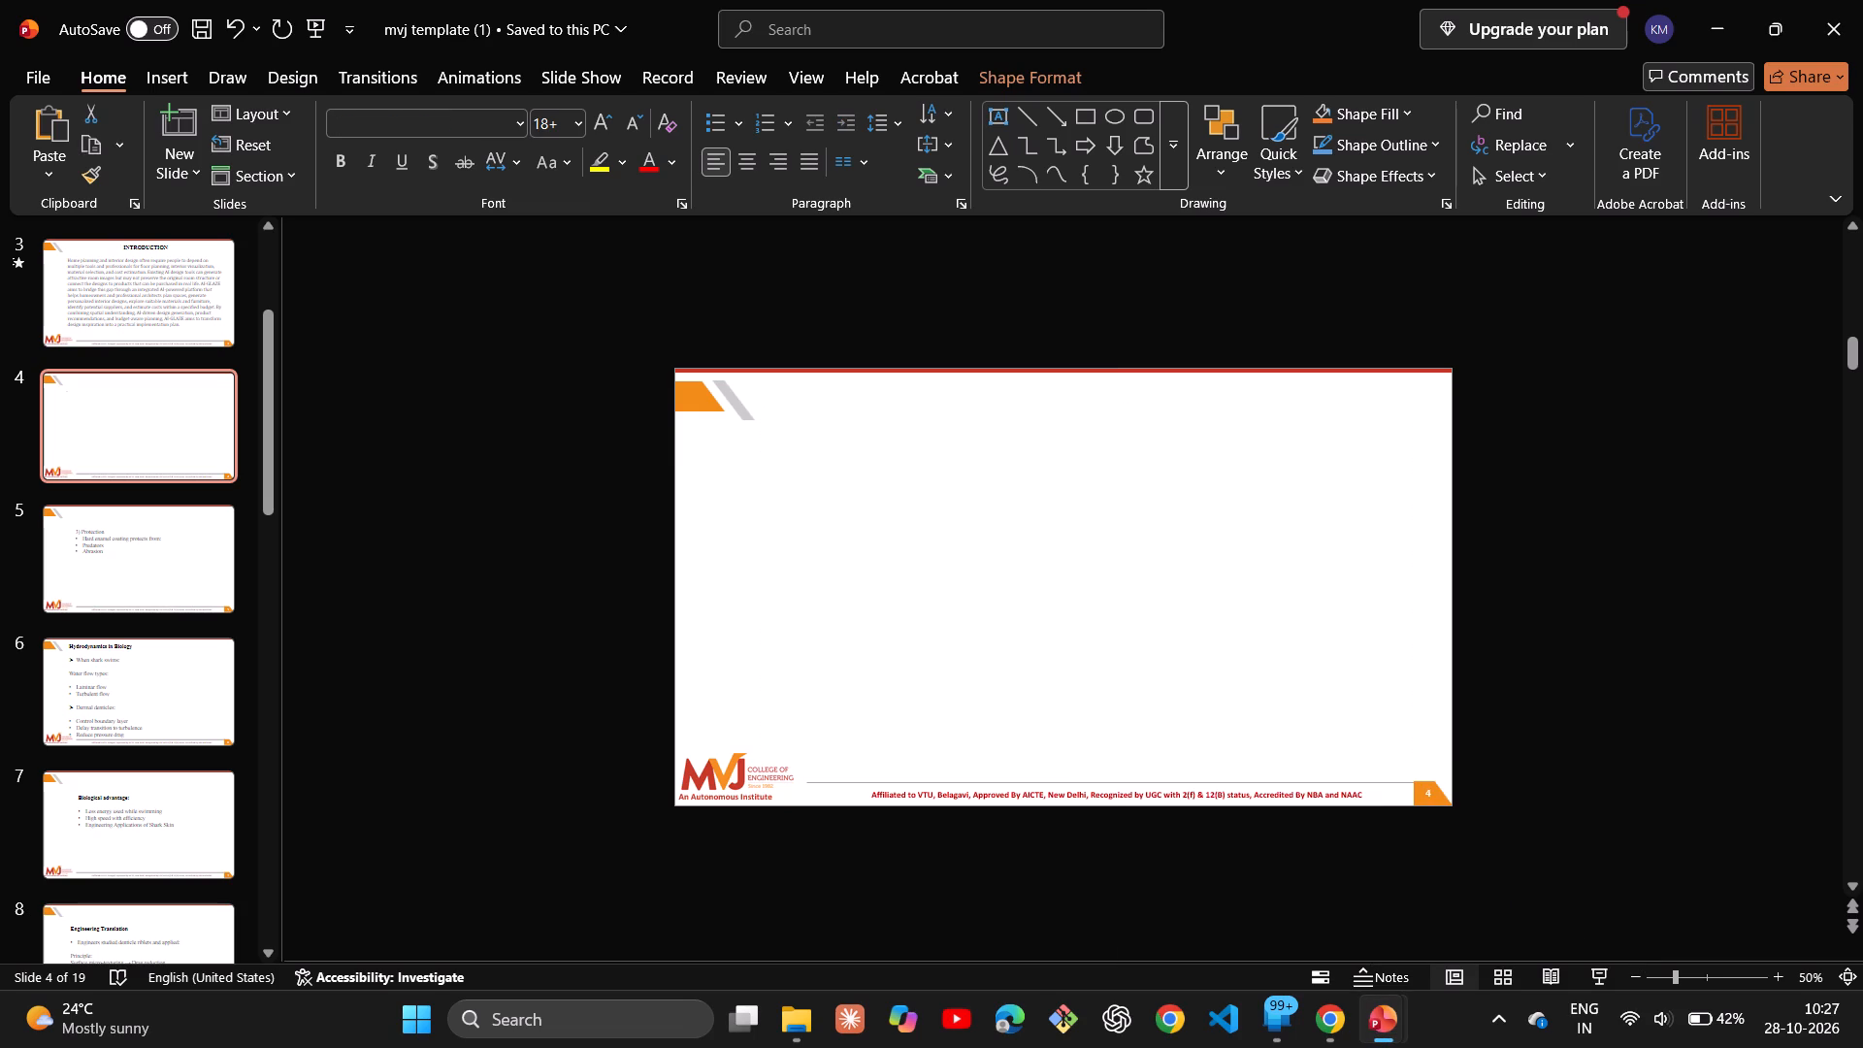
drag(852, 548, 946, 419)
click(946, 419)
drag(947, 442, 969, 510)
drag(969, 510, 973, 523)
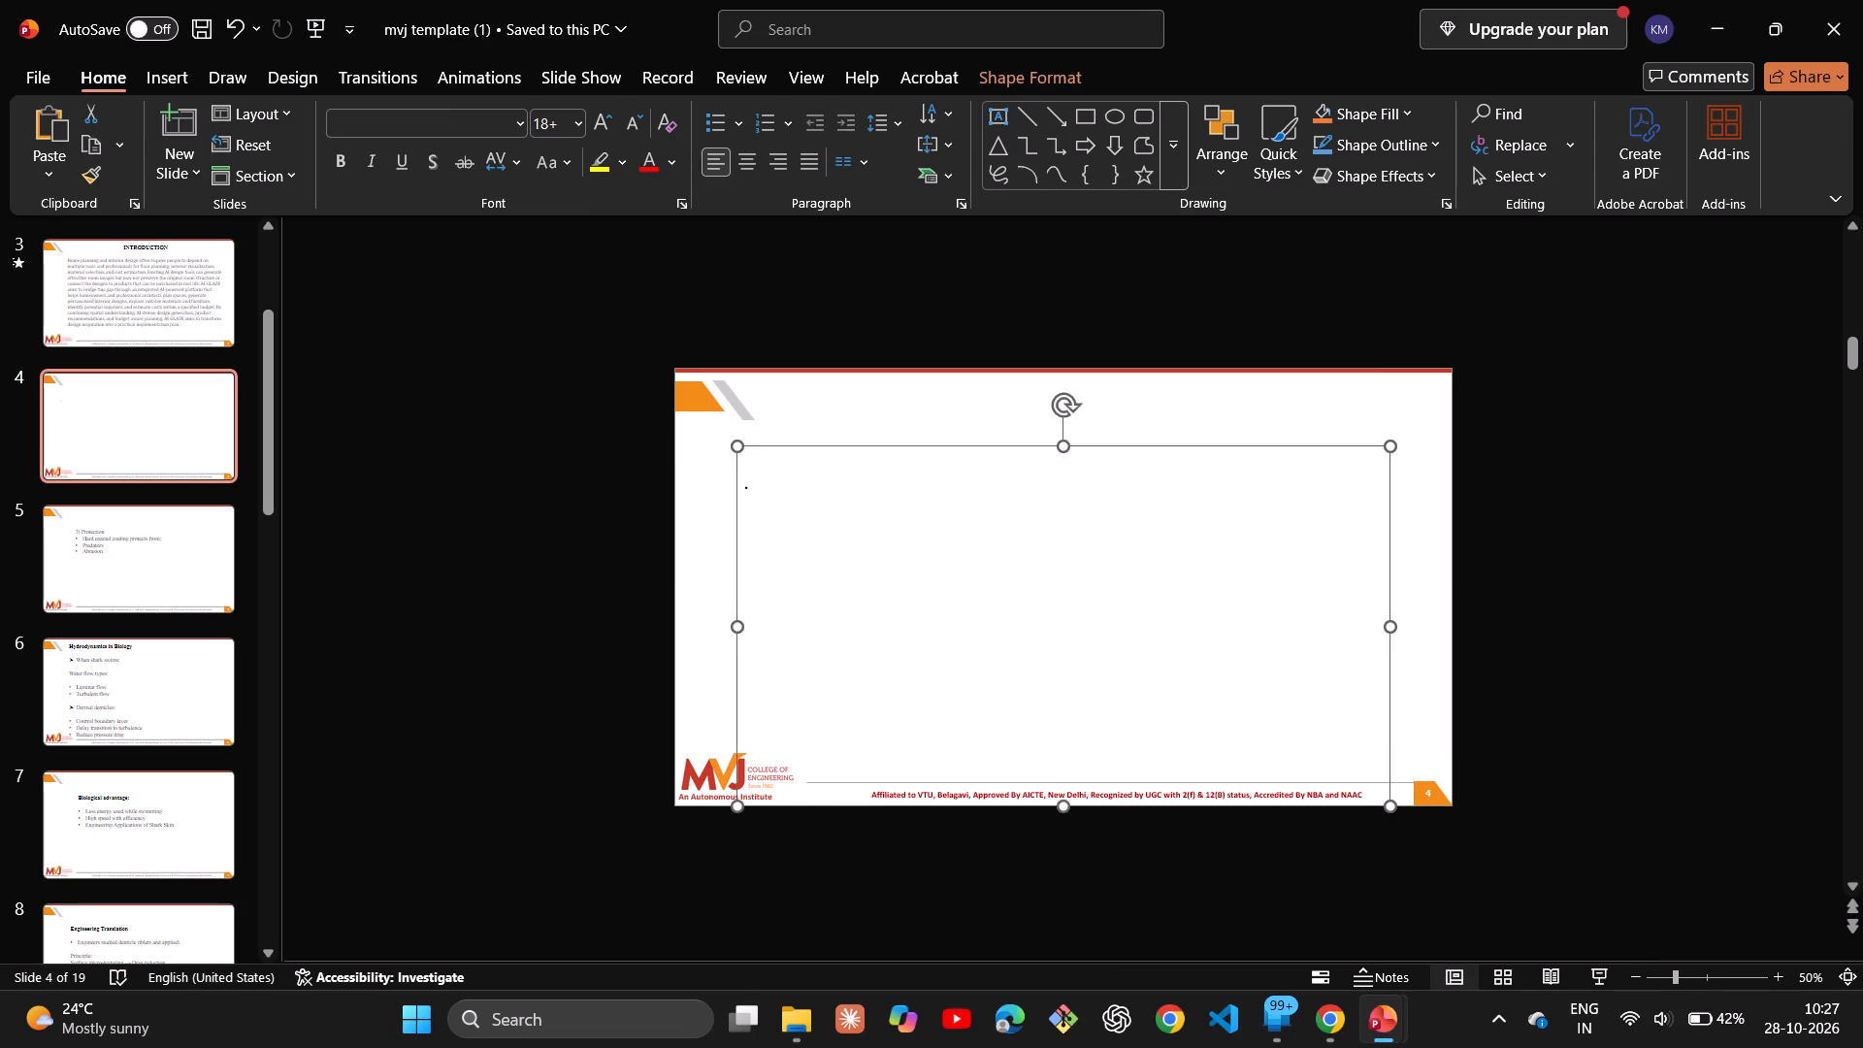
drag(1030, 445, 1024, 412)
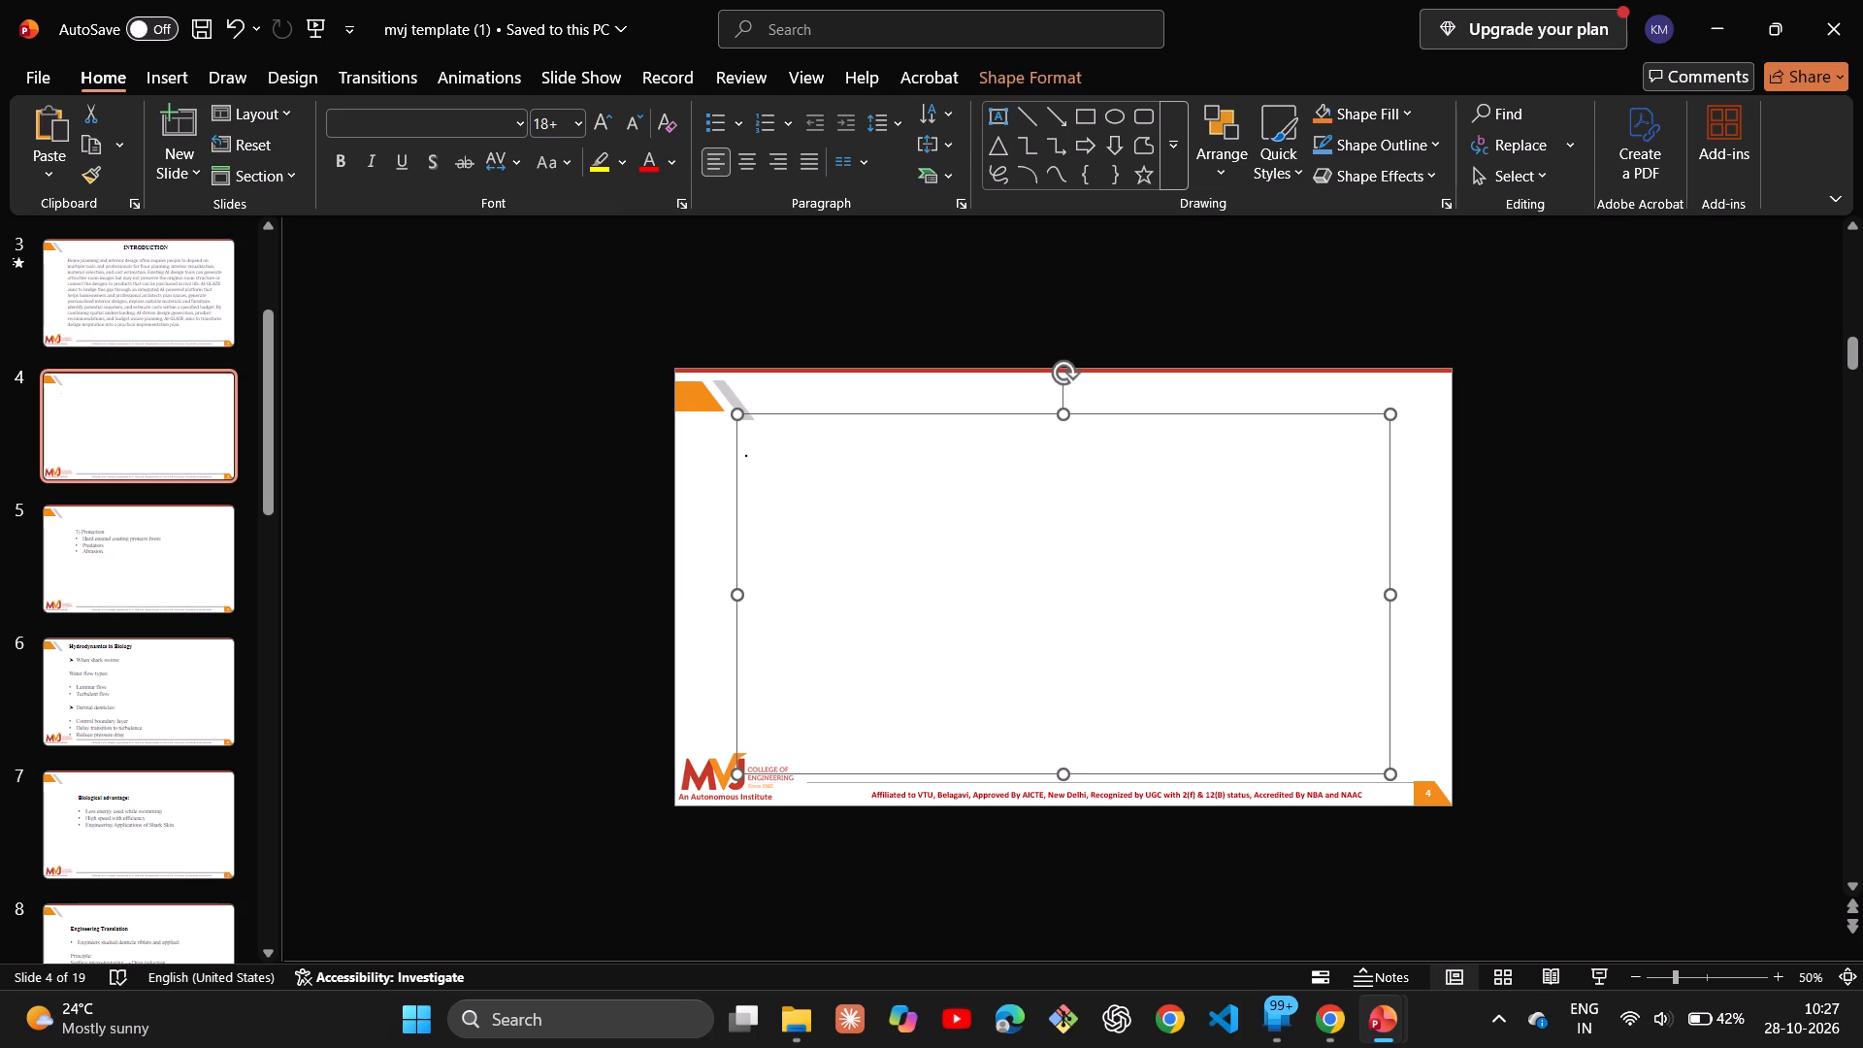
Paste the ABSTRACT heading into slide 4's text box.
click(1016, 454)
click(1075, 524)
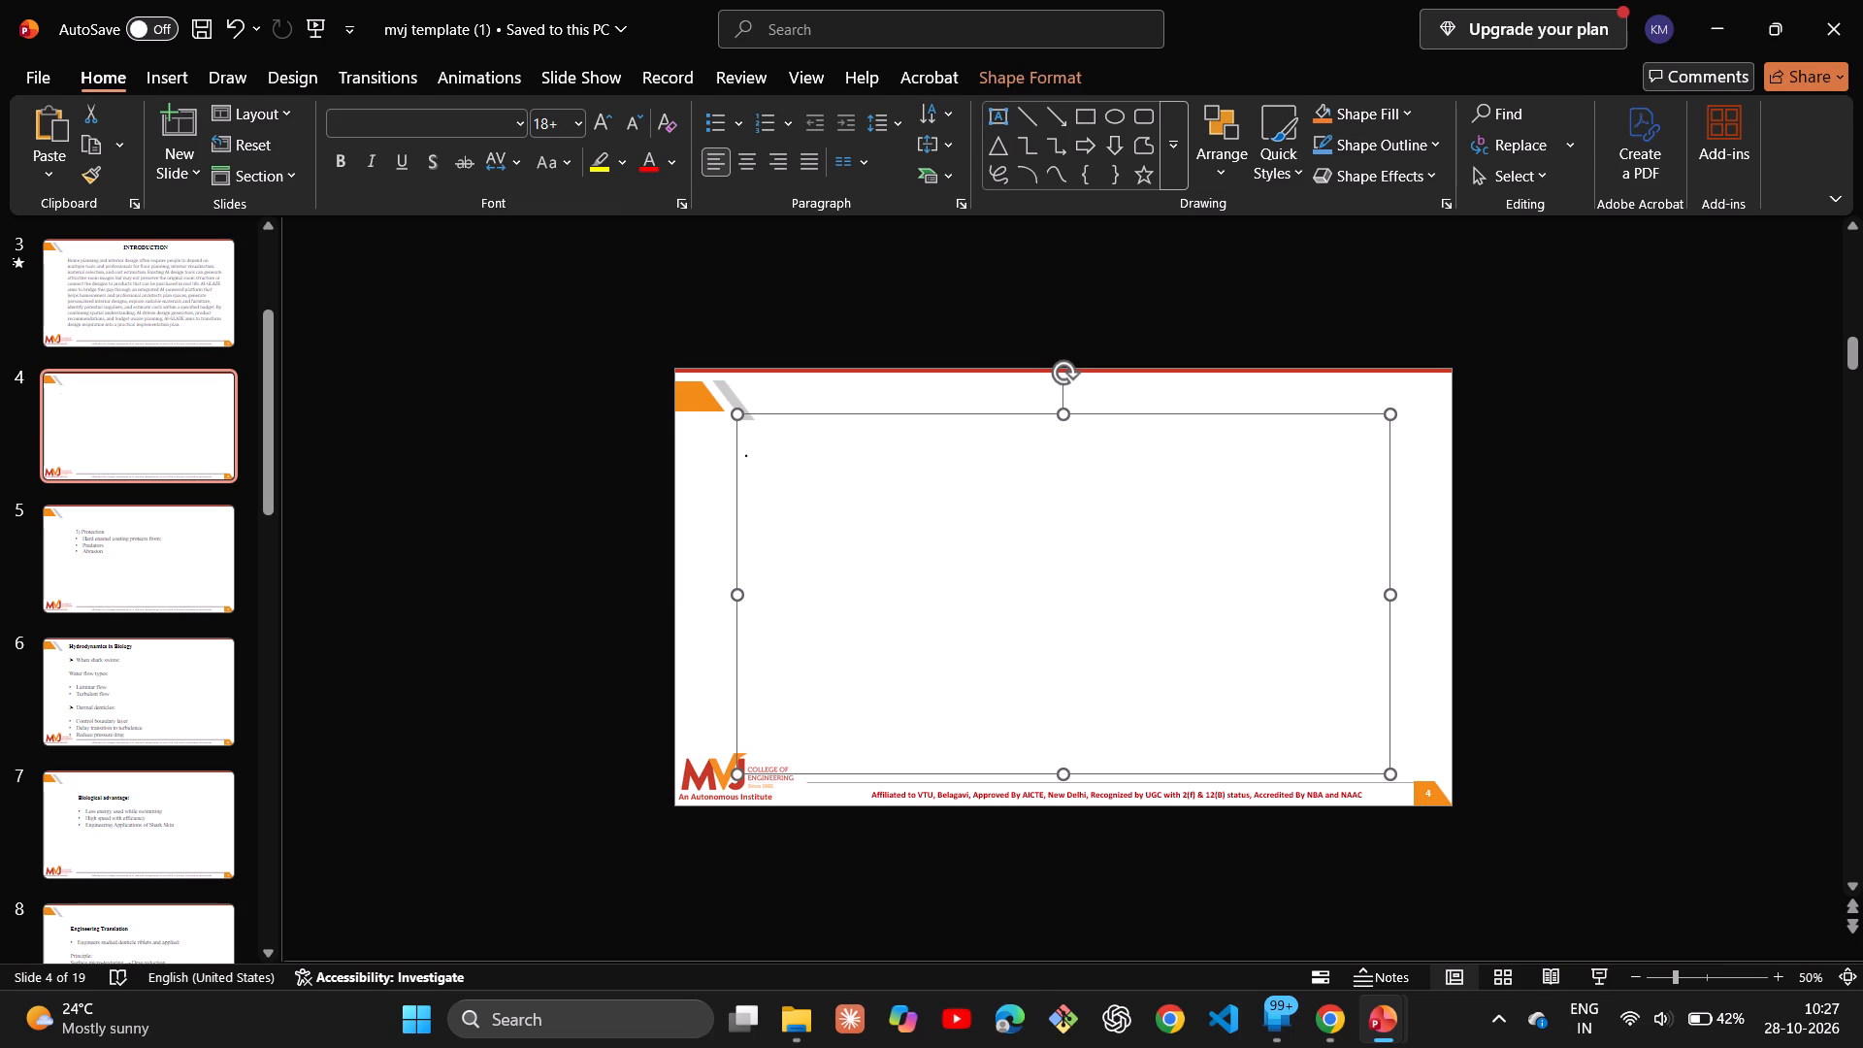
double_click(1075, 524)
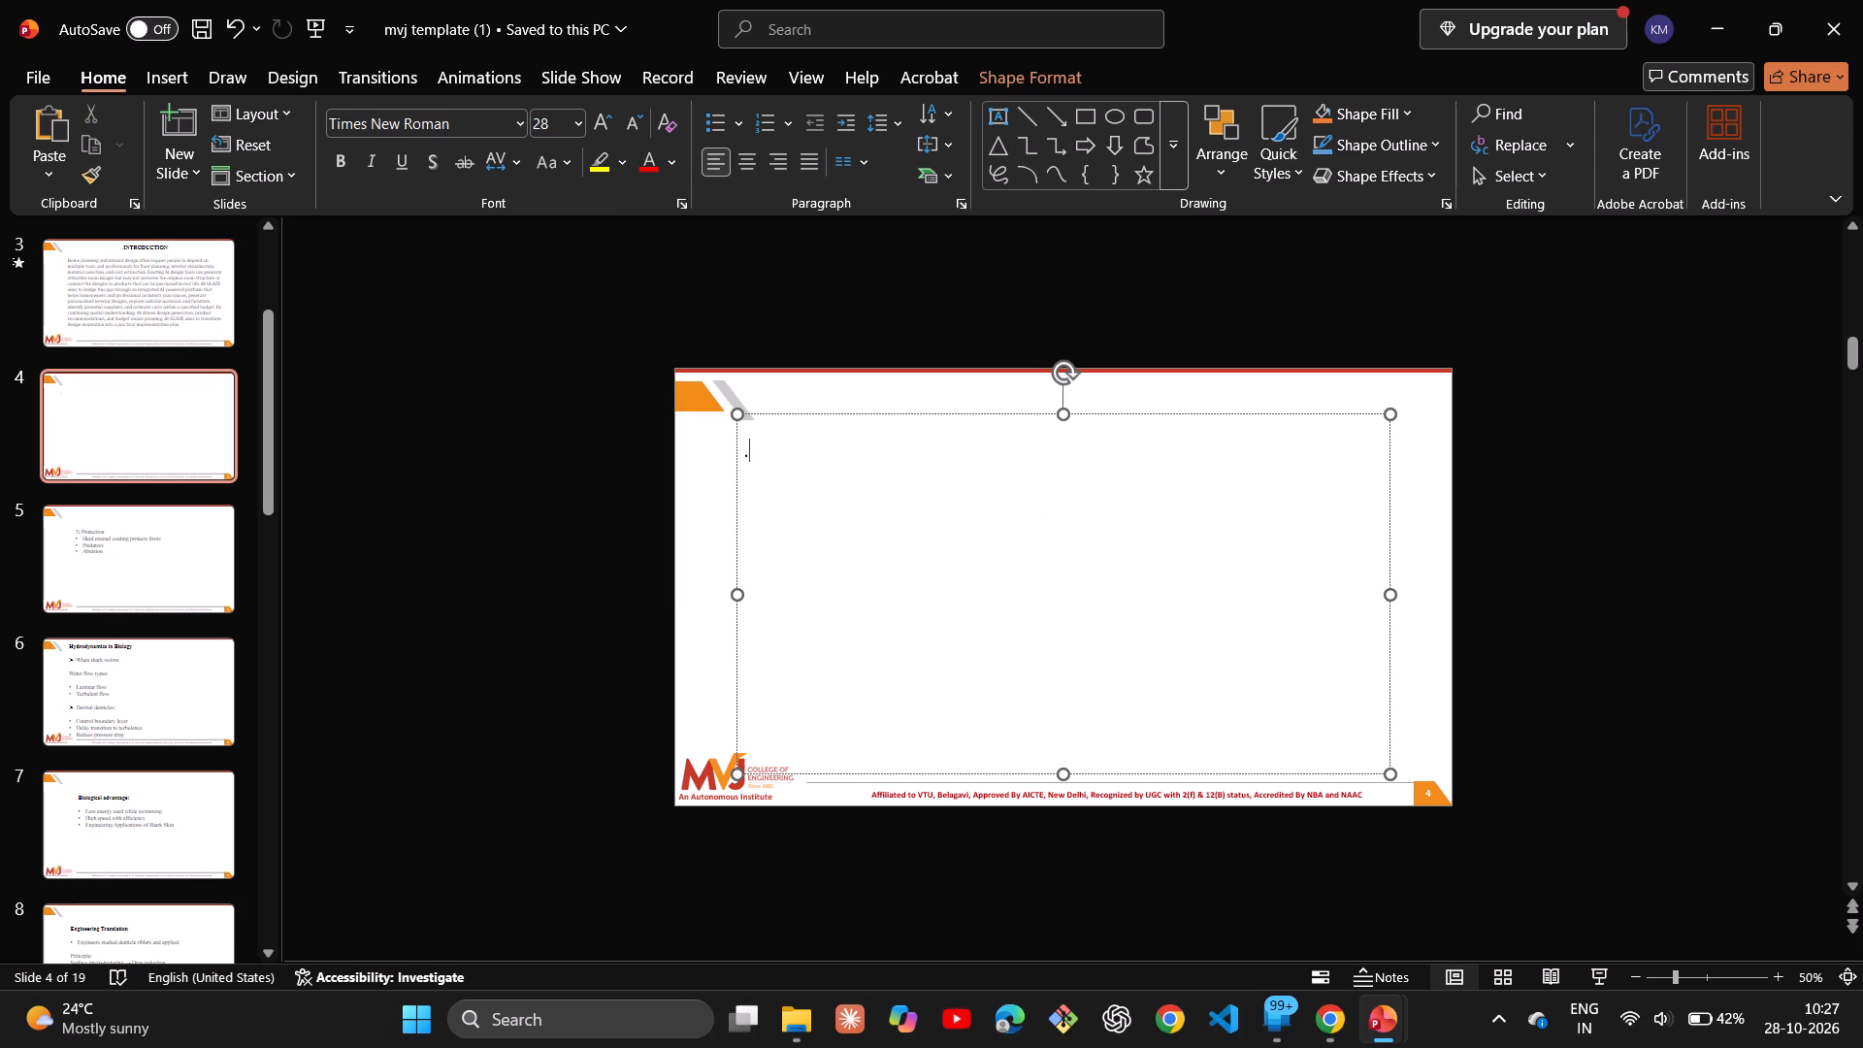
key(ctrl+v)
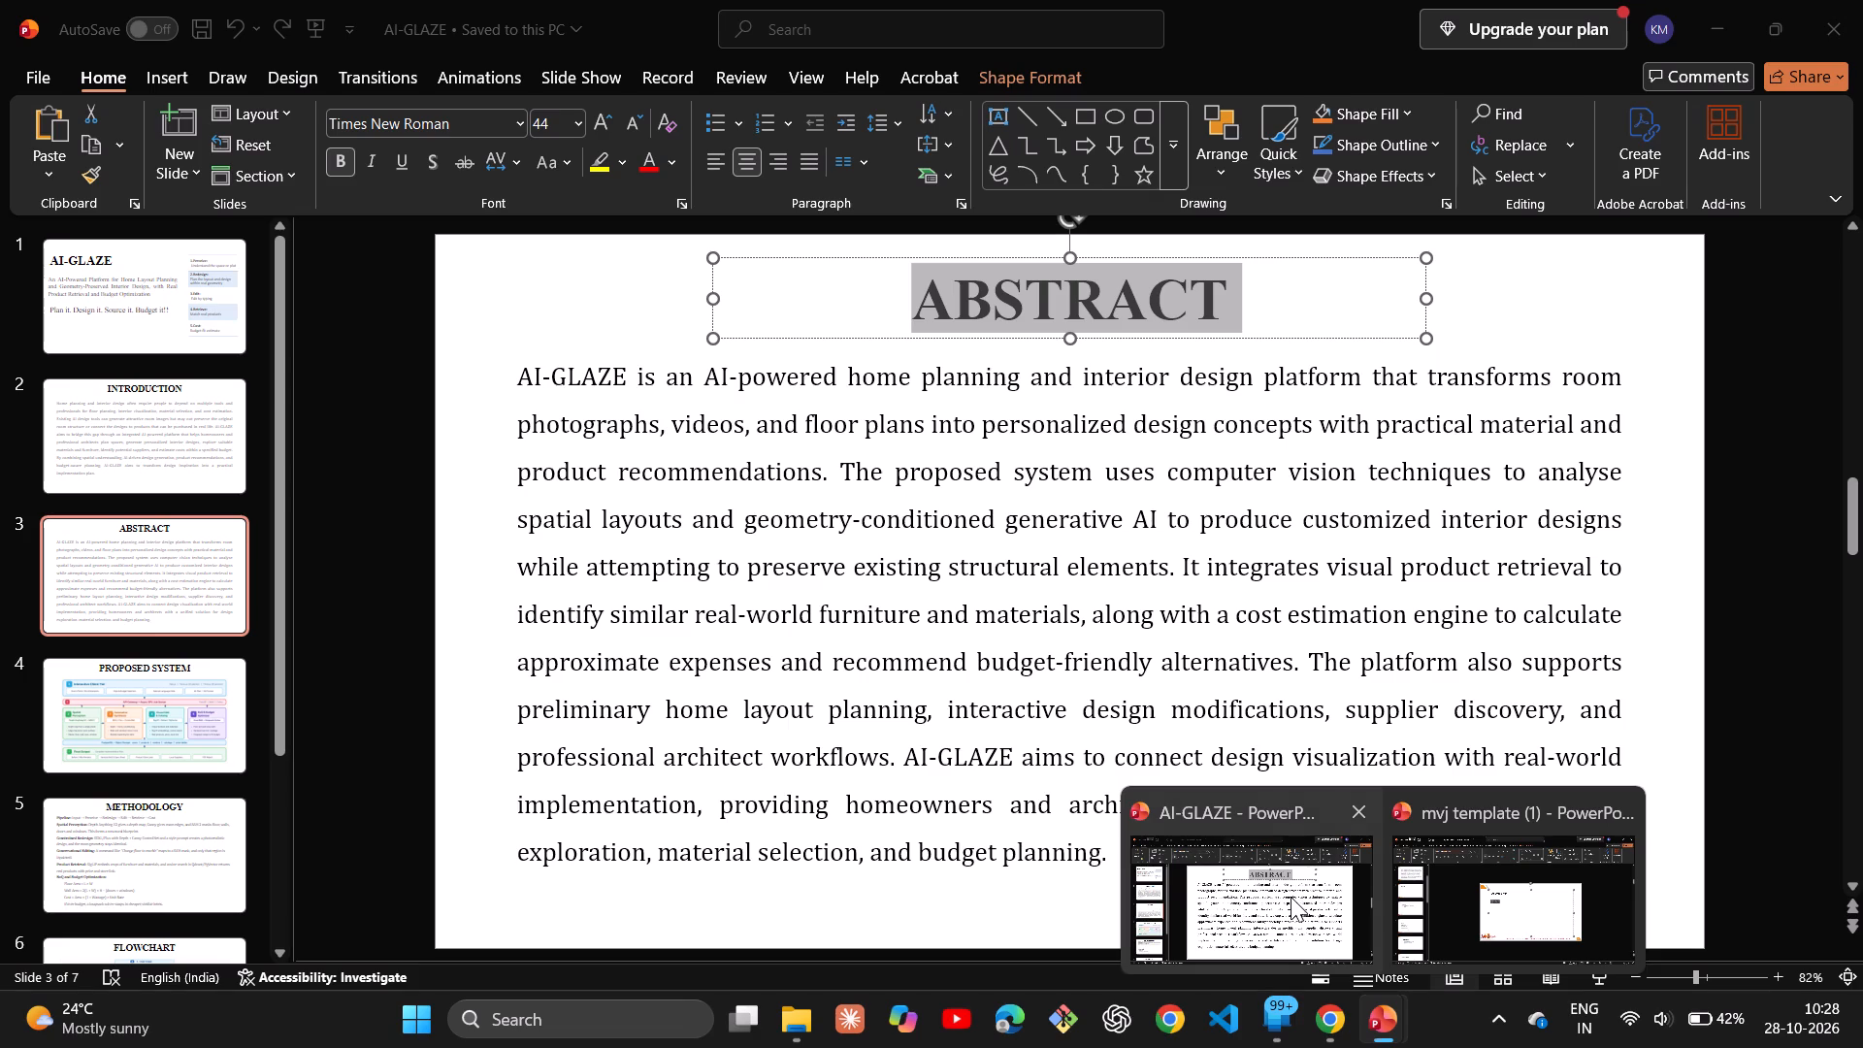
Switch to the AI-GLAZE presentation and copy the full abstract paragraph from slide 3, from "AI-GLAZE is an AI-powered" to "budget planning.".
click(1291, 897)
drag(515, 373, 554, 407)
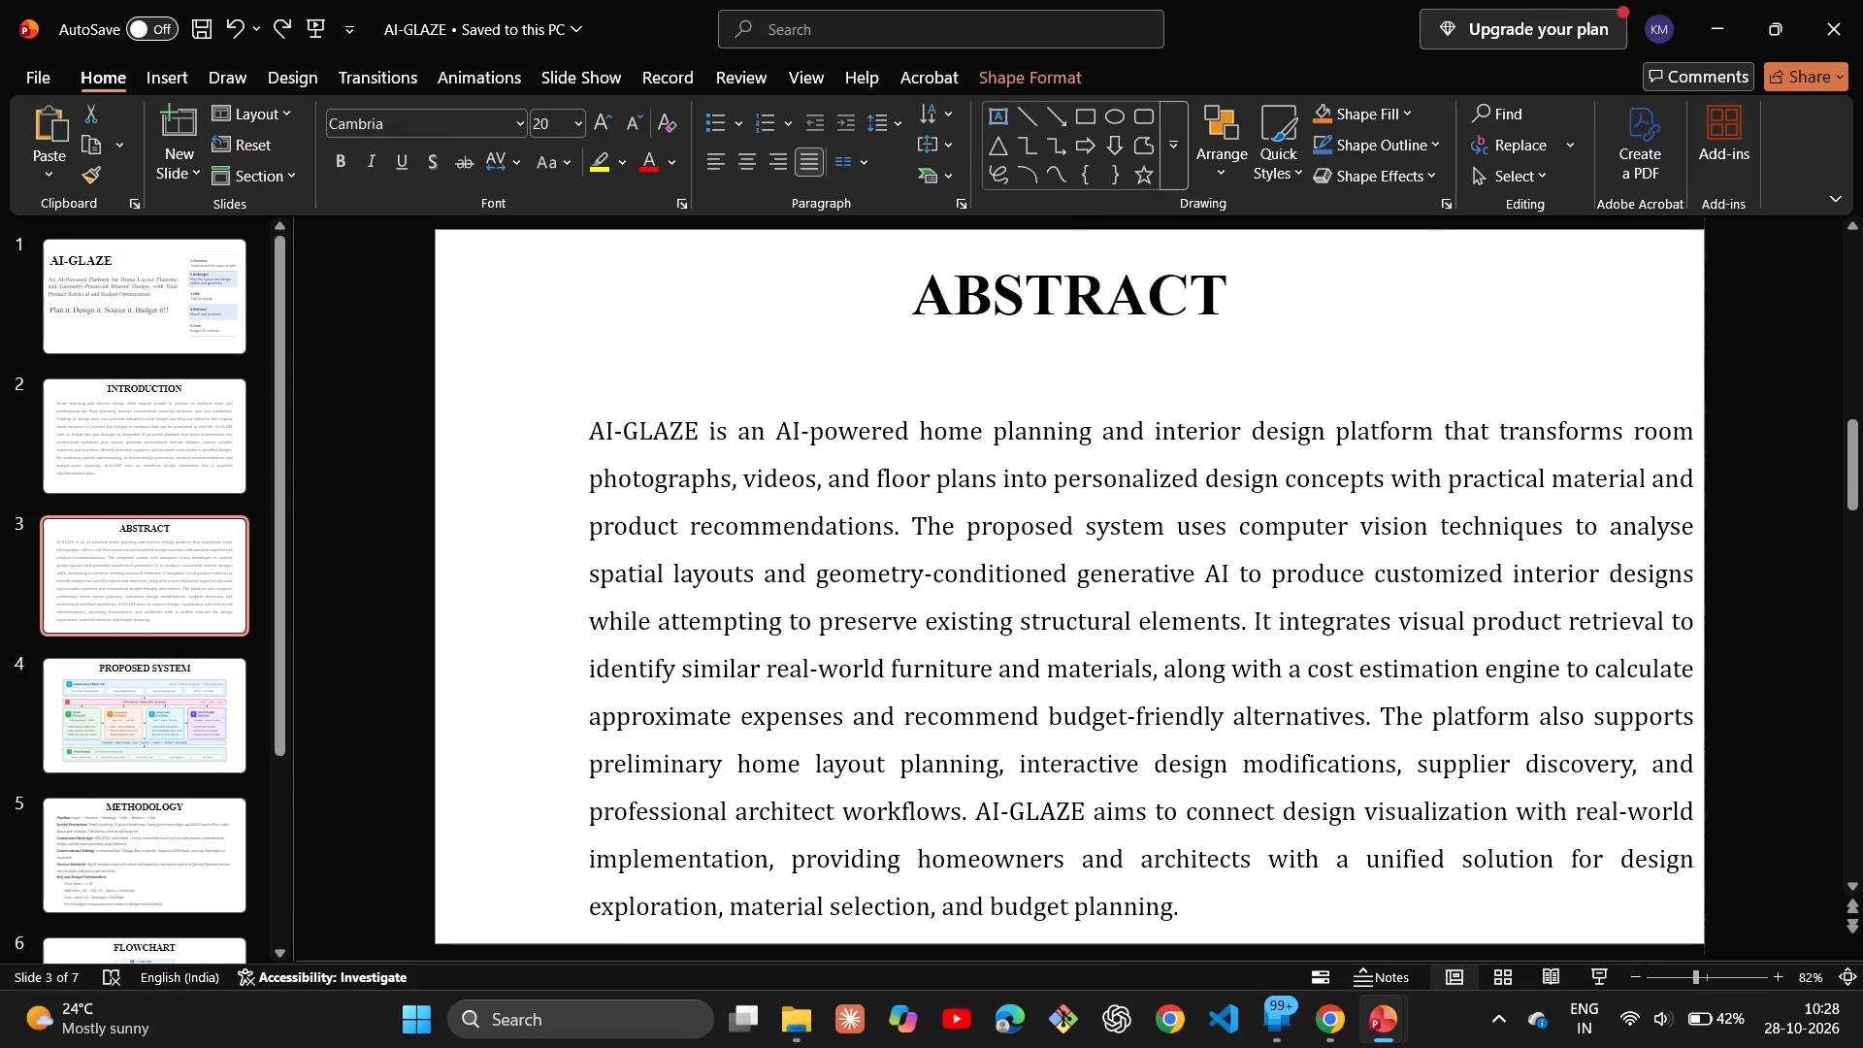
drag(554, 407, 501, 360)
click(614, 408)
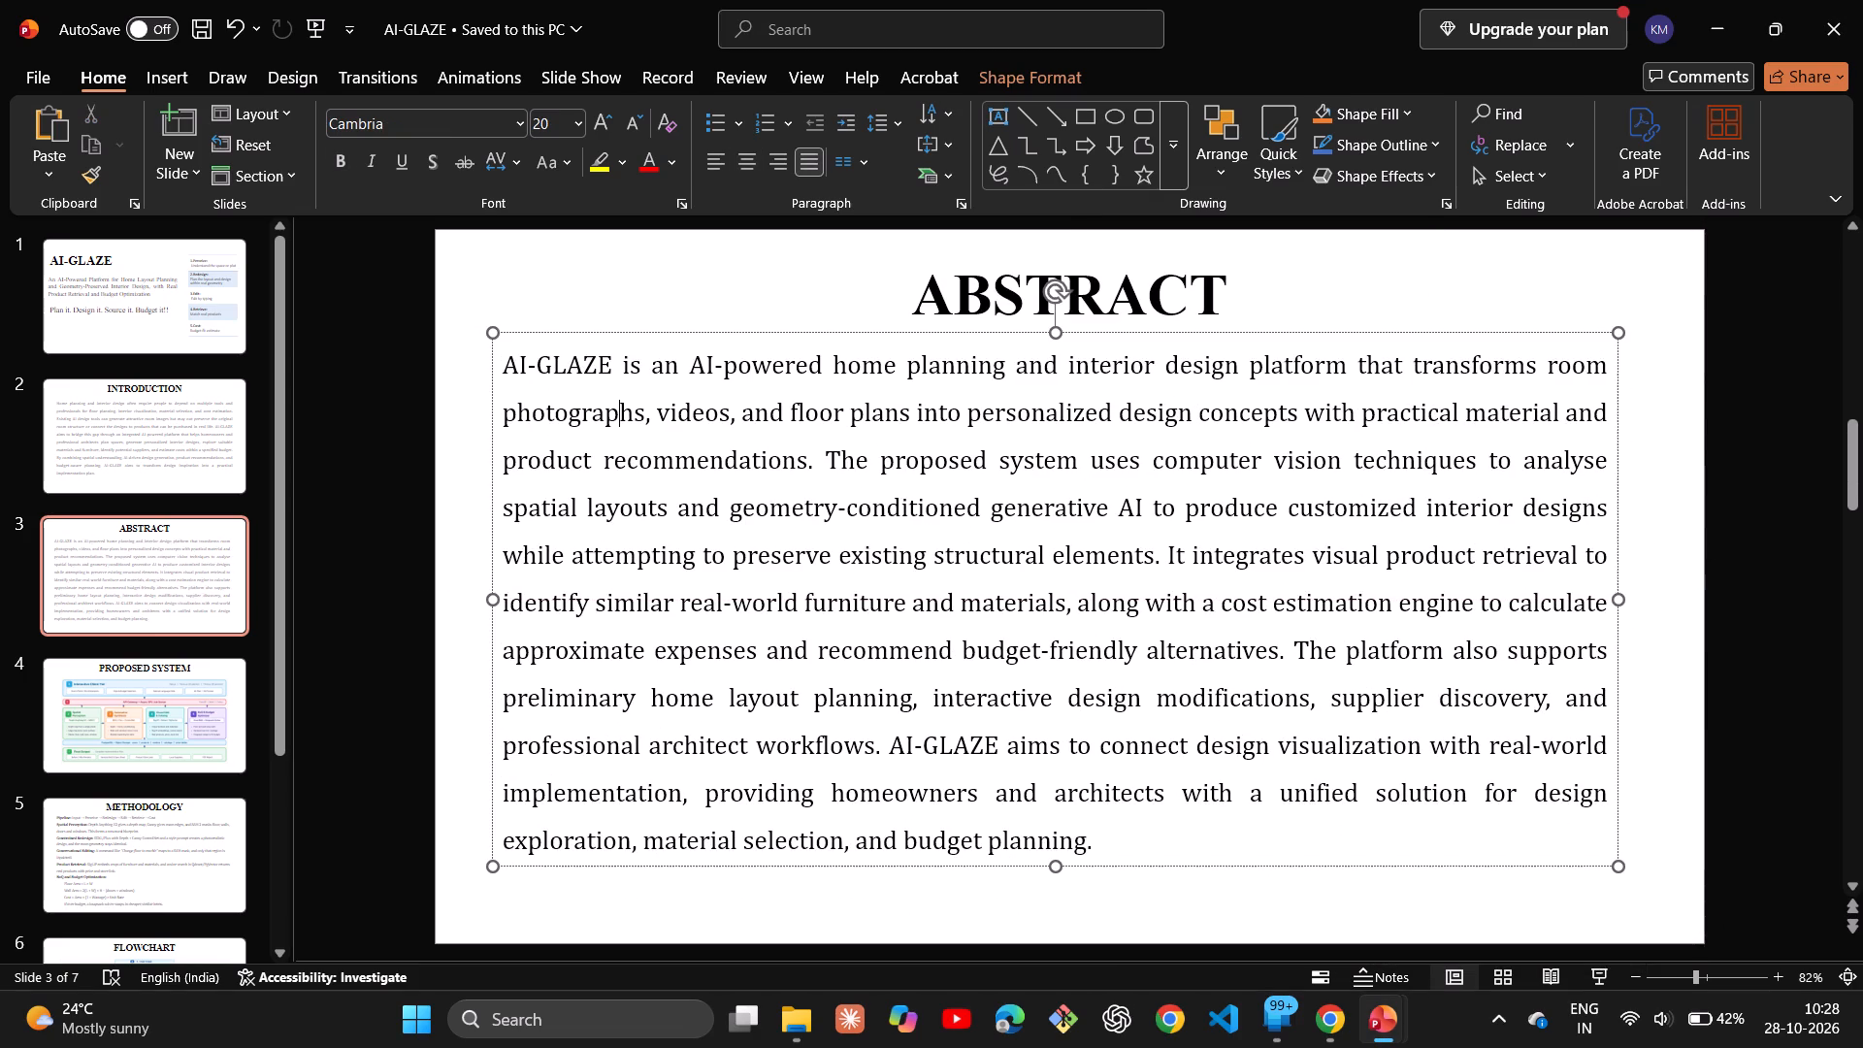
drag(509, 361, 541, 392)
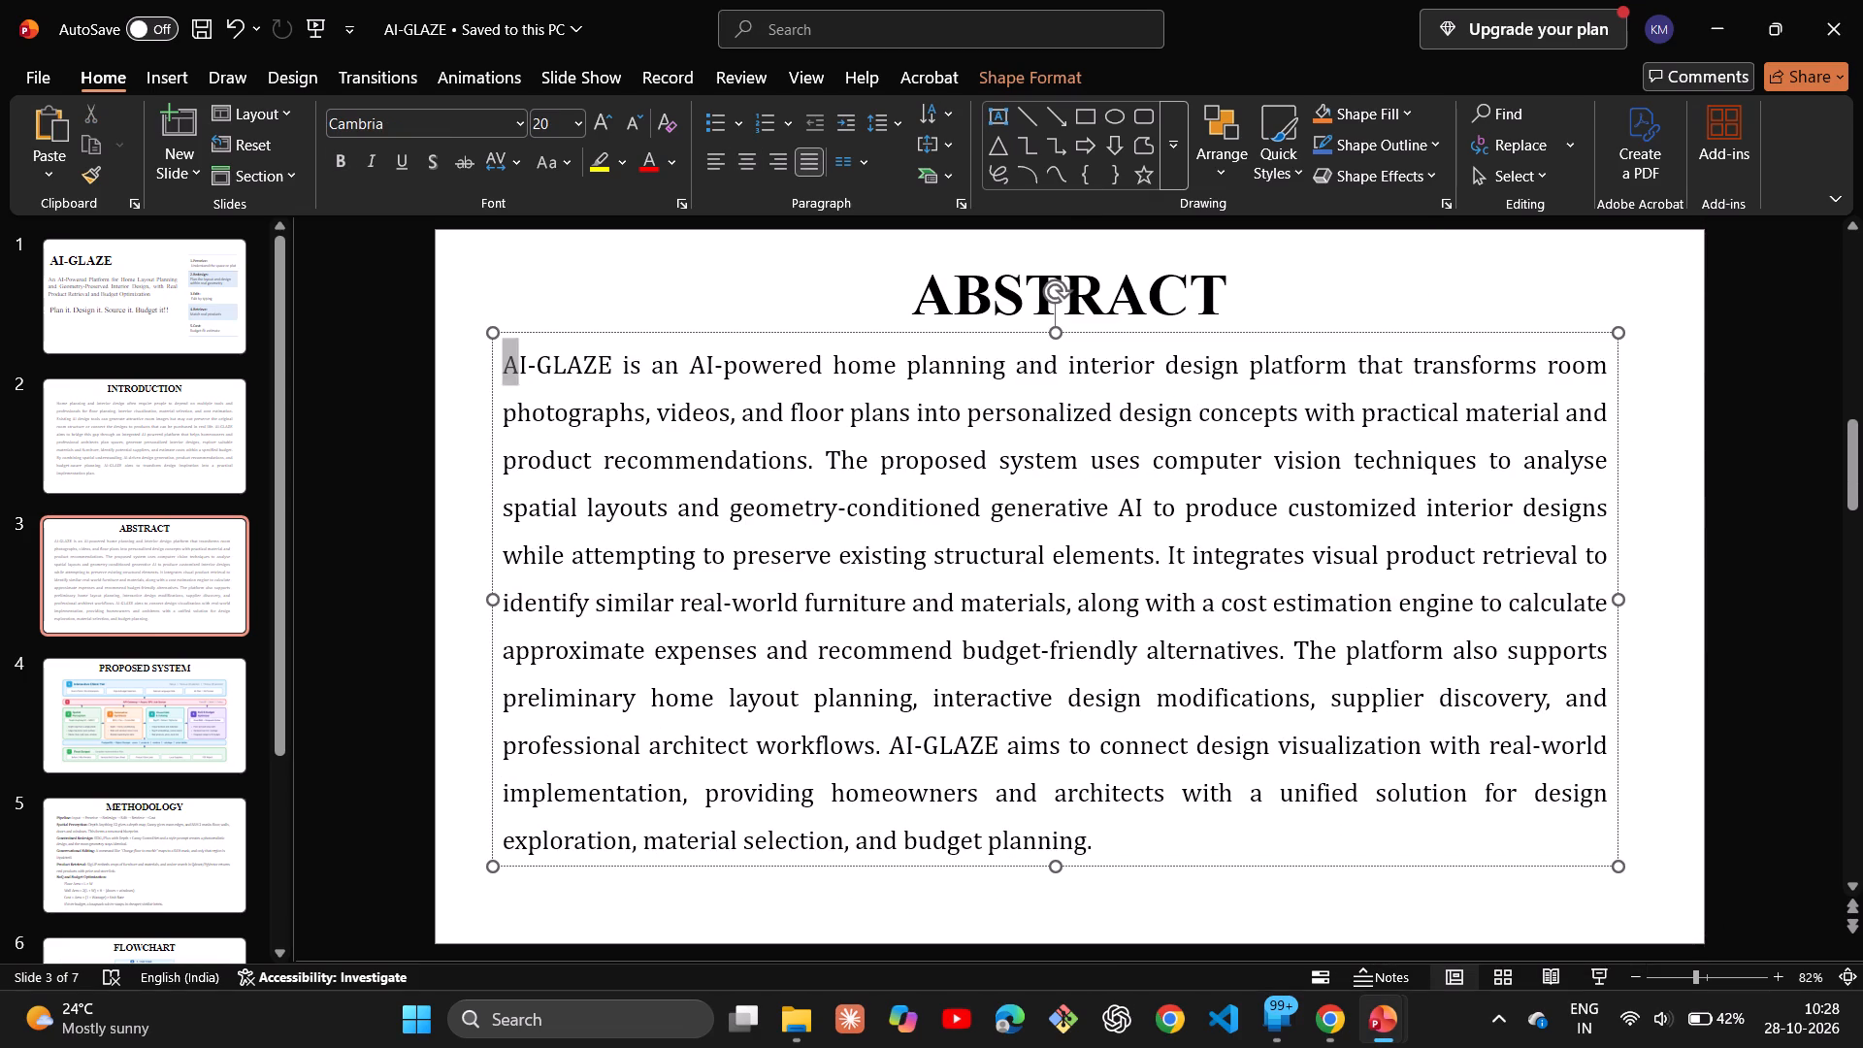
drag(541, 392, 1103, 819)
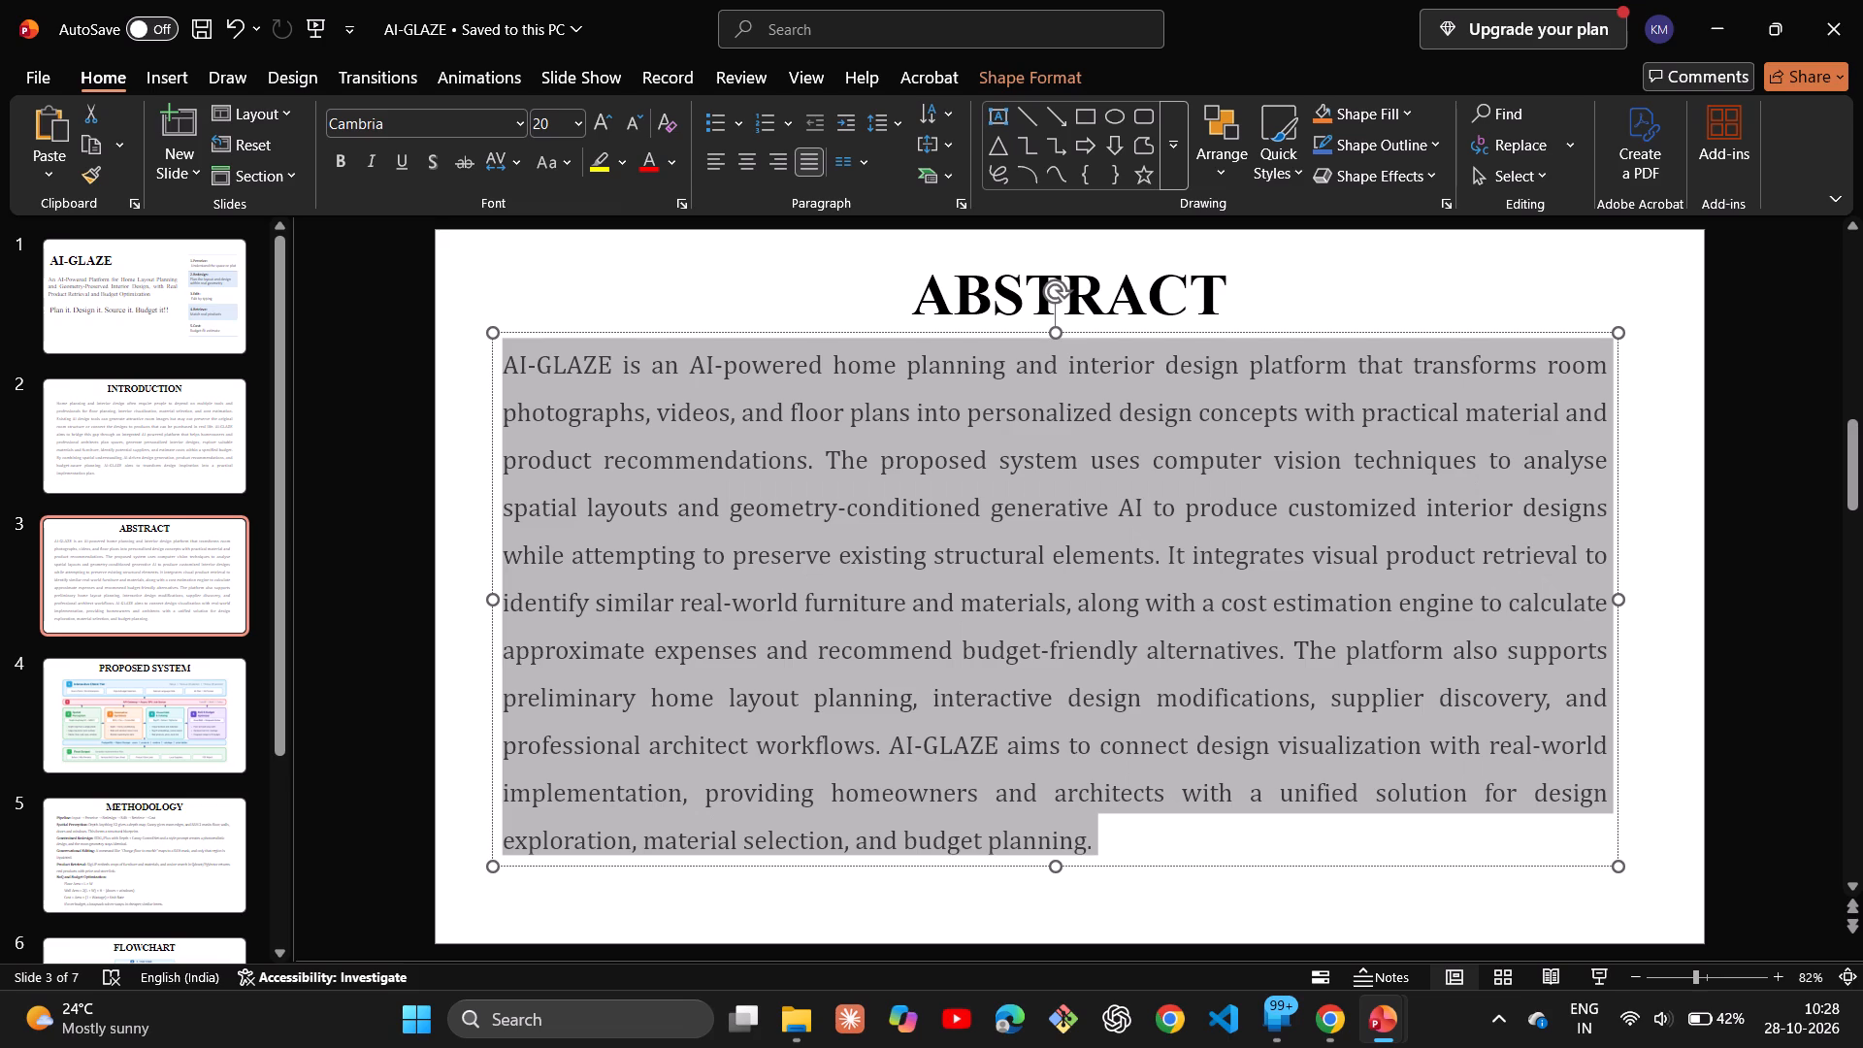
key(ctrl+c)
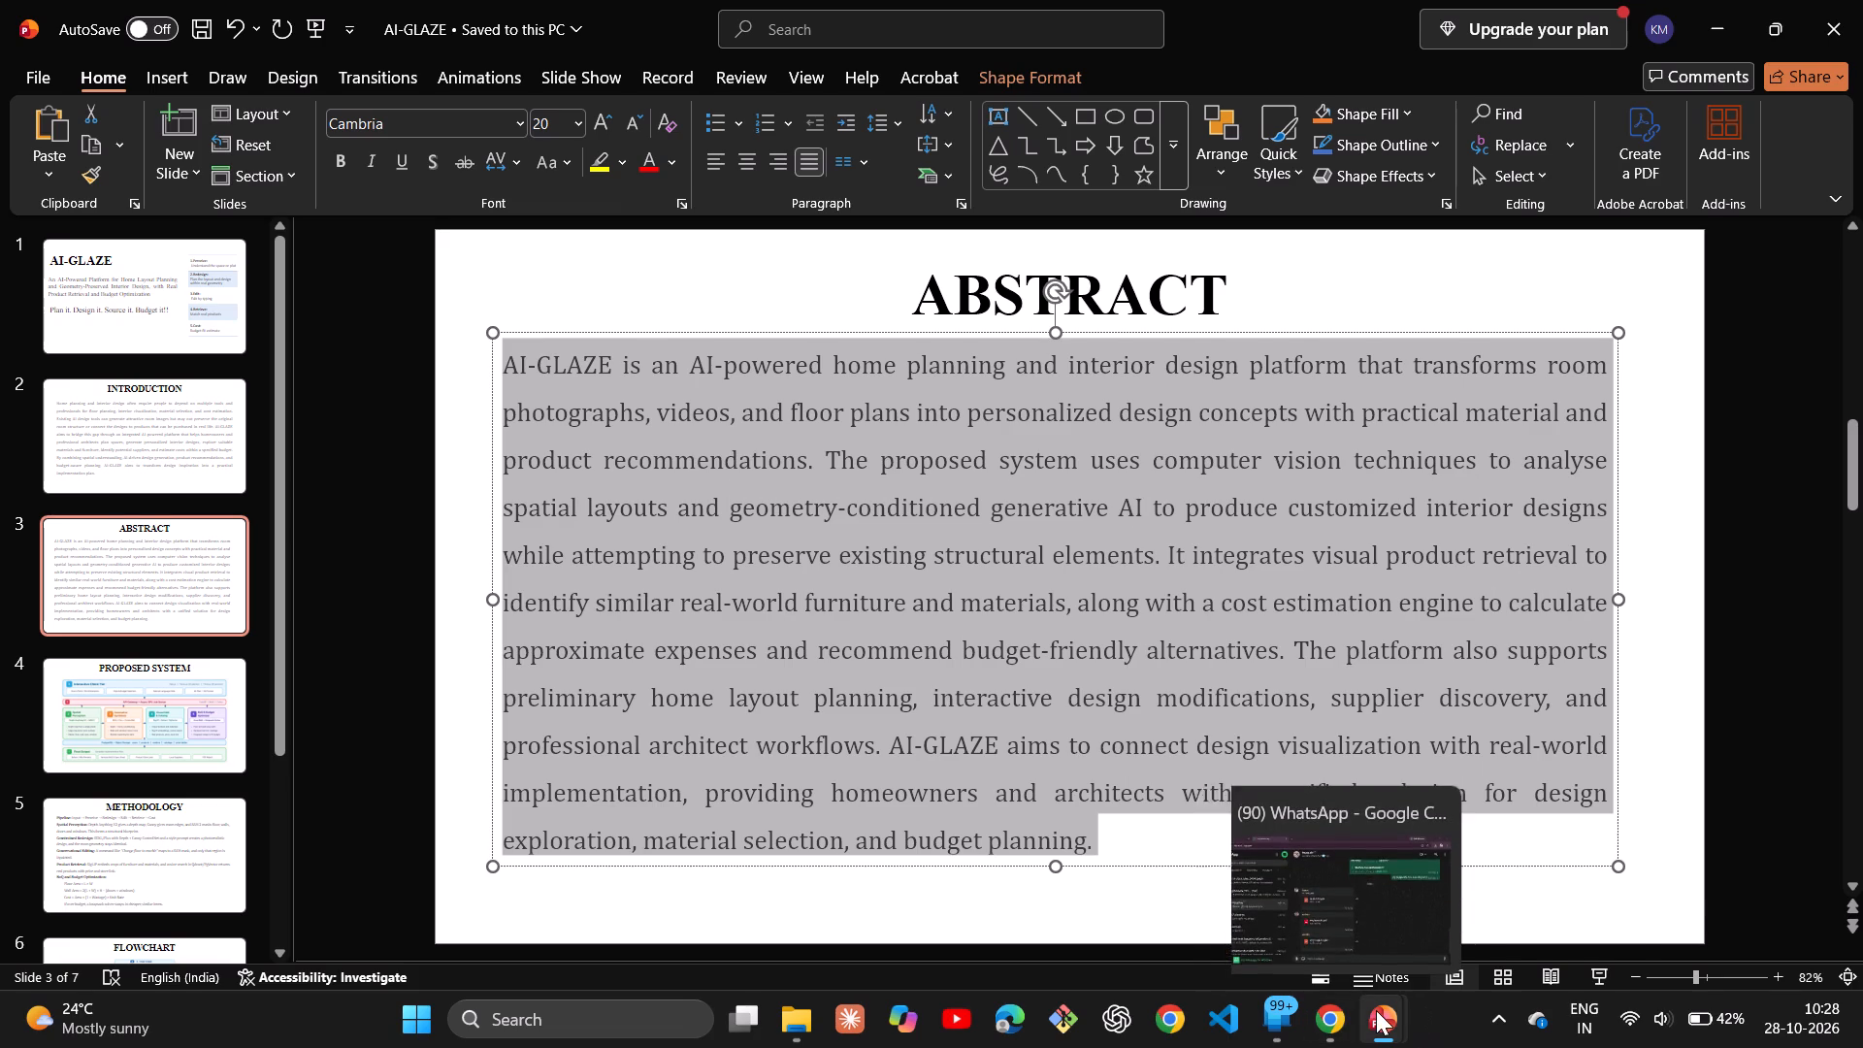
Switch back to the mvj template and paste the abstract paragraph below the ABSTRACT heading on slide 4.
click(1486, 912)
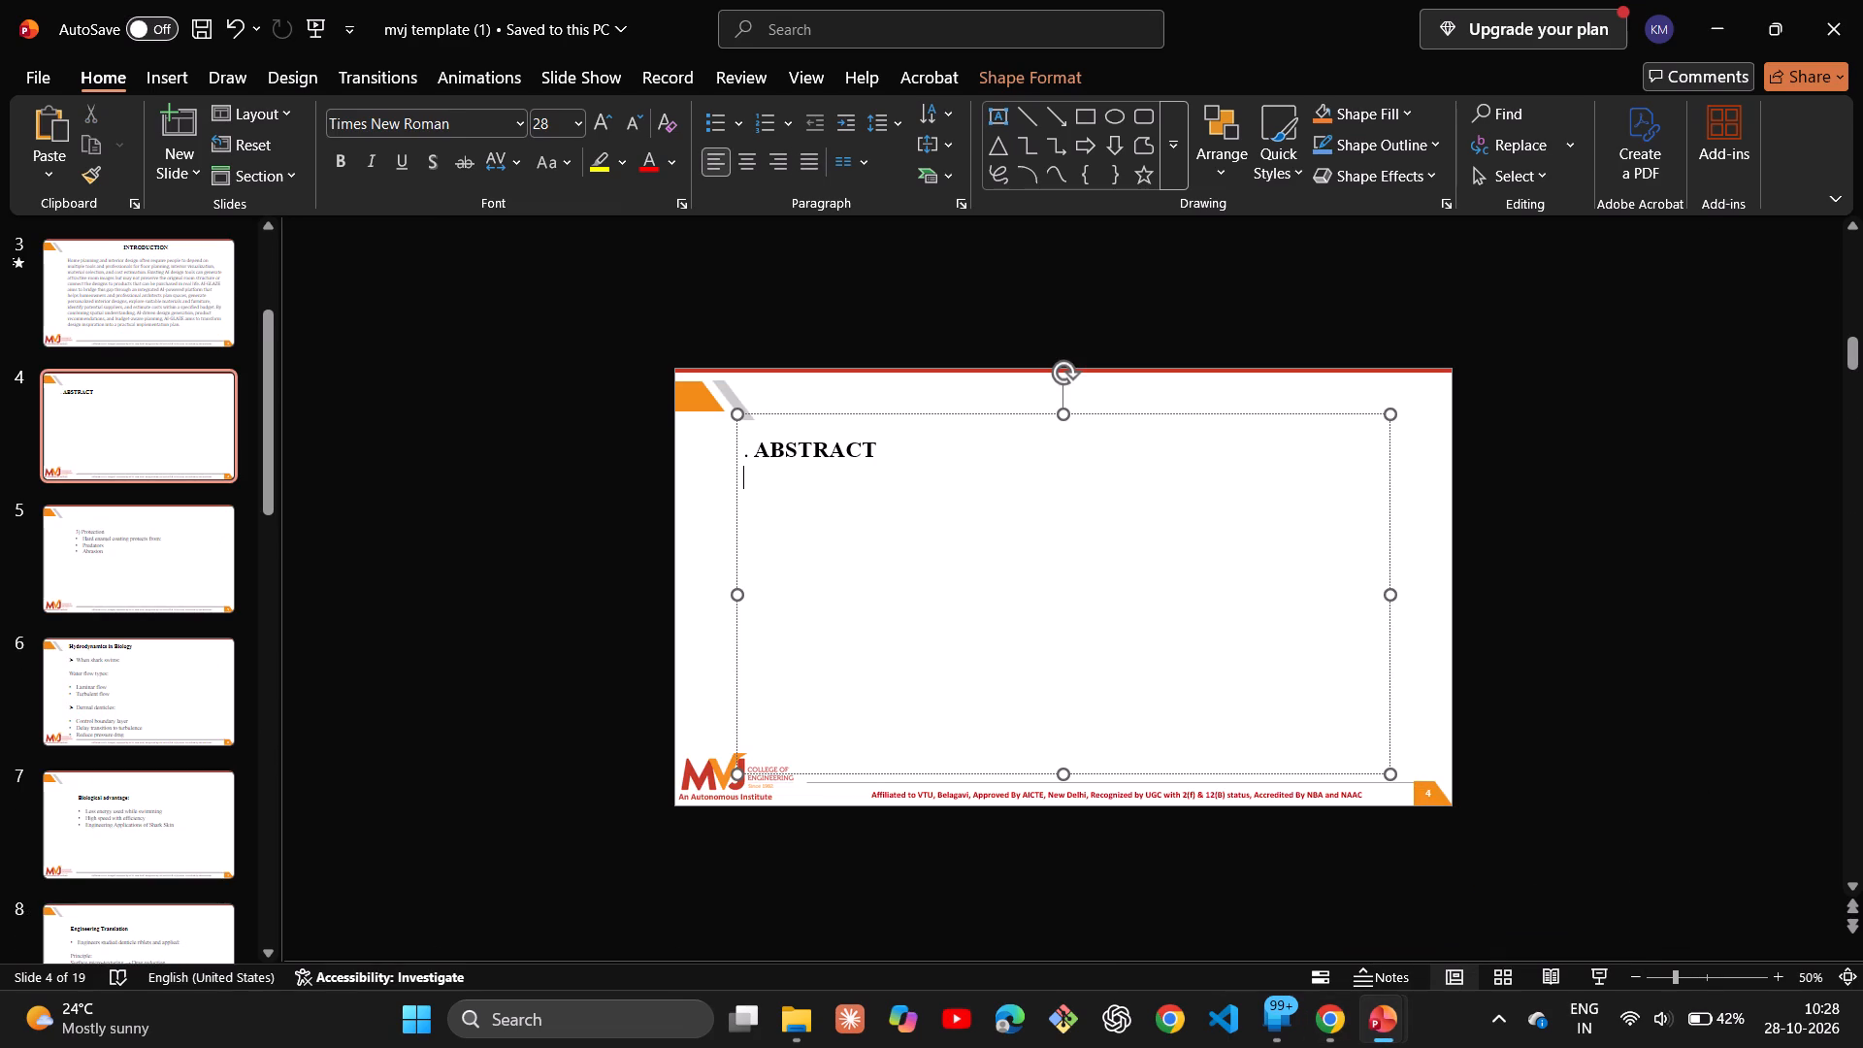
key(ctrl+v)
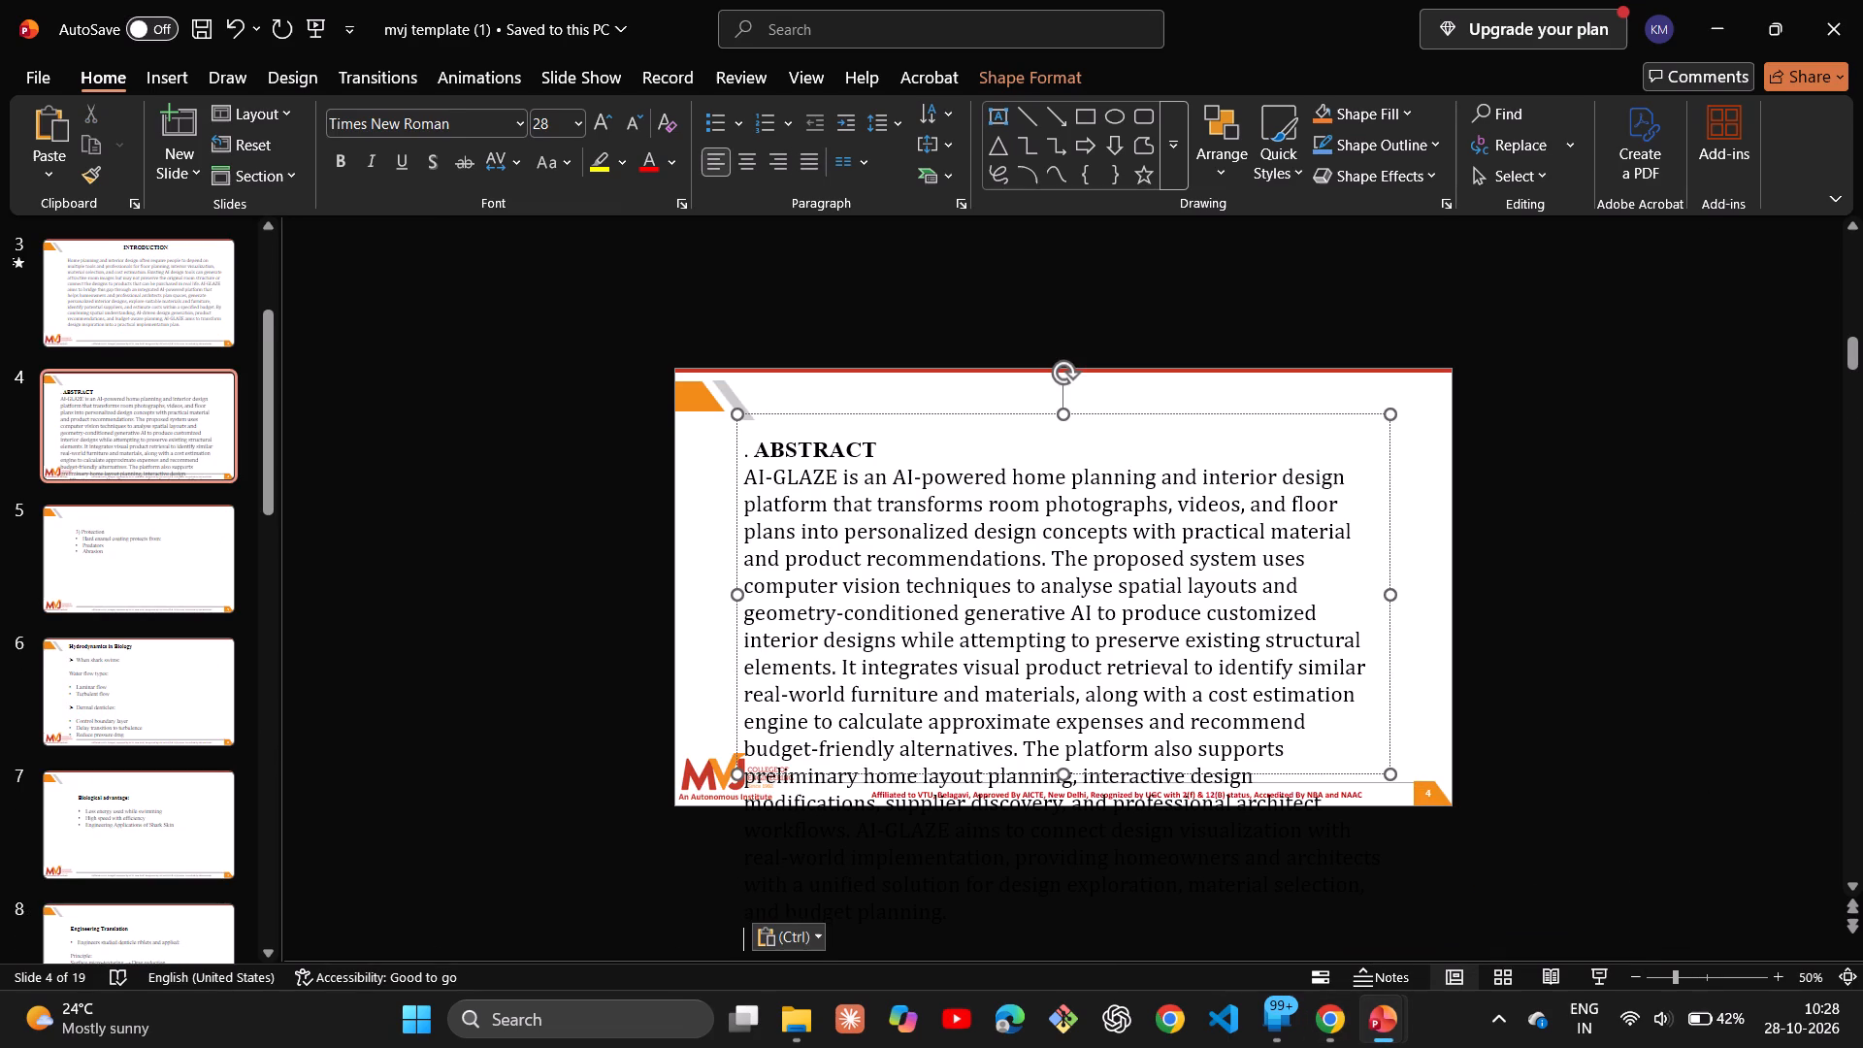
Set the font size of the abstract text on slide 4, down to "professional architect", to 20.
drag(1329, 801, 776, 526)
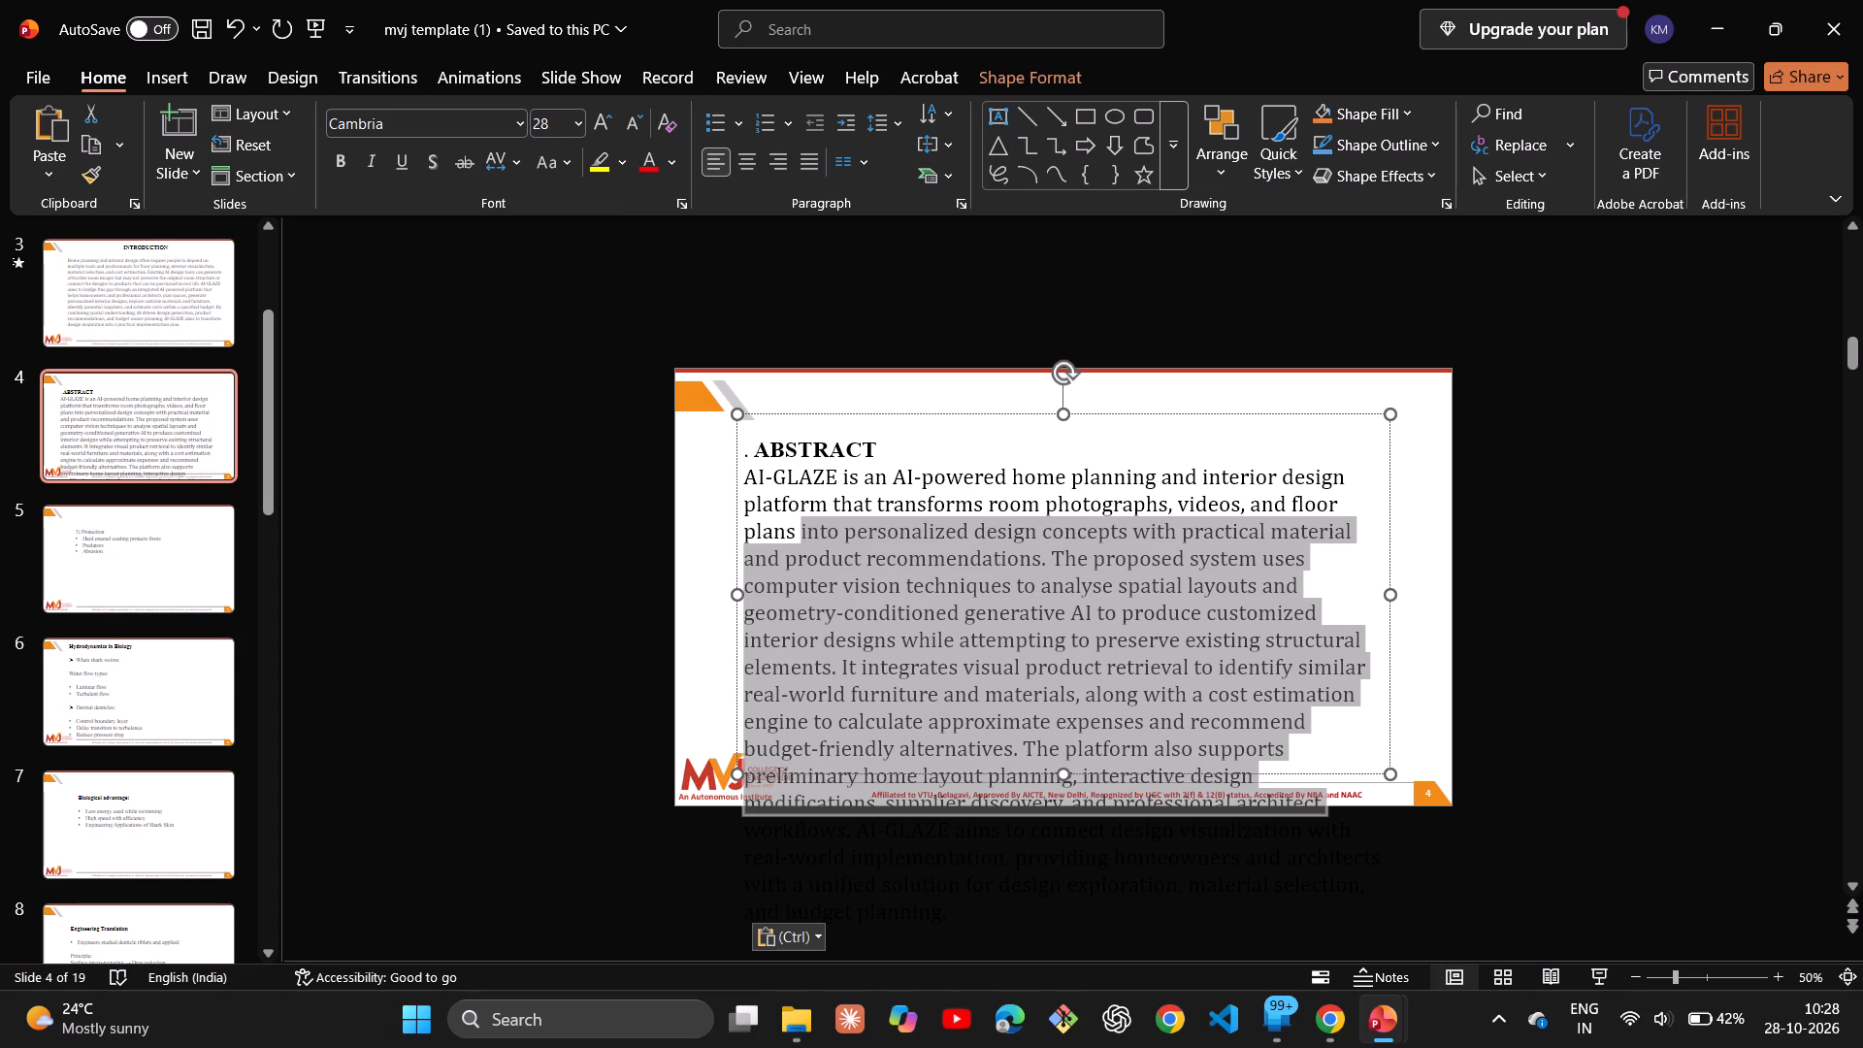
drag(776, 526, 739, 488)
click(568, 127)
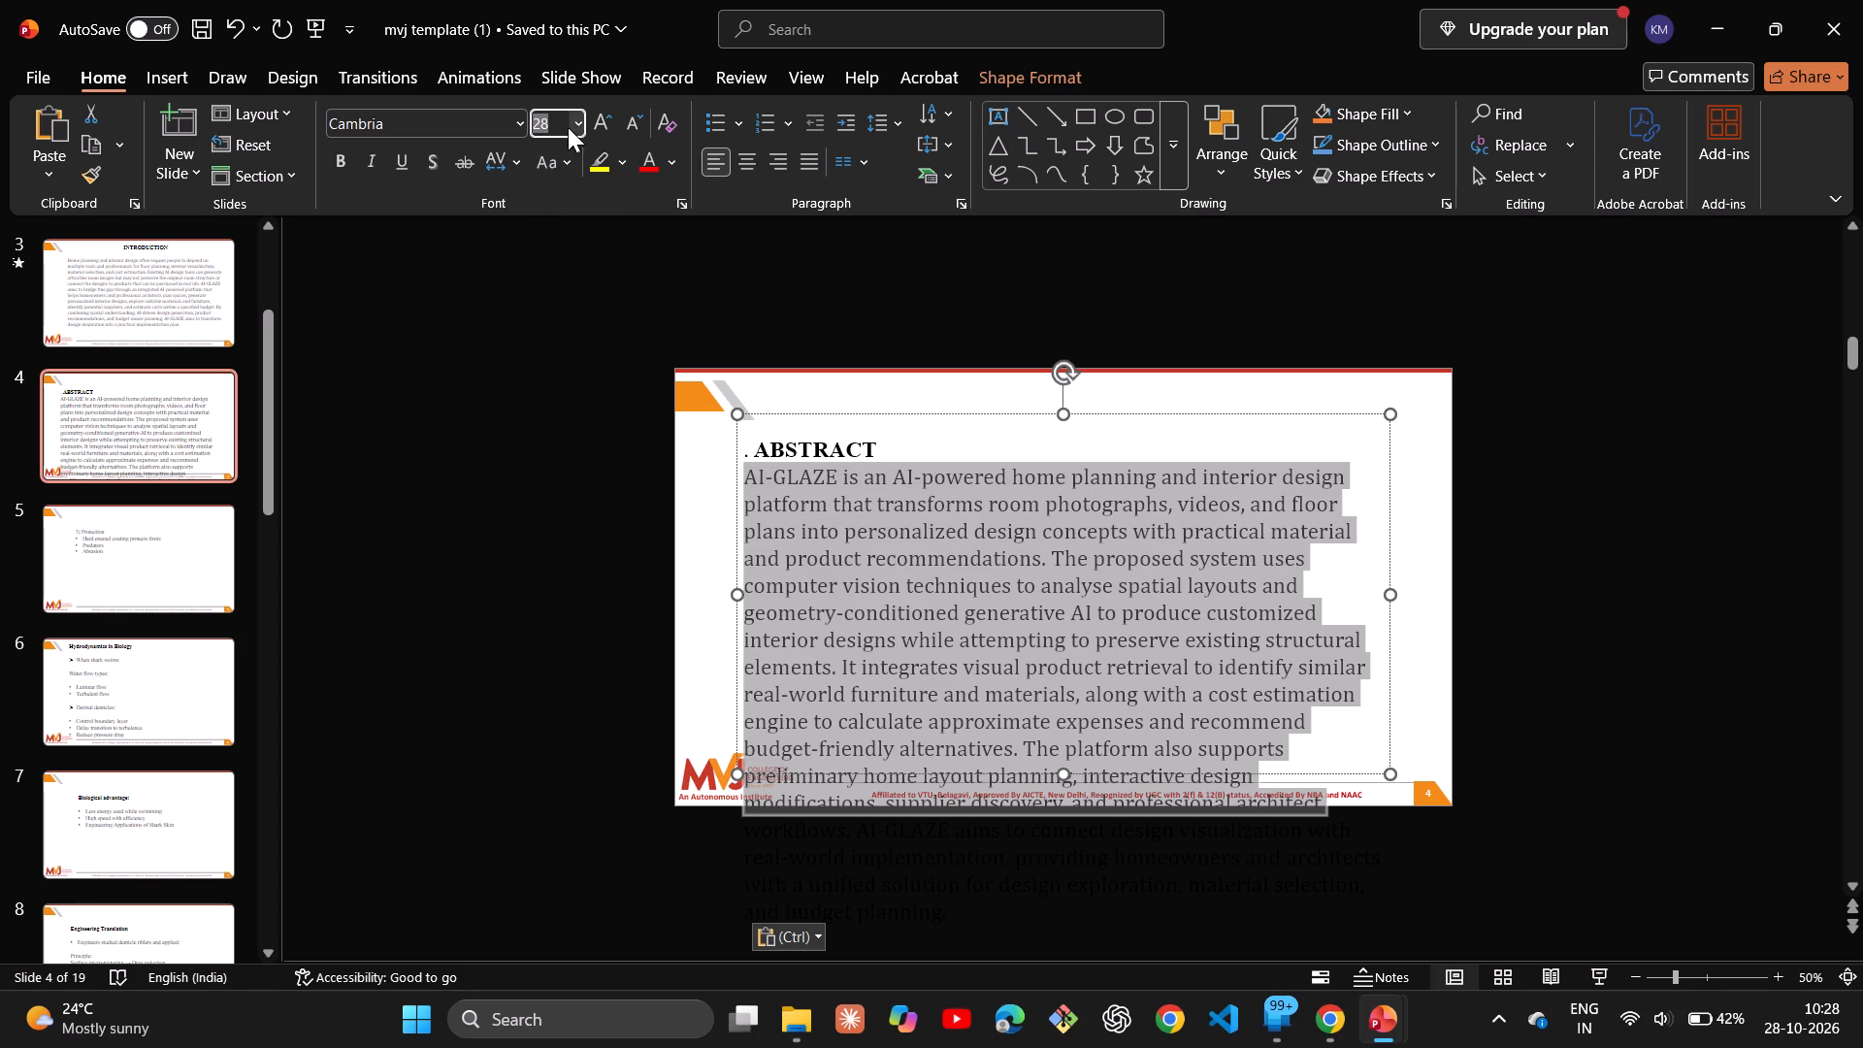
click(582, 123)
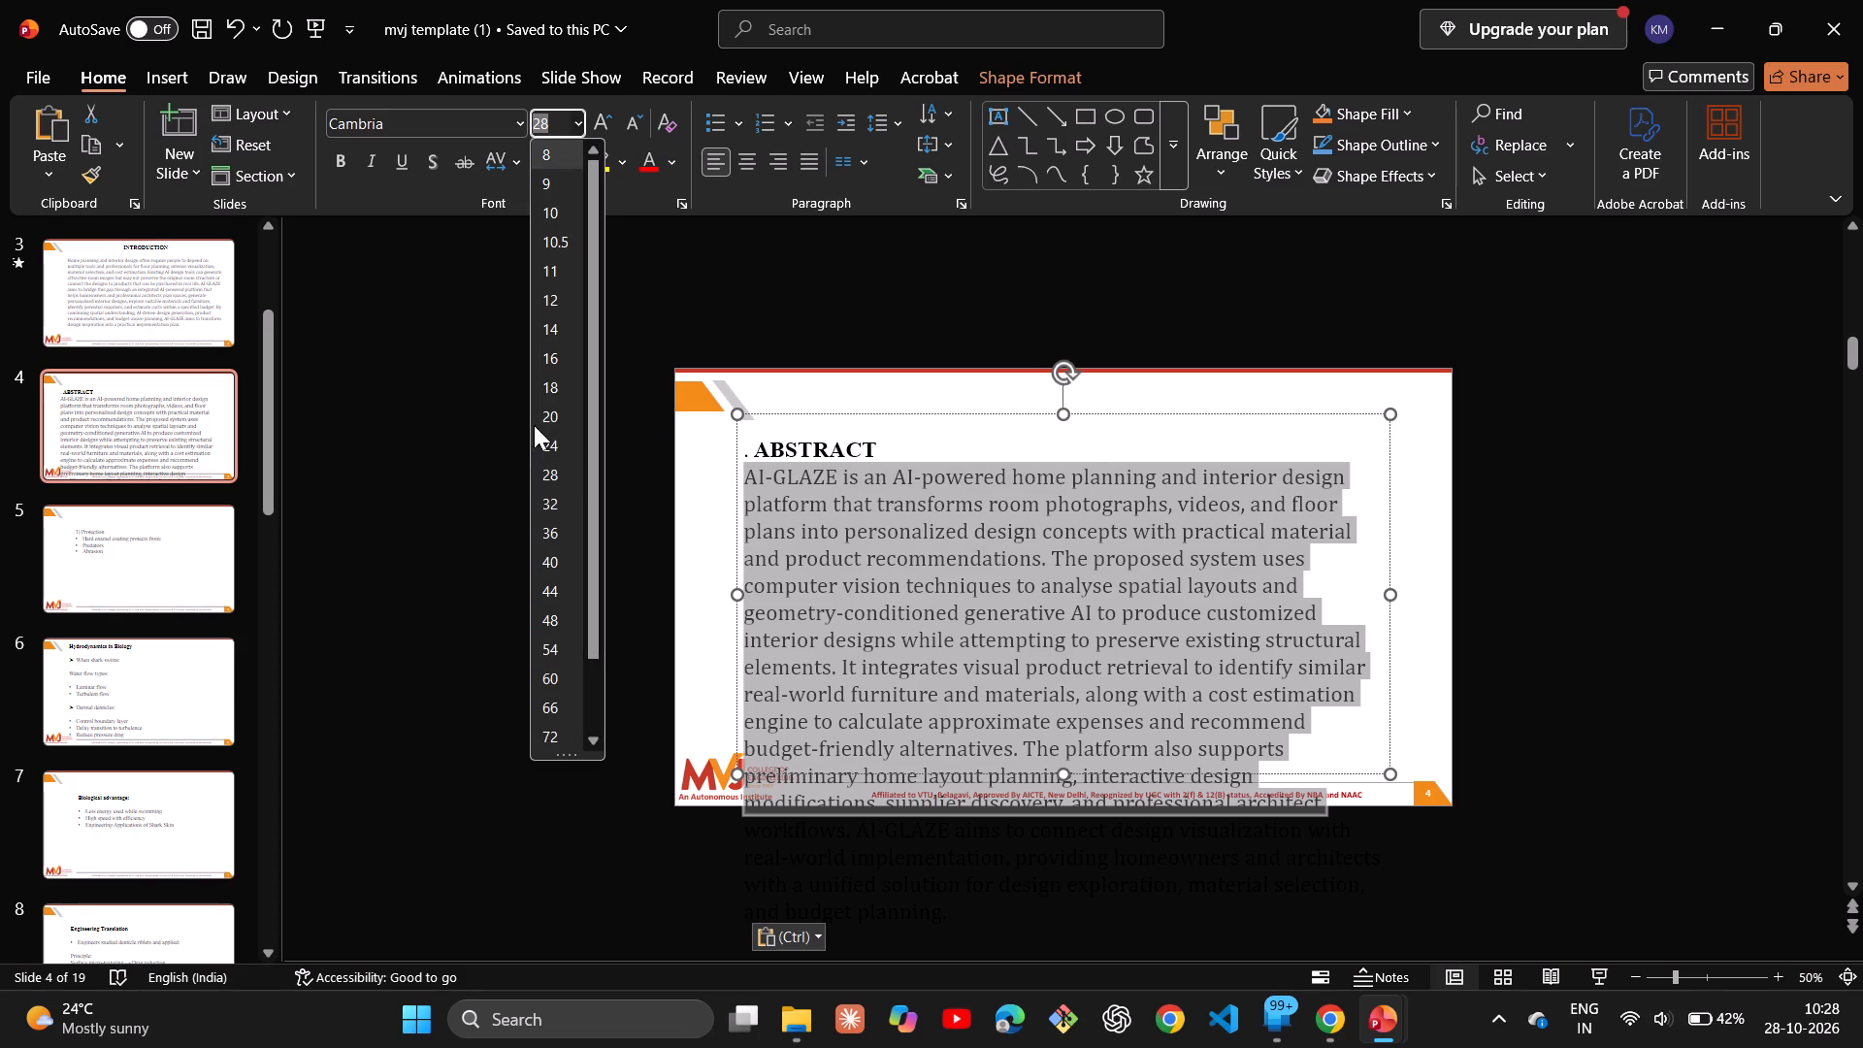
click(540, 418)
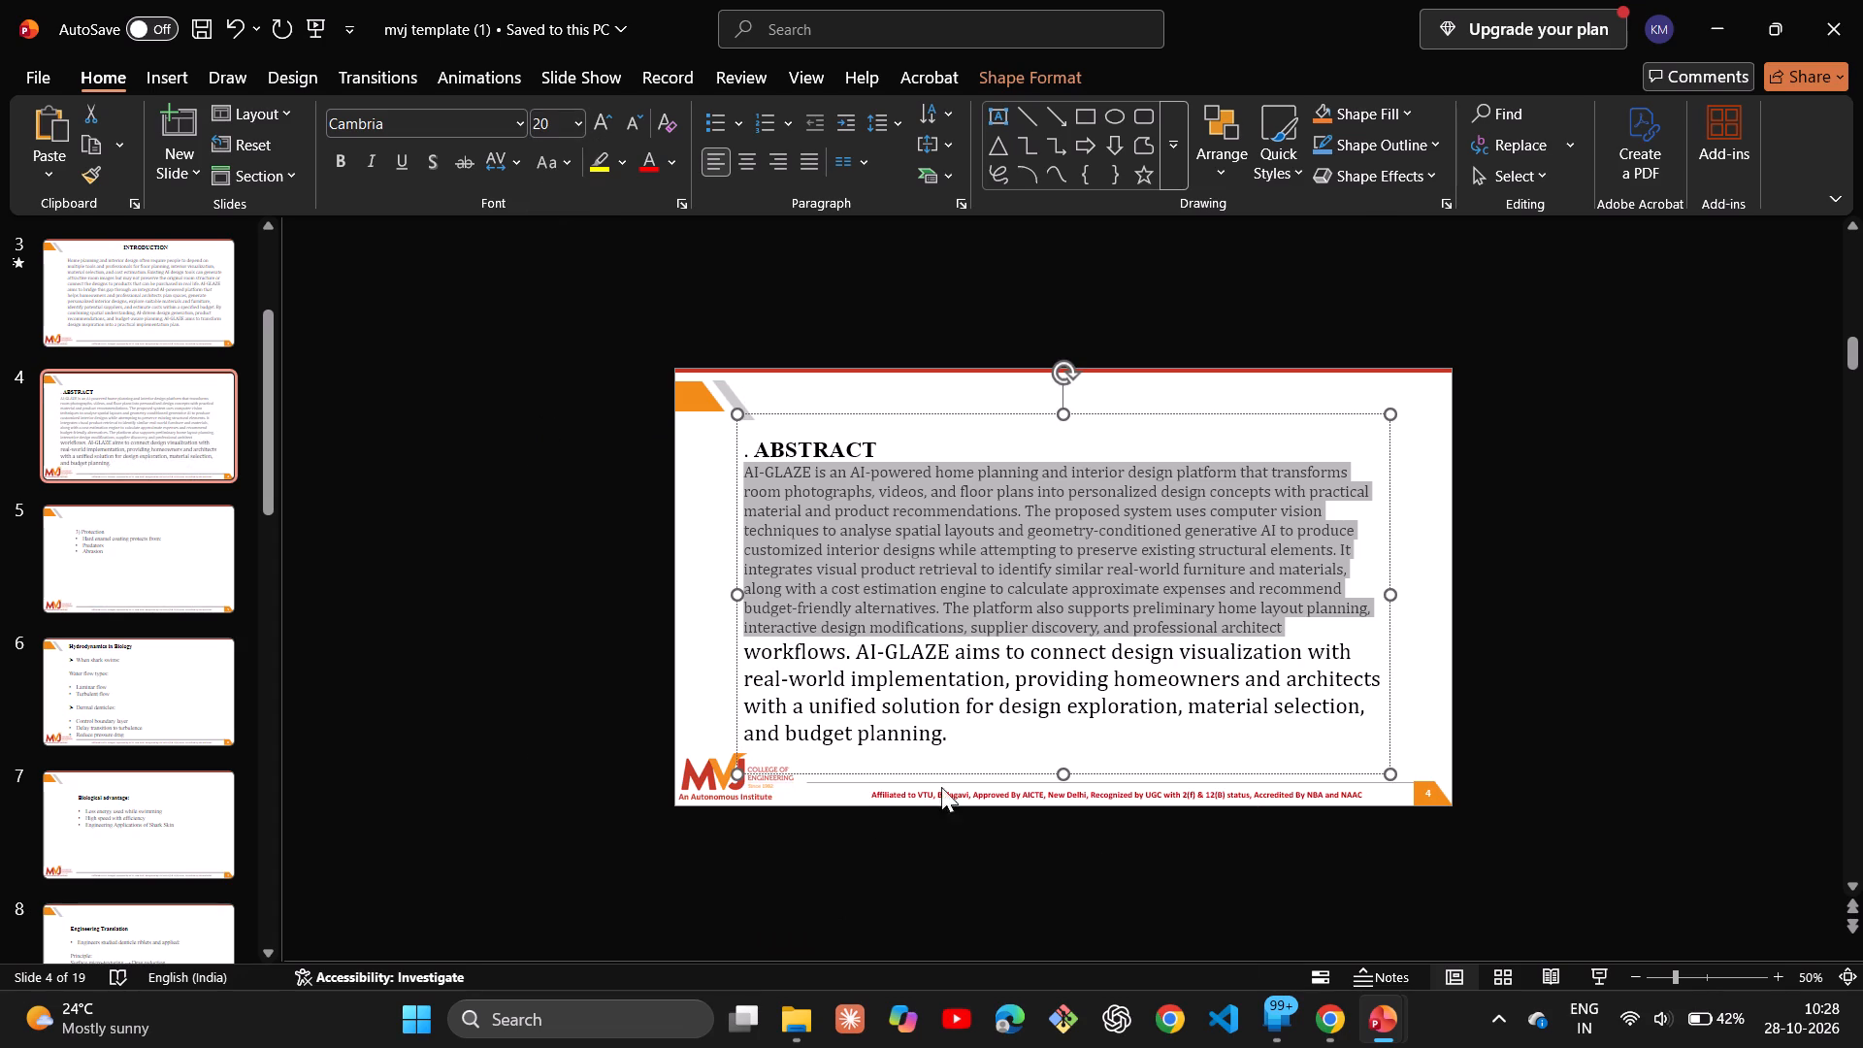
Set the font size of the entire abstract paragraph on slide 4 to 24.
drag(964, 738, 747, 484)
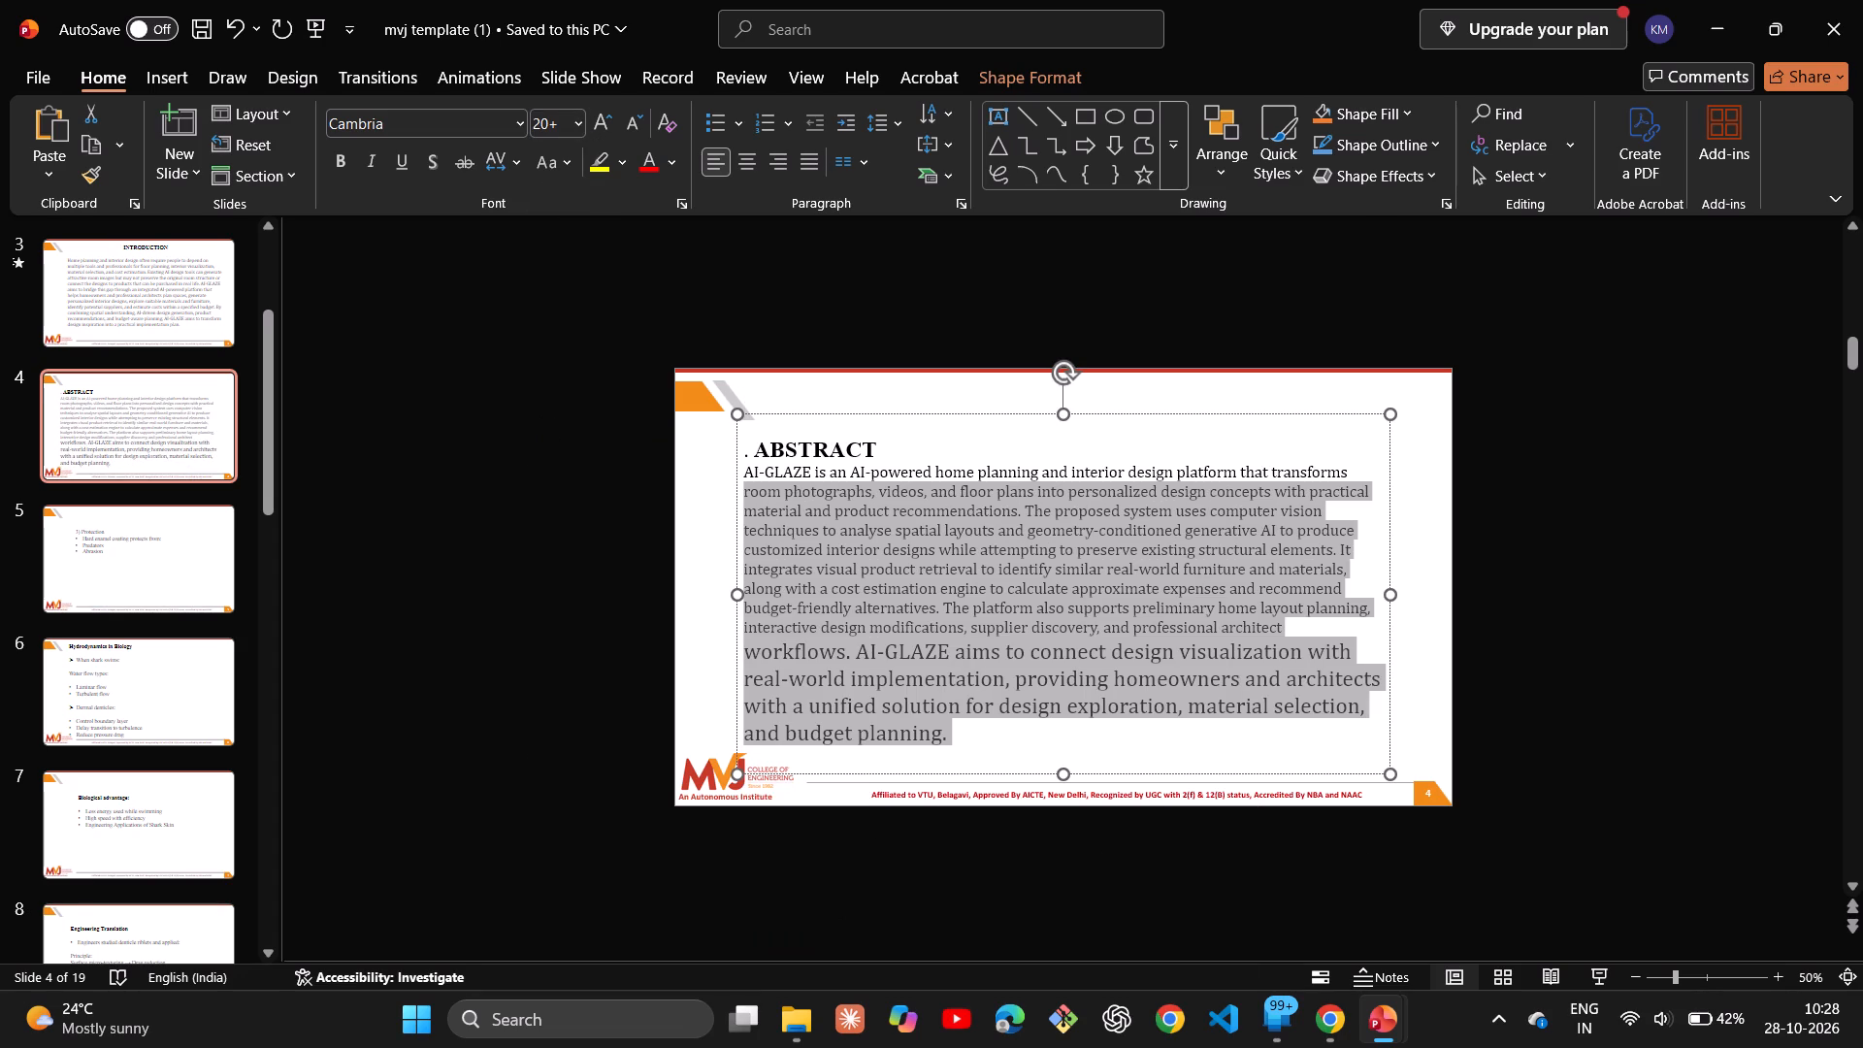
drag(747, 484, 742, 473)
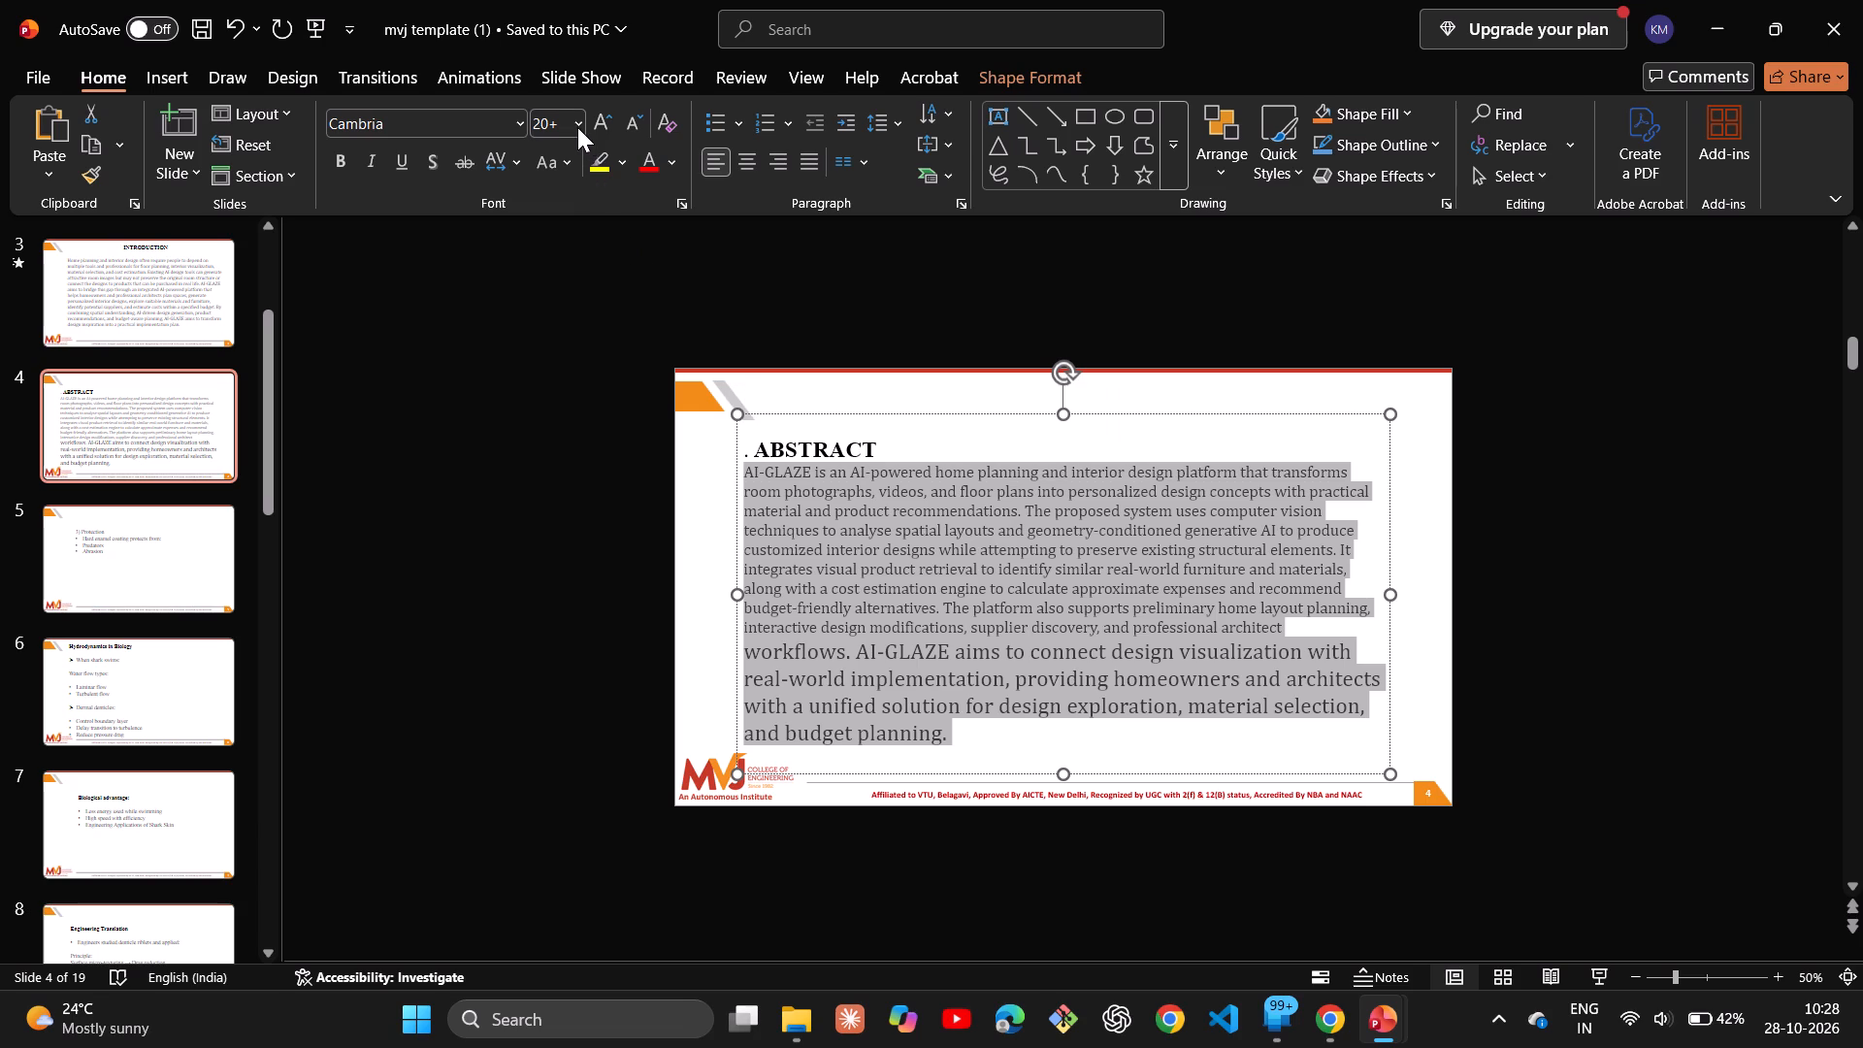
click(577, 127)
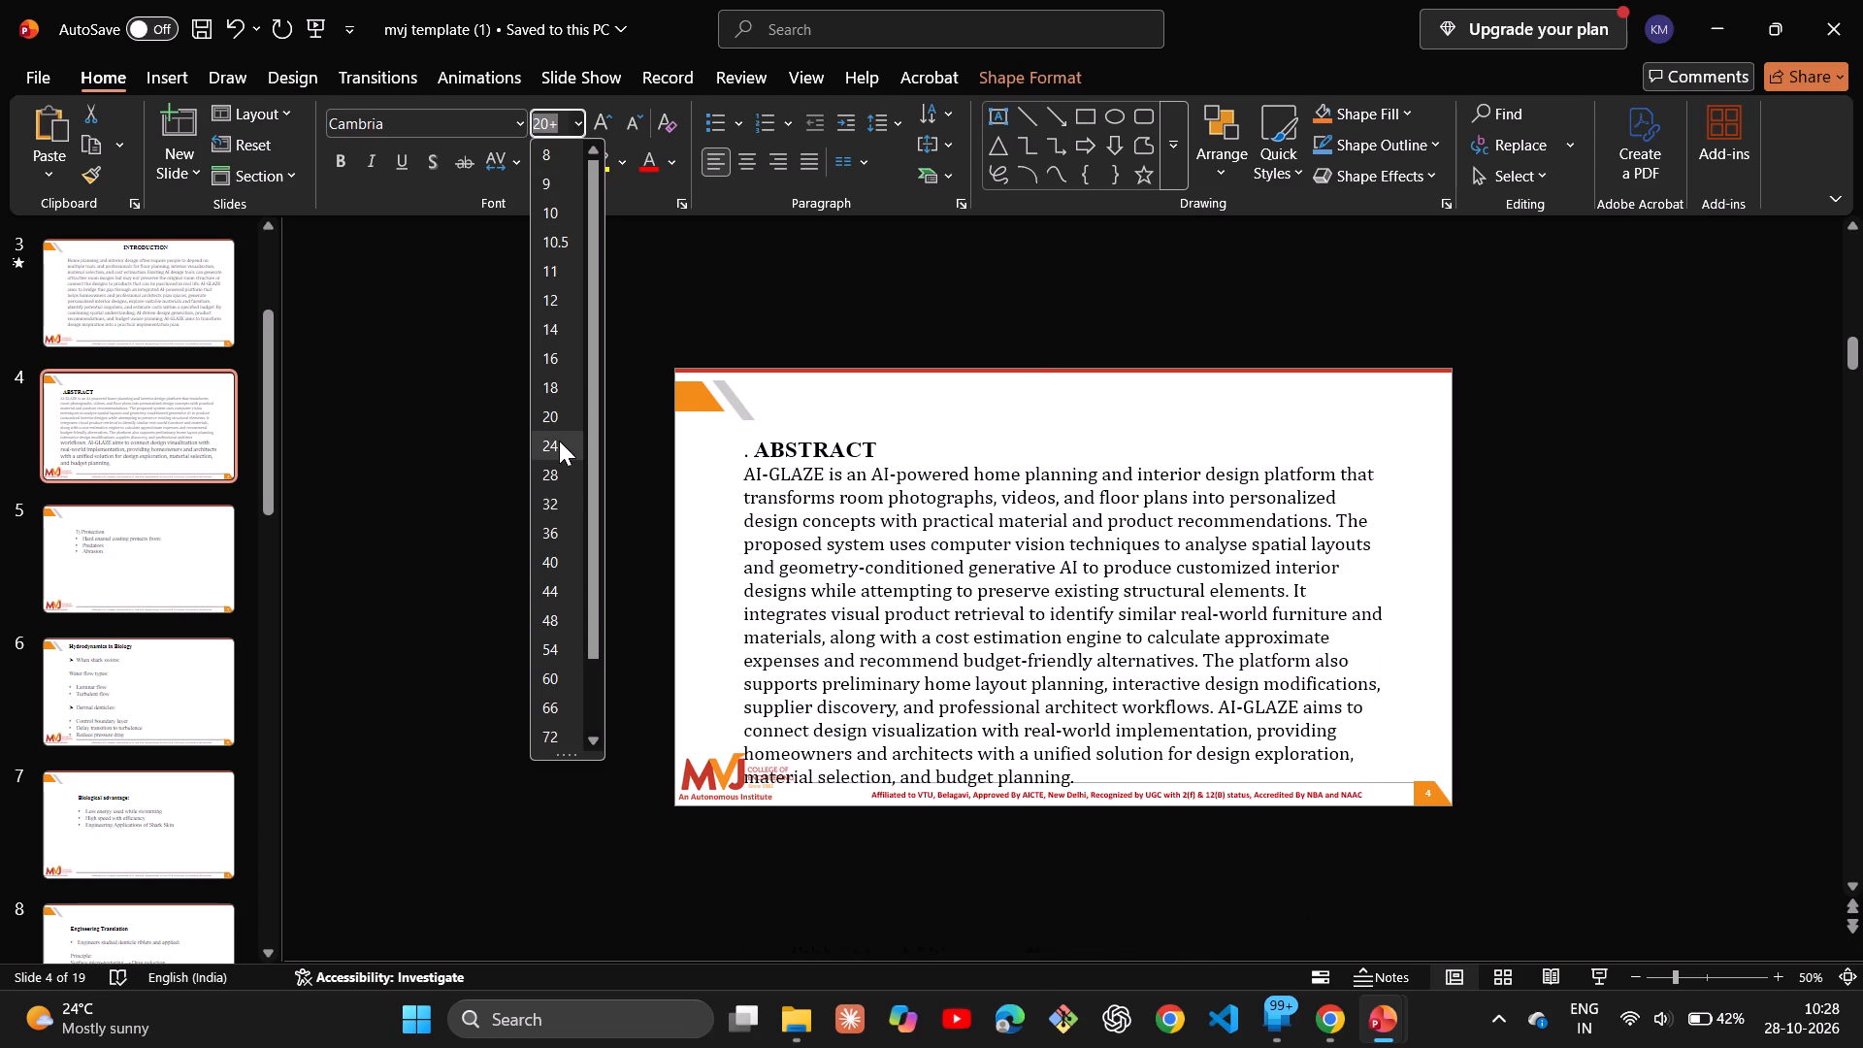
click(559, 441)
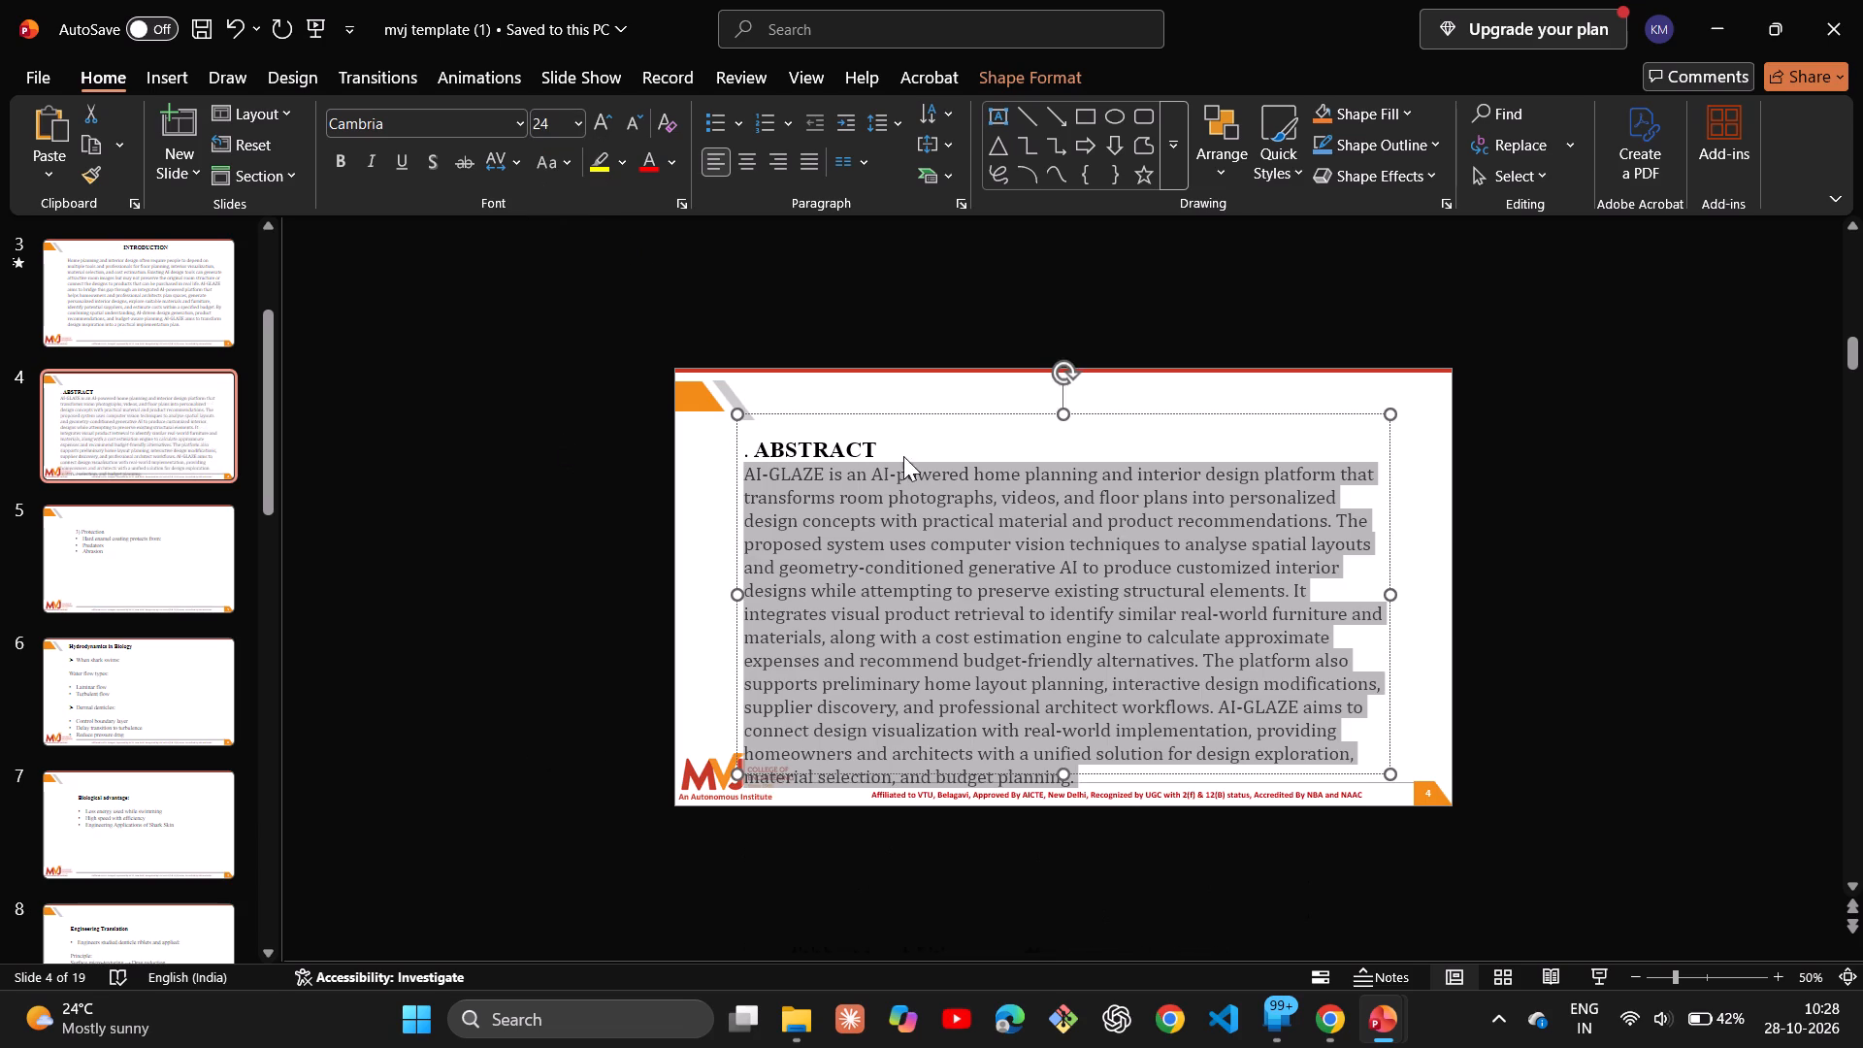
Center the ABSTRACT heading on slide 4 and delete the space directly before the word.
drag(882, 451, 773, 445)
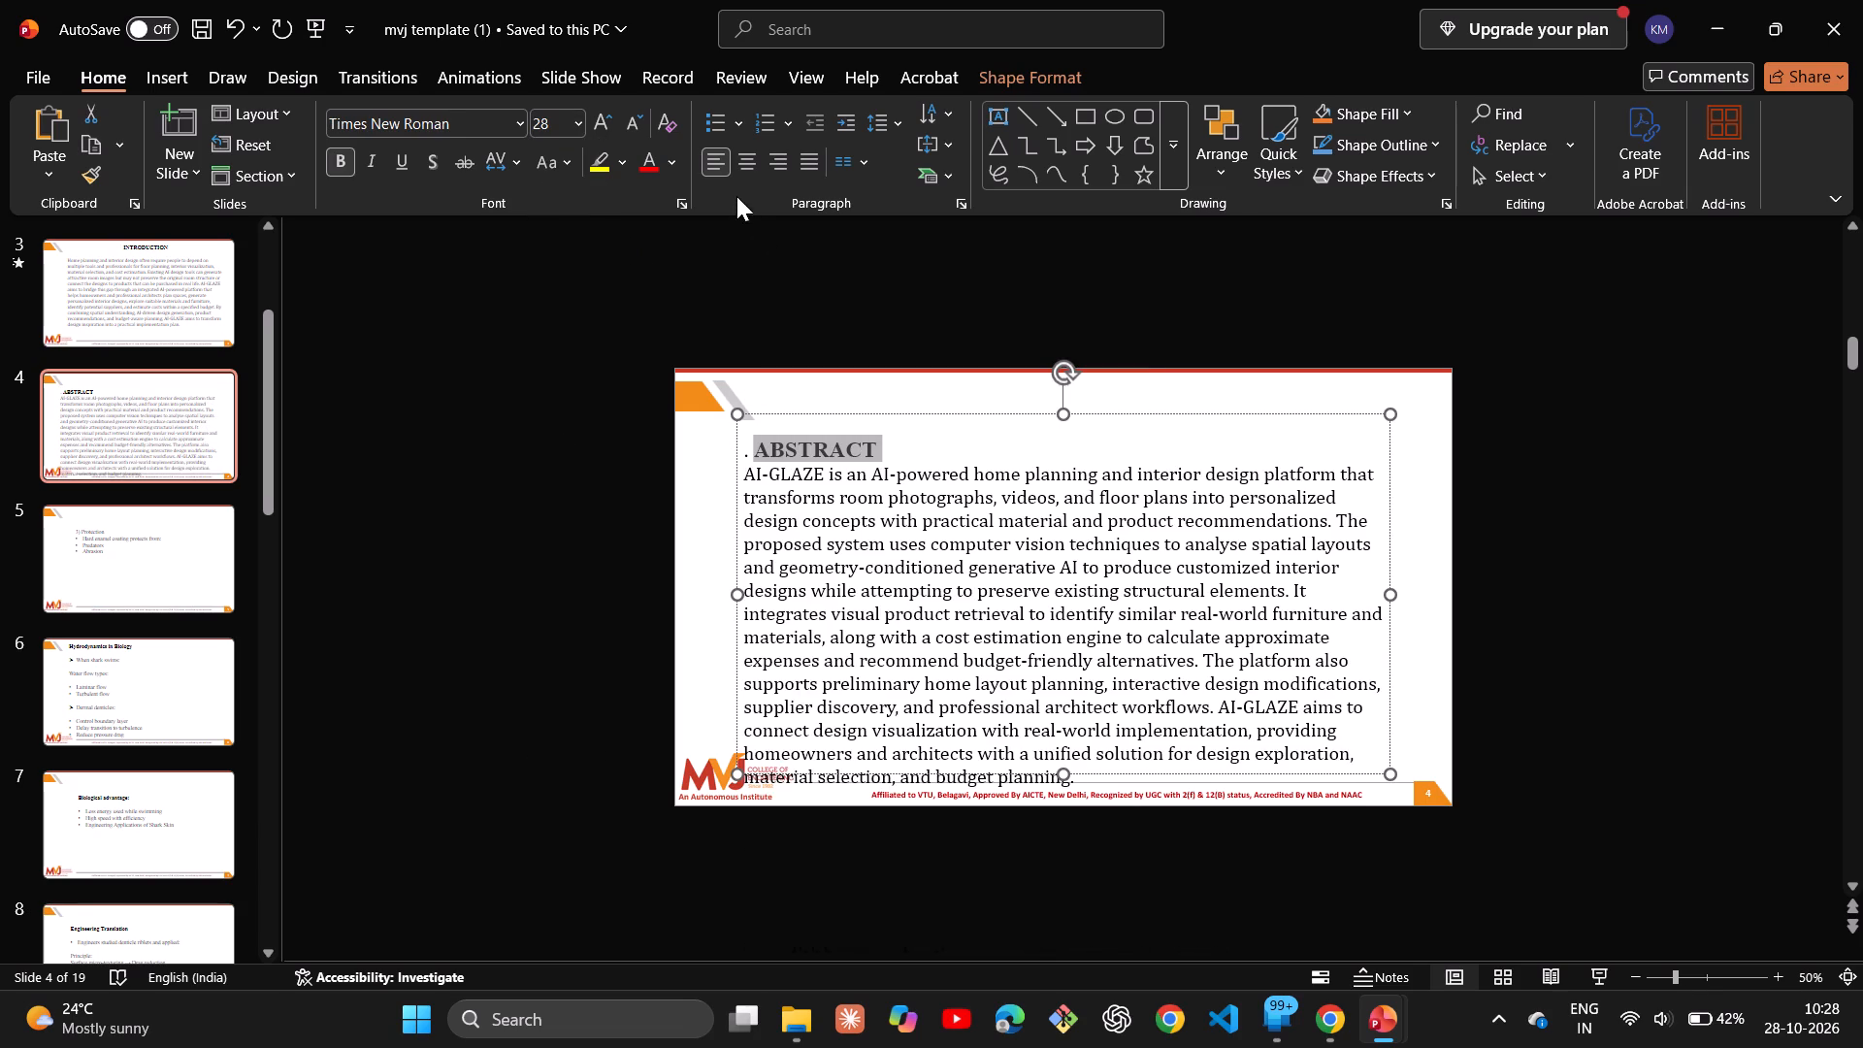
click(742, 157)
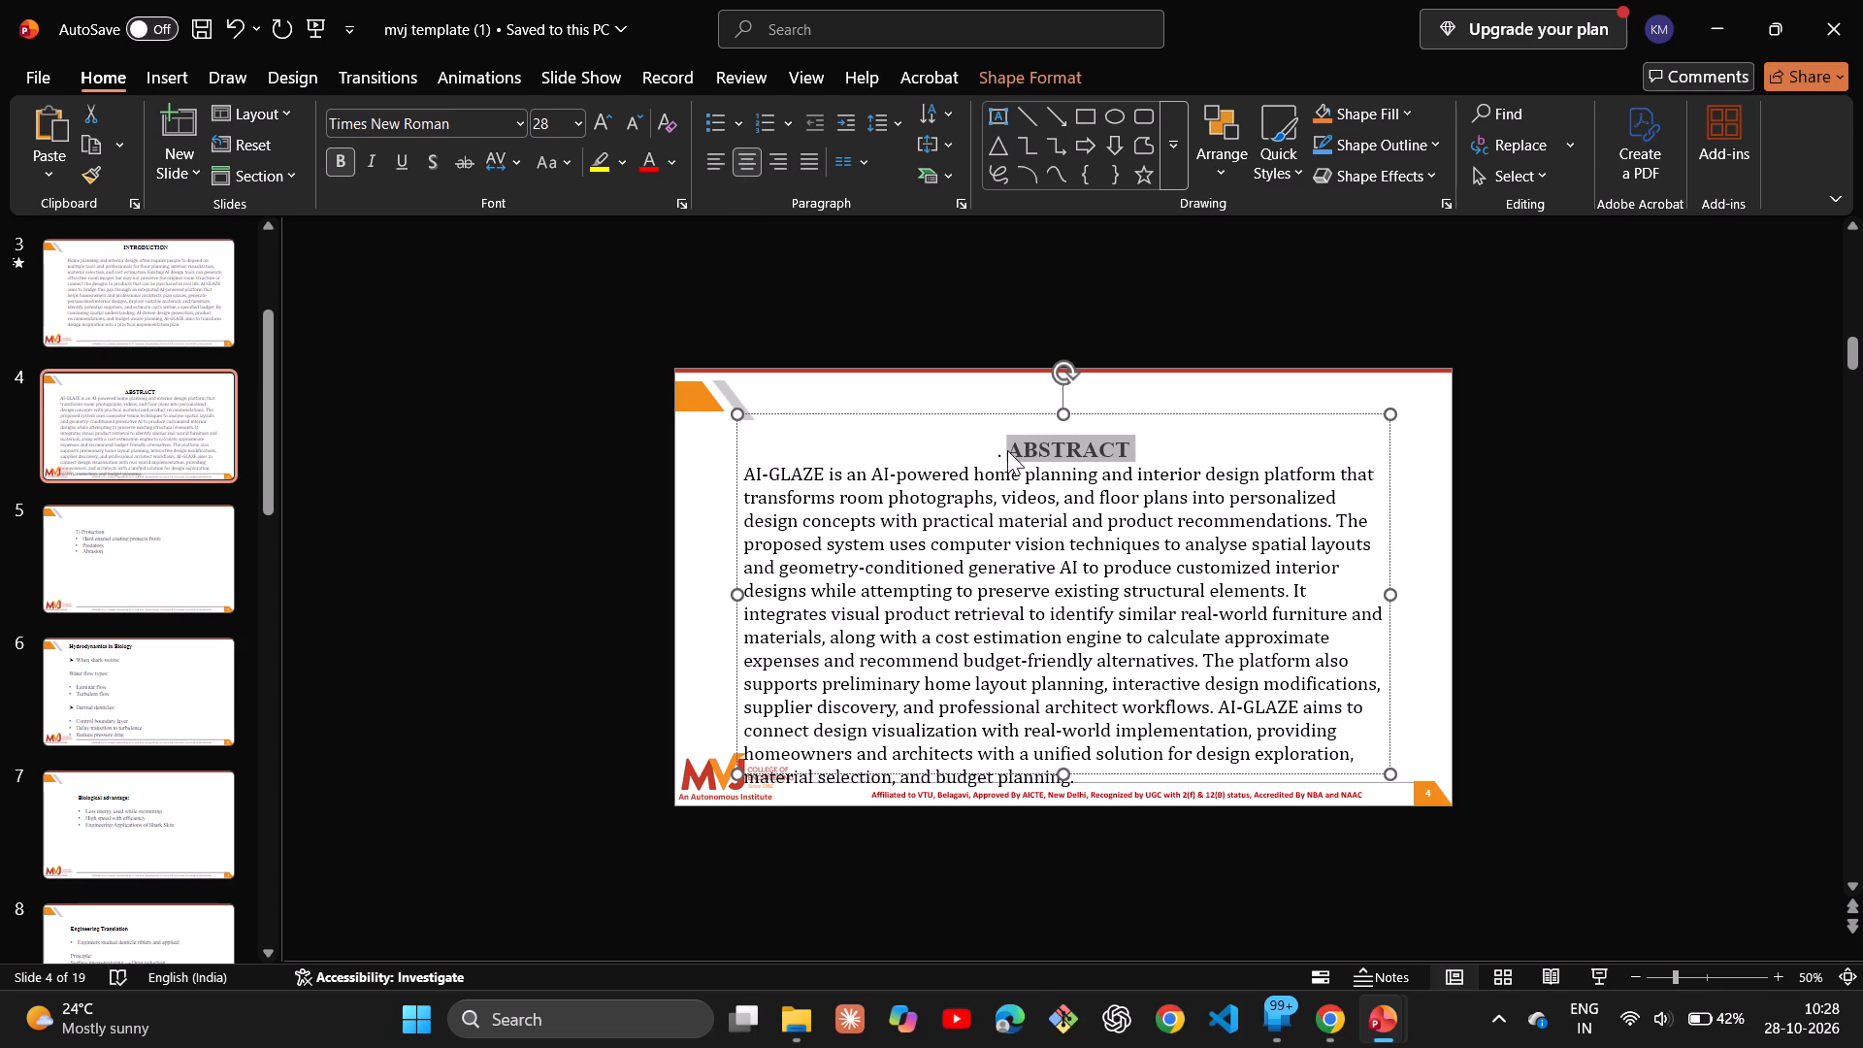
click(1006, 450)
key(BackSpace)
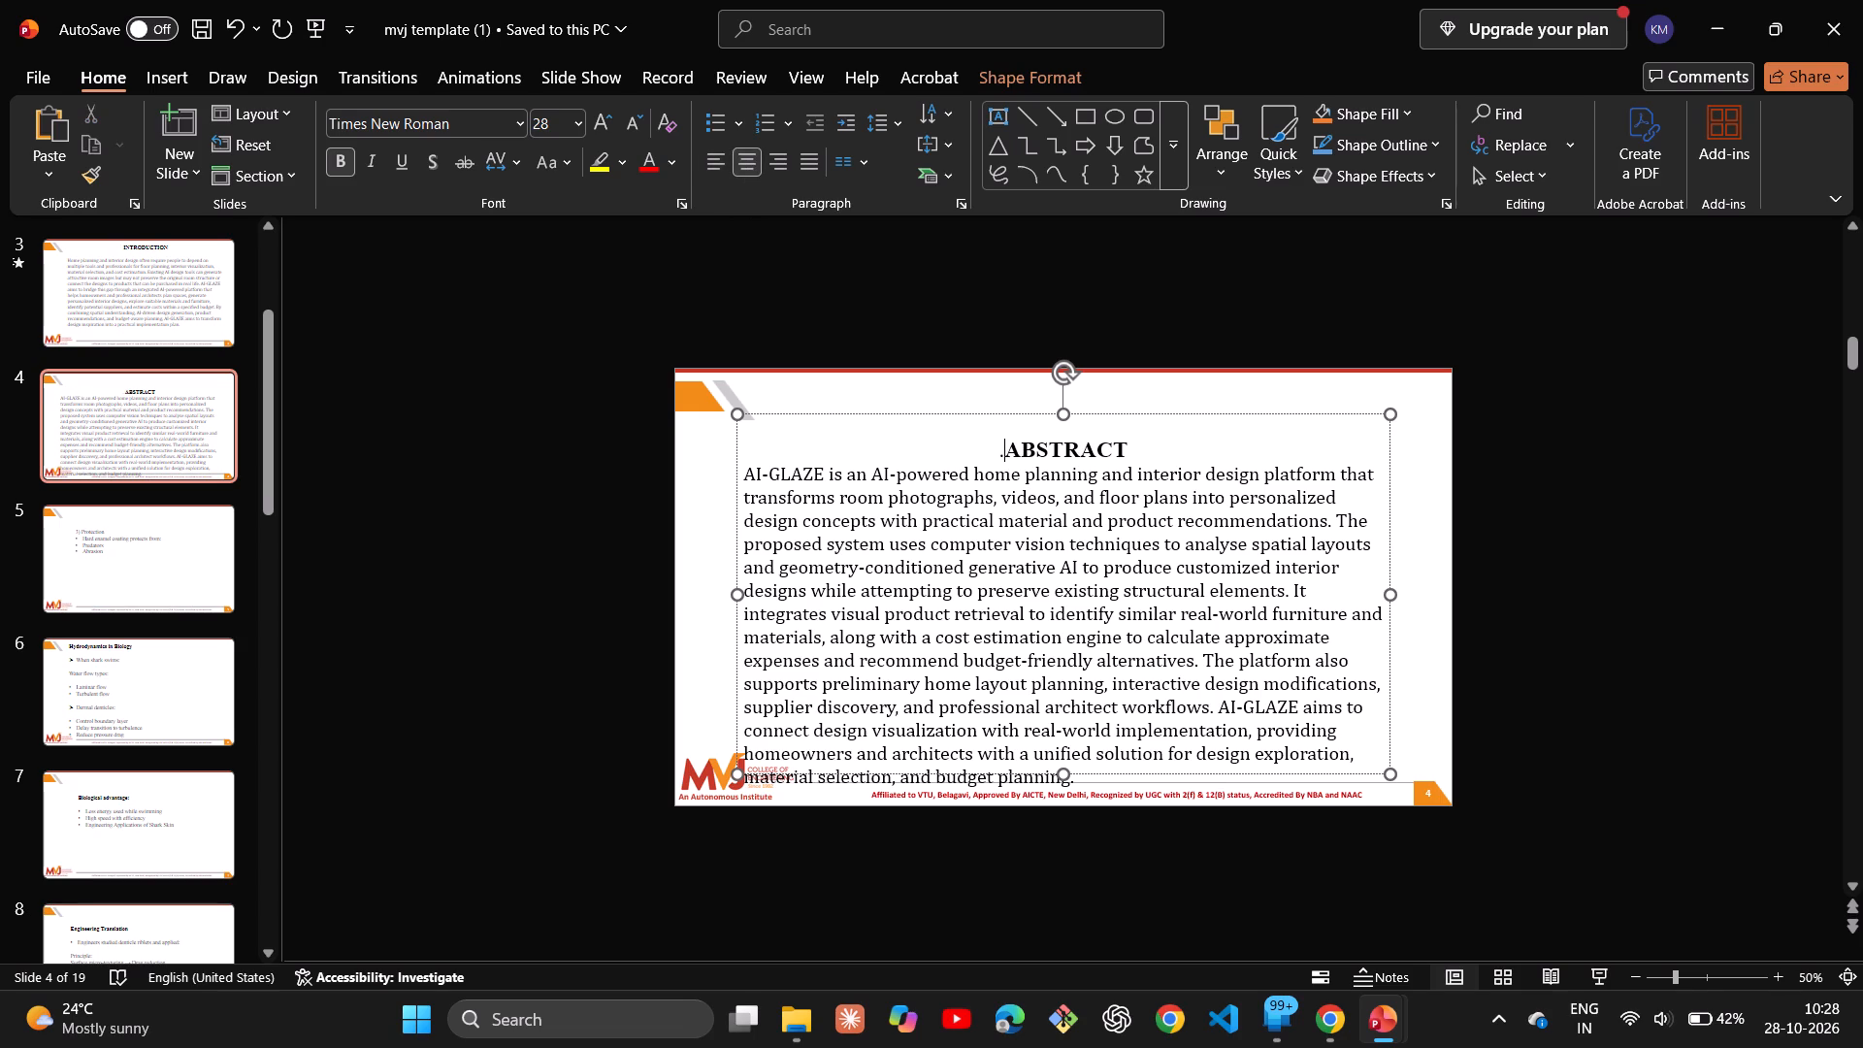
Move slide 4's text box up and slightly left so the abstract paragraph clears the footer and college logo.
click(1092, 759)
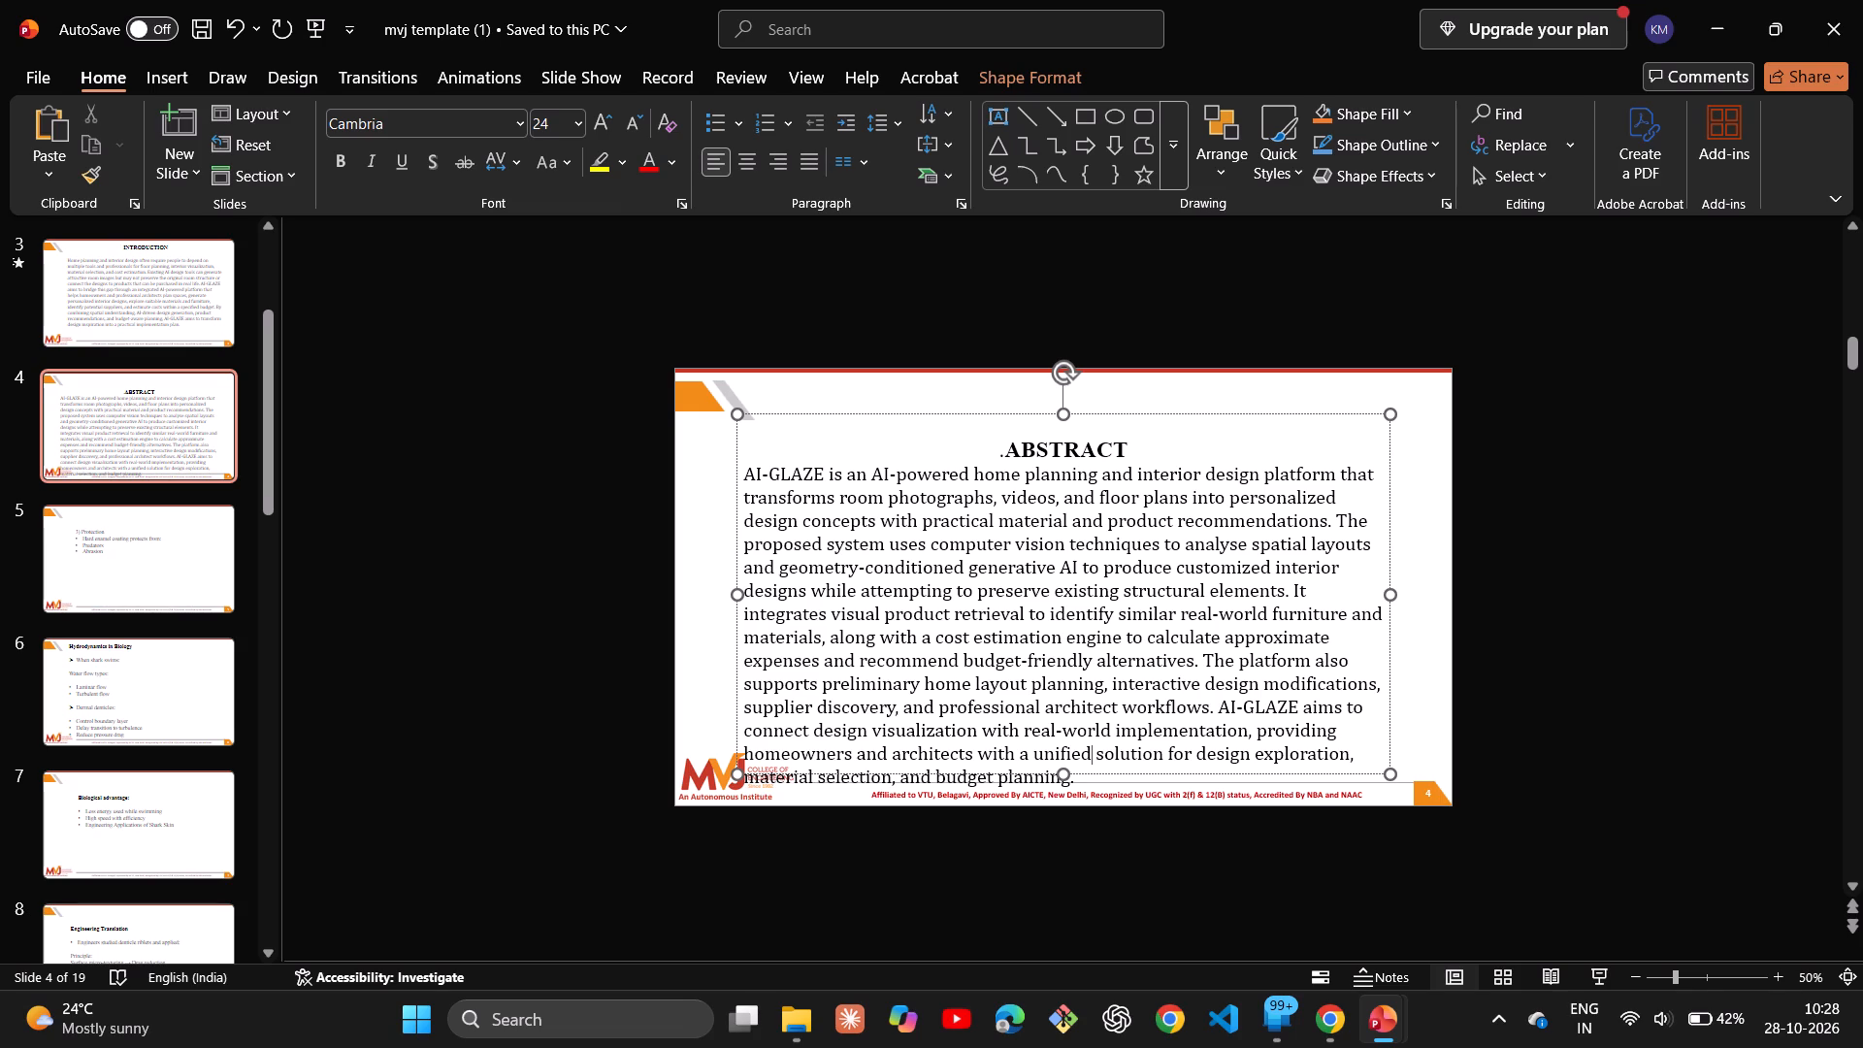
click(1078, 774)
drag(1078, 774, 1068, 740)
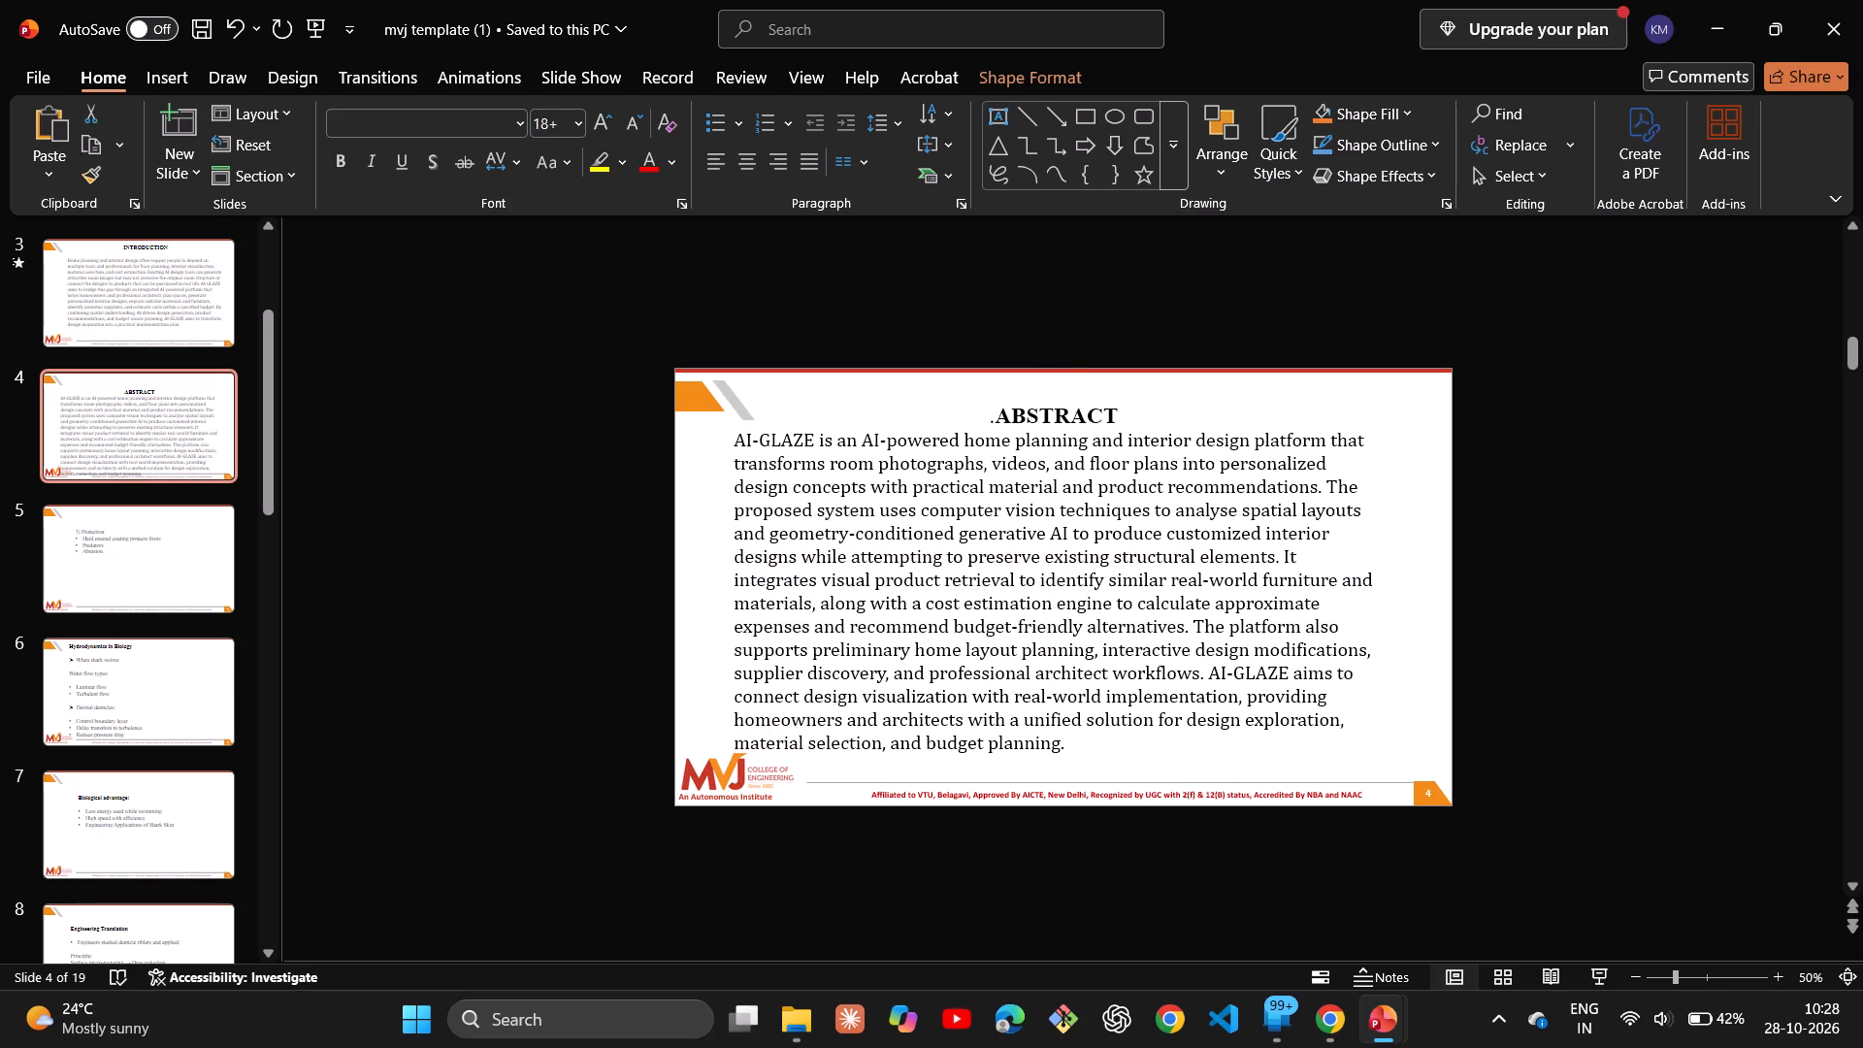
drag(1068, 740, 1068, 739)
click(1129, 898)
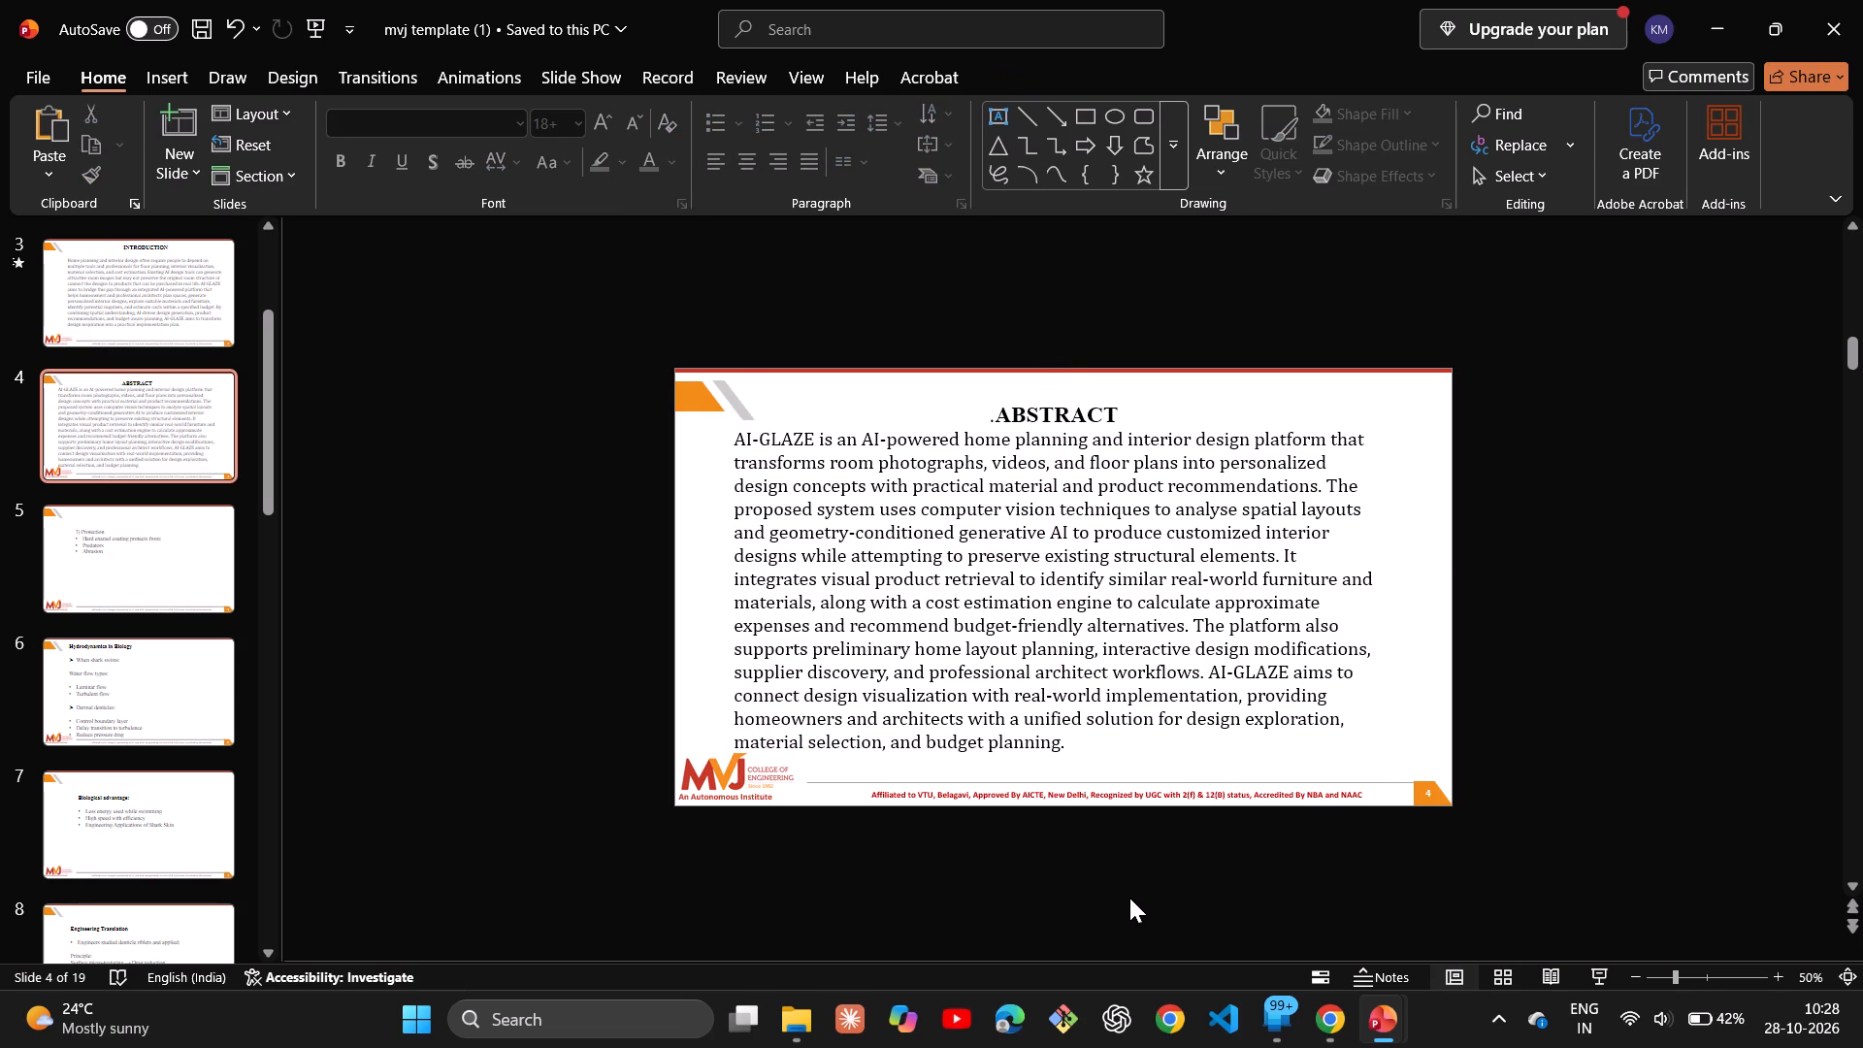
Advance the template to slide 5, switch to the AI-GLAZE presentation and select the PROPOSED SYSTEM diagram picture on its slide 4.
click(1129, 898)
key(Down)
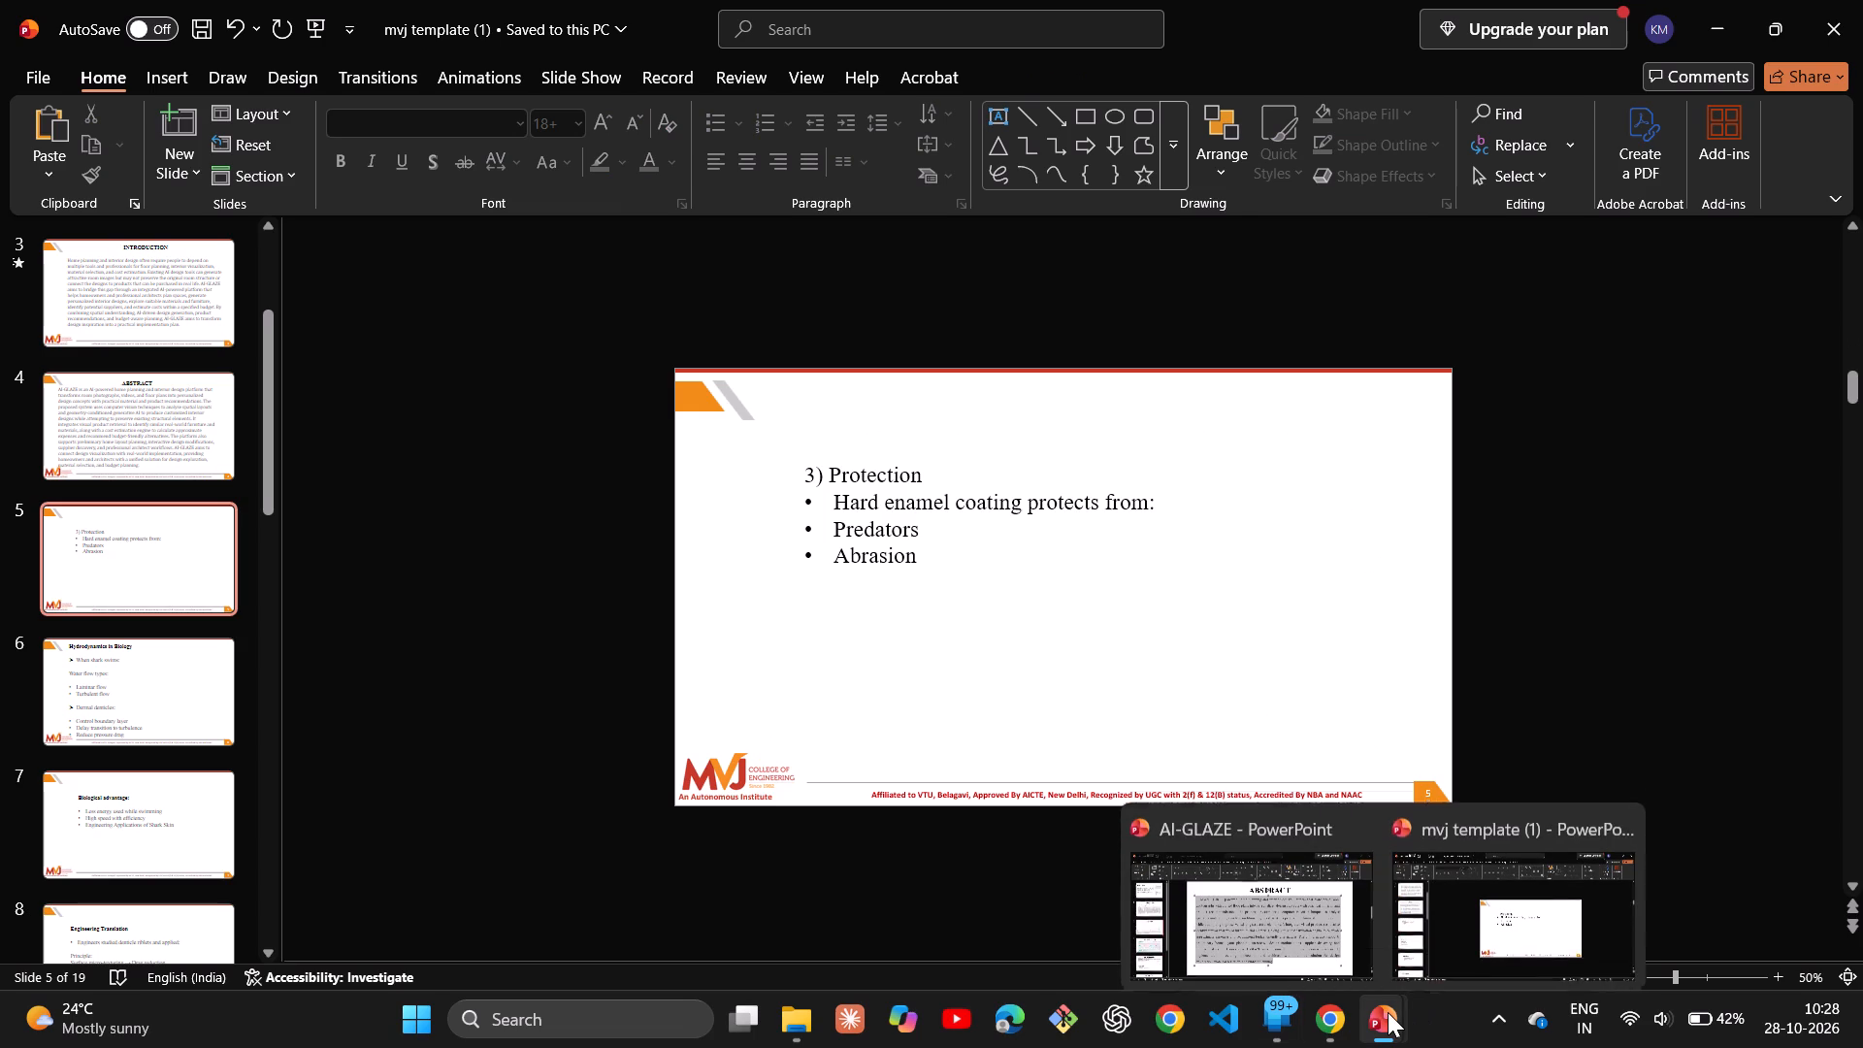
click(1265, 901)
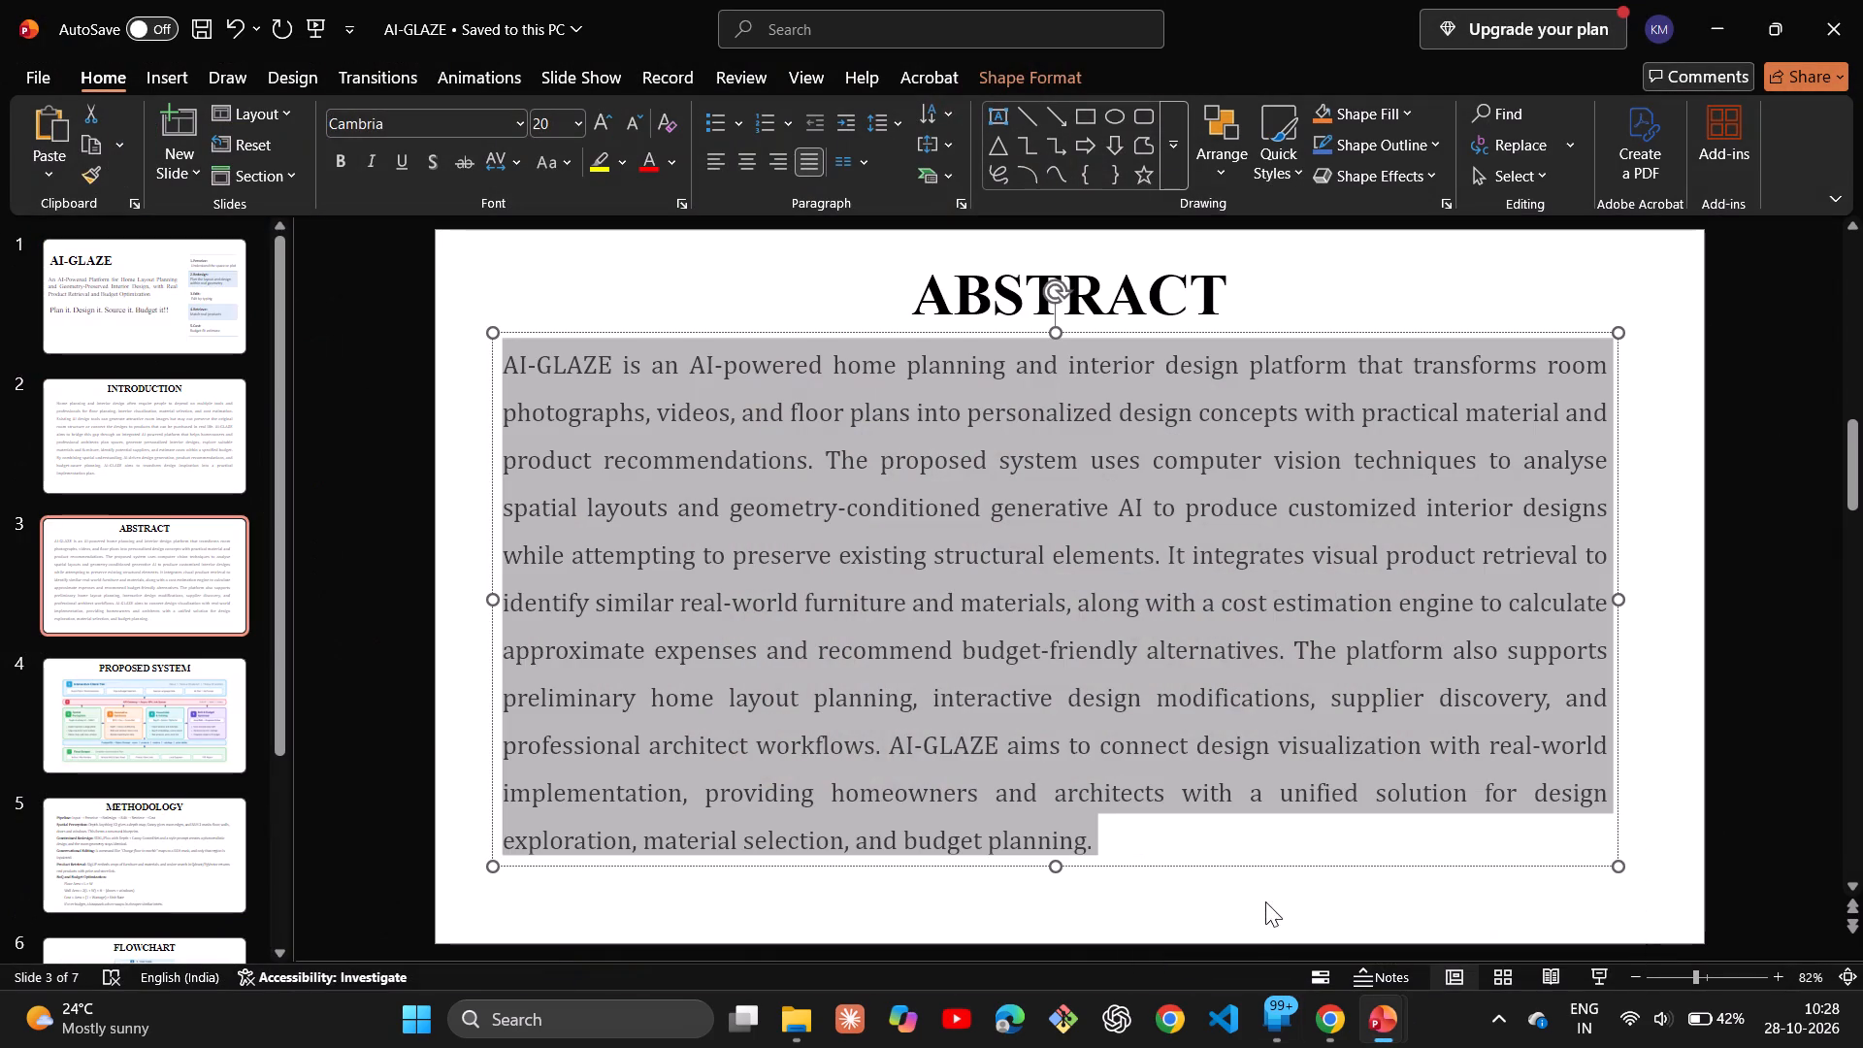
key(Down)
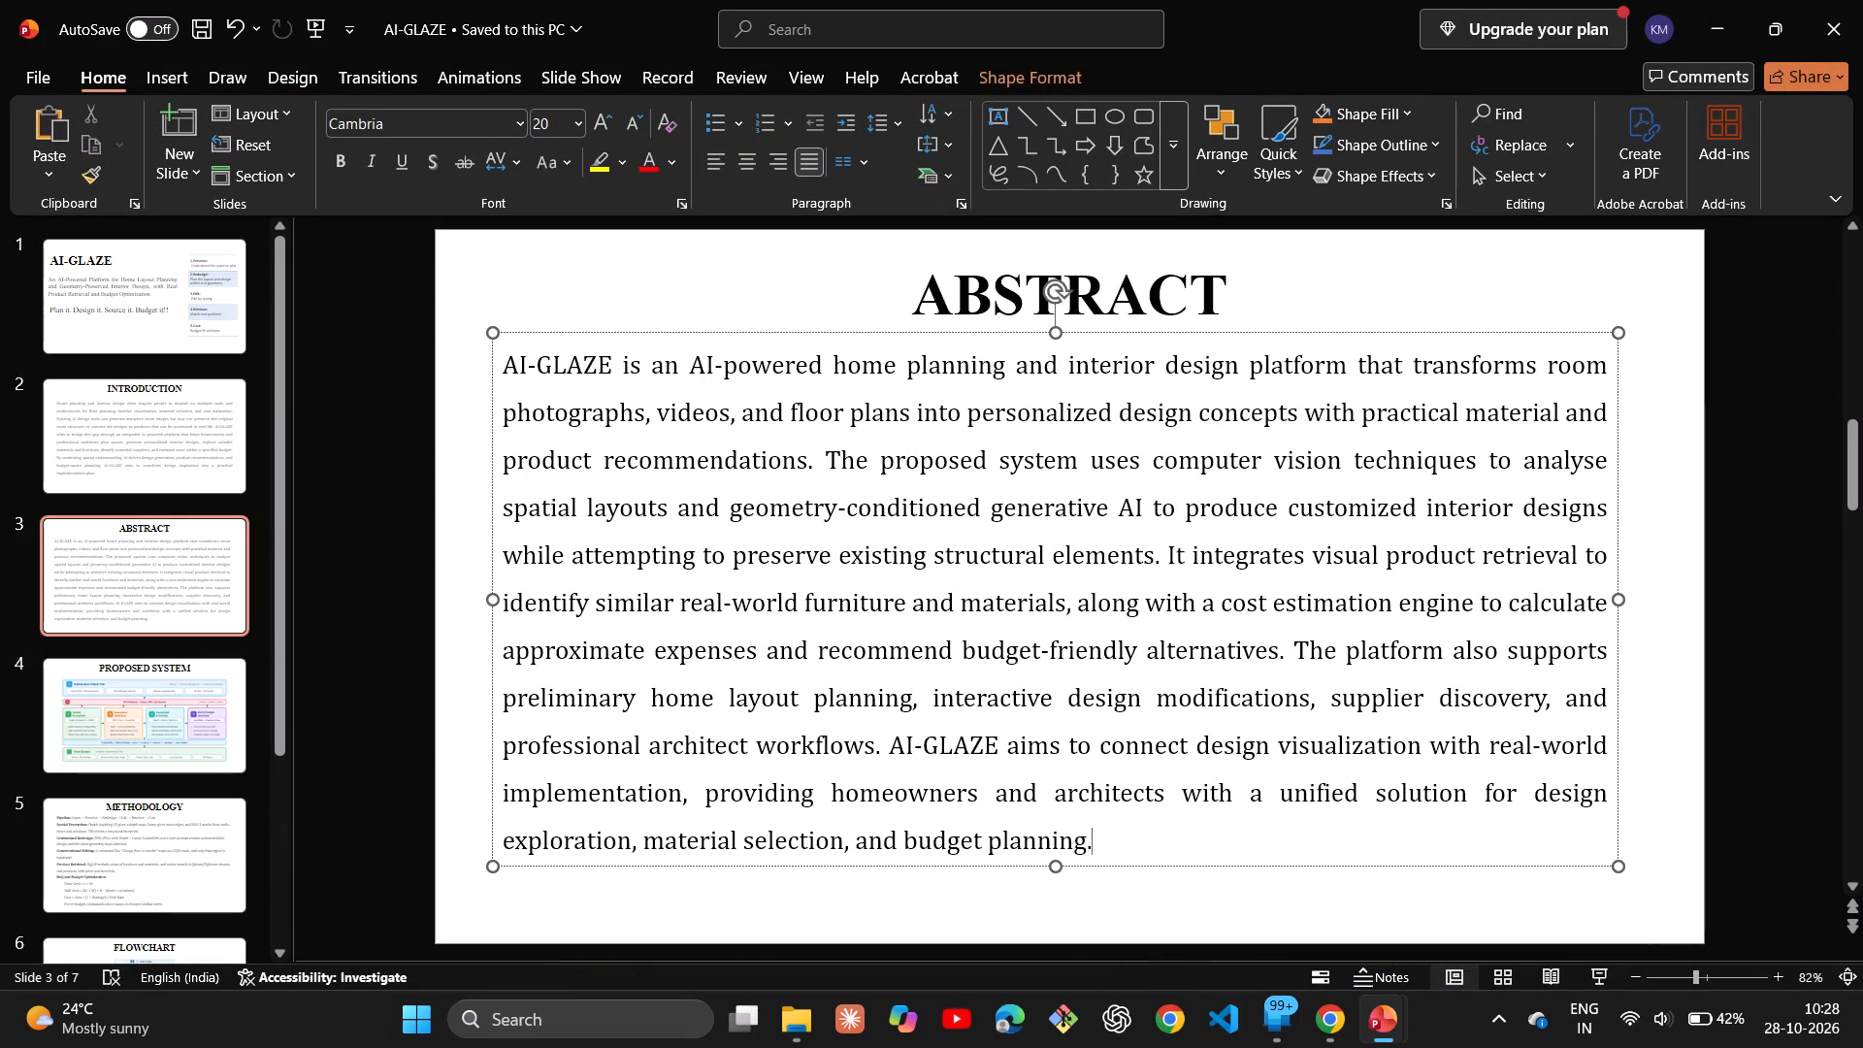
click(72, 693)
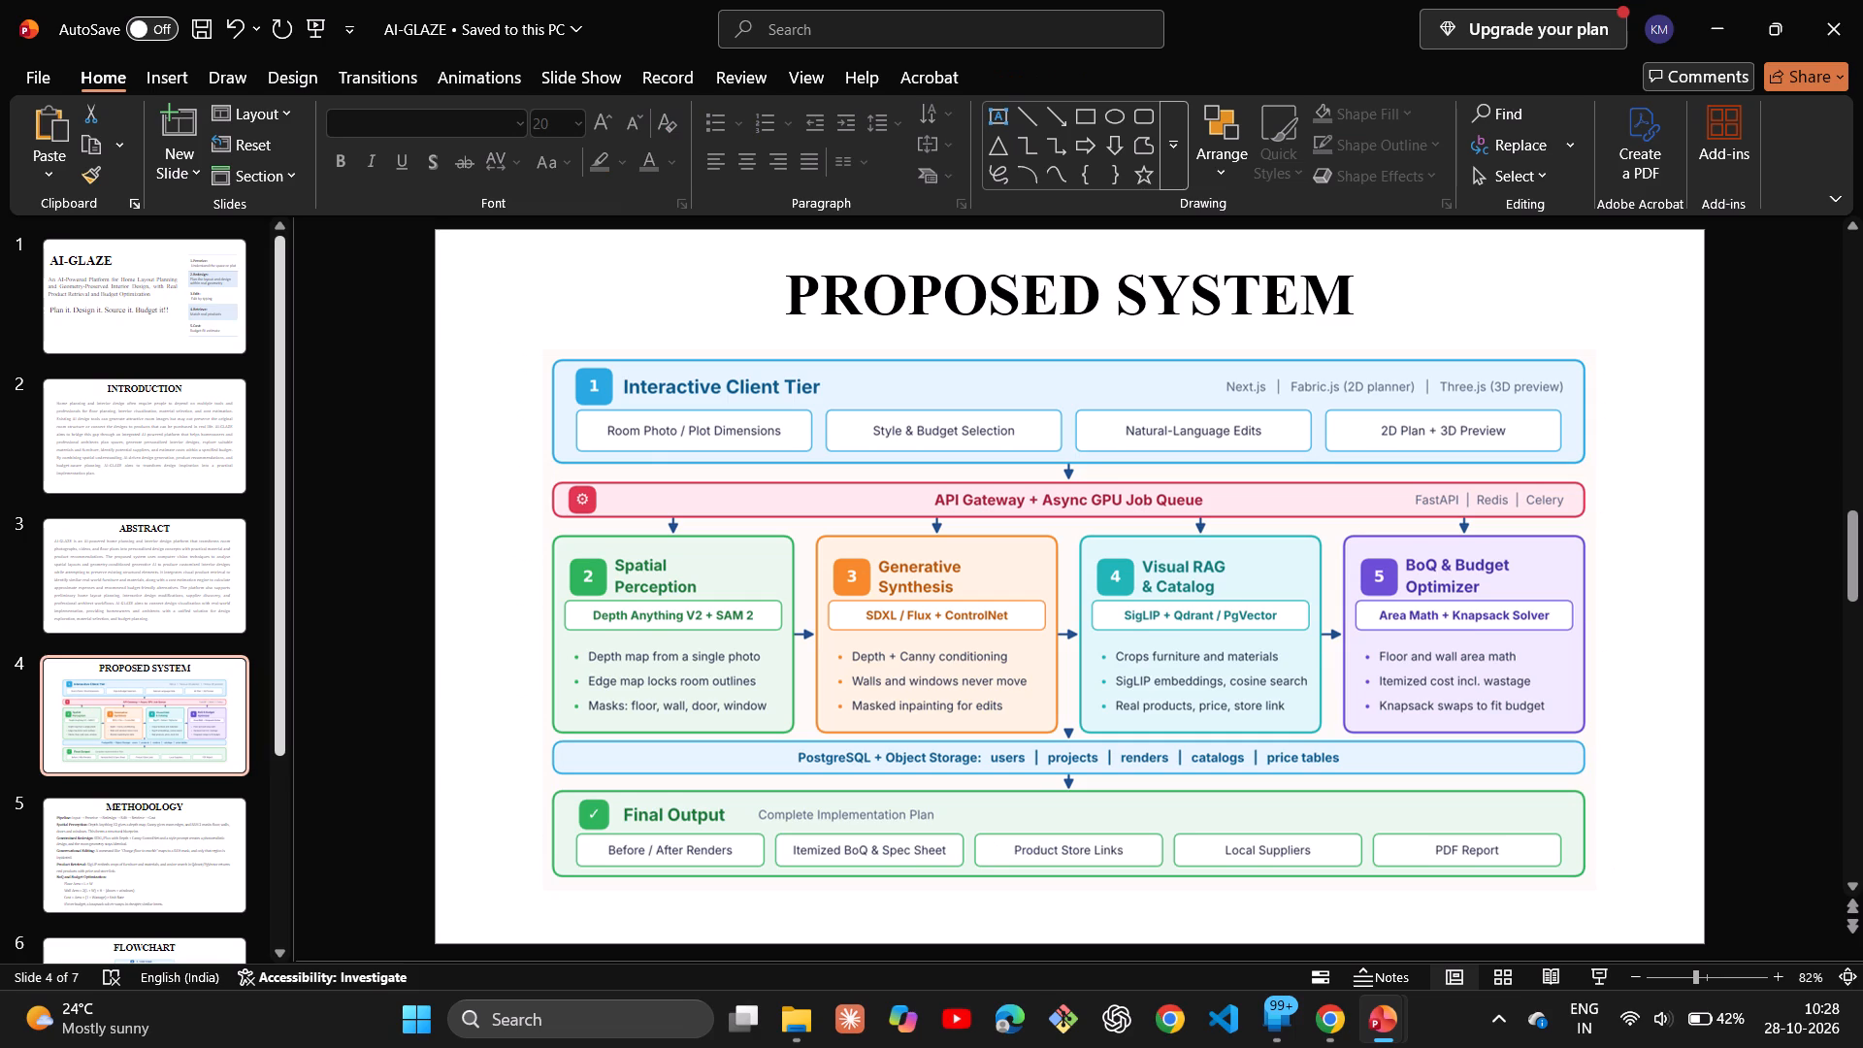
click(602, 459)
right_click(669, 543)
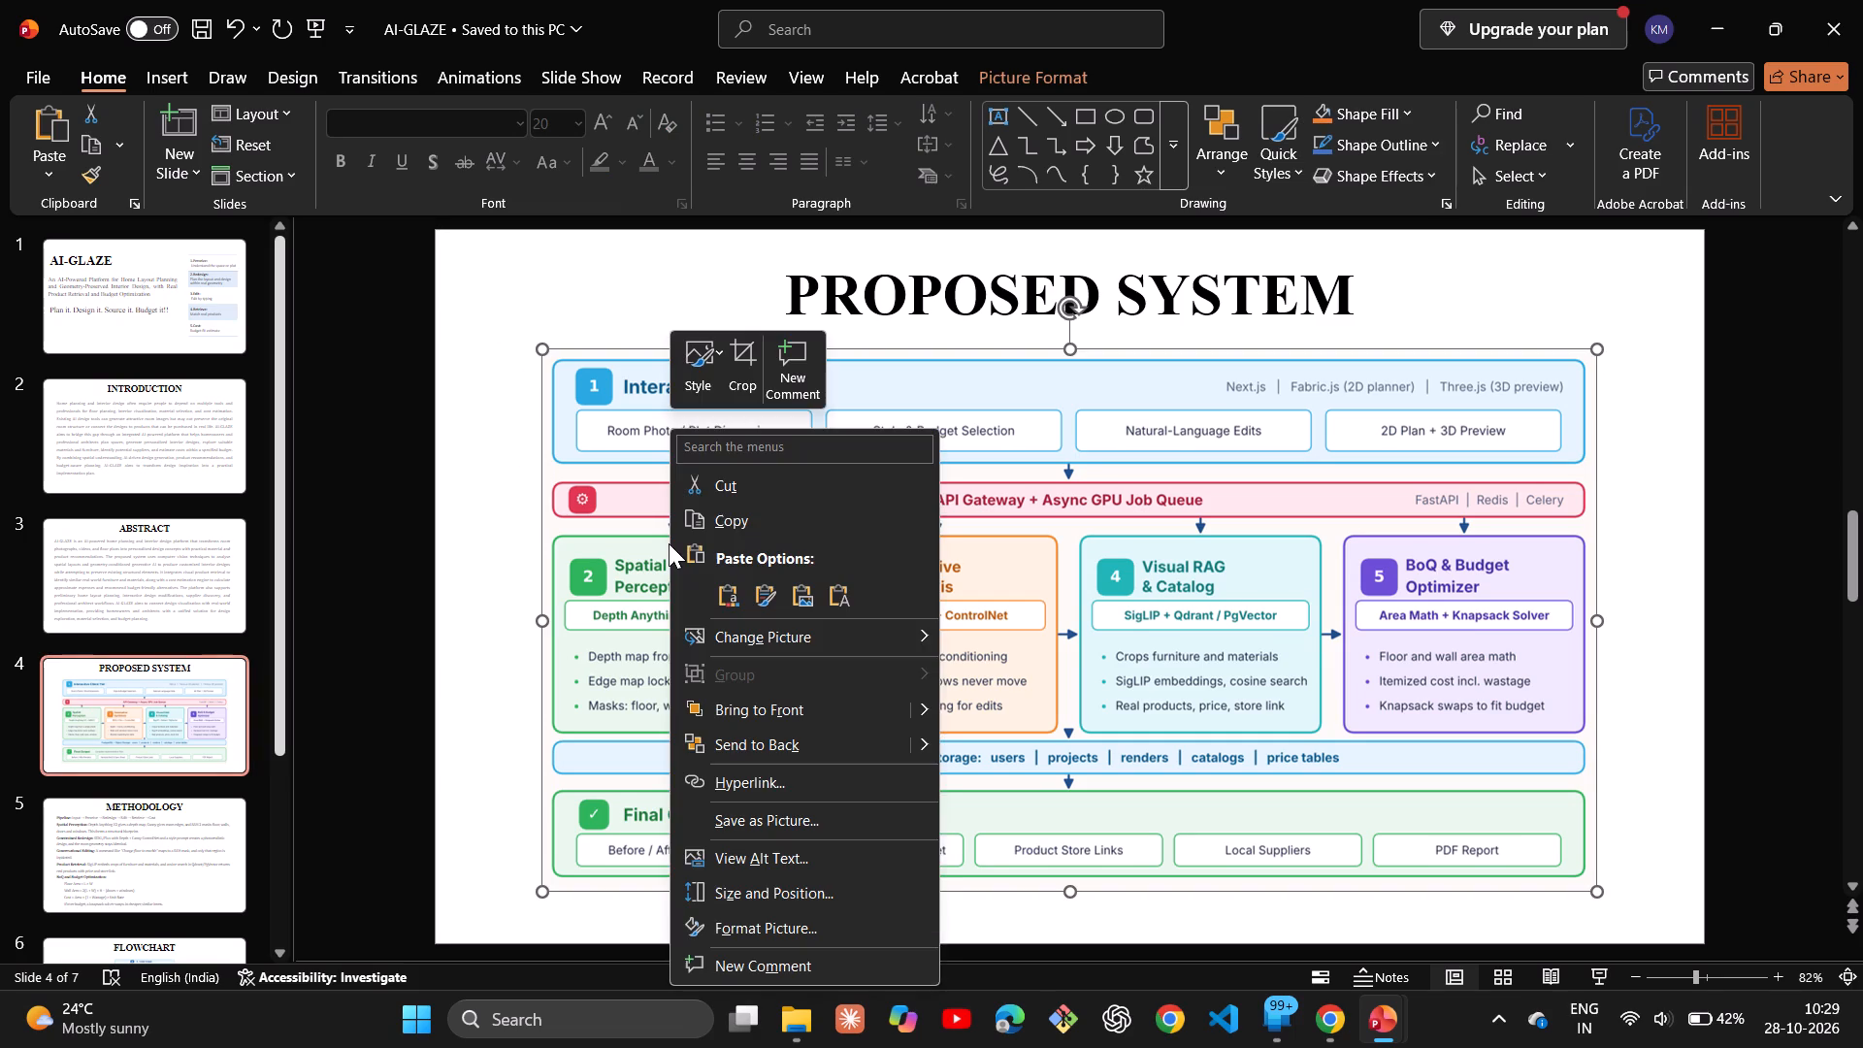
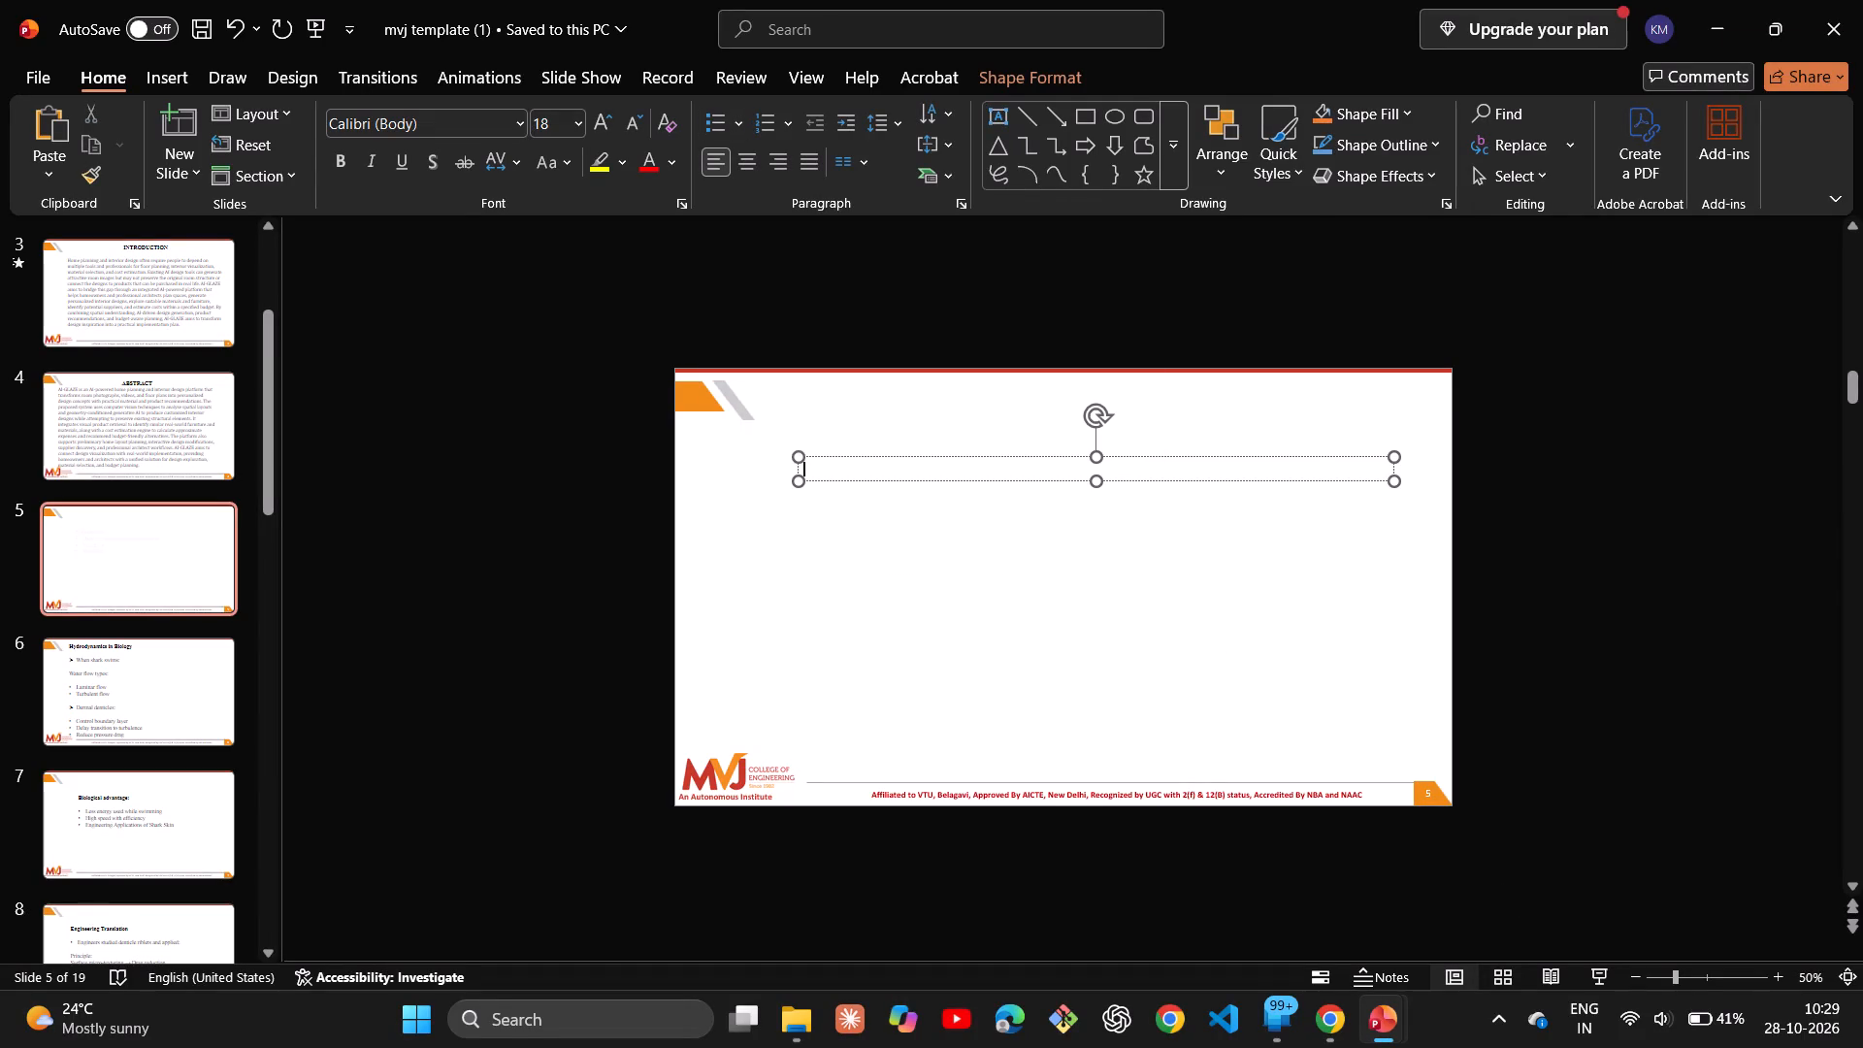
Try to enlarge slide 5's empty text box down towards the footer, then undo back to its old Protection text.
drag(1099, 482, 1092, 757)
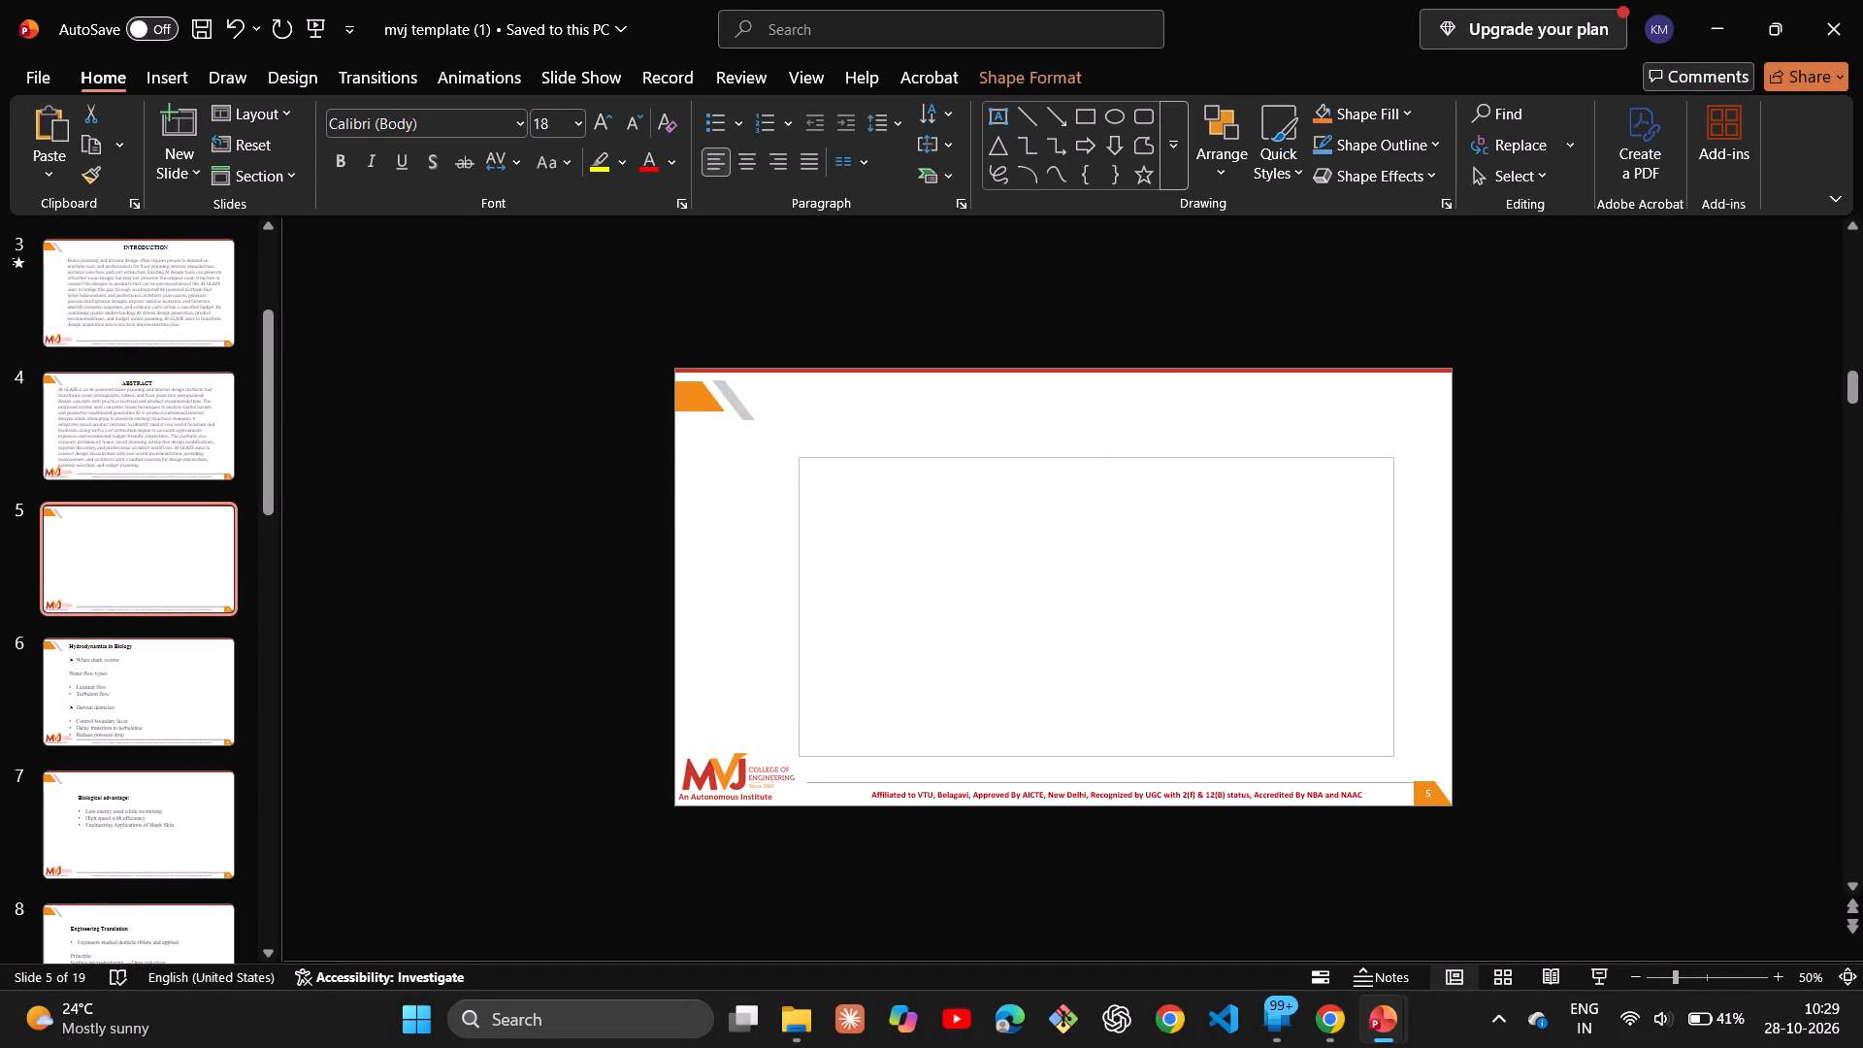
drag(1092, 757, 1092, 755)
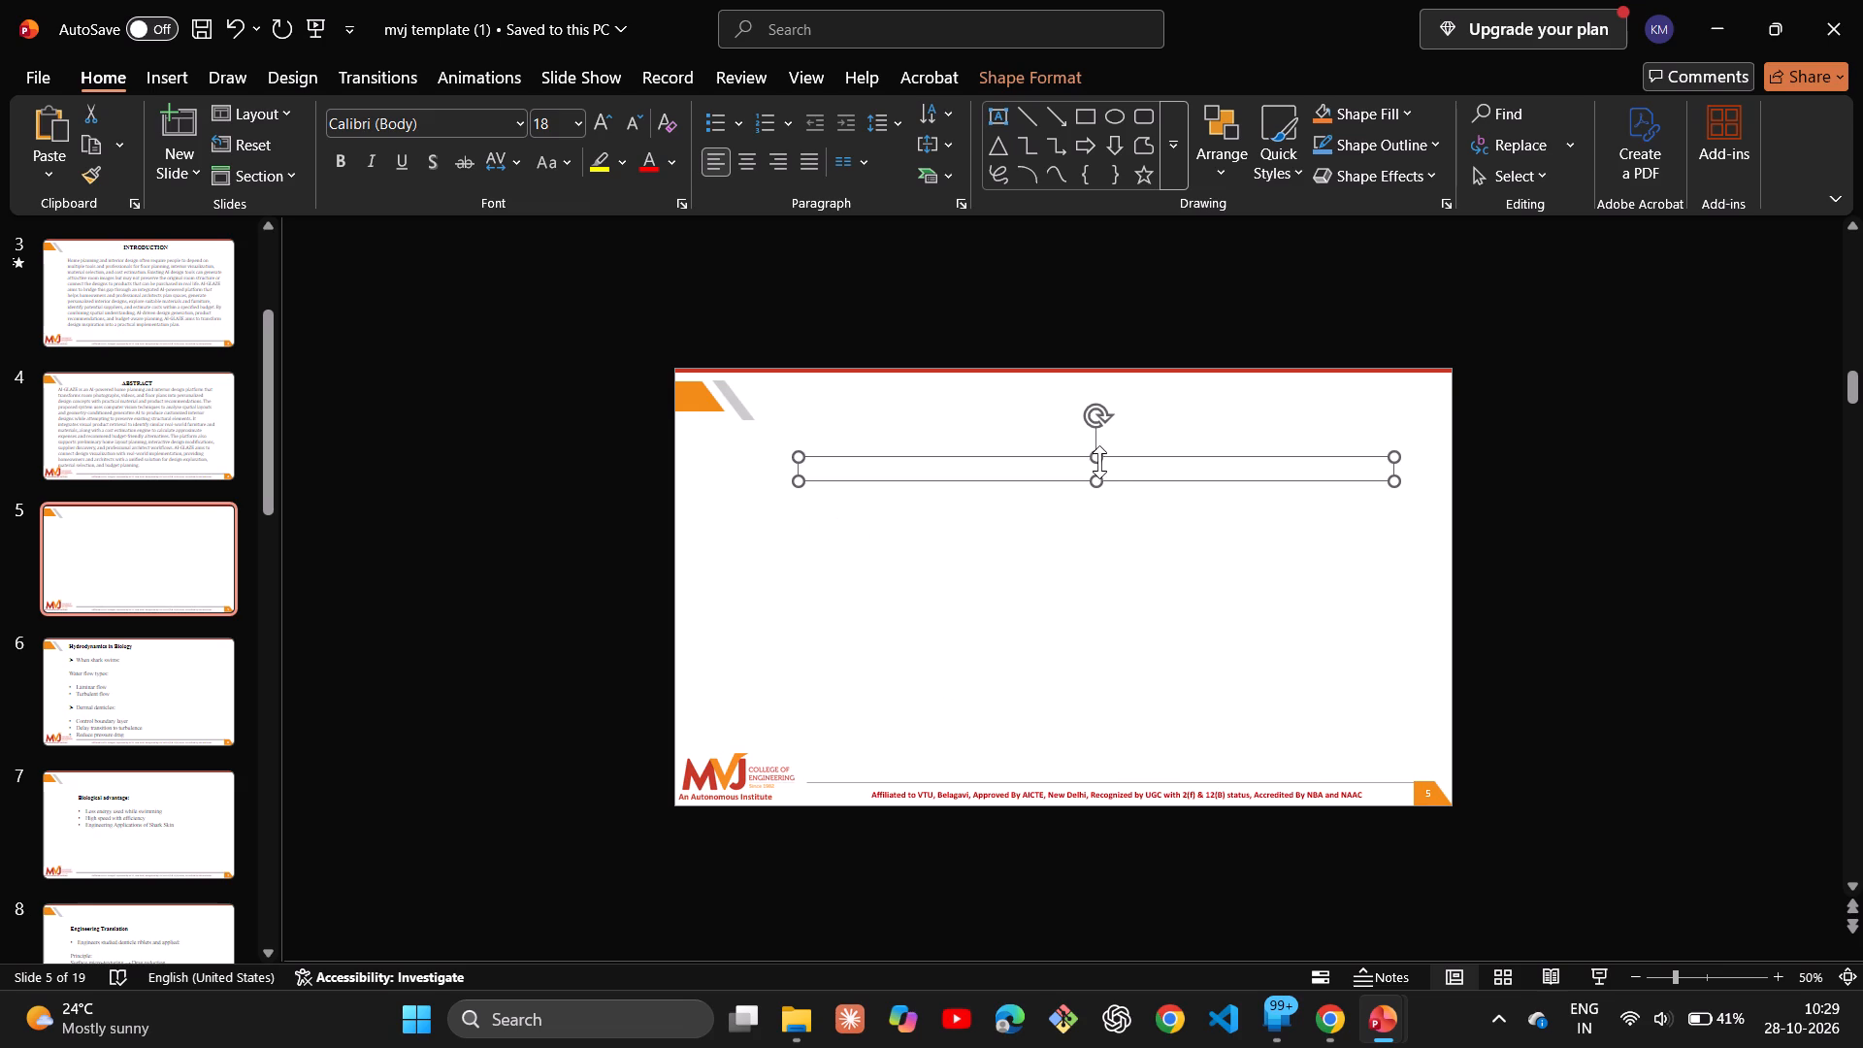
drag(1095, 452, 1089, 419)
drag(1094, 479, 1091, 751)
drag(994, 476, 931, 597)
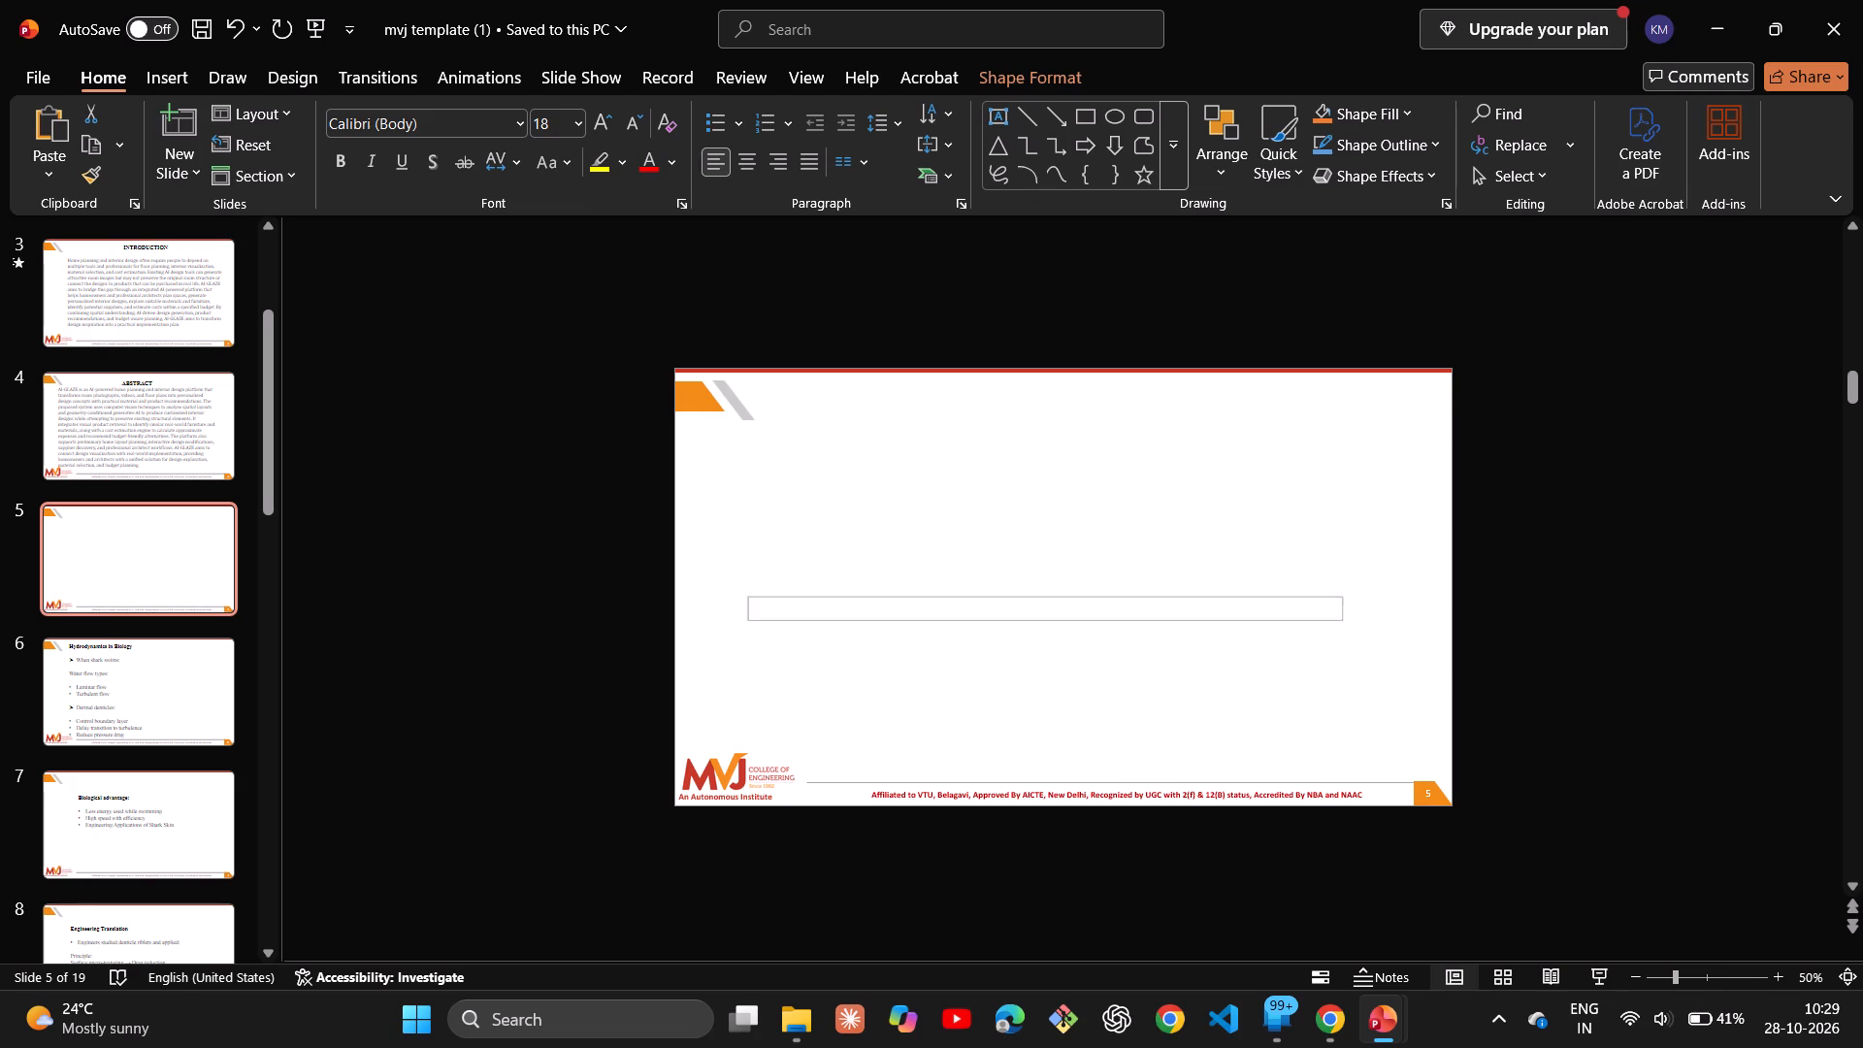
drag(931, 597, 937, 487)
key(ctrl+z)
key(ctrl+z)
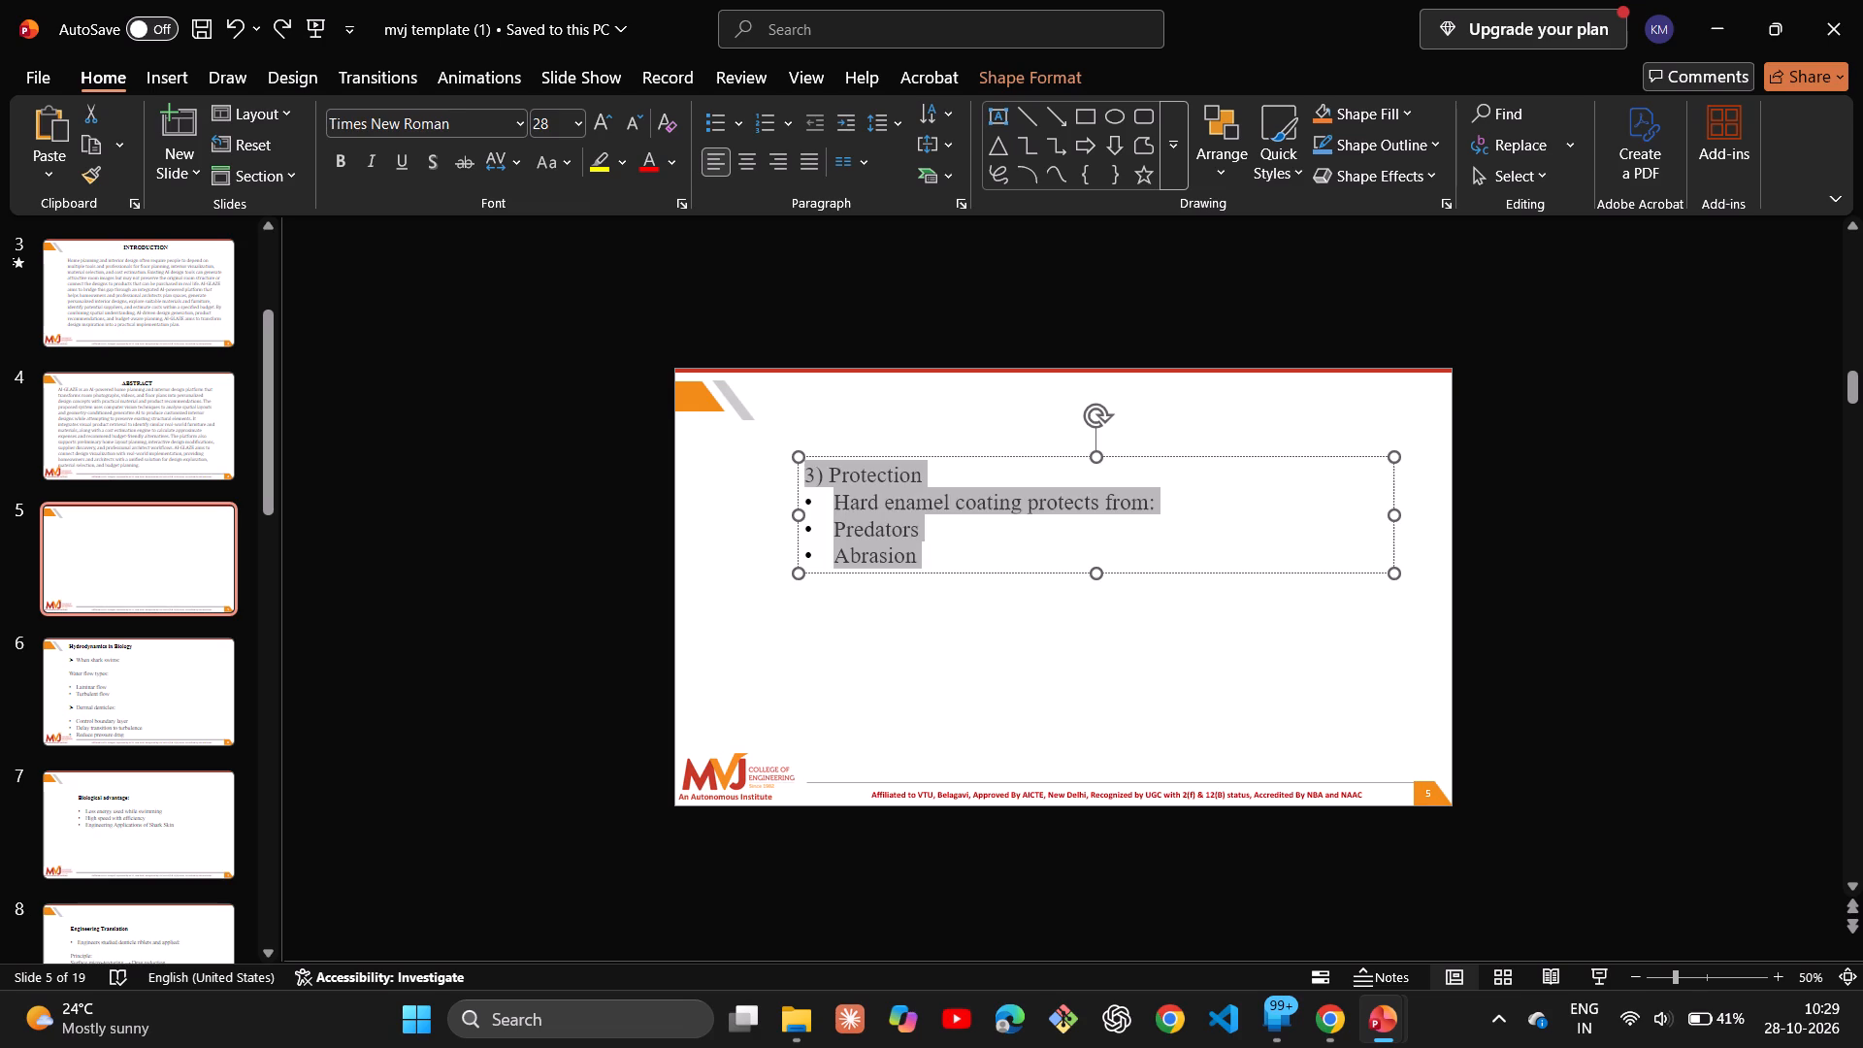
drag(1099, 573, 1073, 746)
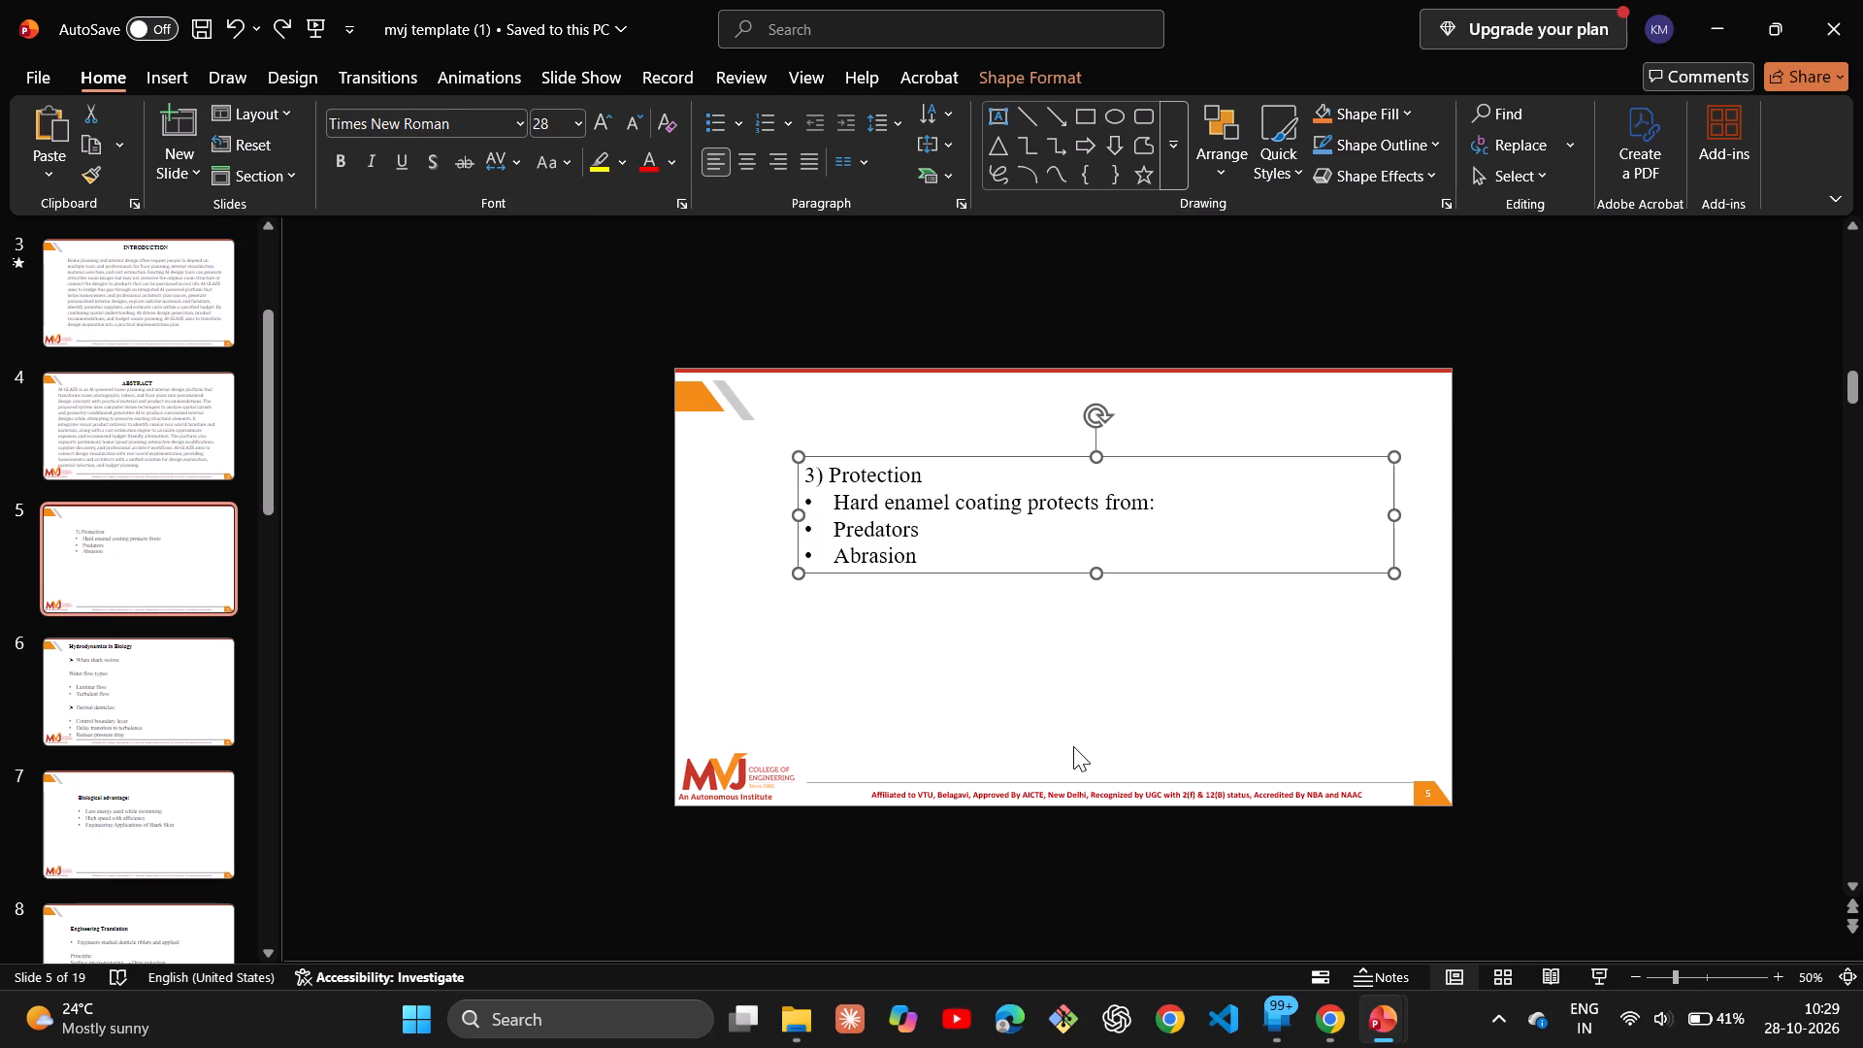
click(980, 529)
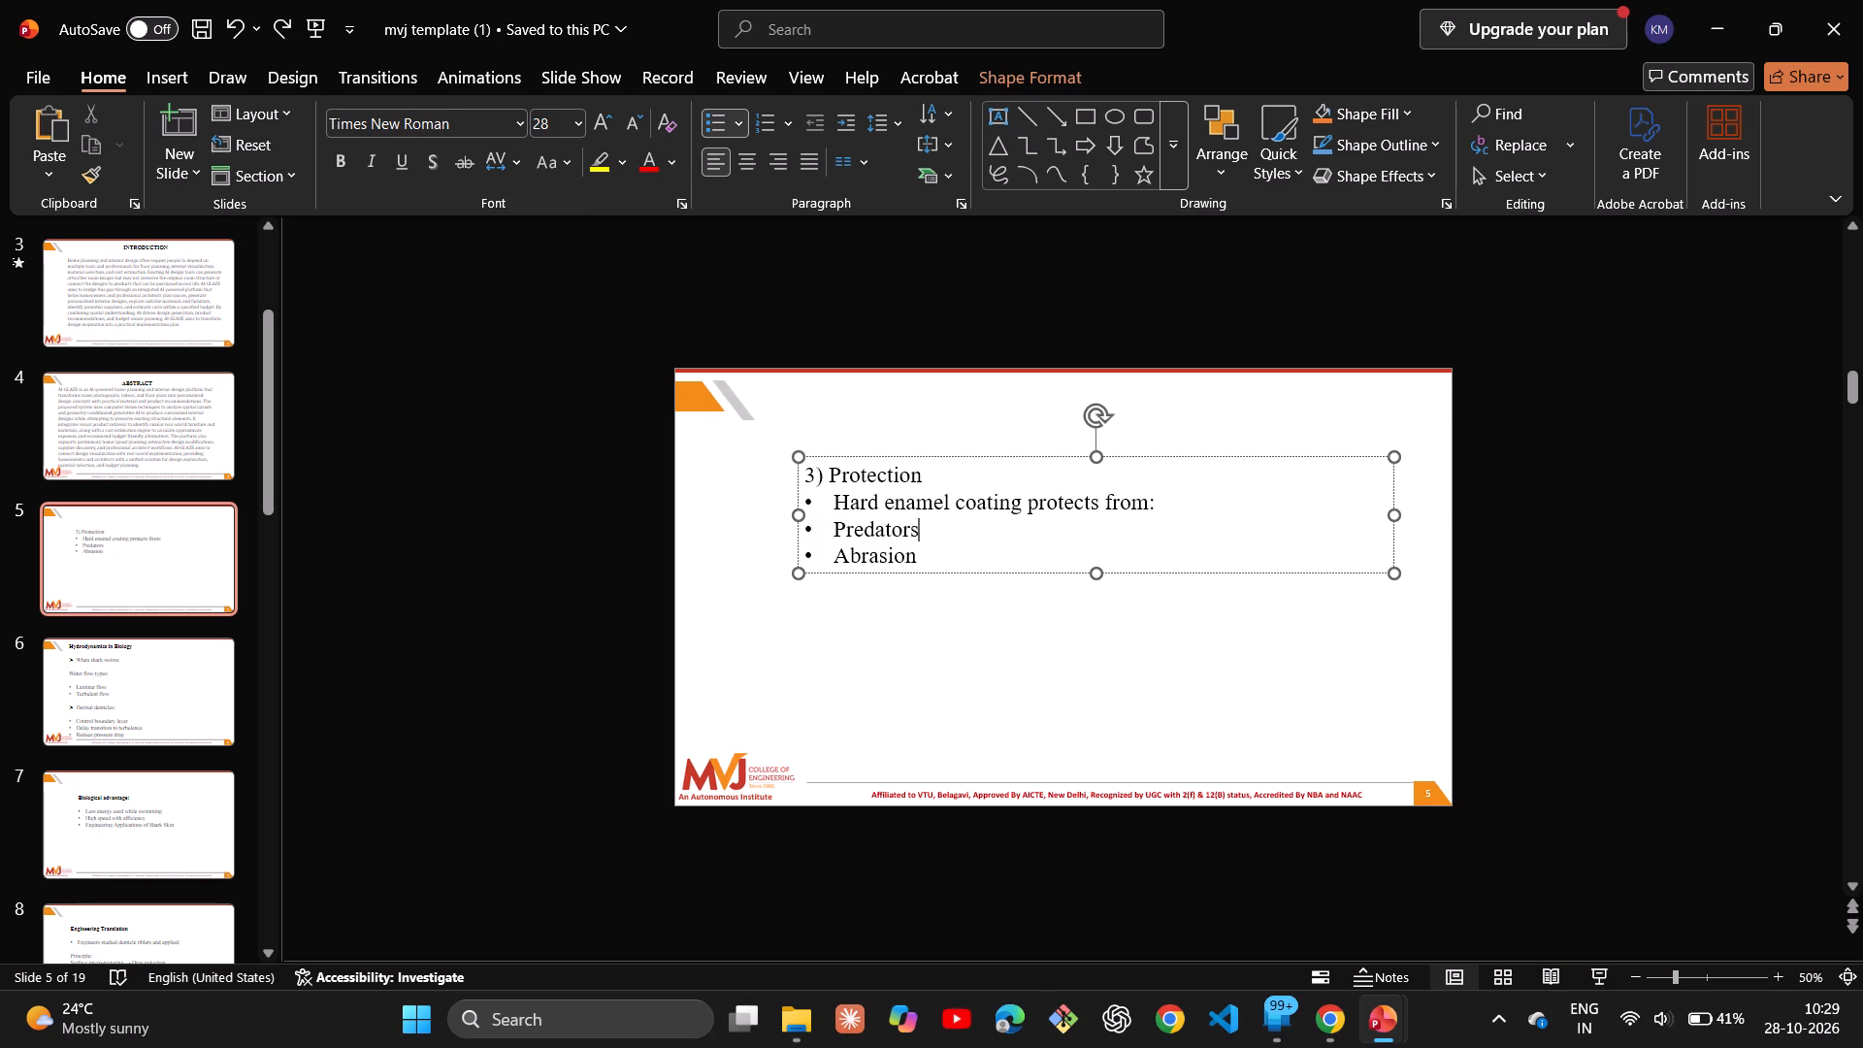
Delete the Protection text on slide 5 of the template and paste the copied PROPOSED SYSTEM diagram in its place.
drag(931, 554, 809, 472)
key(BackSpace)
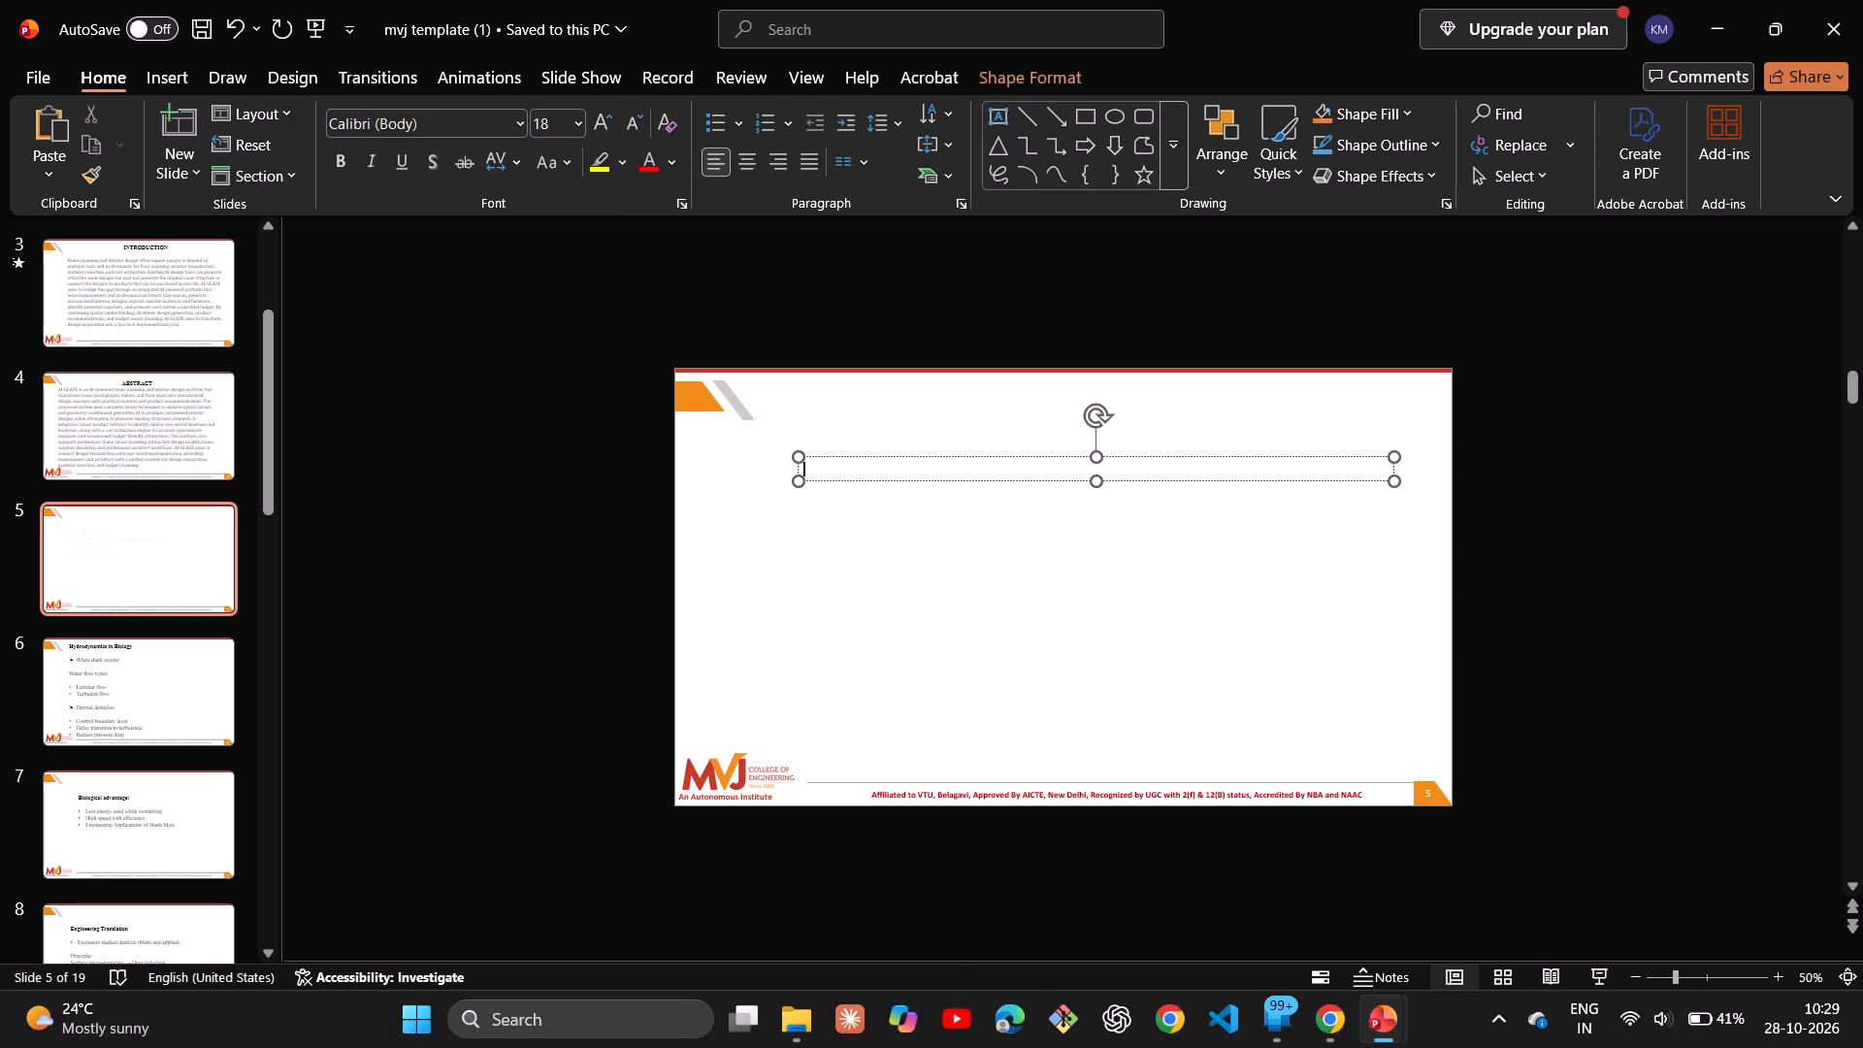
key(ctrl+v)
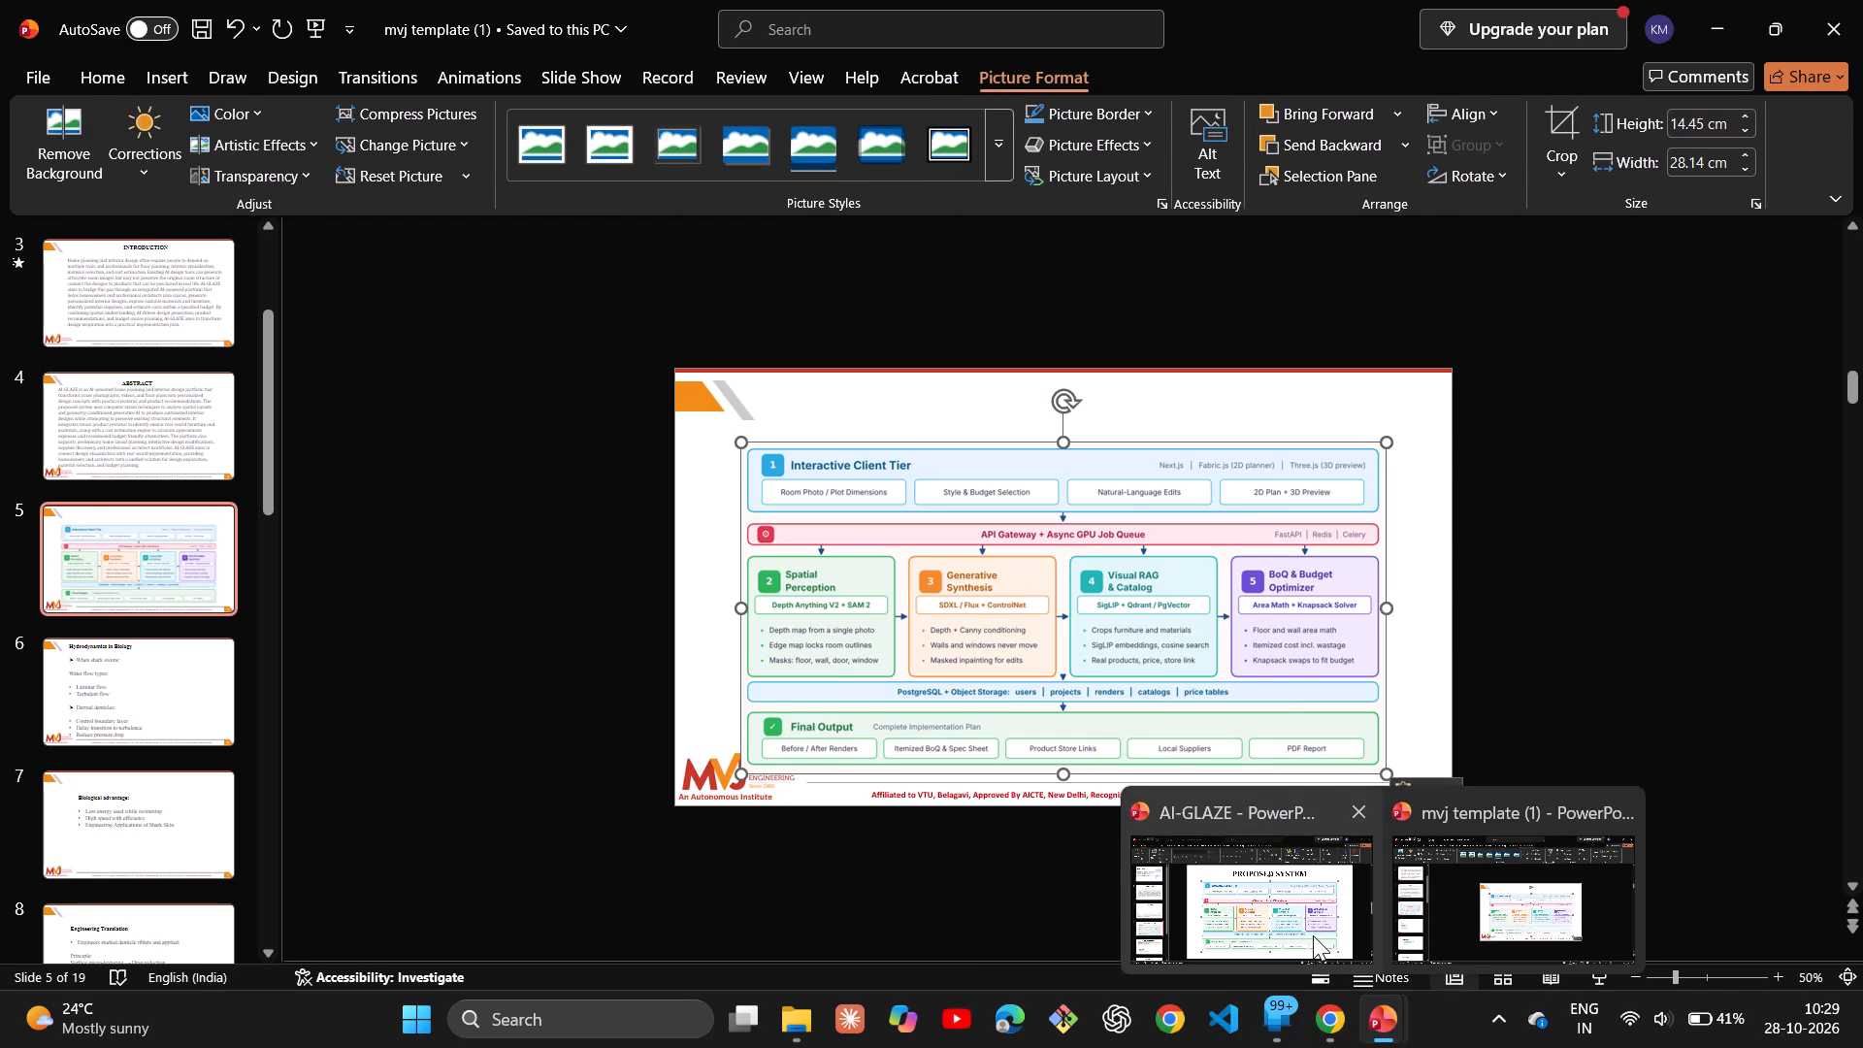
Switch to the AI-GLAZE presentation and copy the PROPOSED SYSTEM heading text from its slide 4.
click(1313, 935)
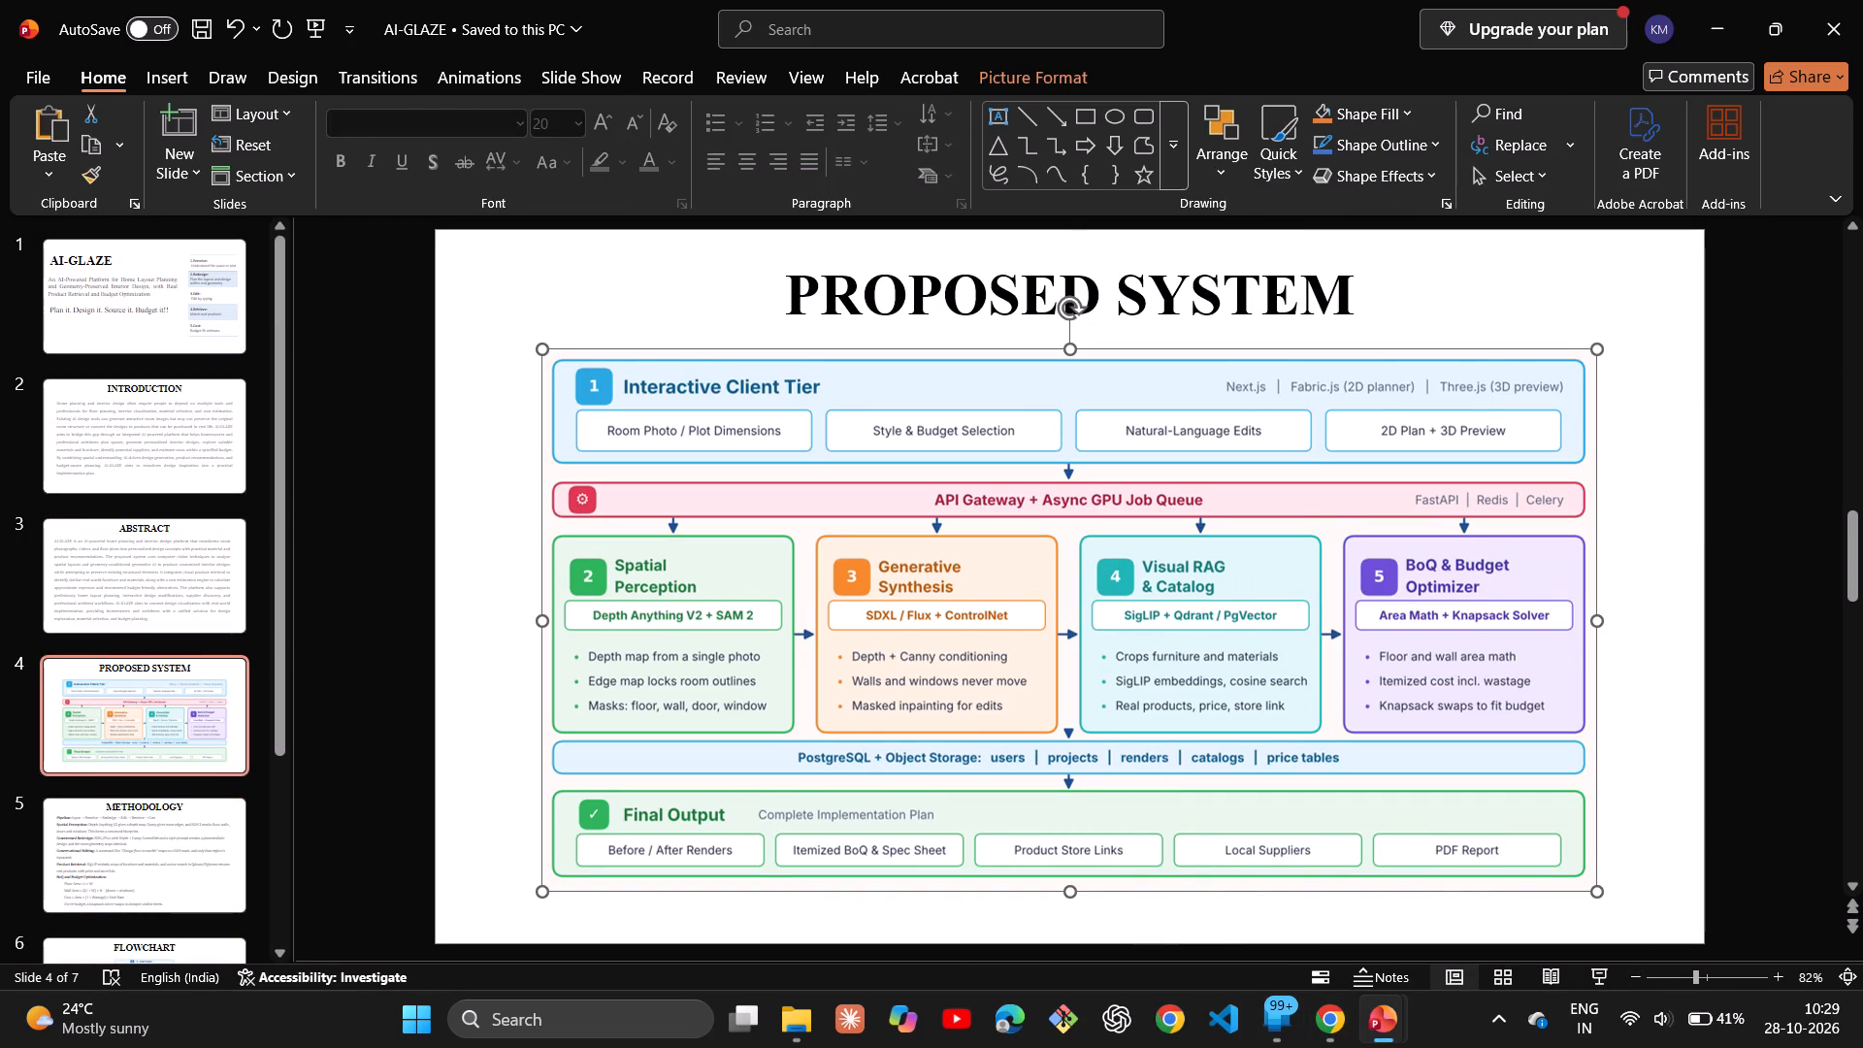
click(1245, 315)
click(1368, 292)
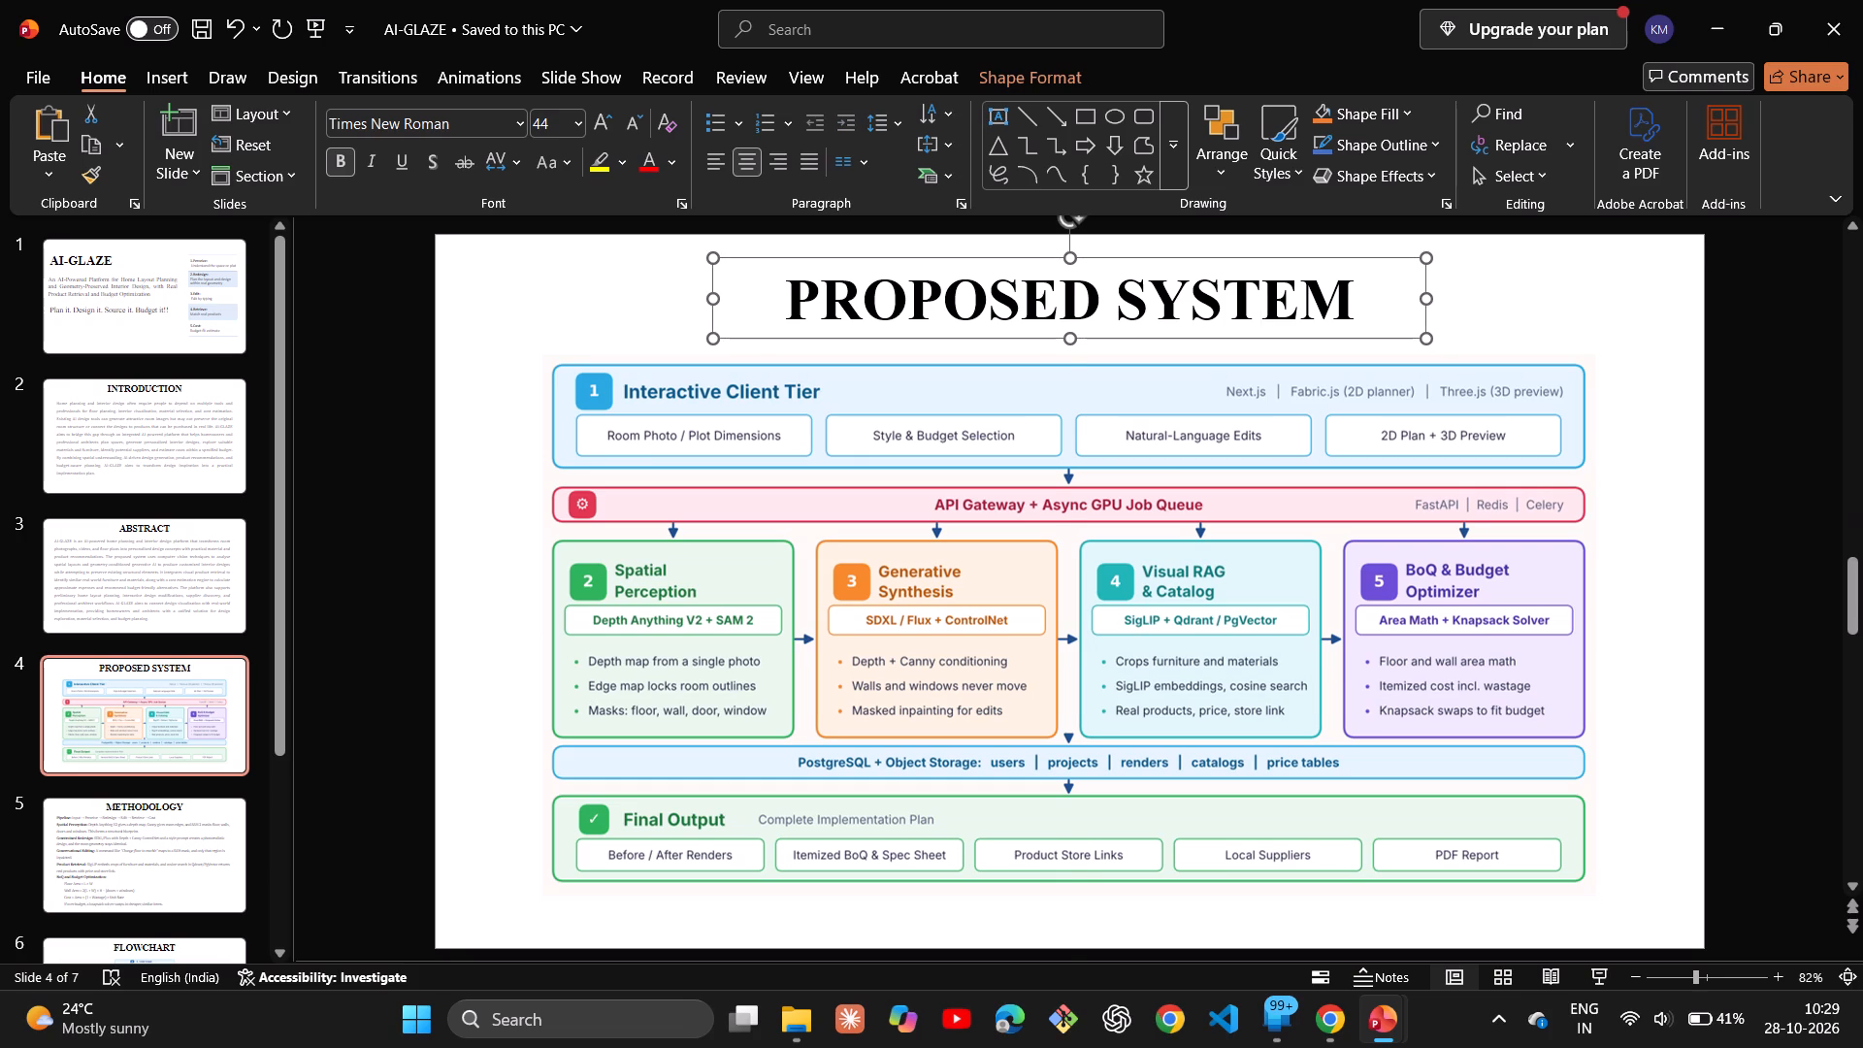
click(1356, 295)
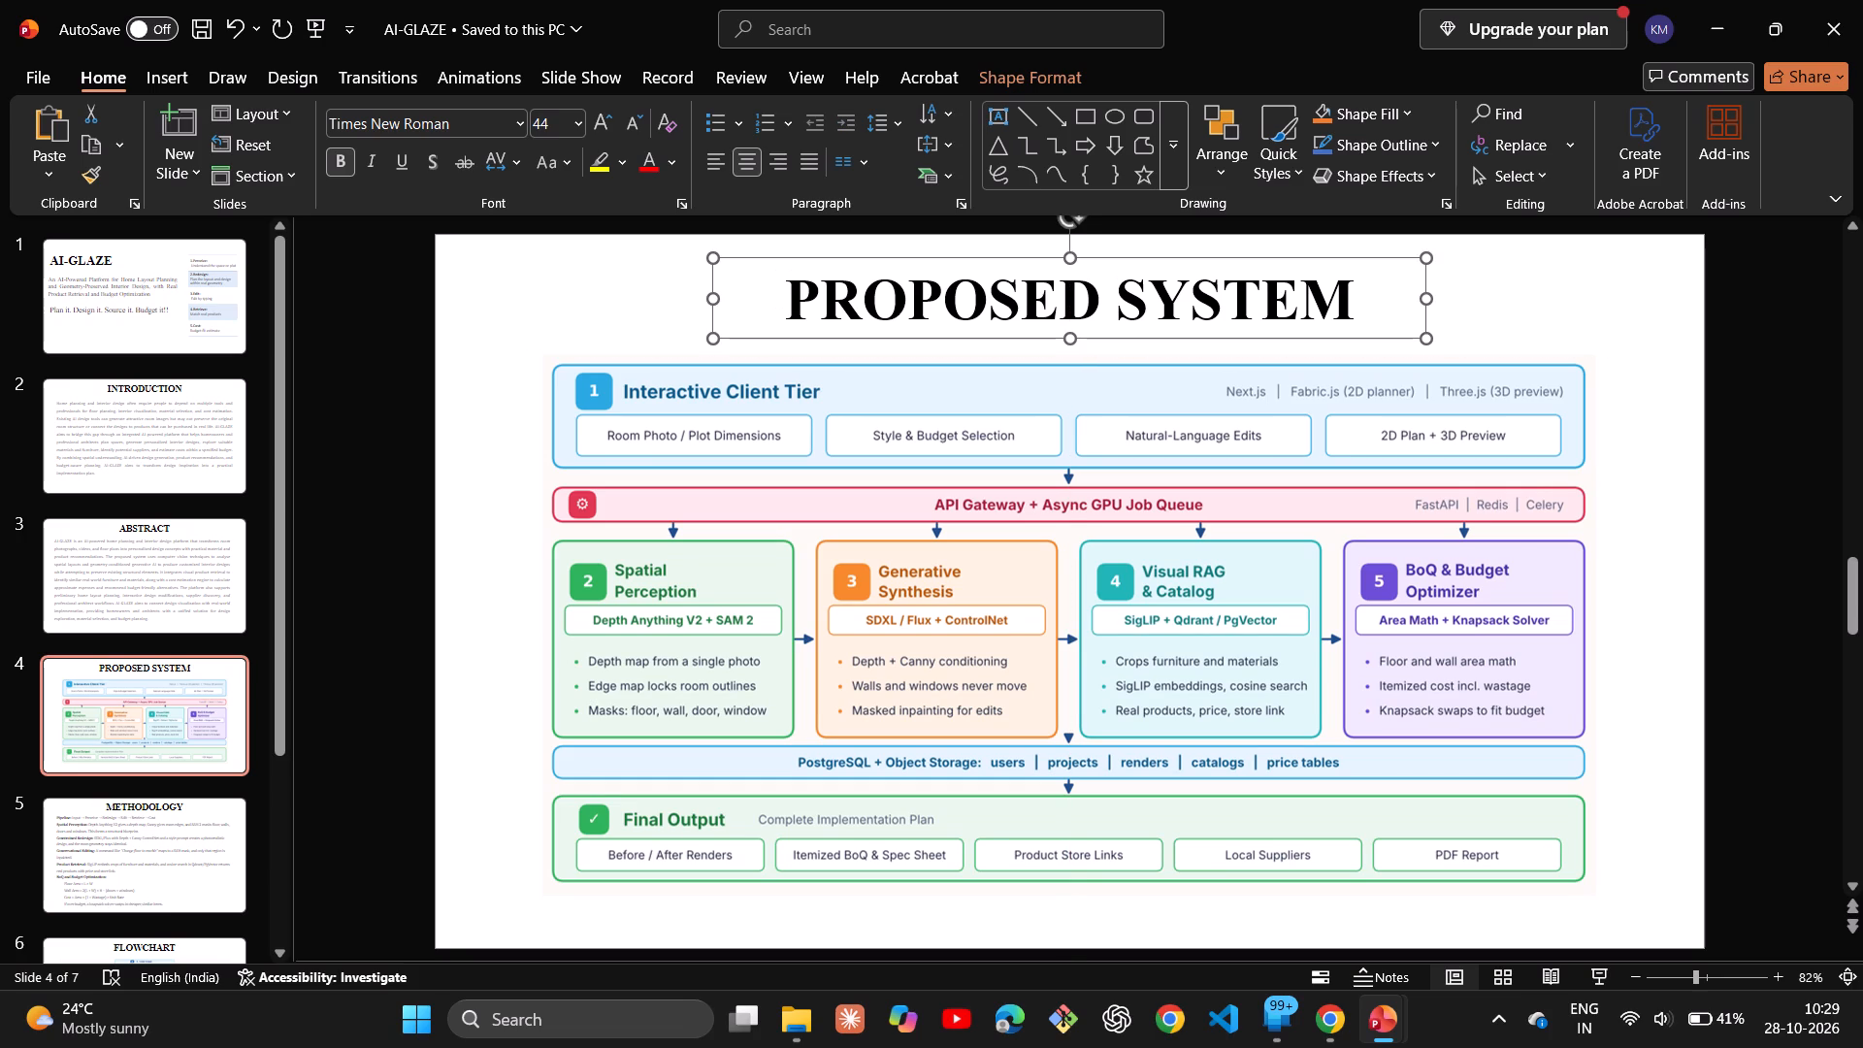
triple_click(1356, 295)
click(1356, 297)
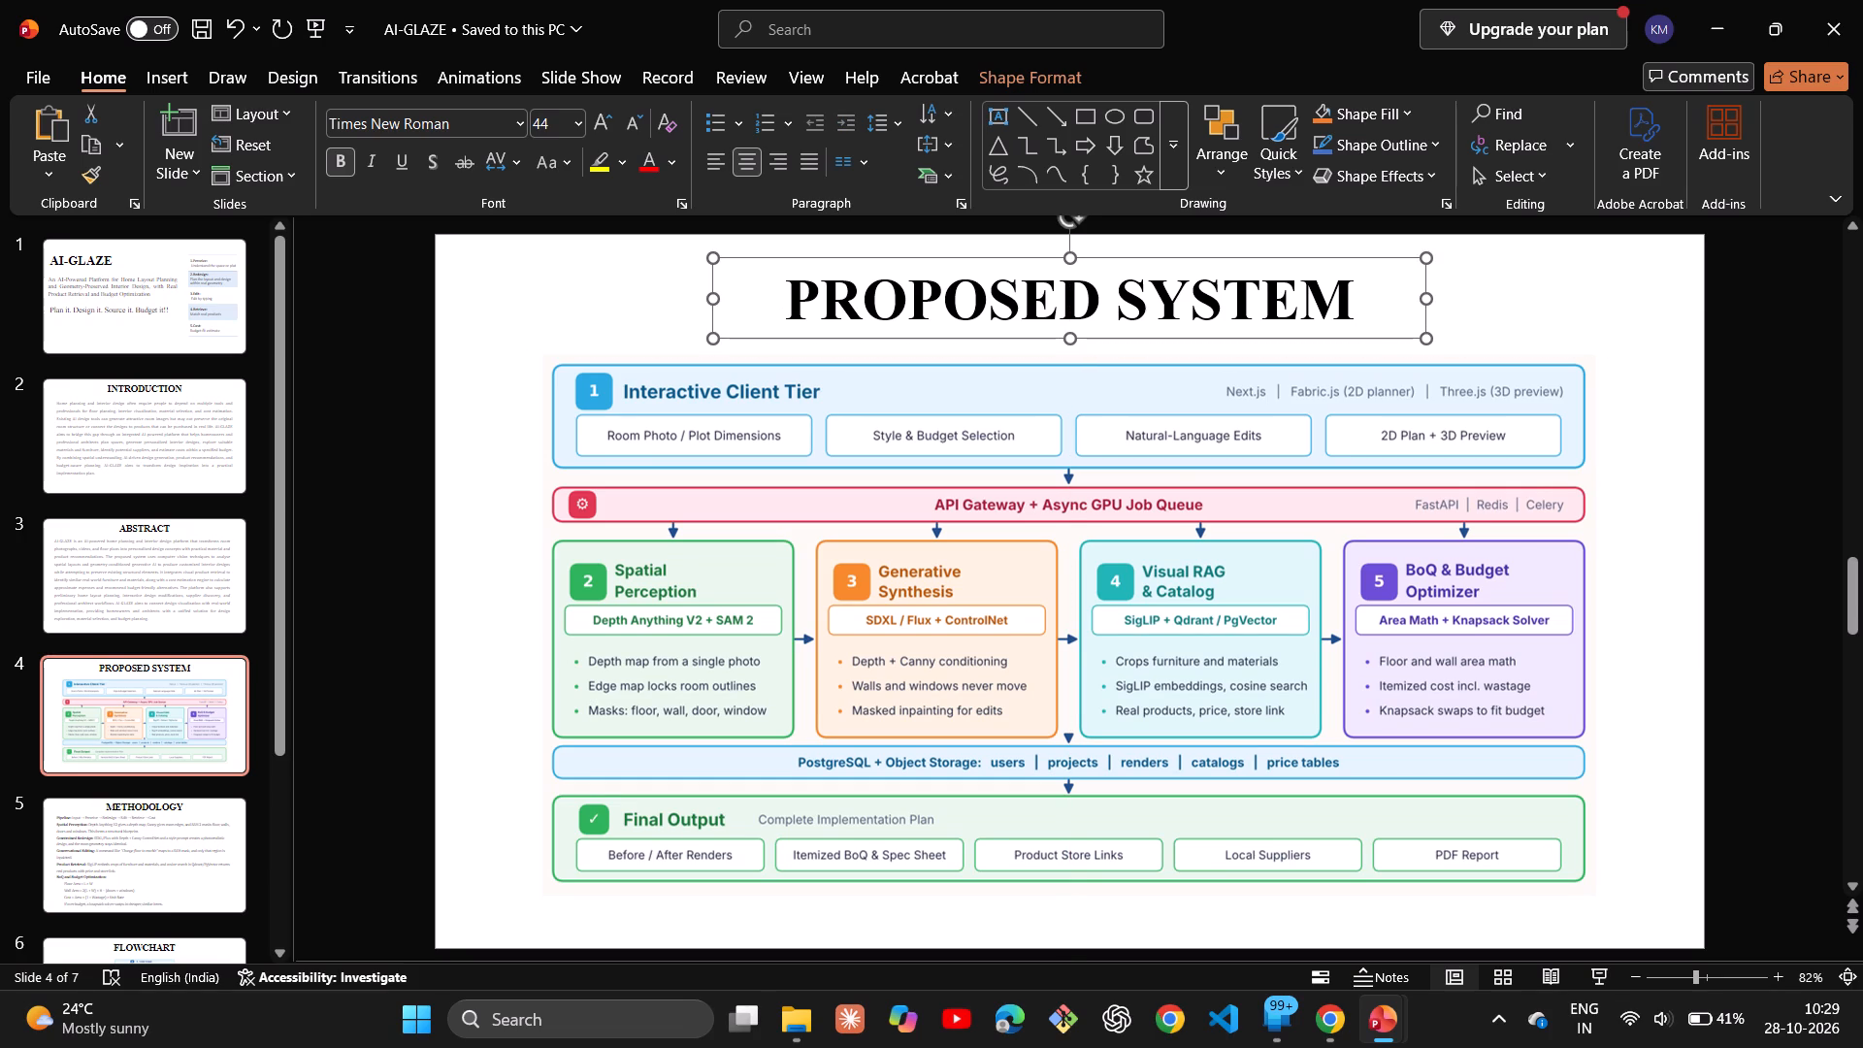
double_click(1347, 297)
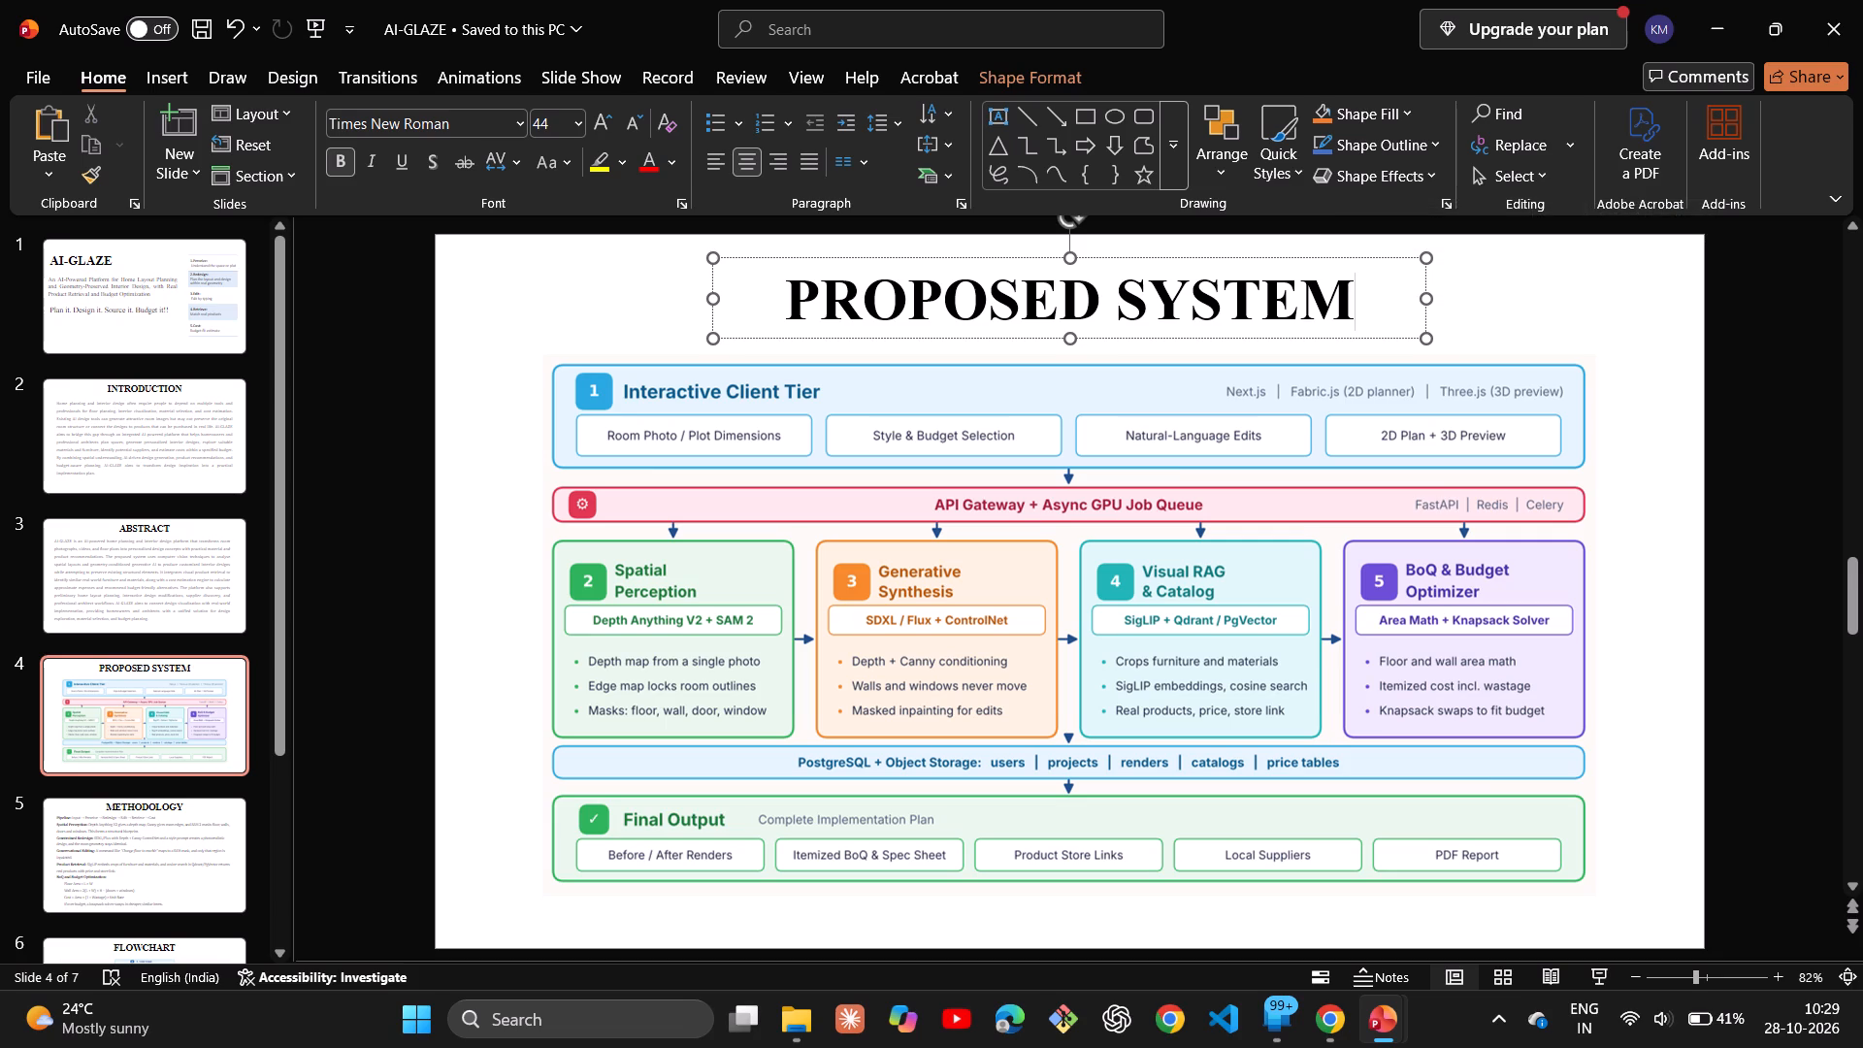
drag(1346, 301, 829, 278)
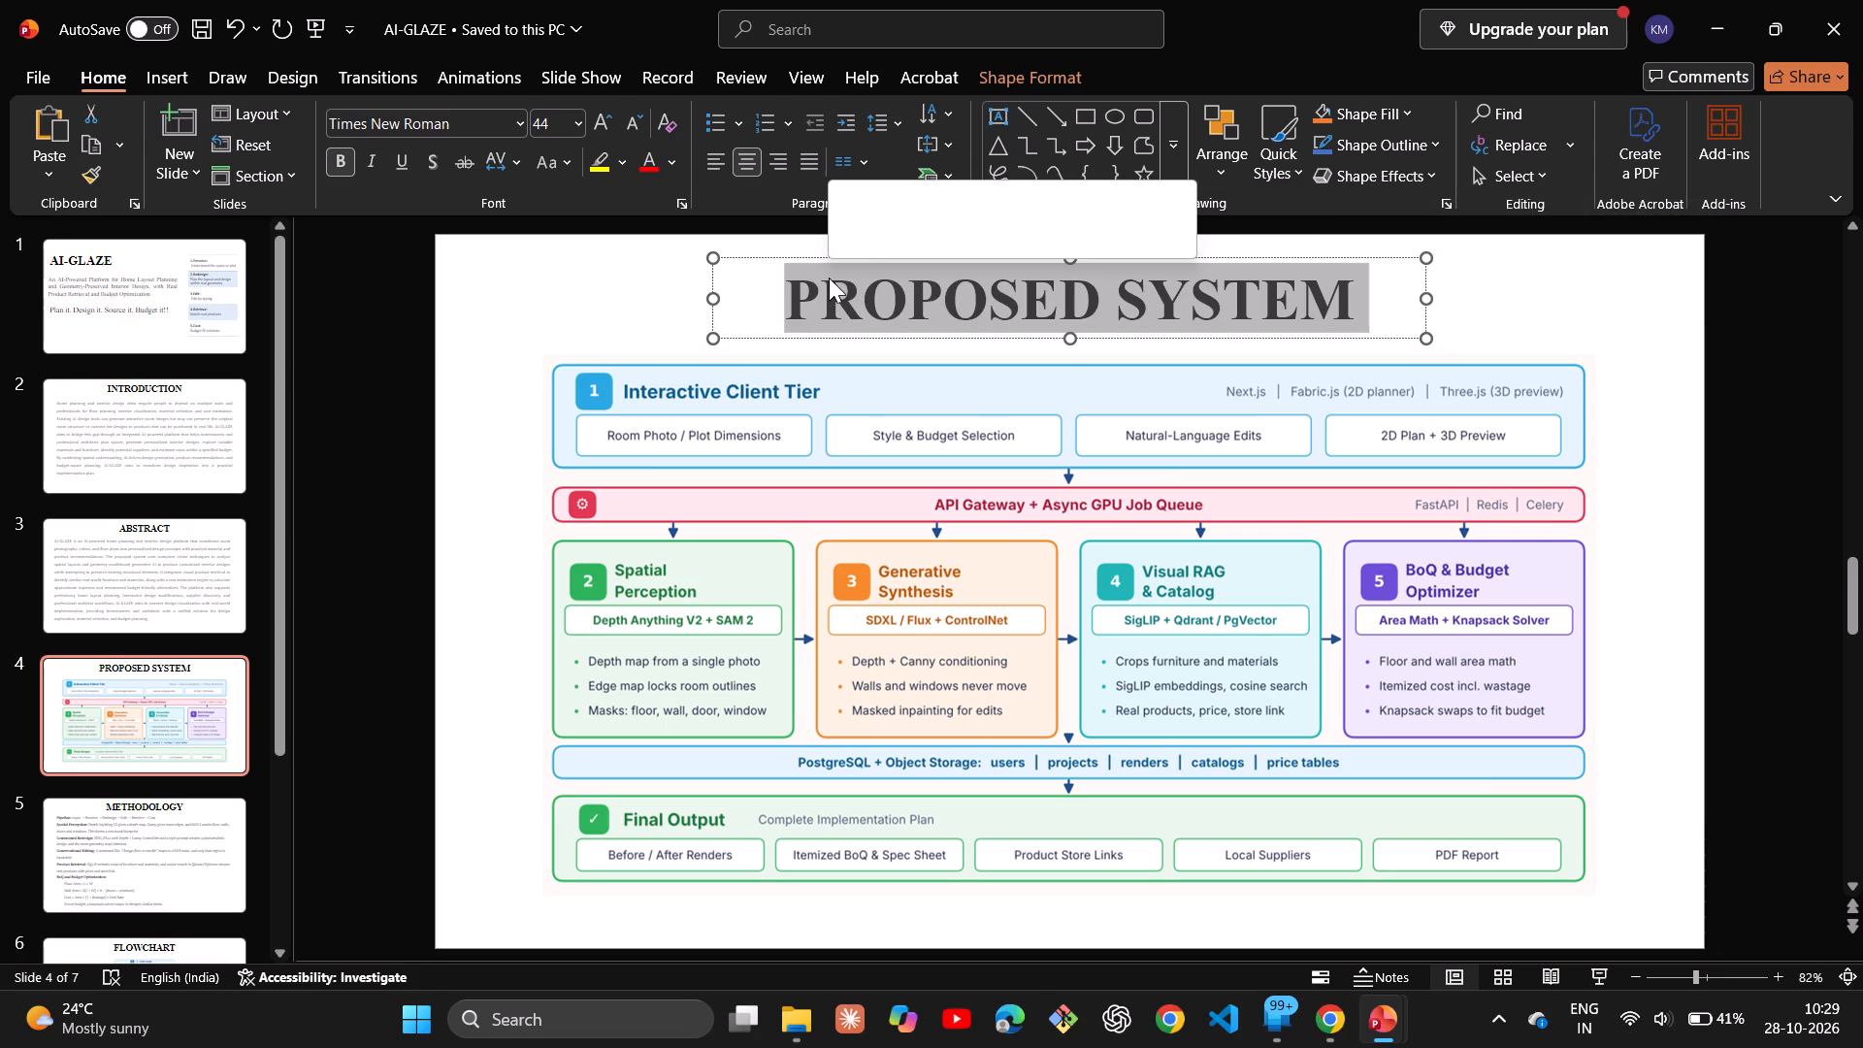
key(ctrl+c)
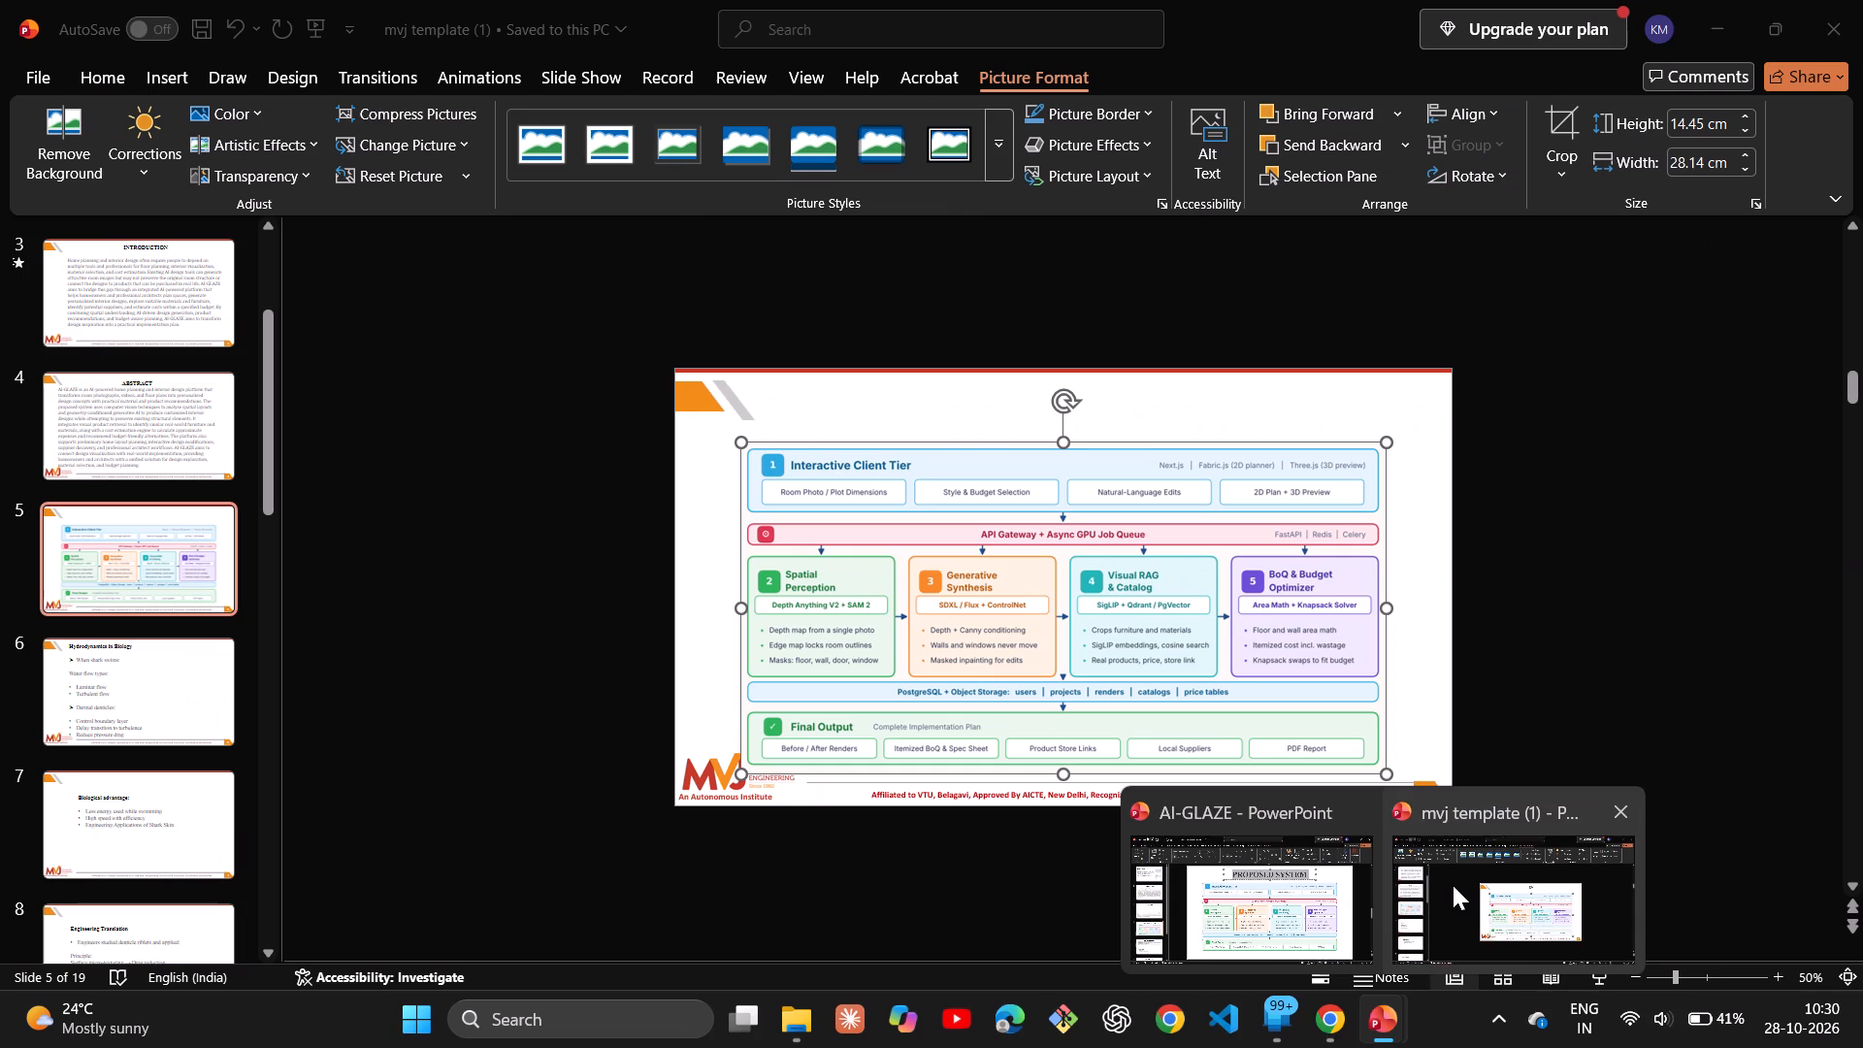
Return to the mvj template and paste the PROPOSED SYSTEM heading onto slide 5.
click(1453, 885)
click(971, 402)
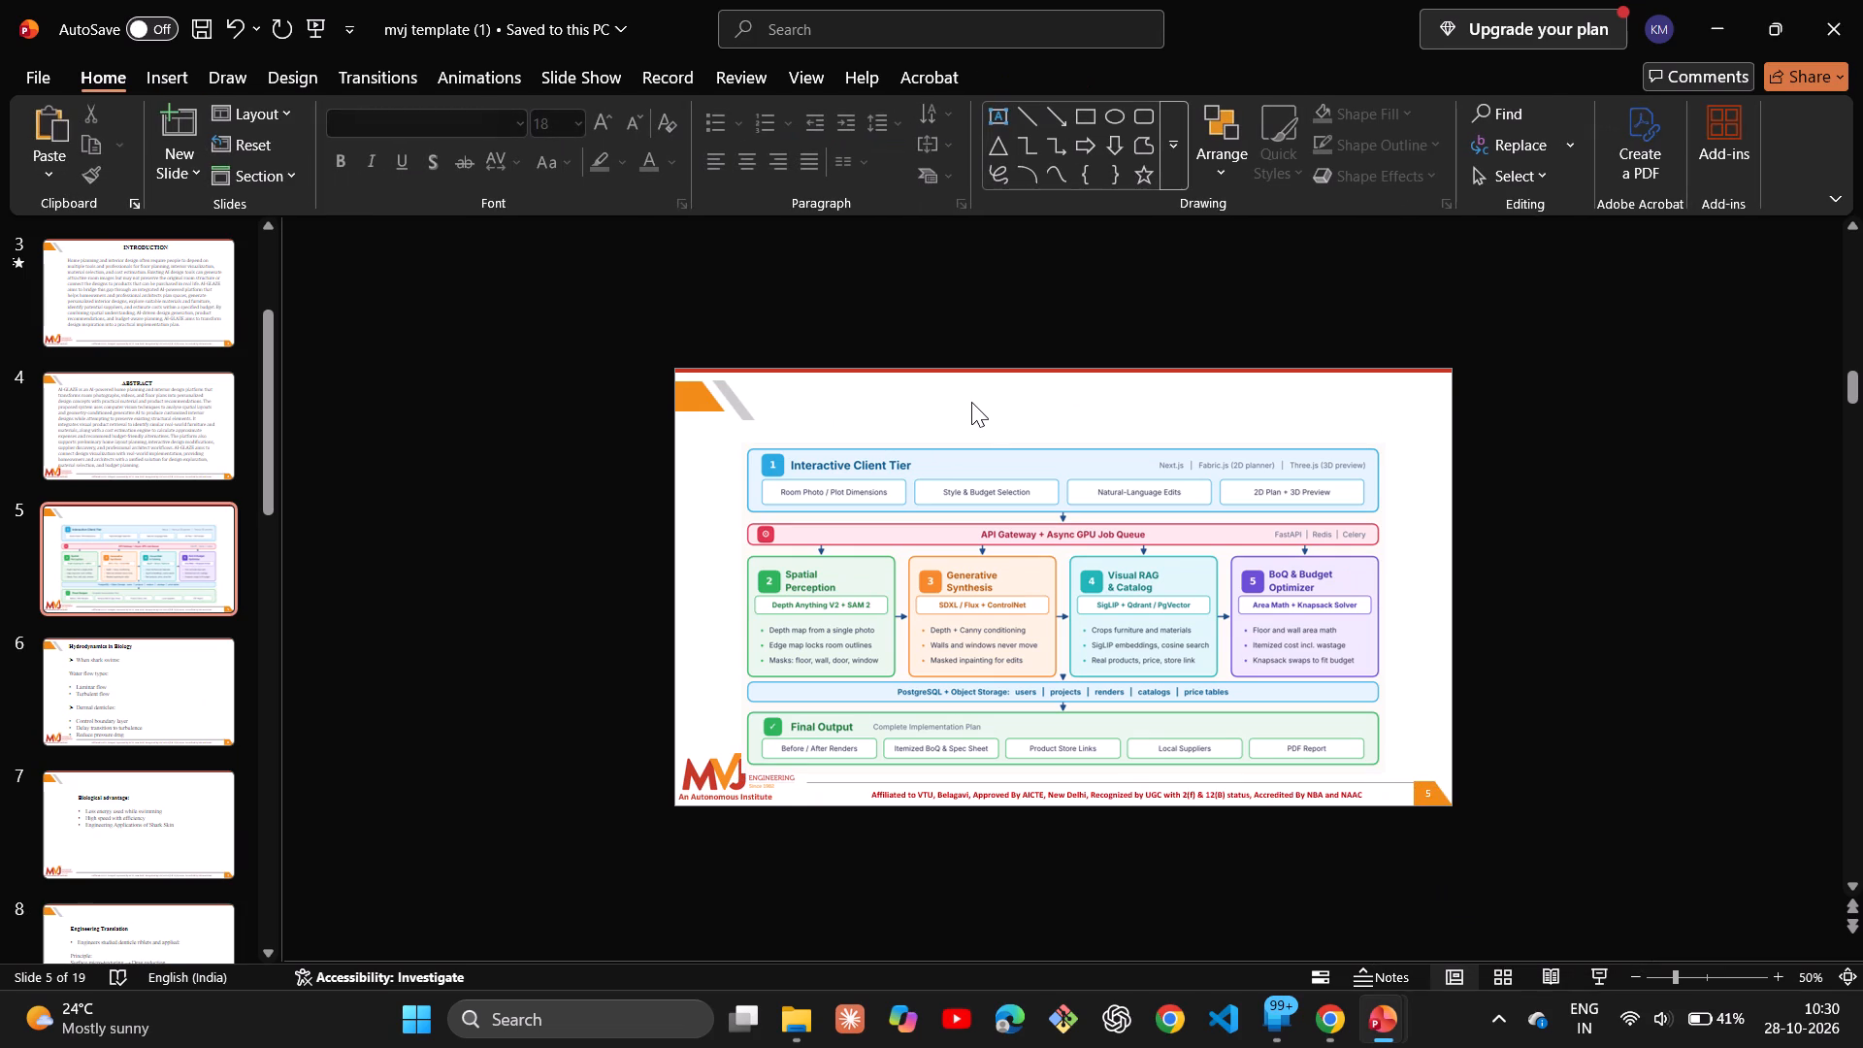
click(969, 418)
click(969, 418)
key(ctrl+v)
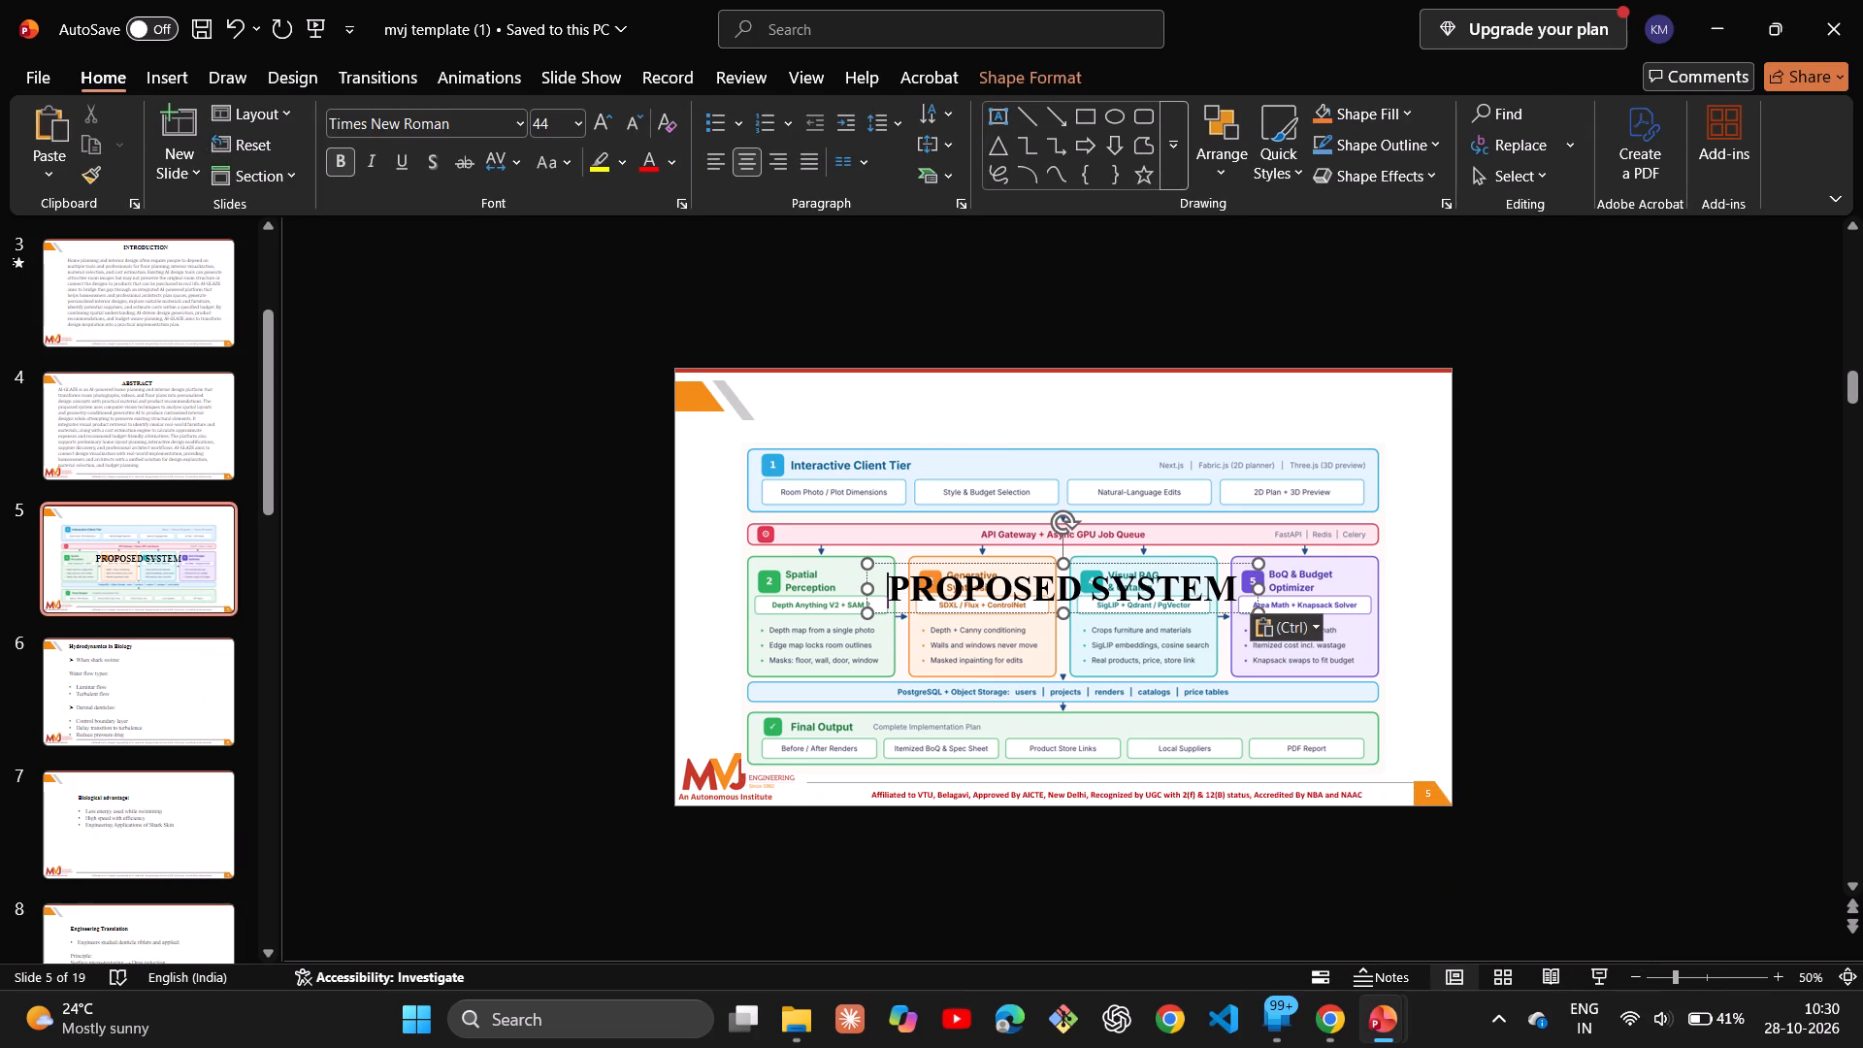
Shift slide 5's diagram up slightly and position the PROPOSED SYSTEM heading just above it, beneath the slide's top border.
click(1021, 559)
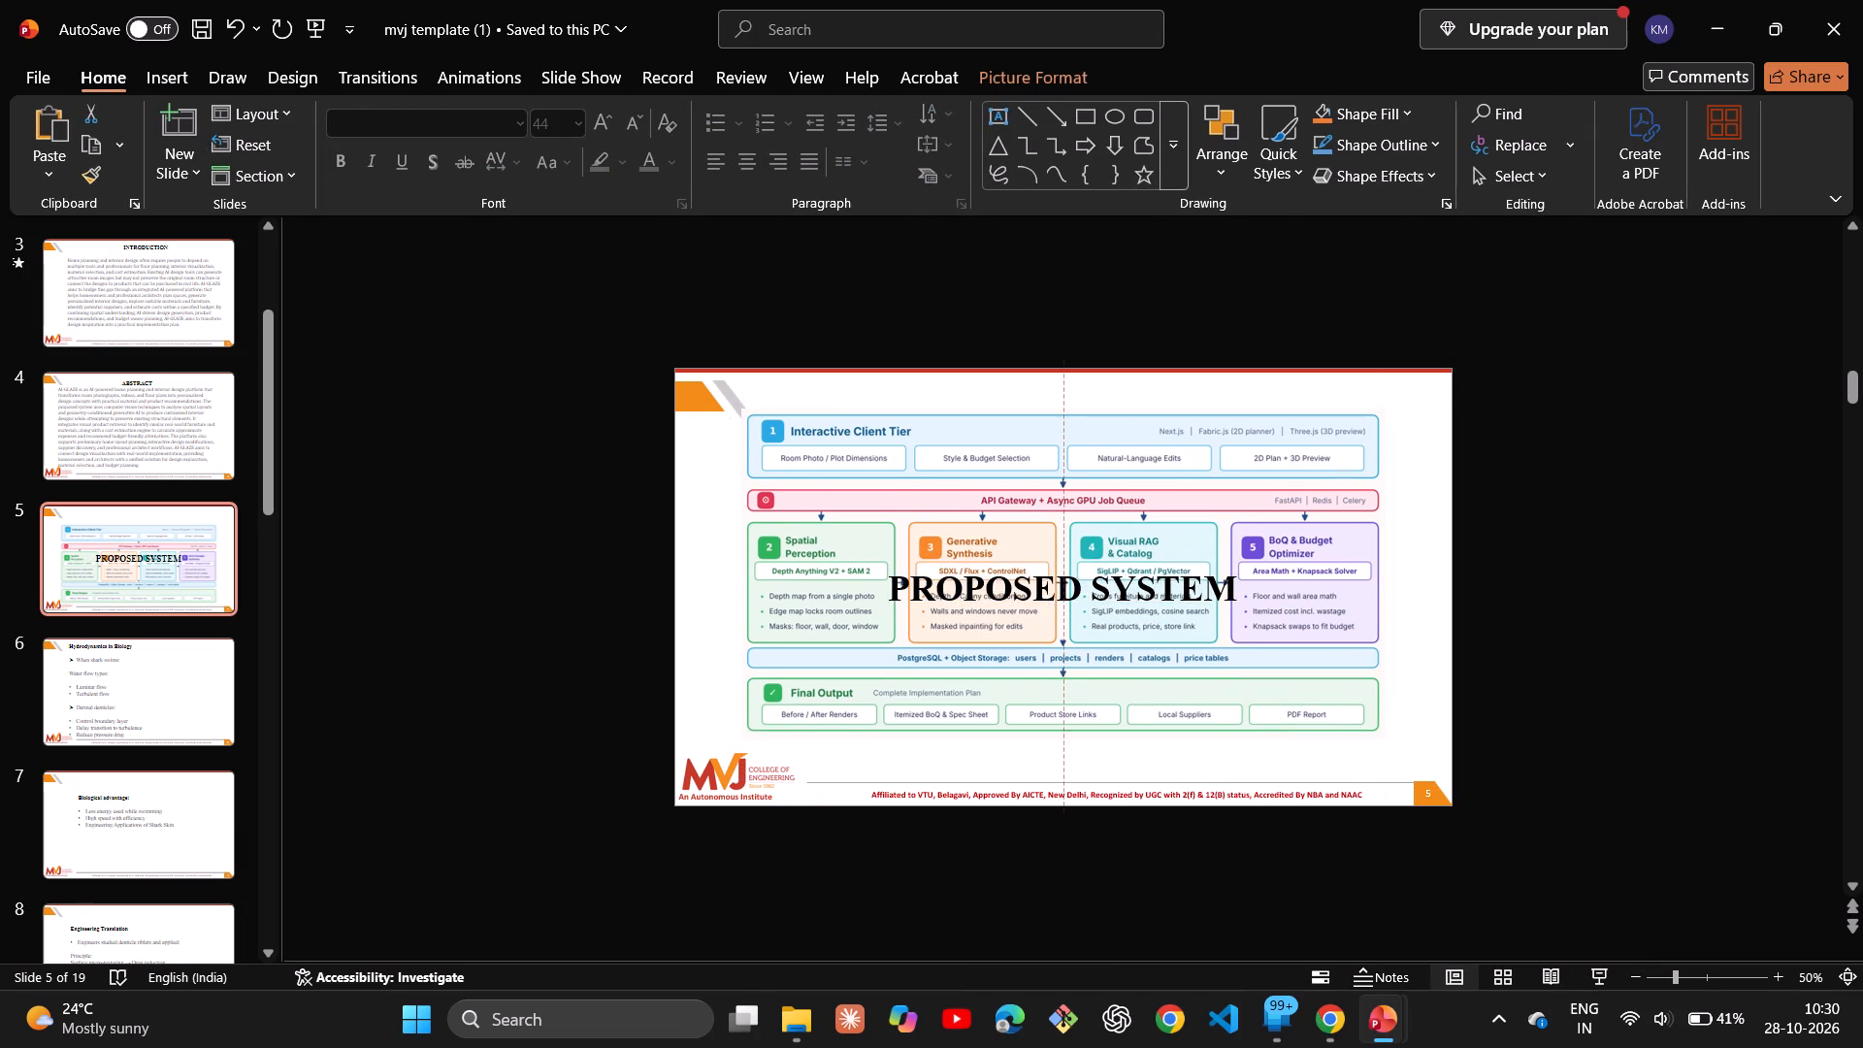
click(1017, 582)
click(1017, 582)
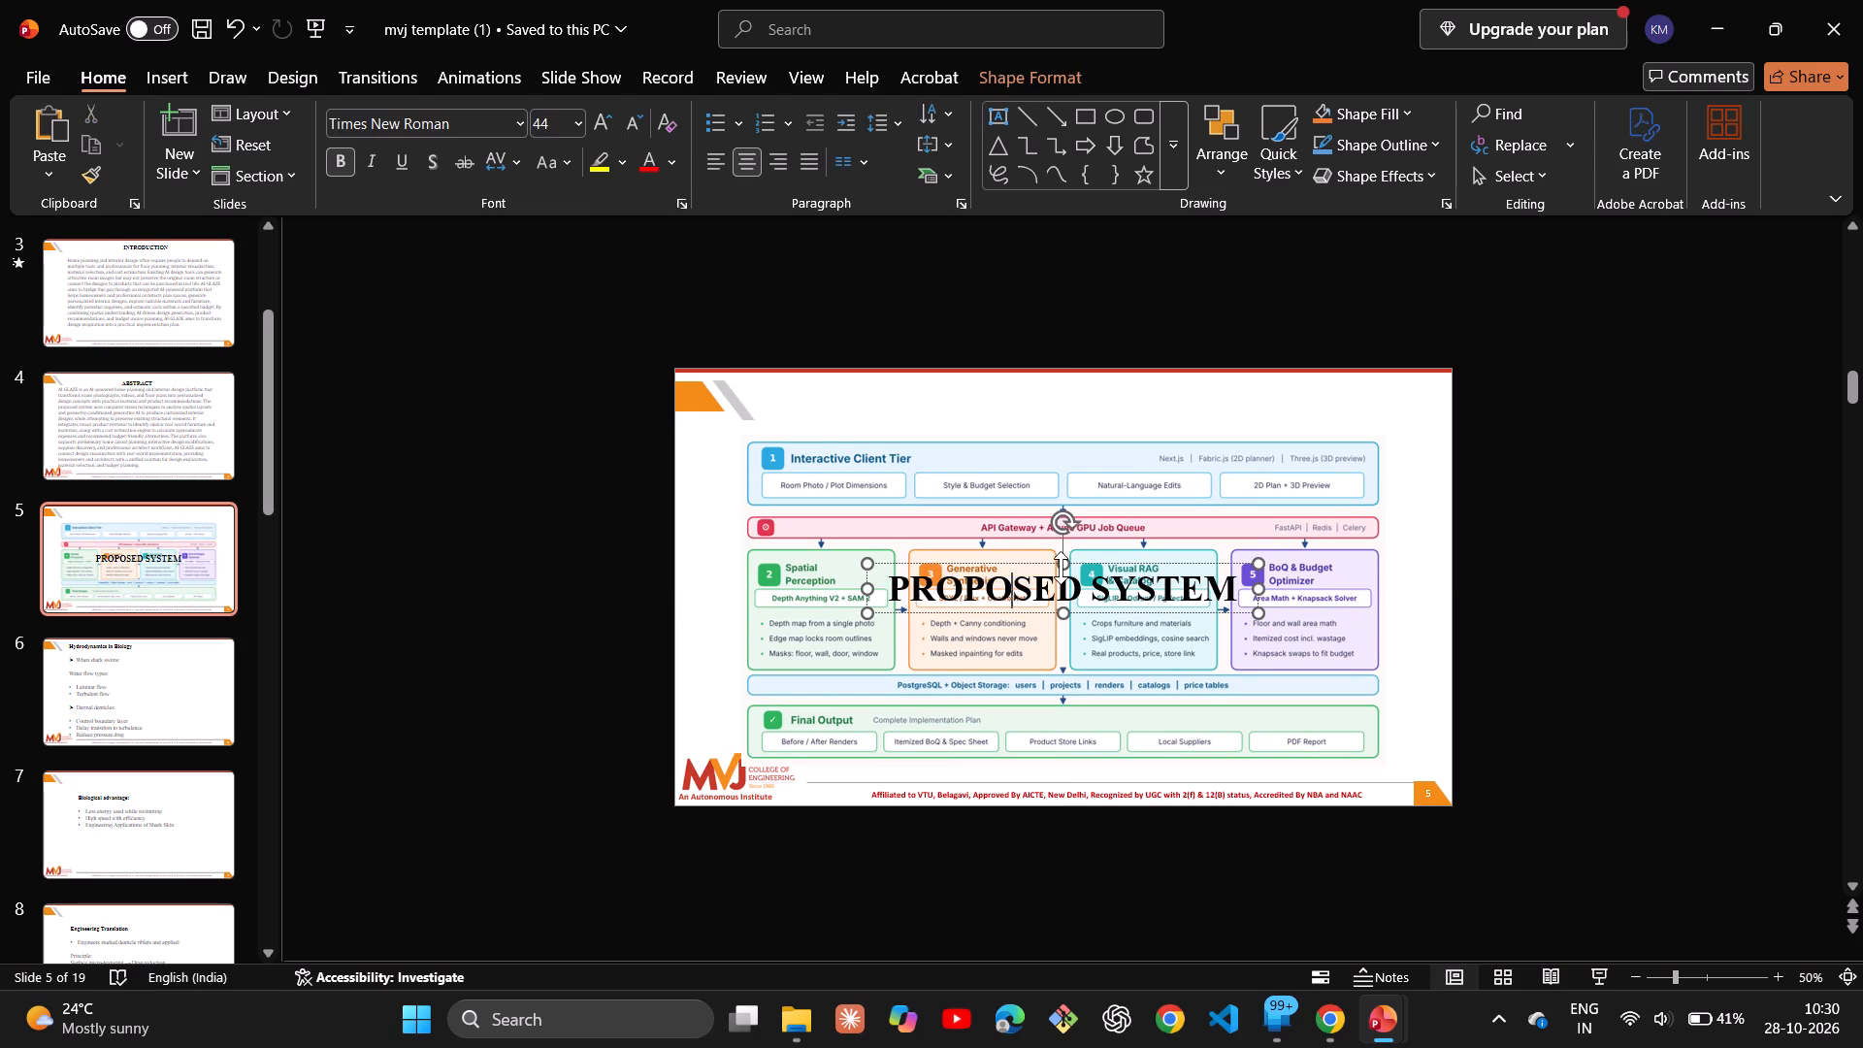
drag(1063, 559, 1047, 405)
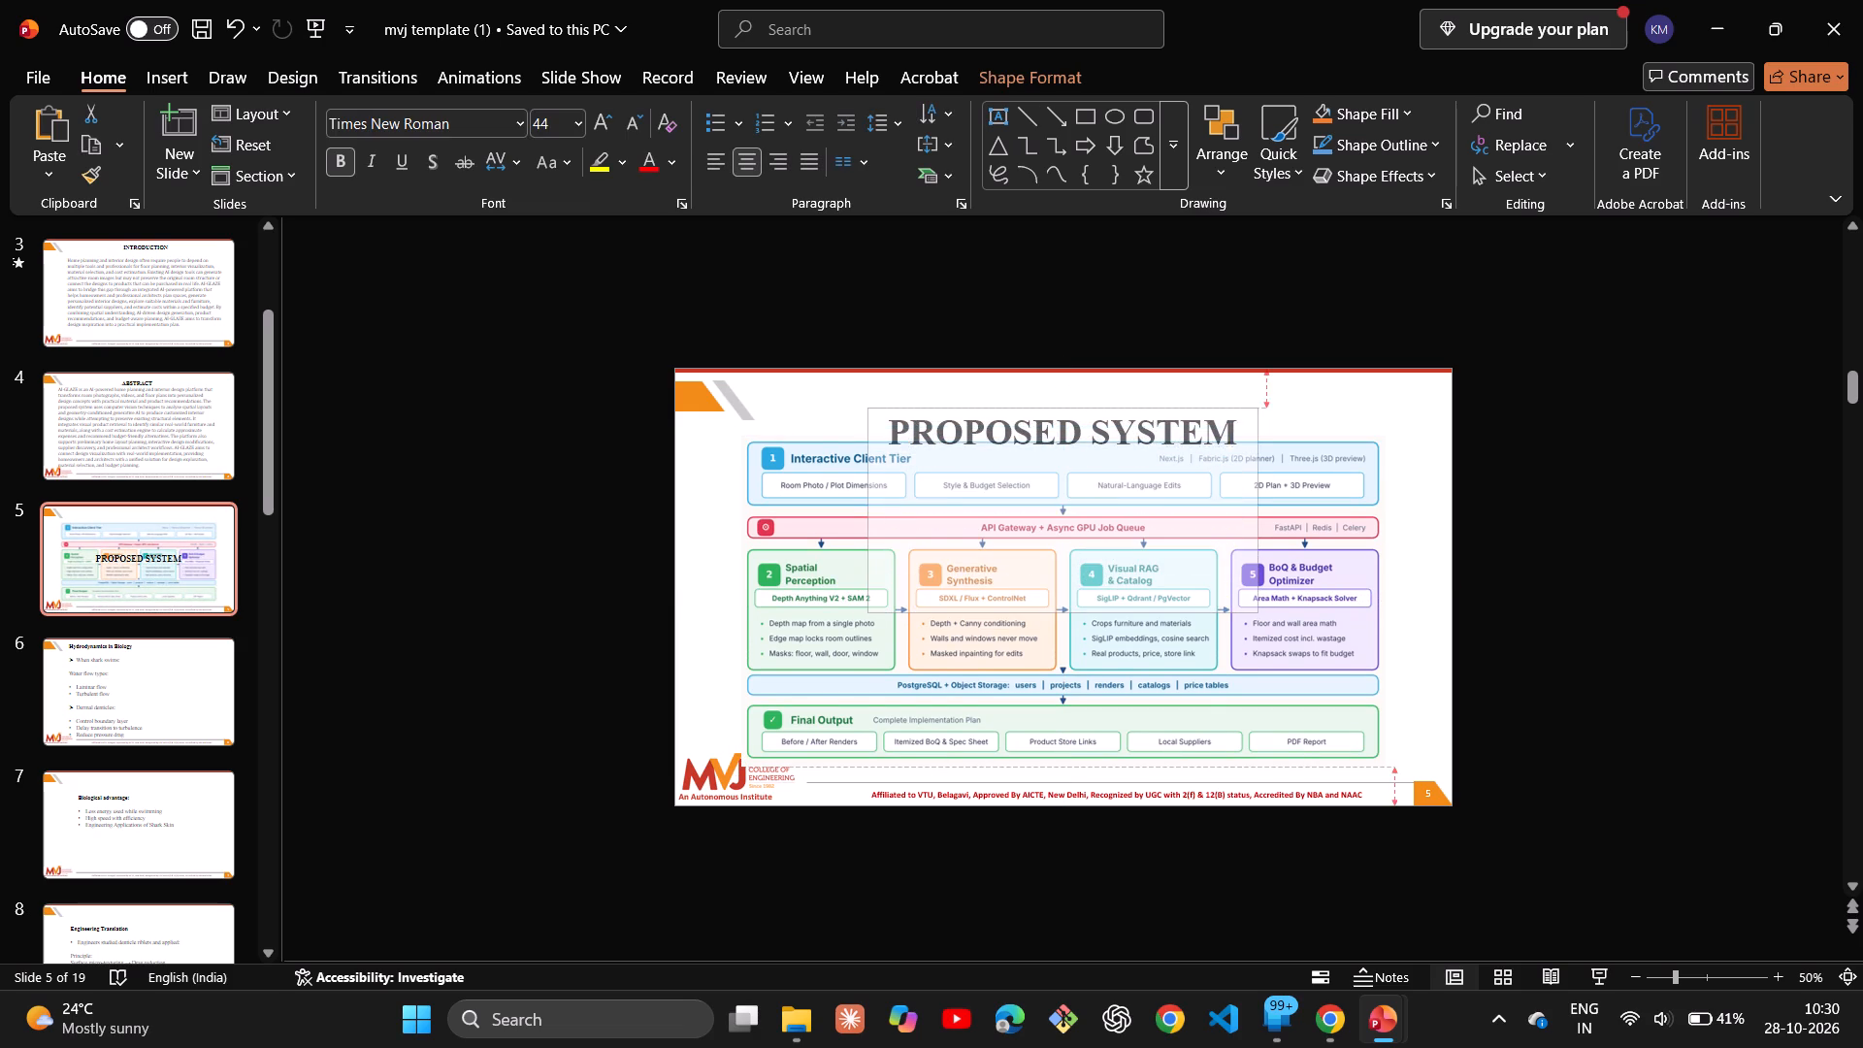
drag(1047, 405, 1045, 393)
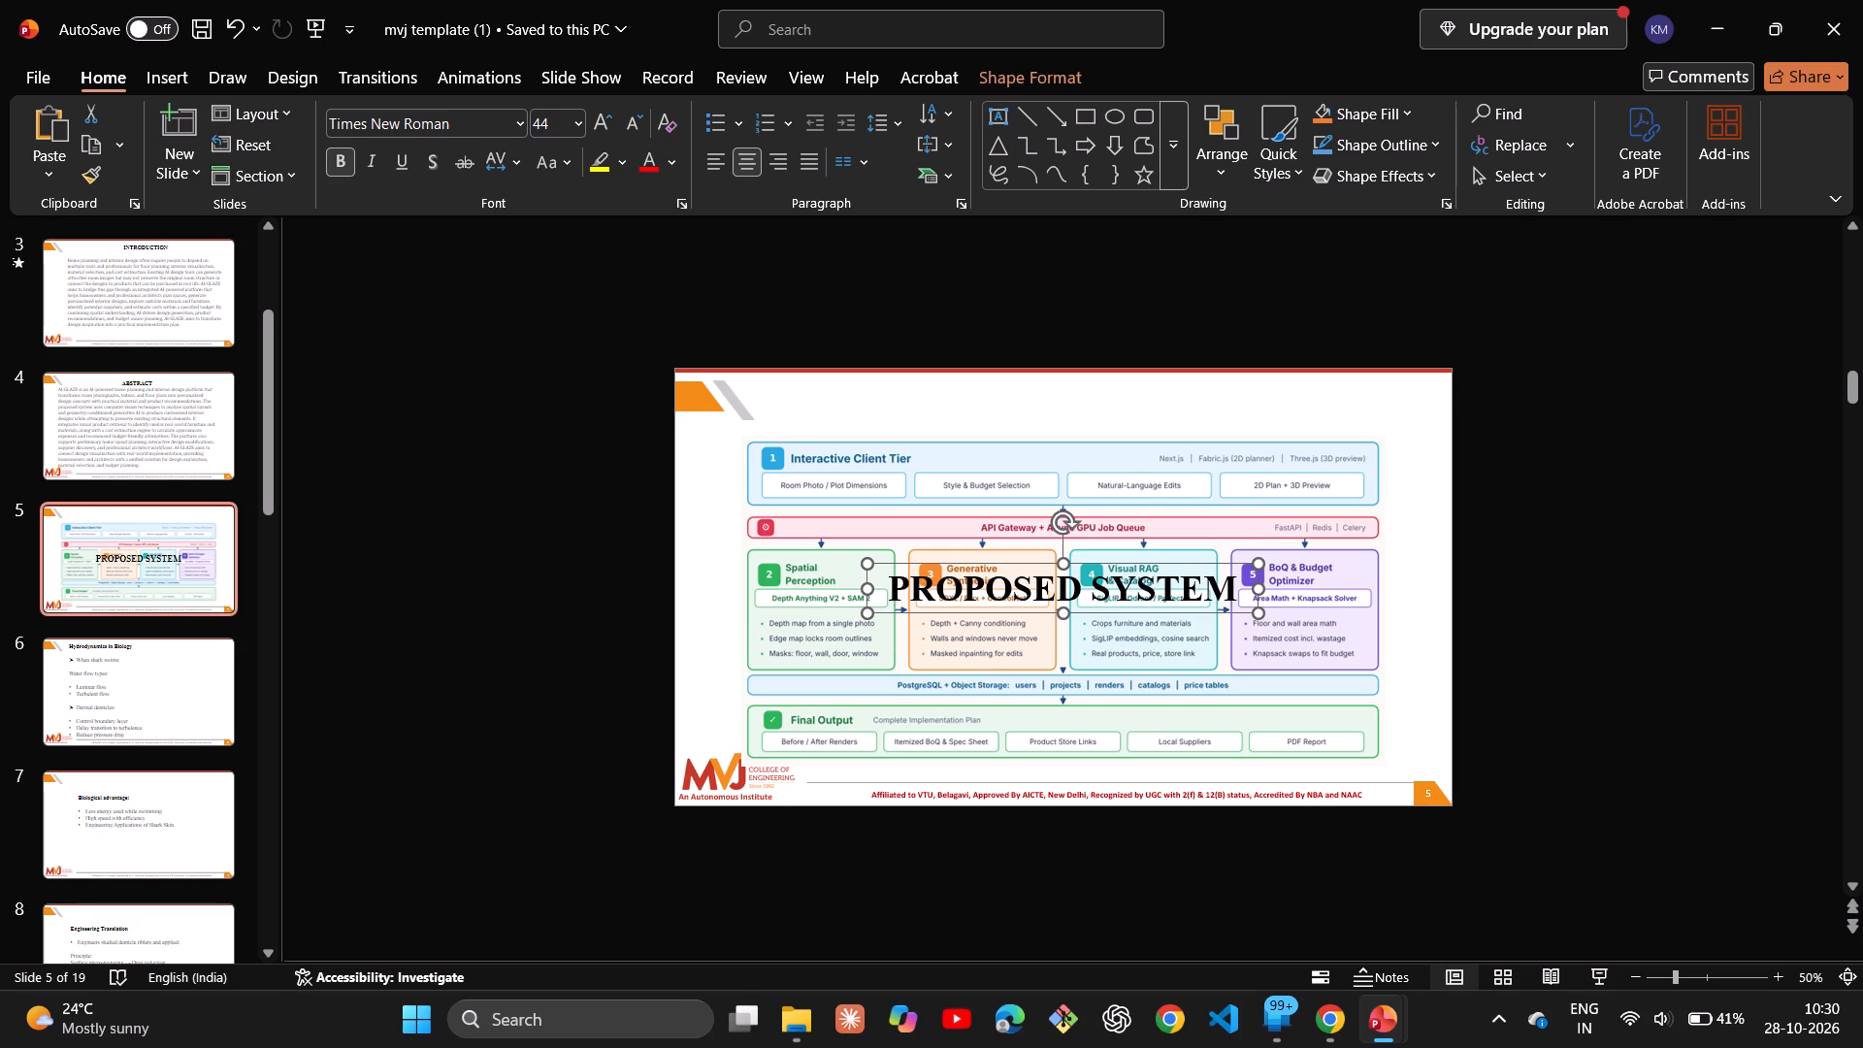
drag(874, 587, 865, 411)
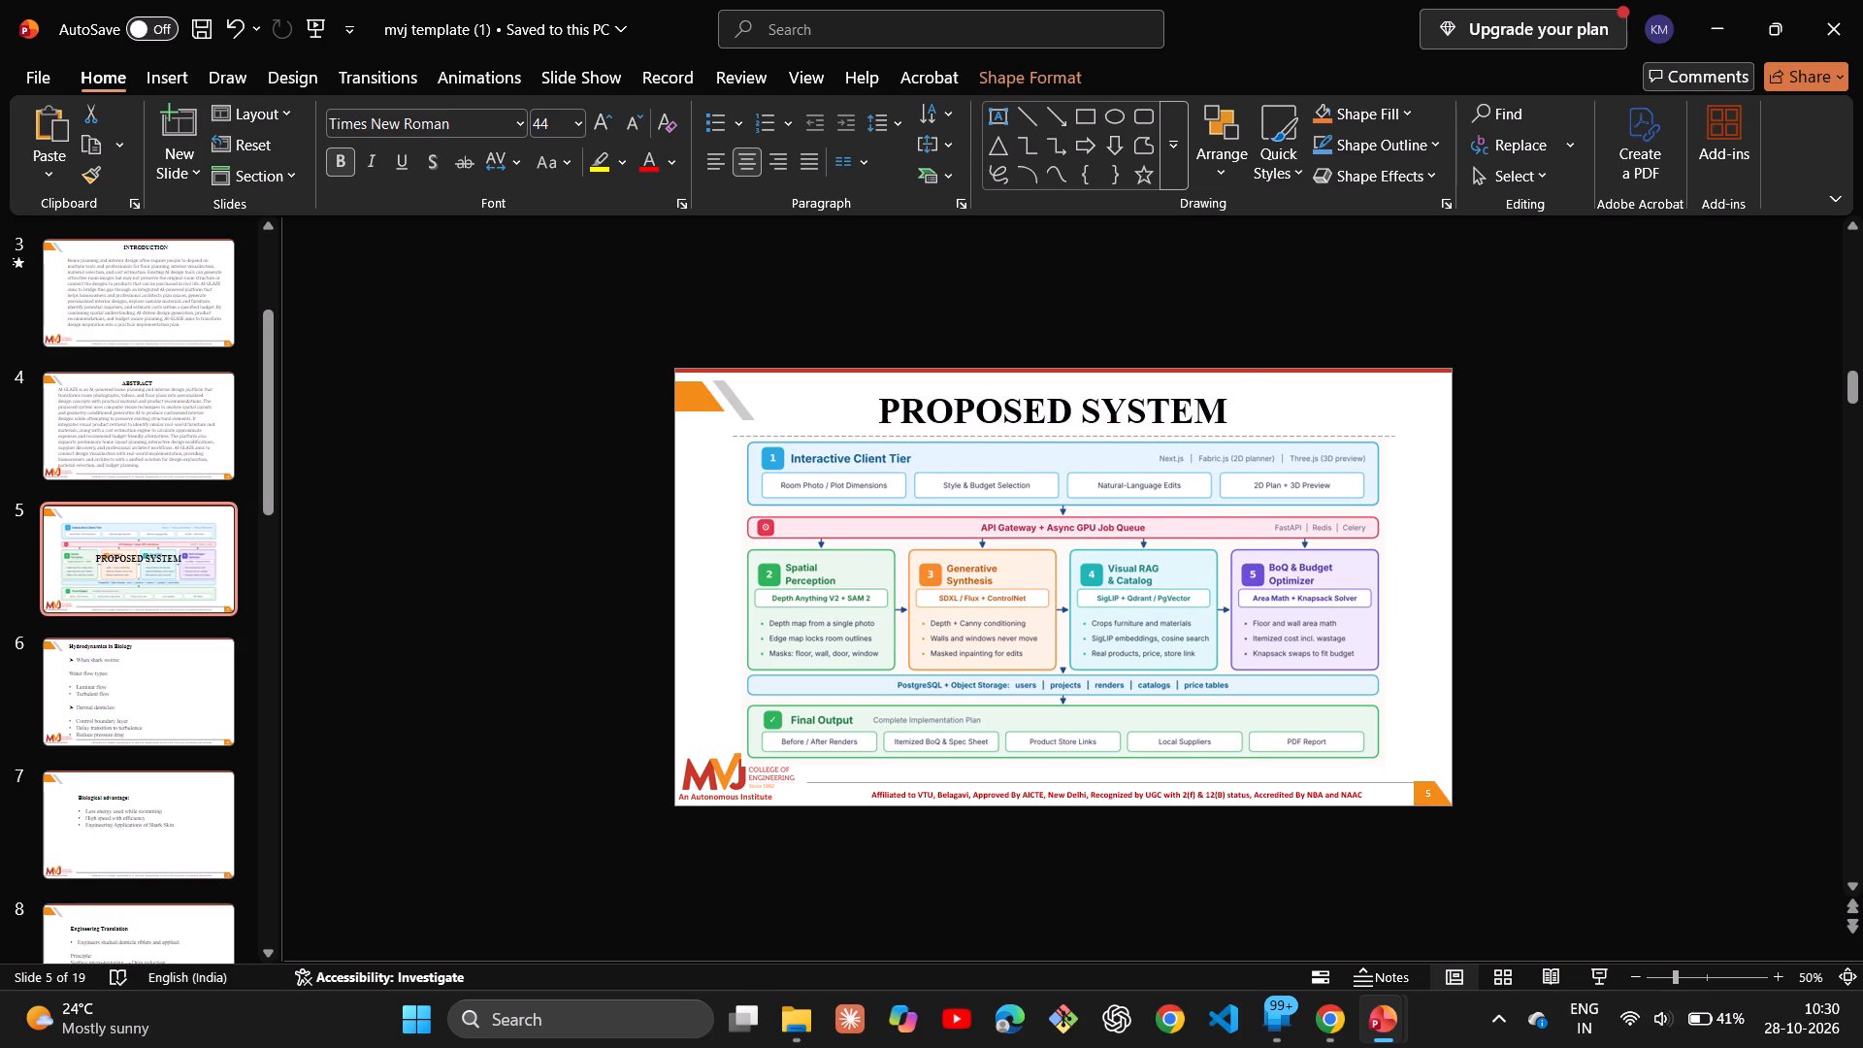
drag(865, 411, 866, 412)
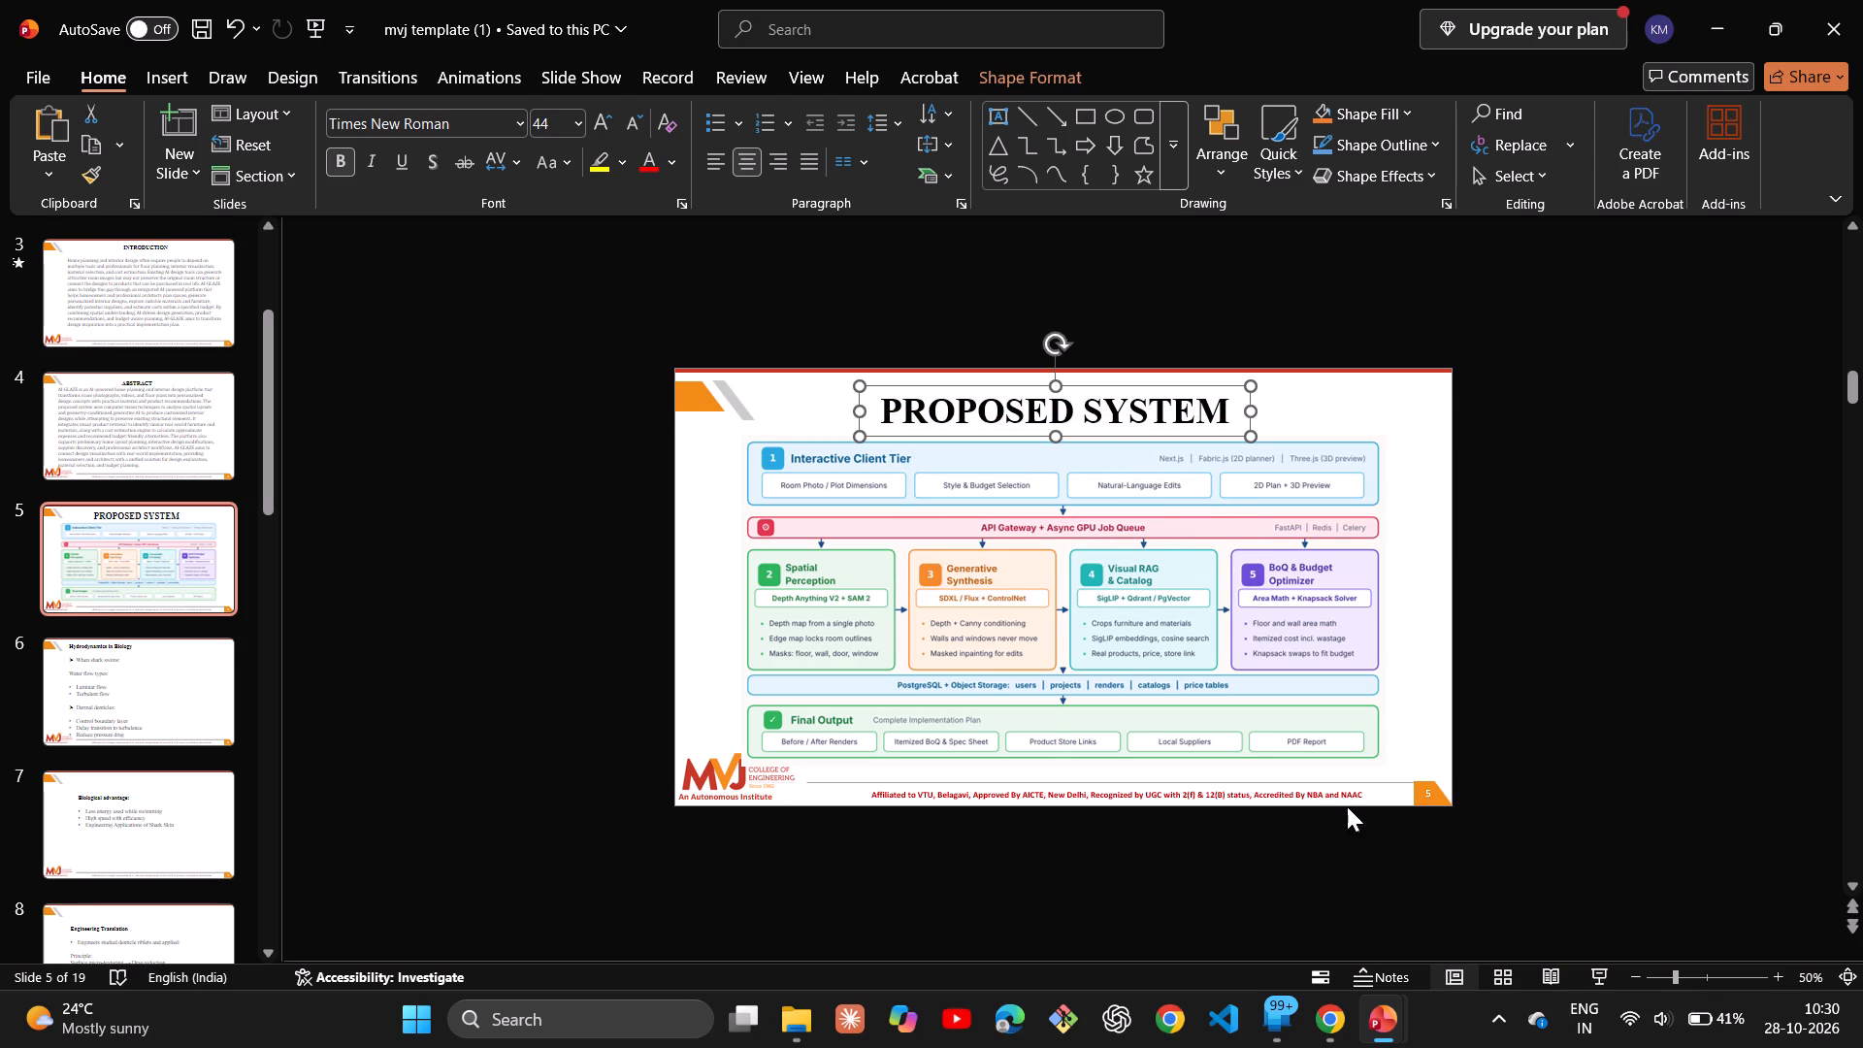
key(Down)
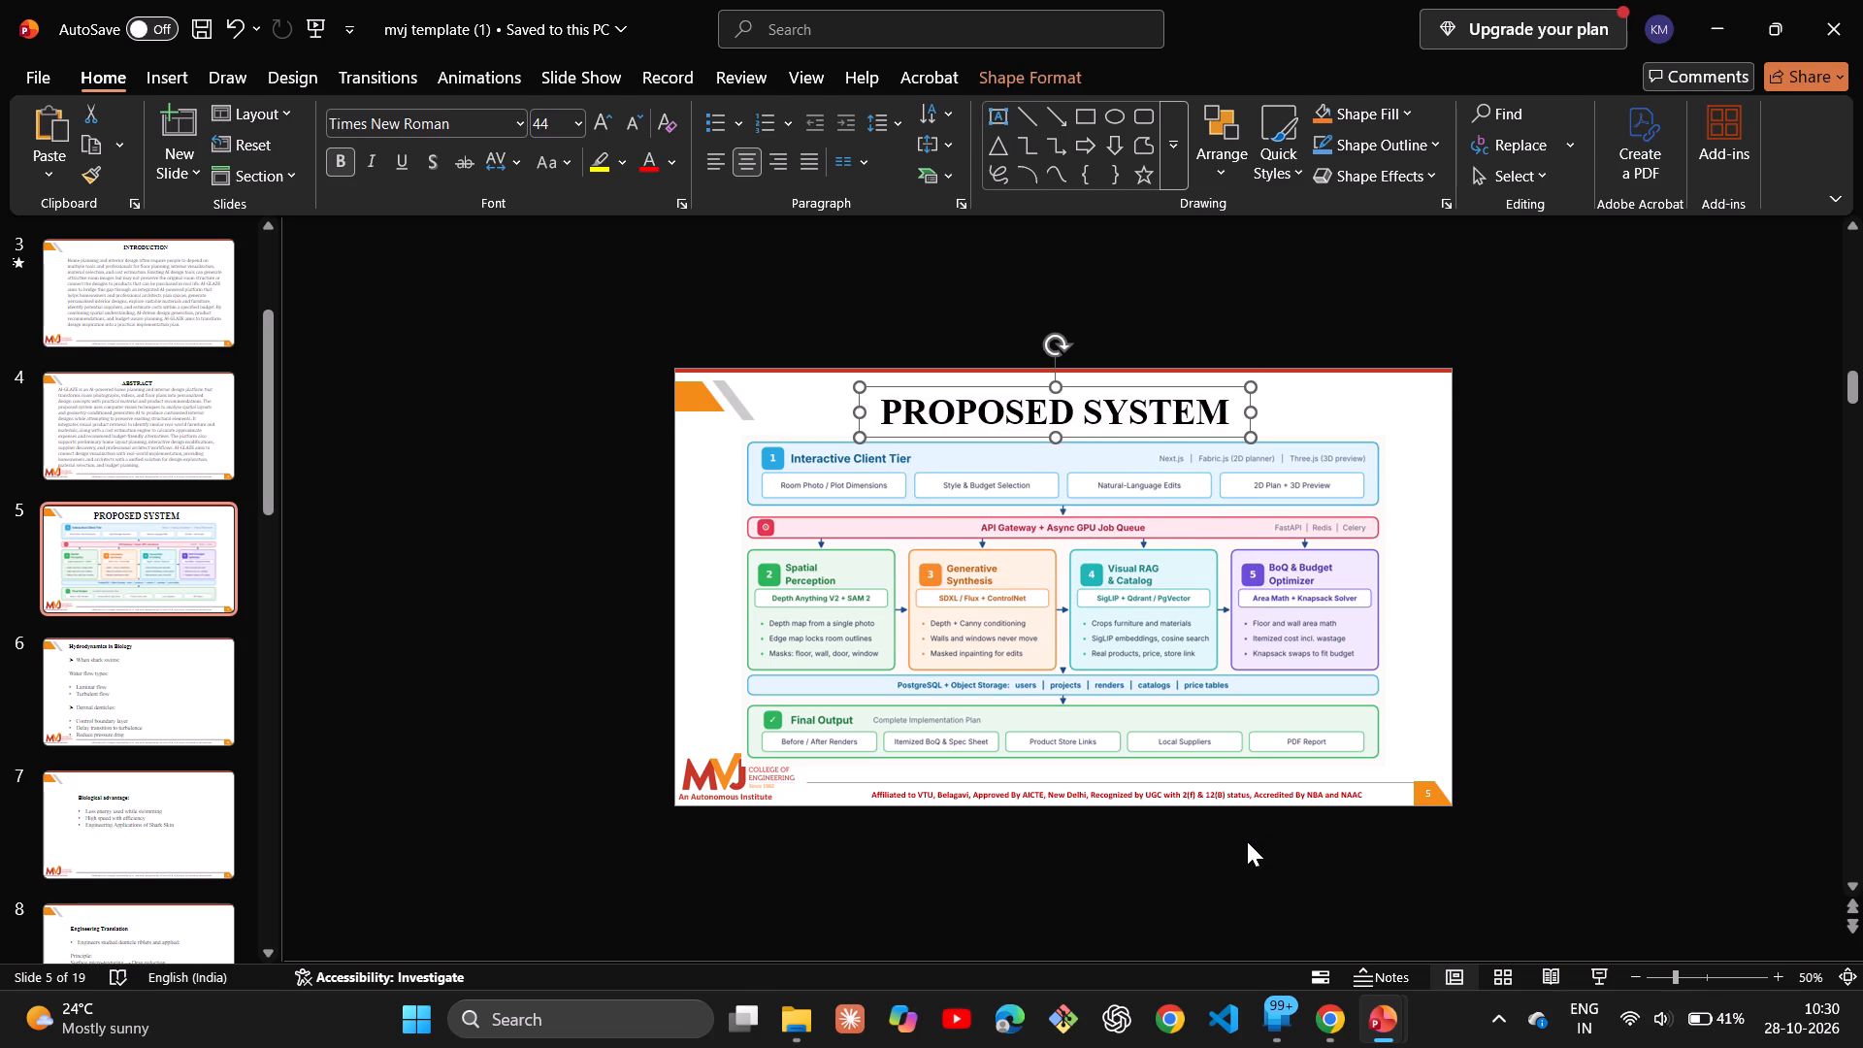
key(Down)
Advance the template to slide 6, then copy the whole body text of the METHODOLOGY slide in the AI-GLAZE presentation.
click(217, 692)
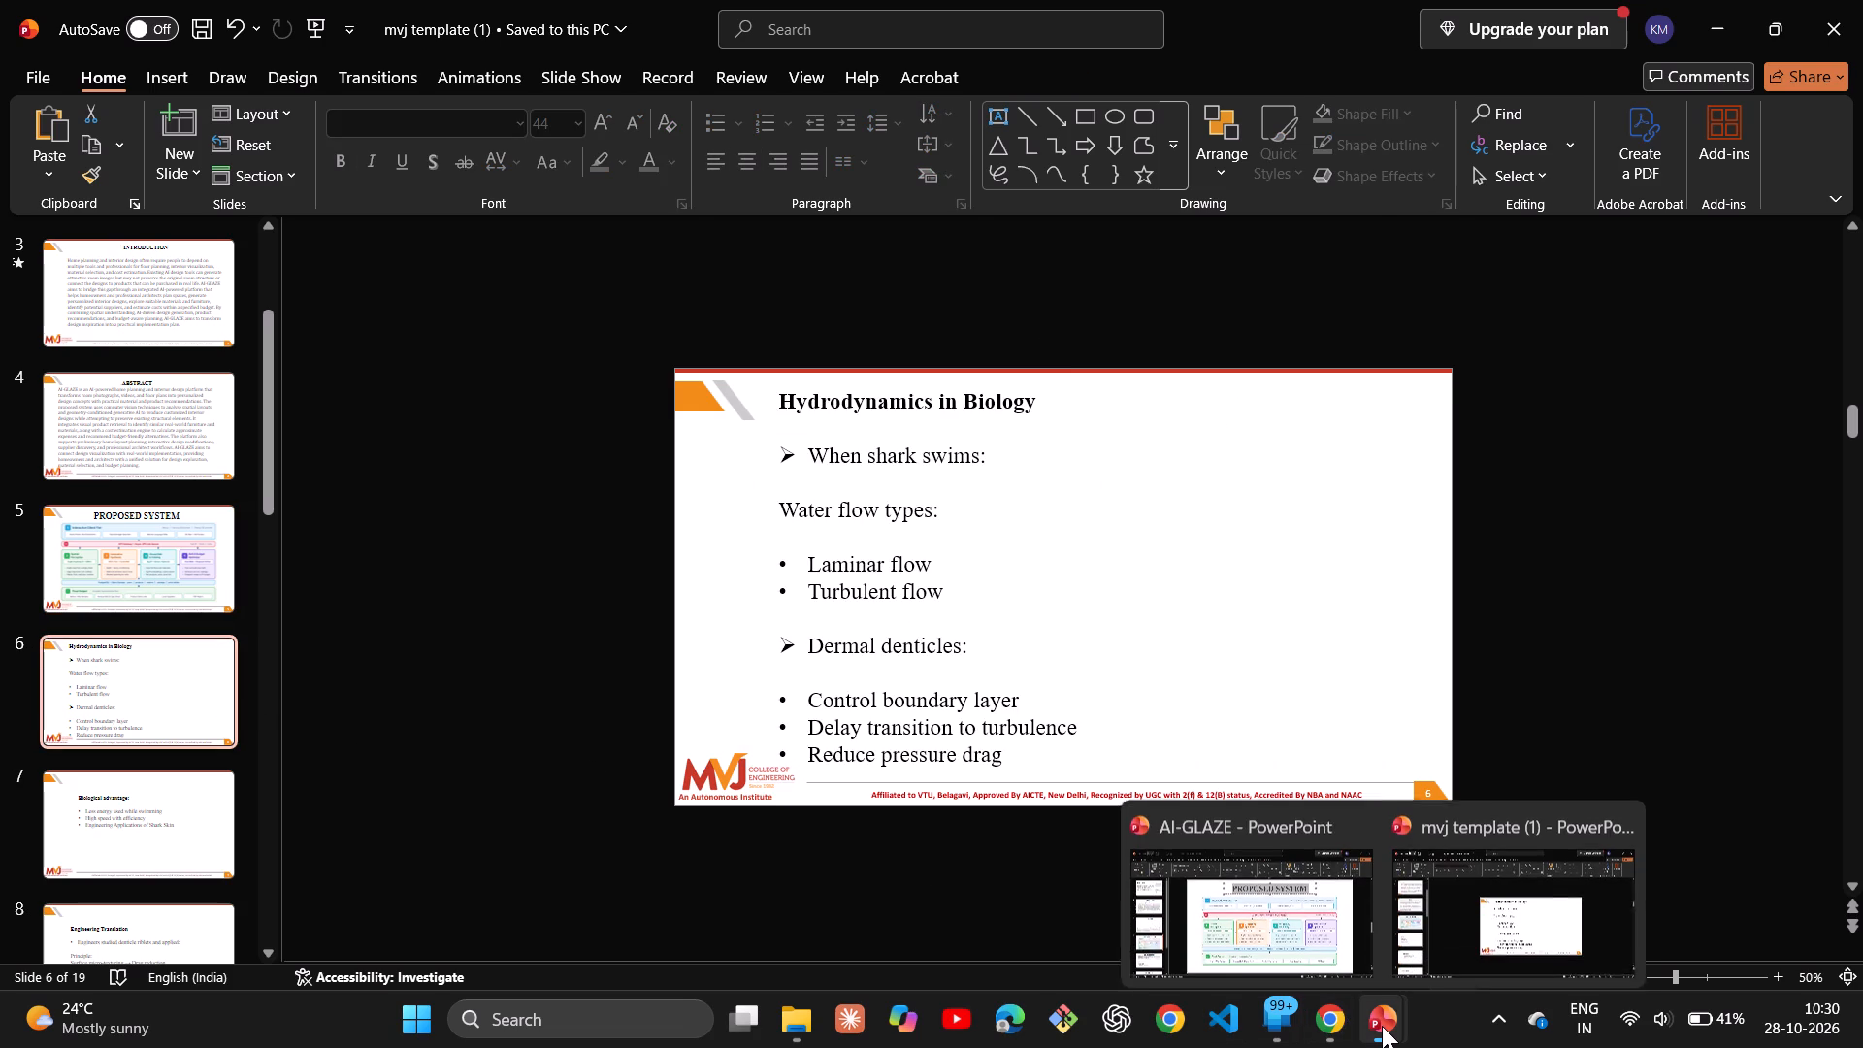
click(1252, 887)
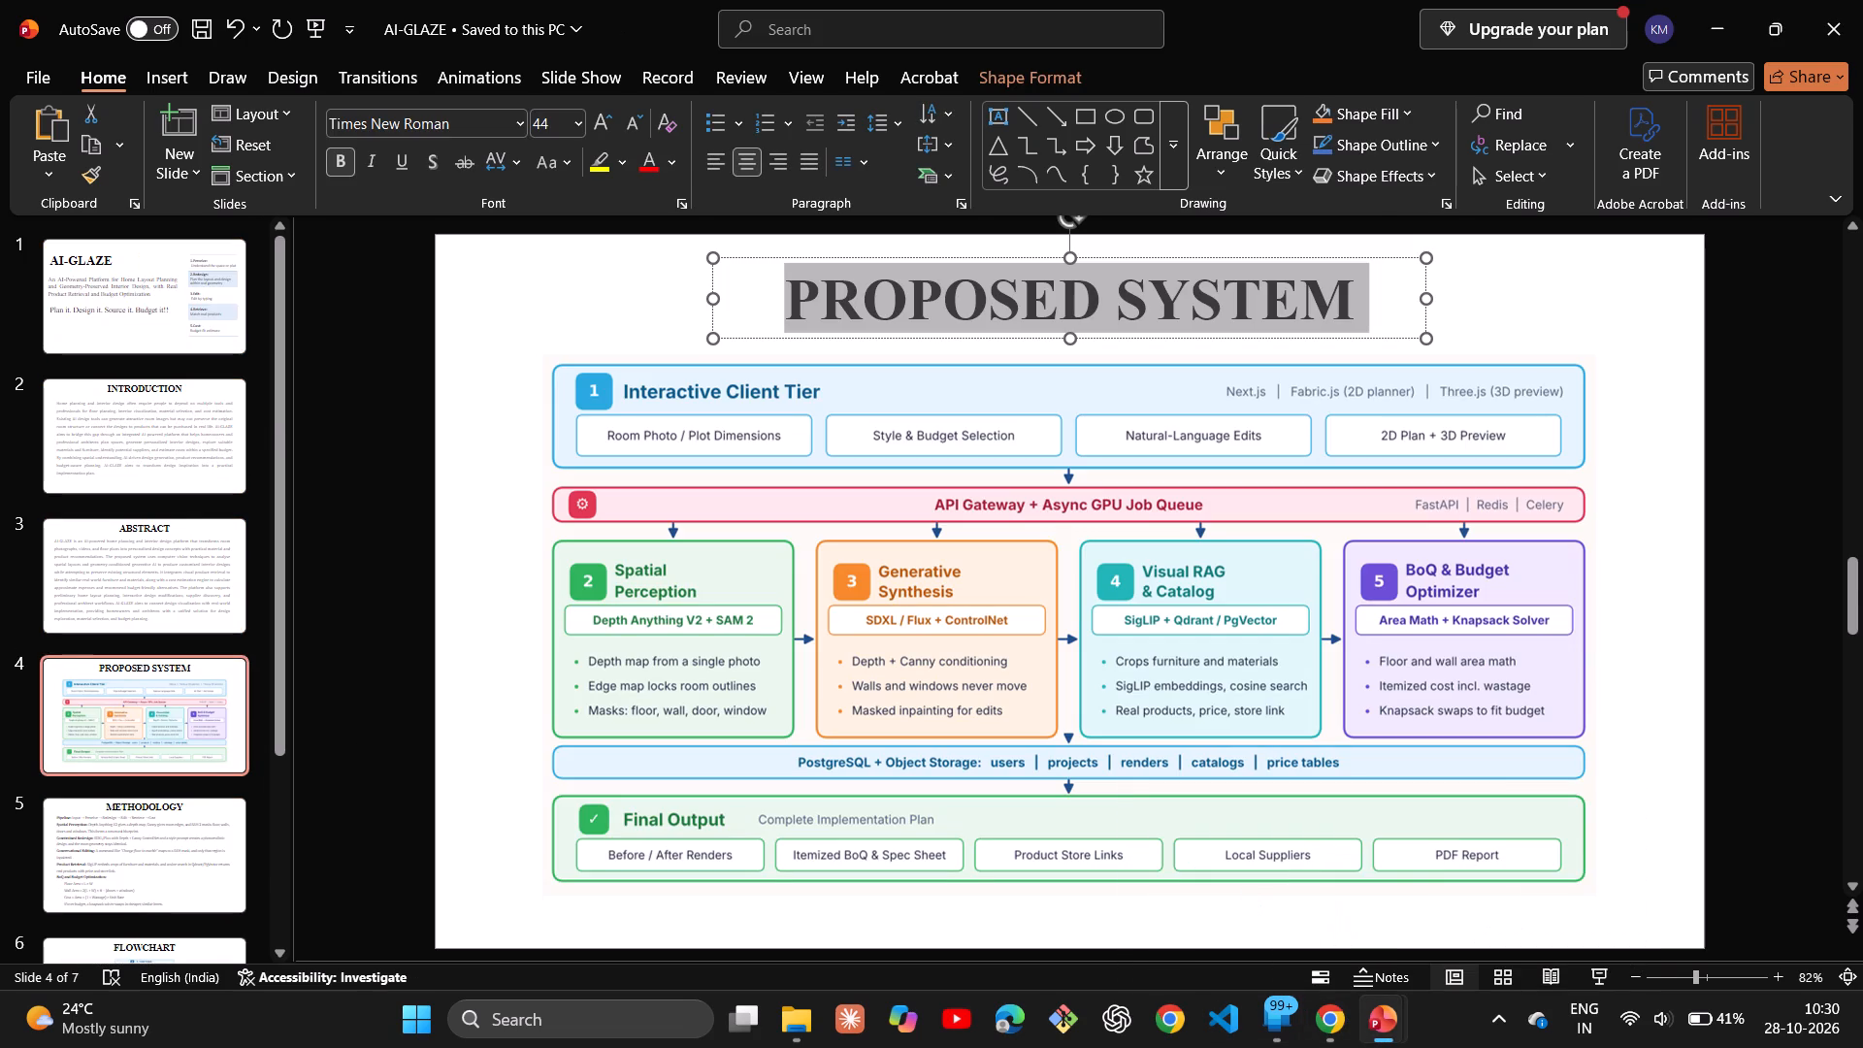
scroll(1253, 814, down, 1)
click(160, 589)
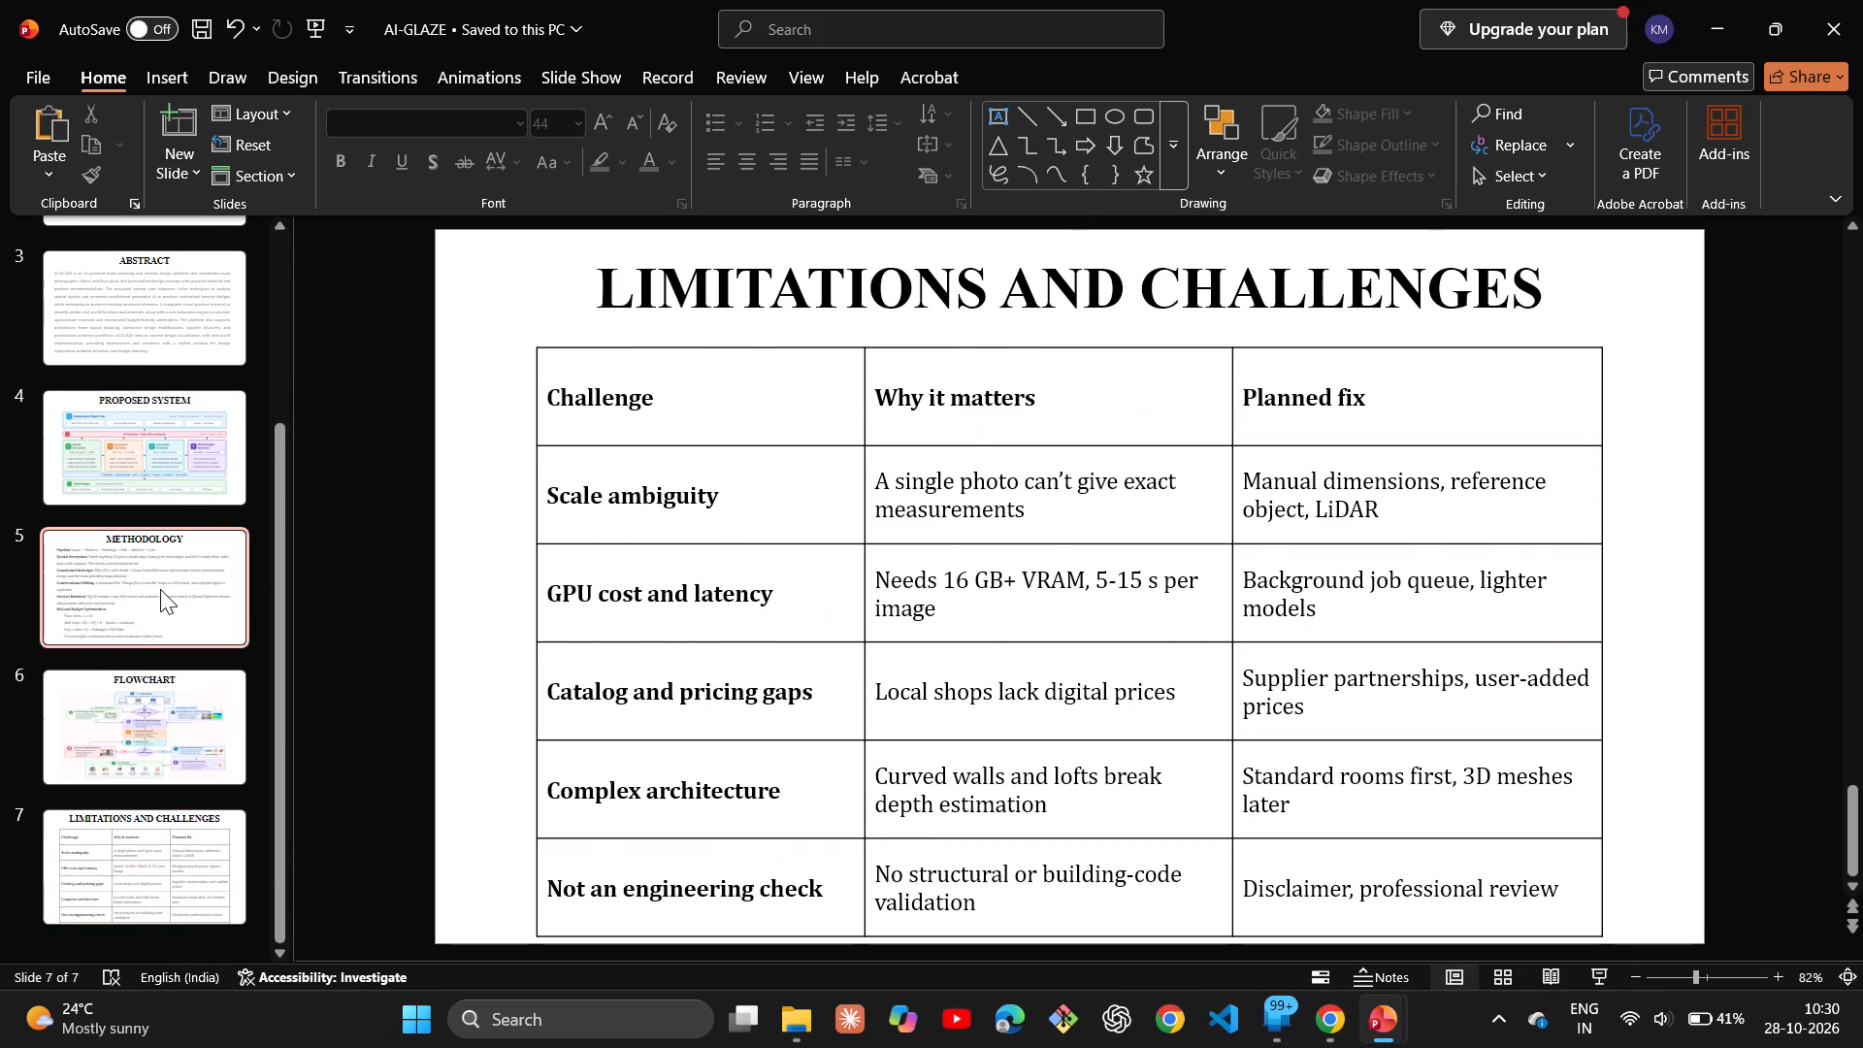
drag(1198, 885, 451, 308)
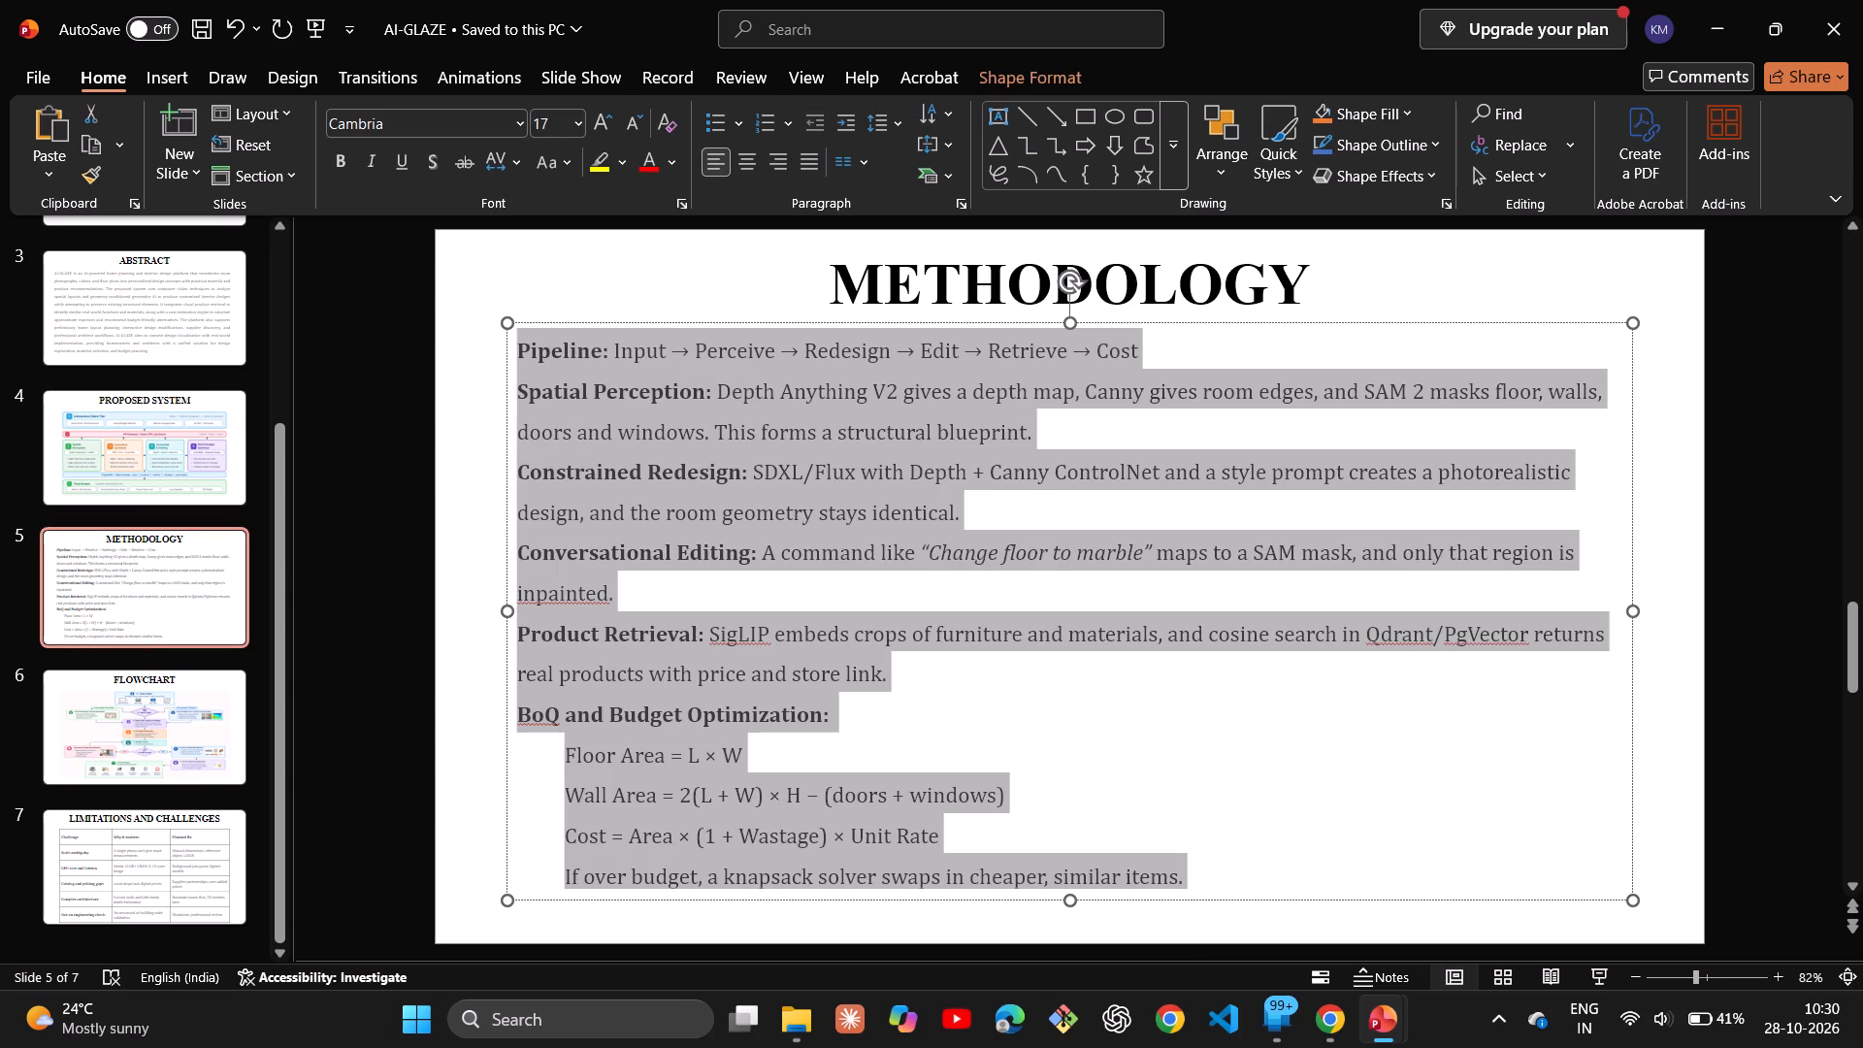
drag(451, 308, 454, 310)
key(ctrl+c)
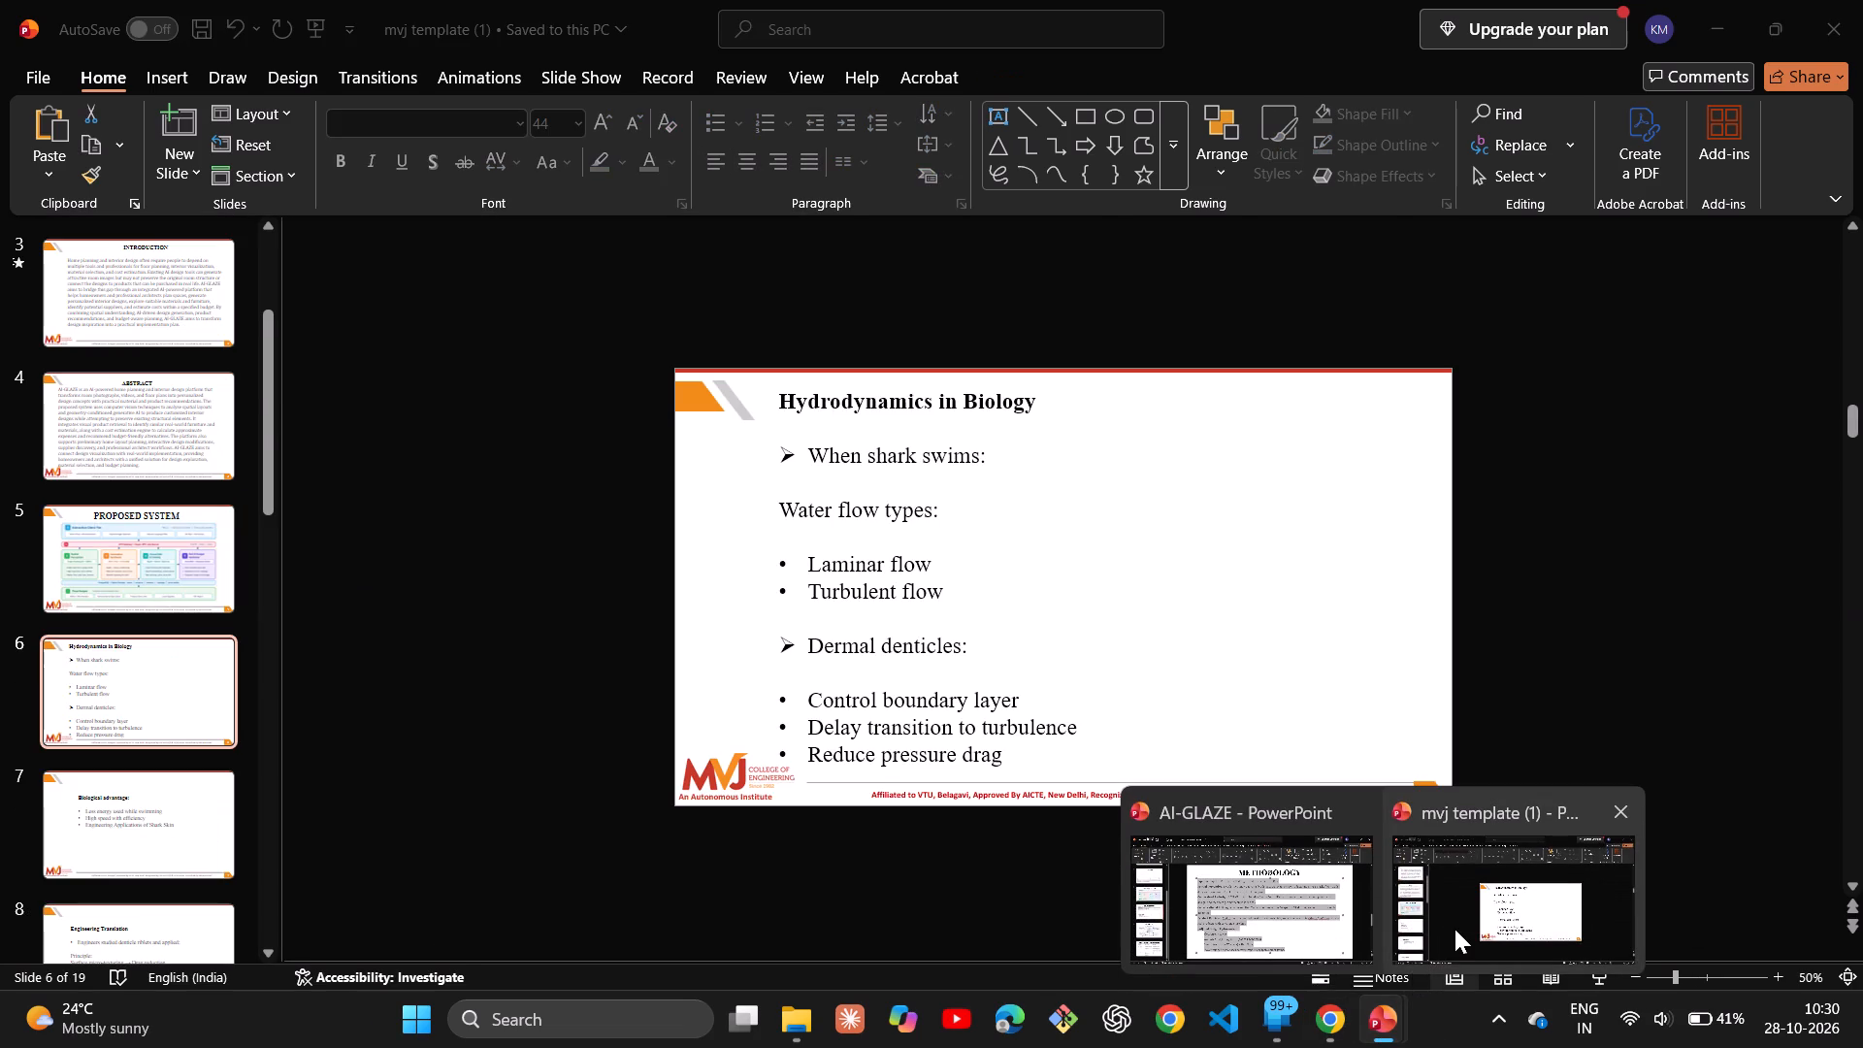
Back in the mvj template, replace all the Hydrodynamics in Biology text on slide 6 with the copied methodology text.
click(1454, 929)
drag(1030, 756, 723, 422)
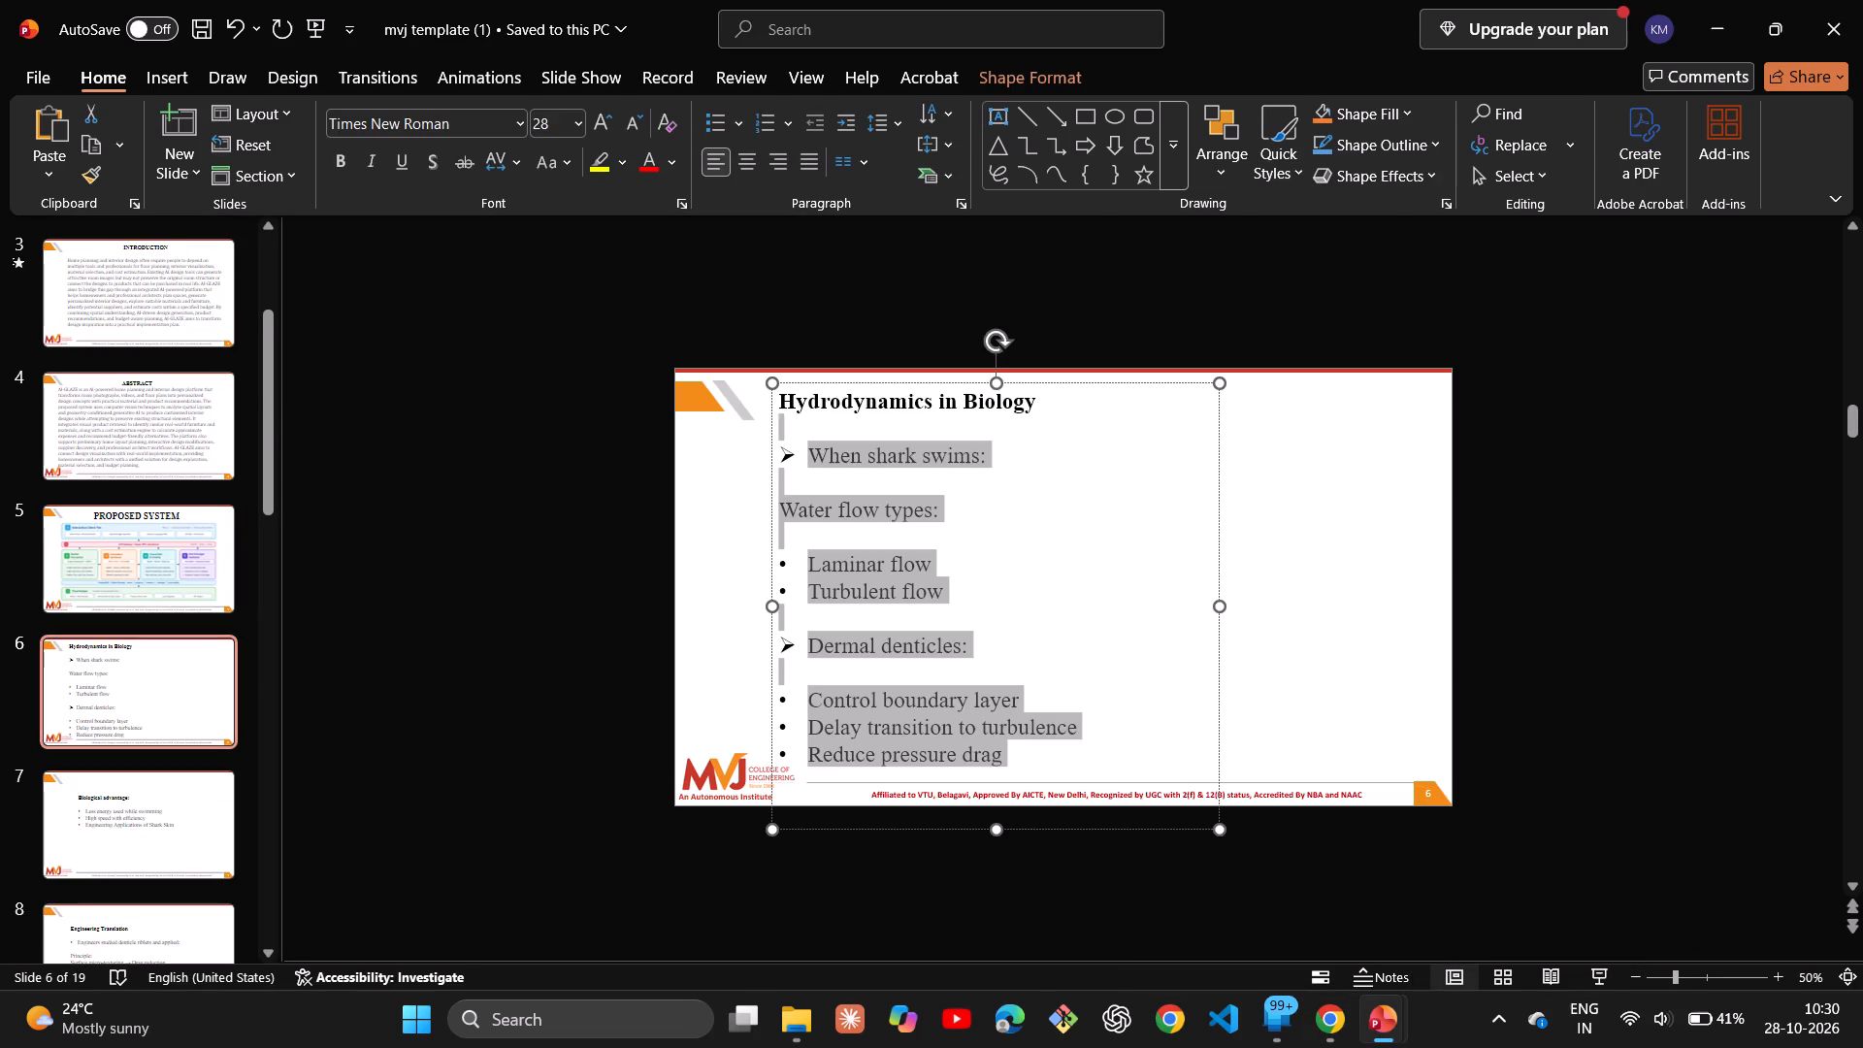
drag(723, 422, 755, 403)
key(BackSpace)
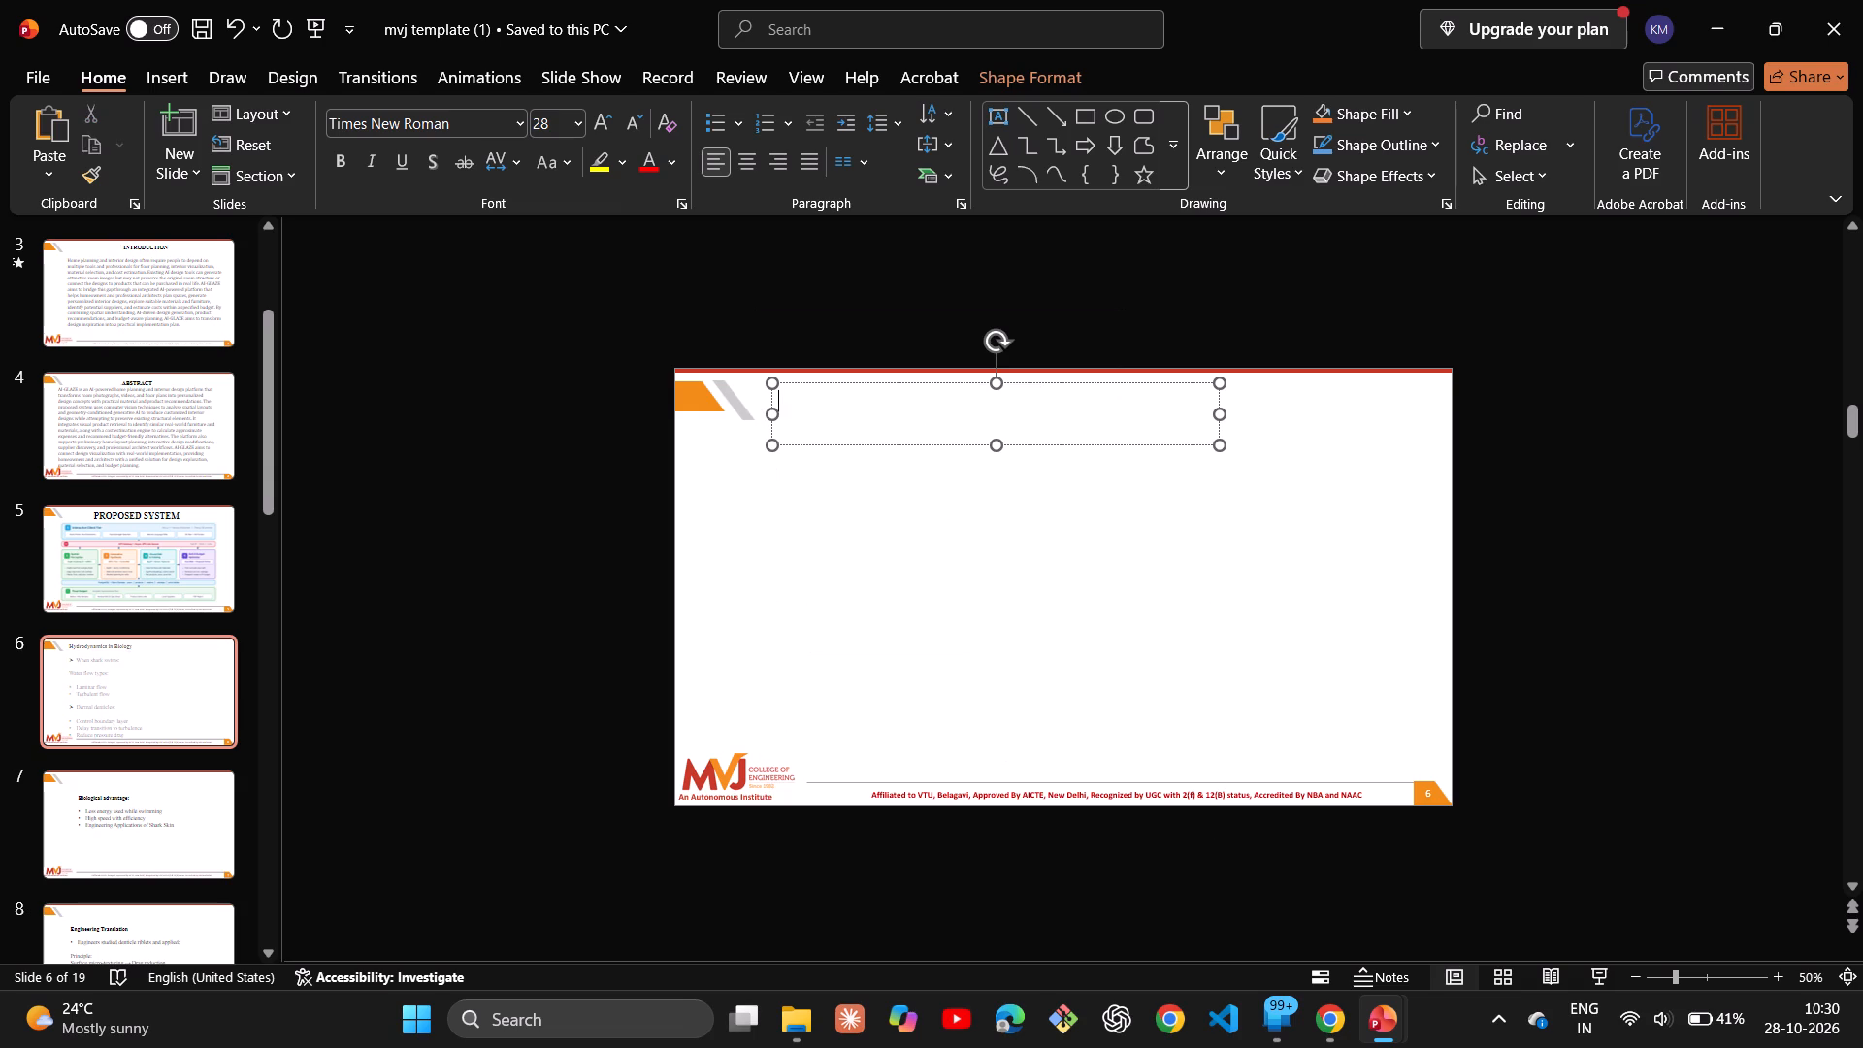
key(ctrl+v)
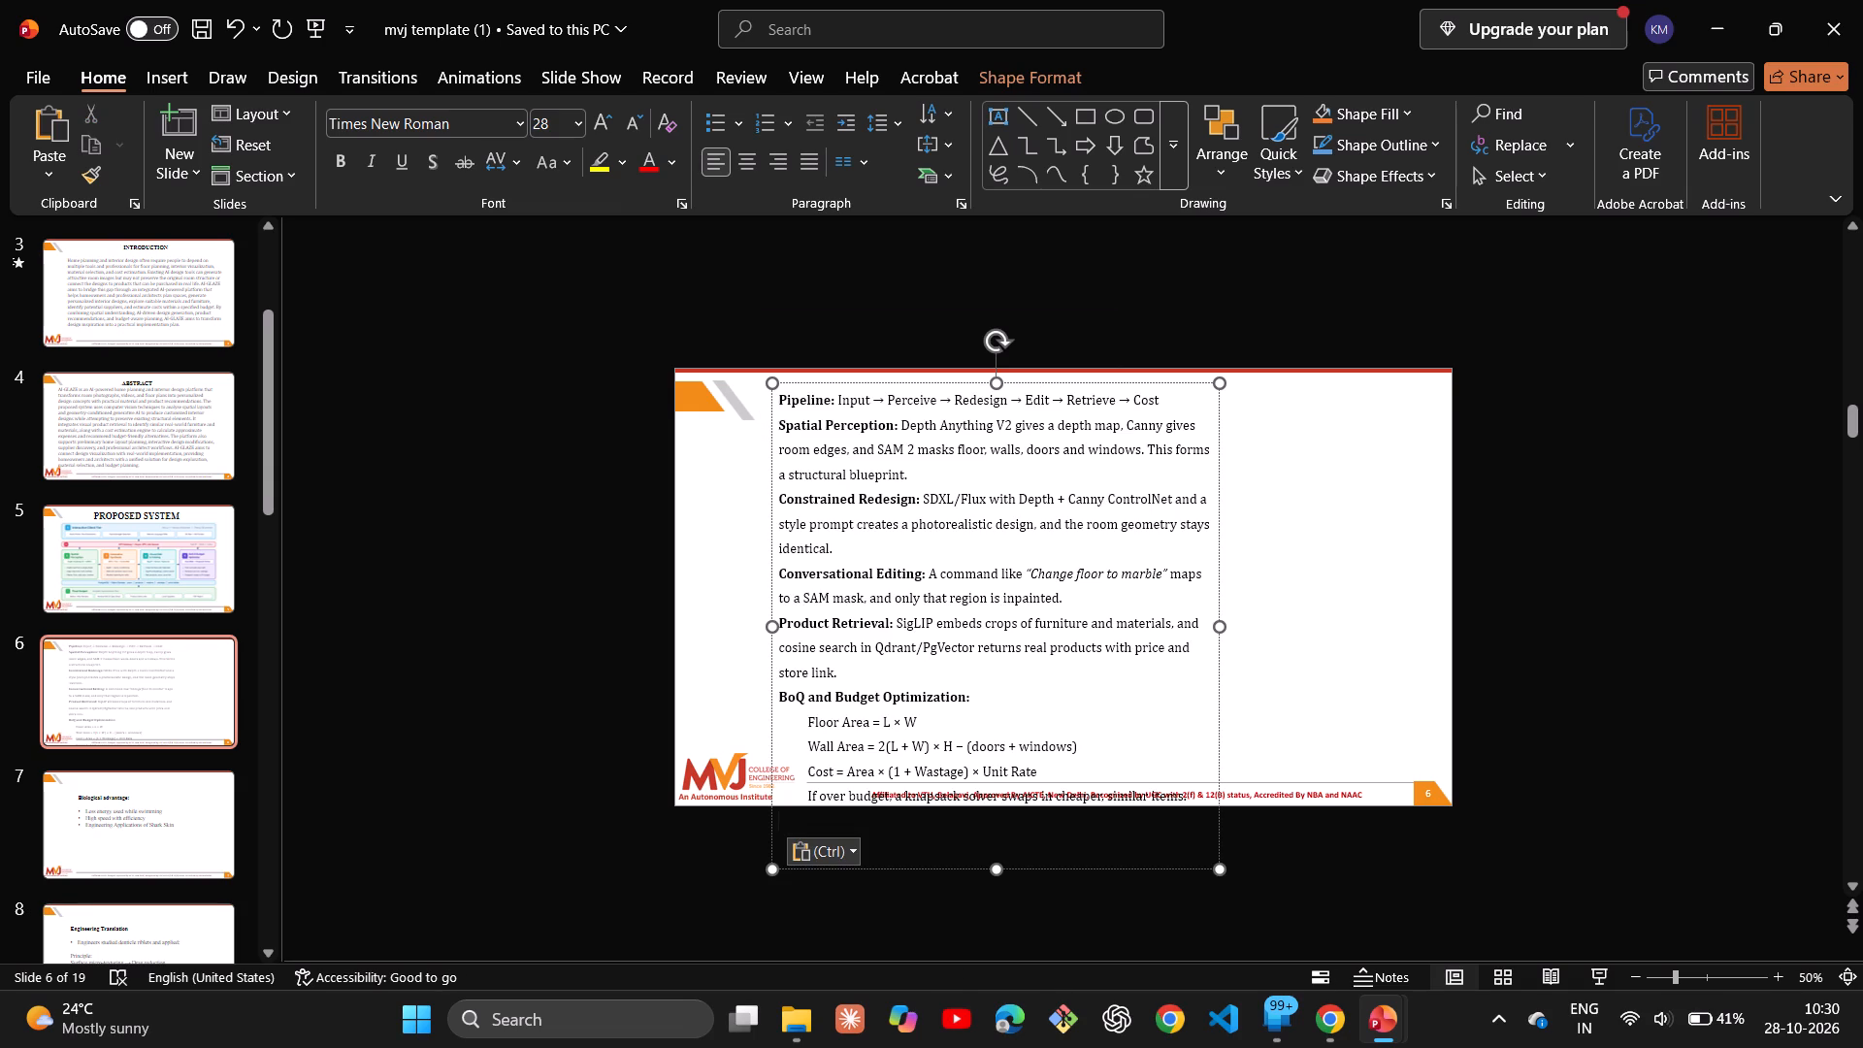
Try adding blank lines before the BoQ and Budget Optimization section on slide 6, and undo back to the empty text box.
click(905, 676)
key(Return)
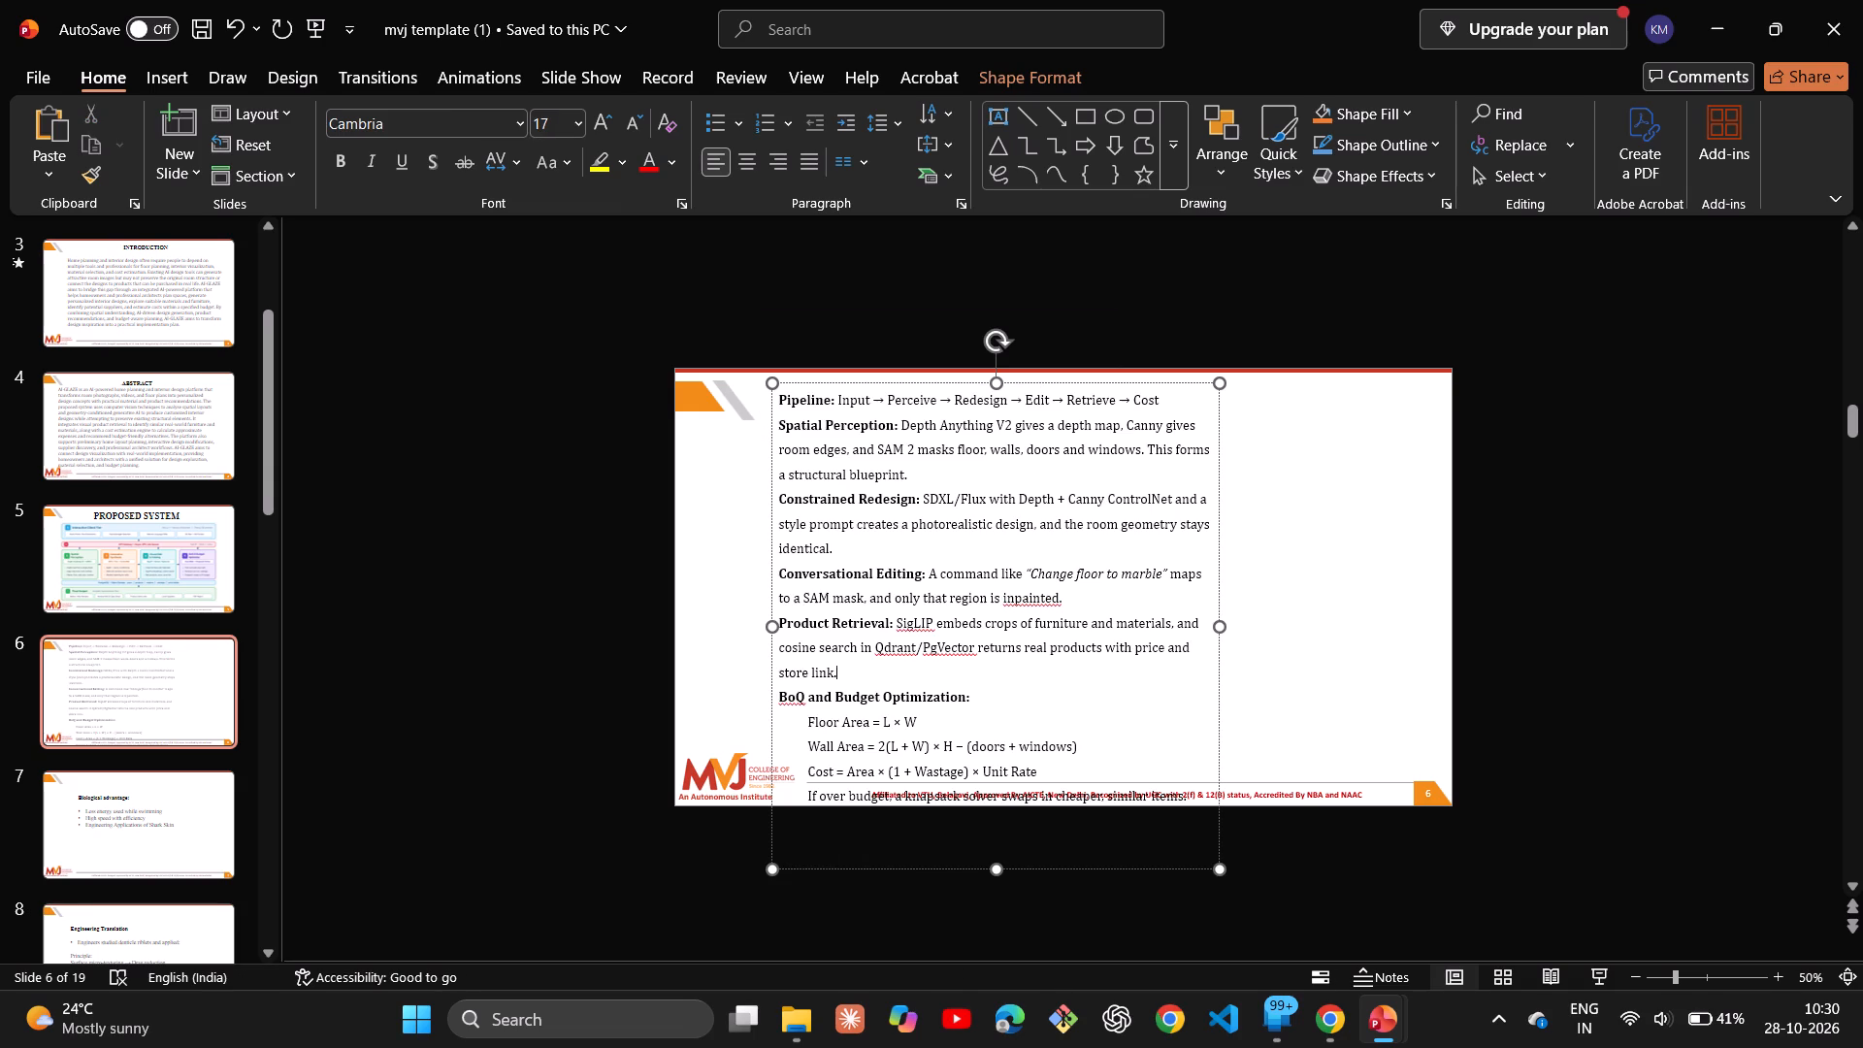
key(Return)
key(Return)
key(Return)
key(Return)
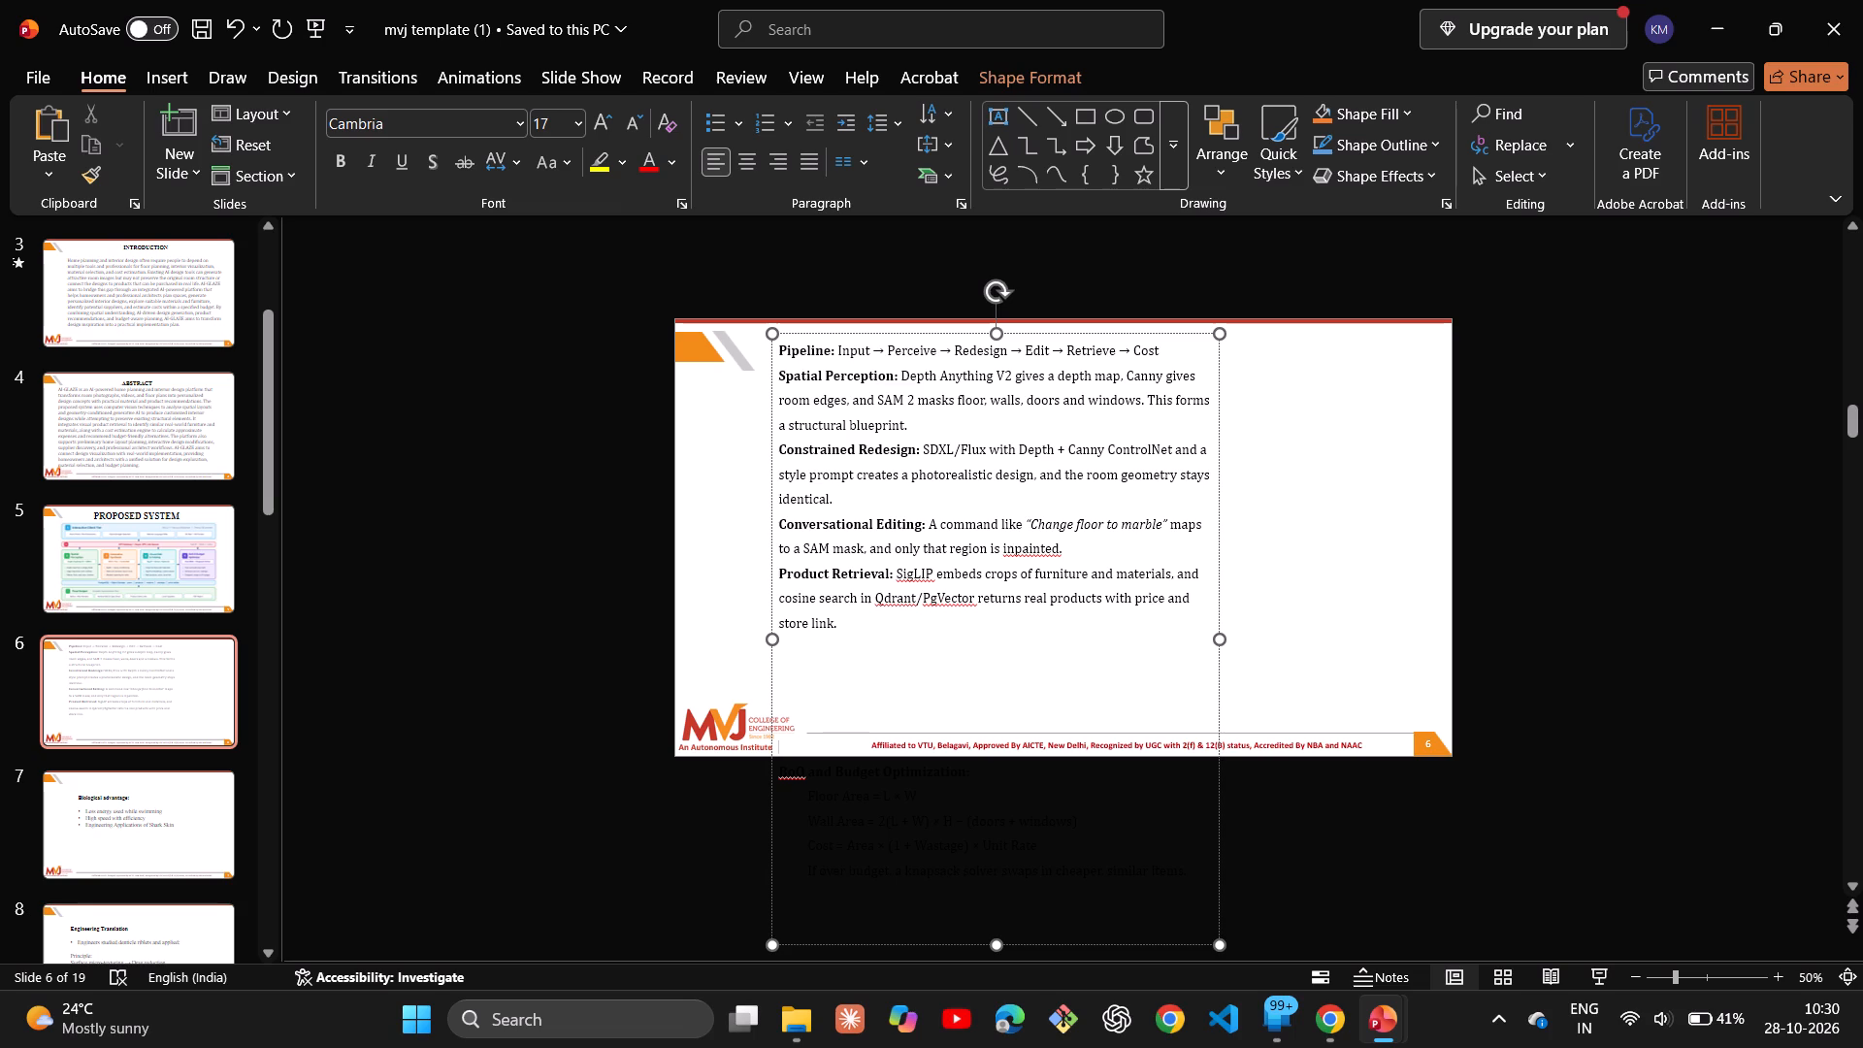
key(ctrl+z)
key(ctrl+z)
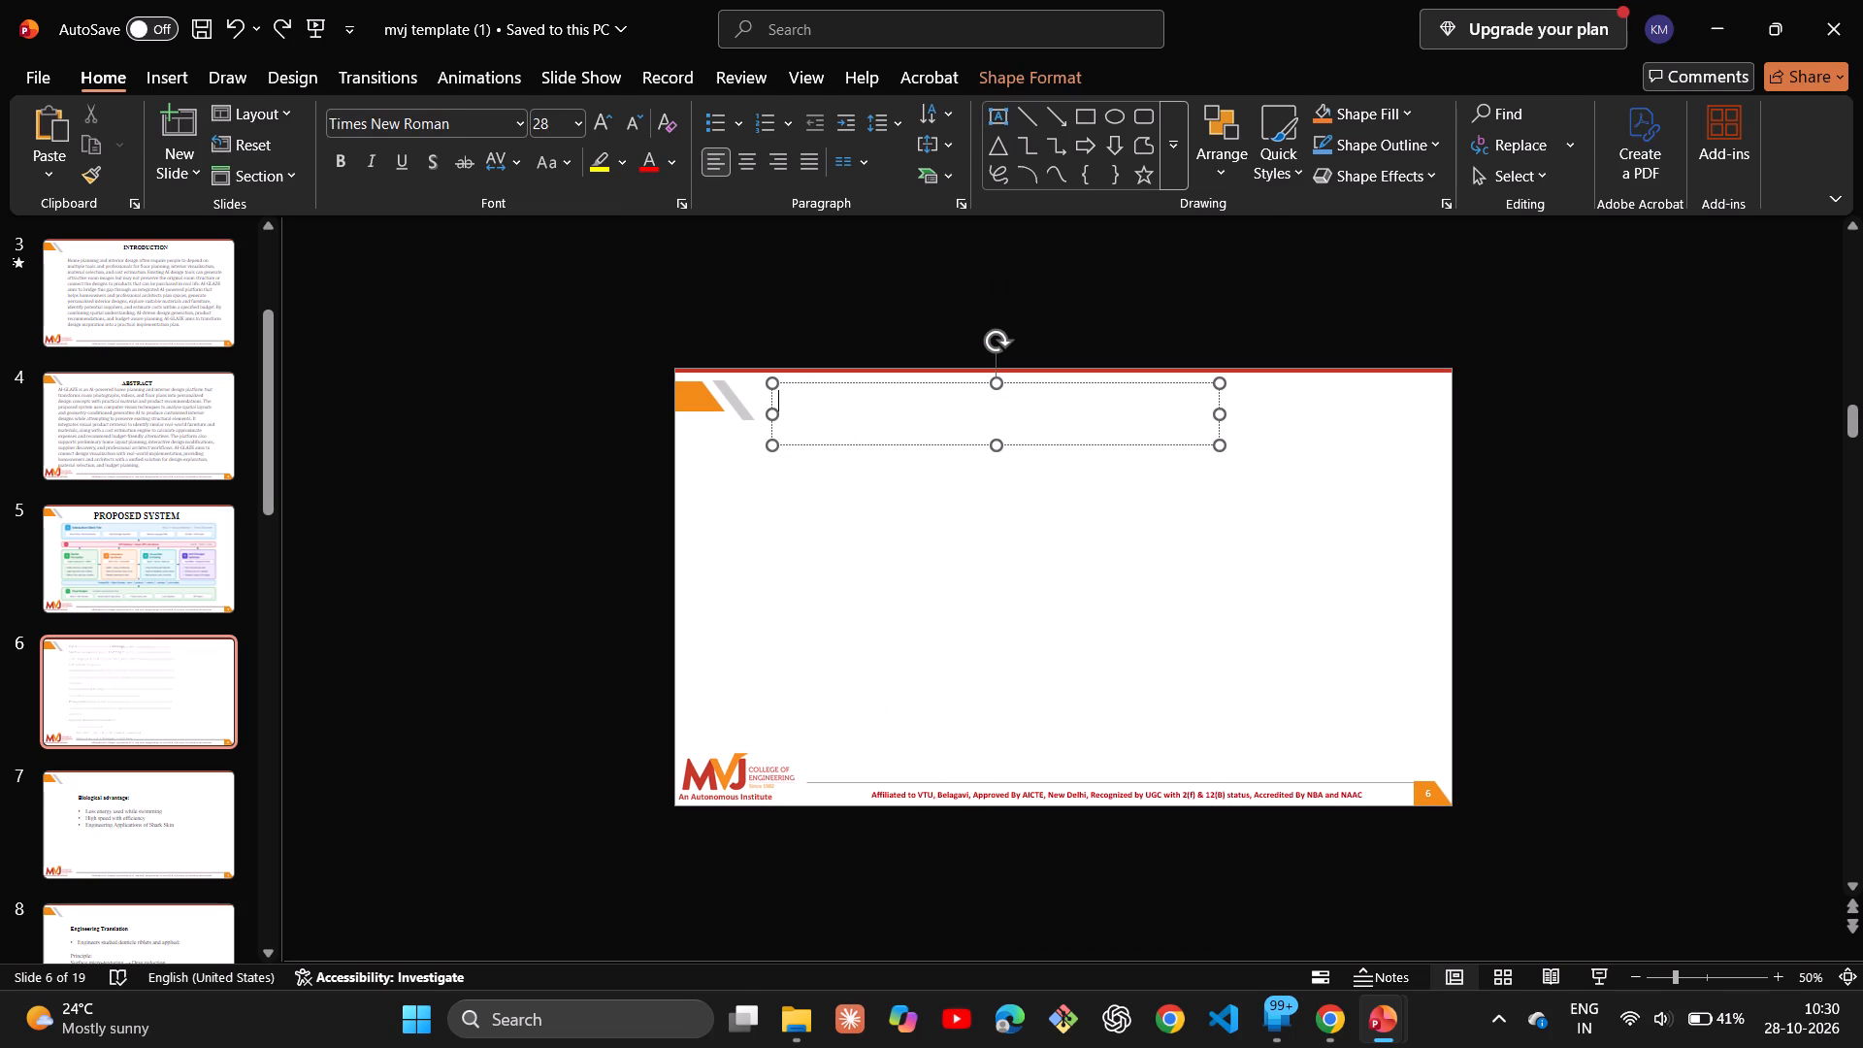
Paste the copied methodology text into slide 6's empty text box again.
drag(905, 676, 882, 609)
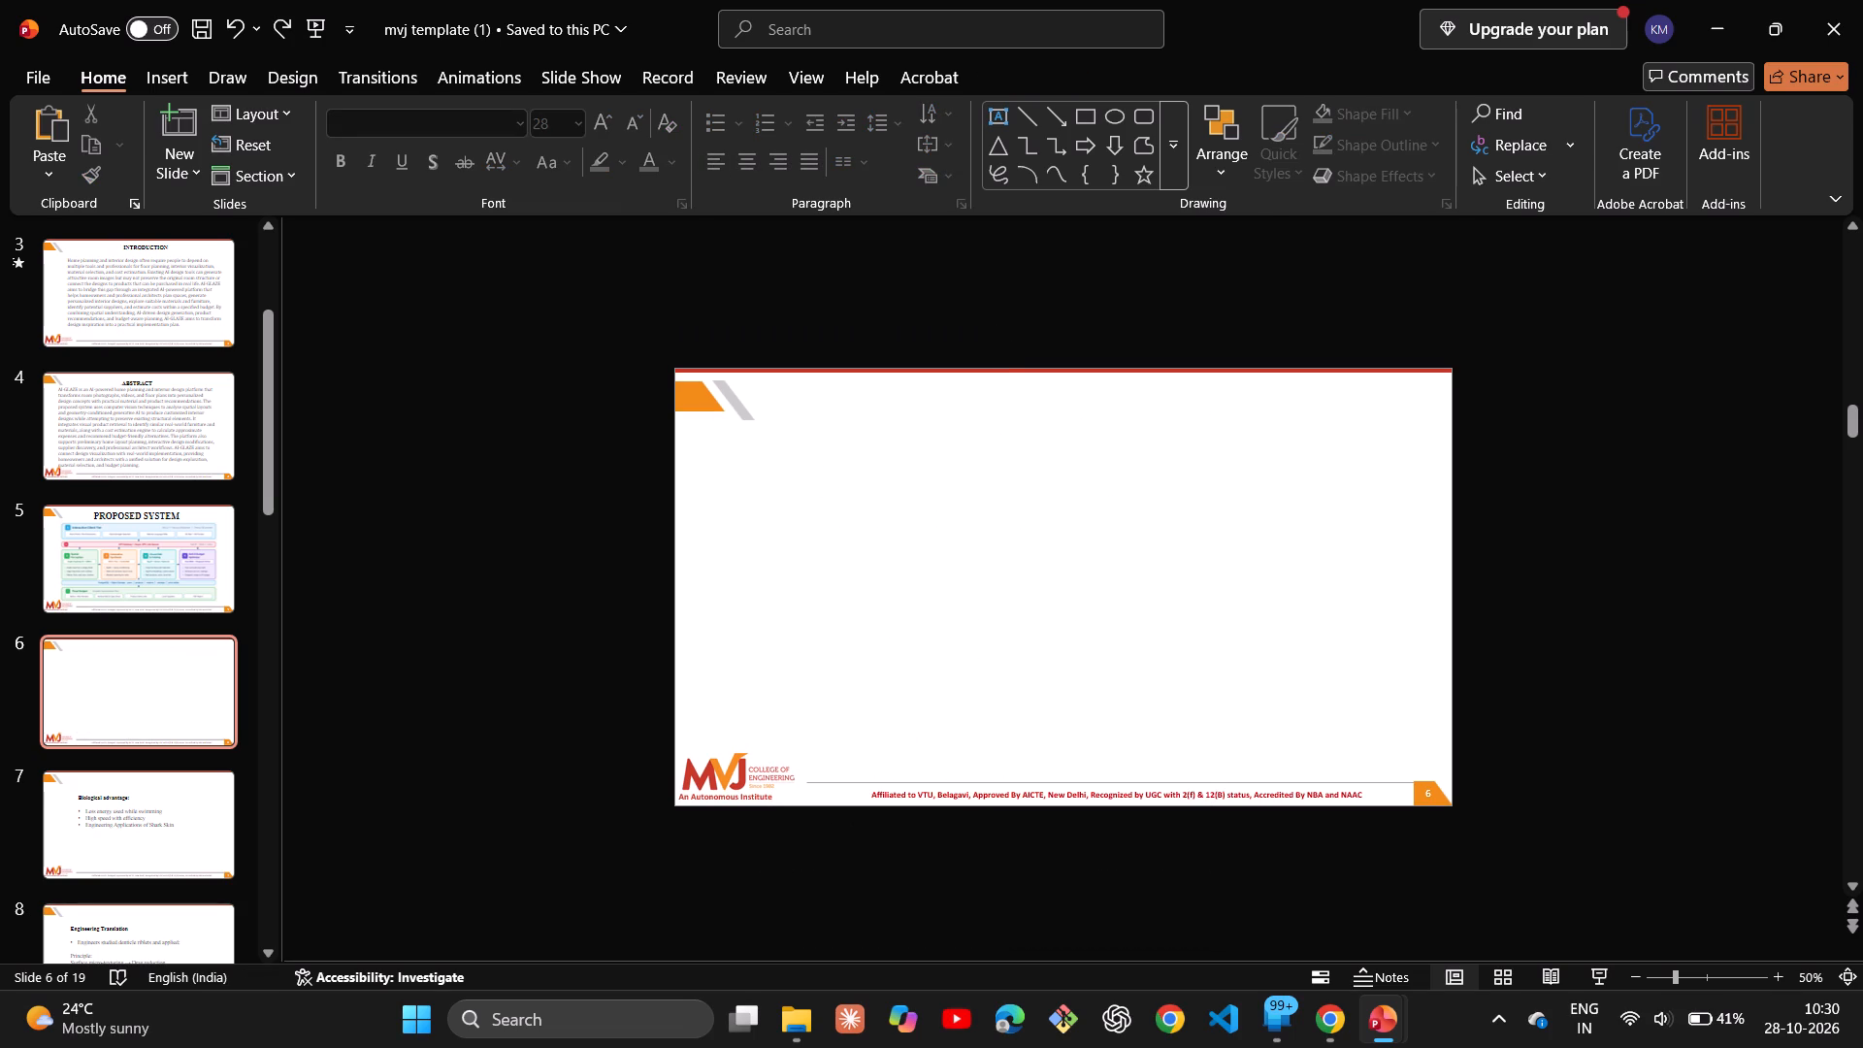
click(770, 397)
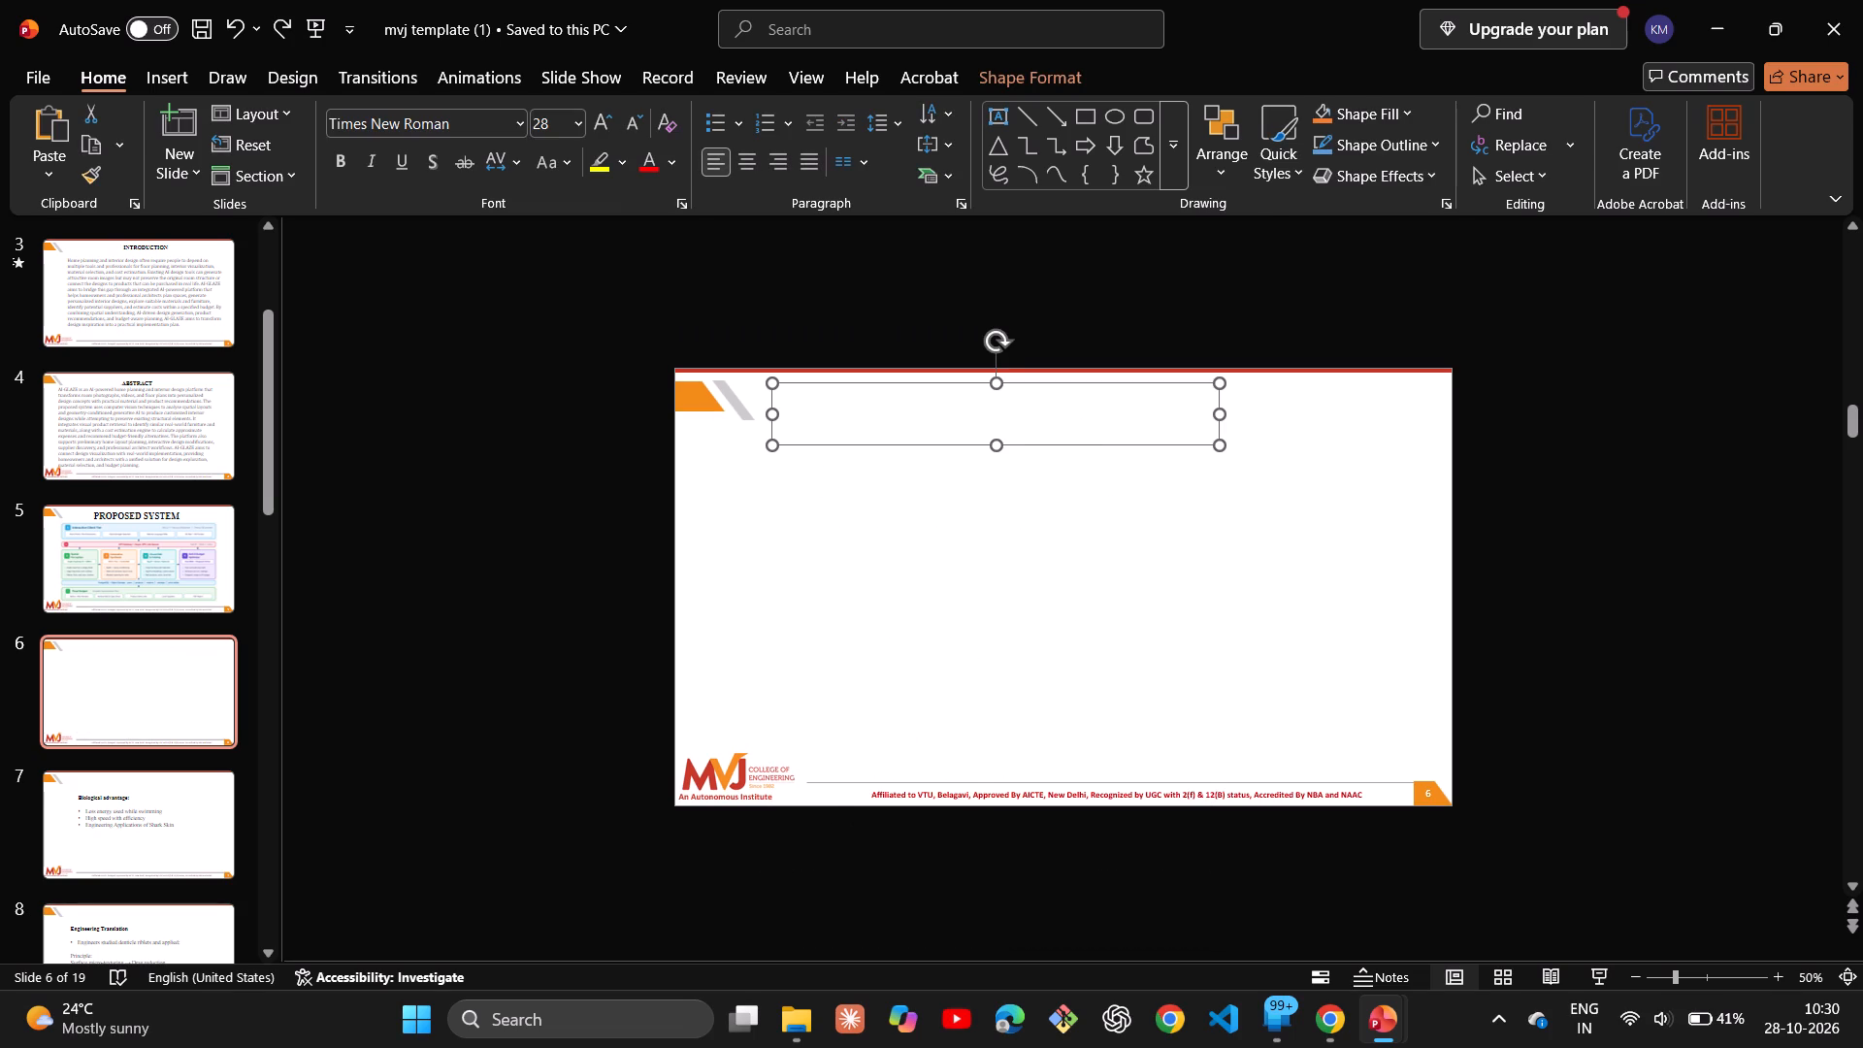
key(ctrl+v)
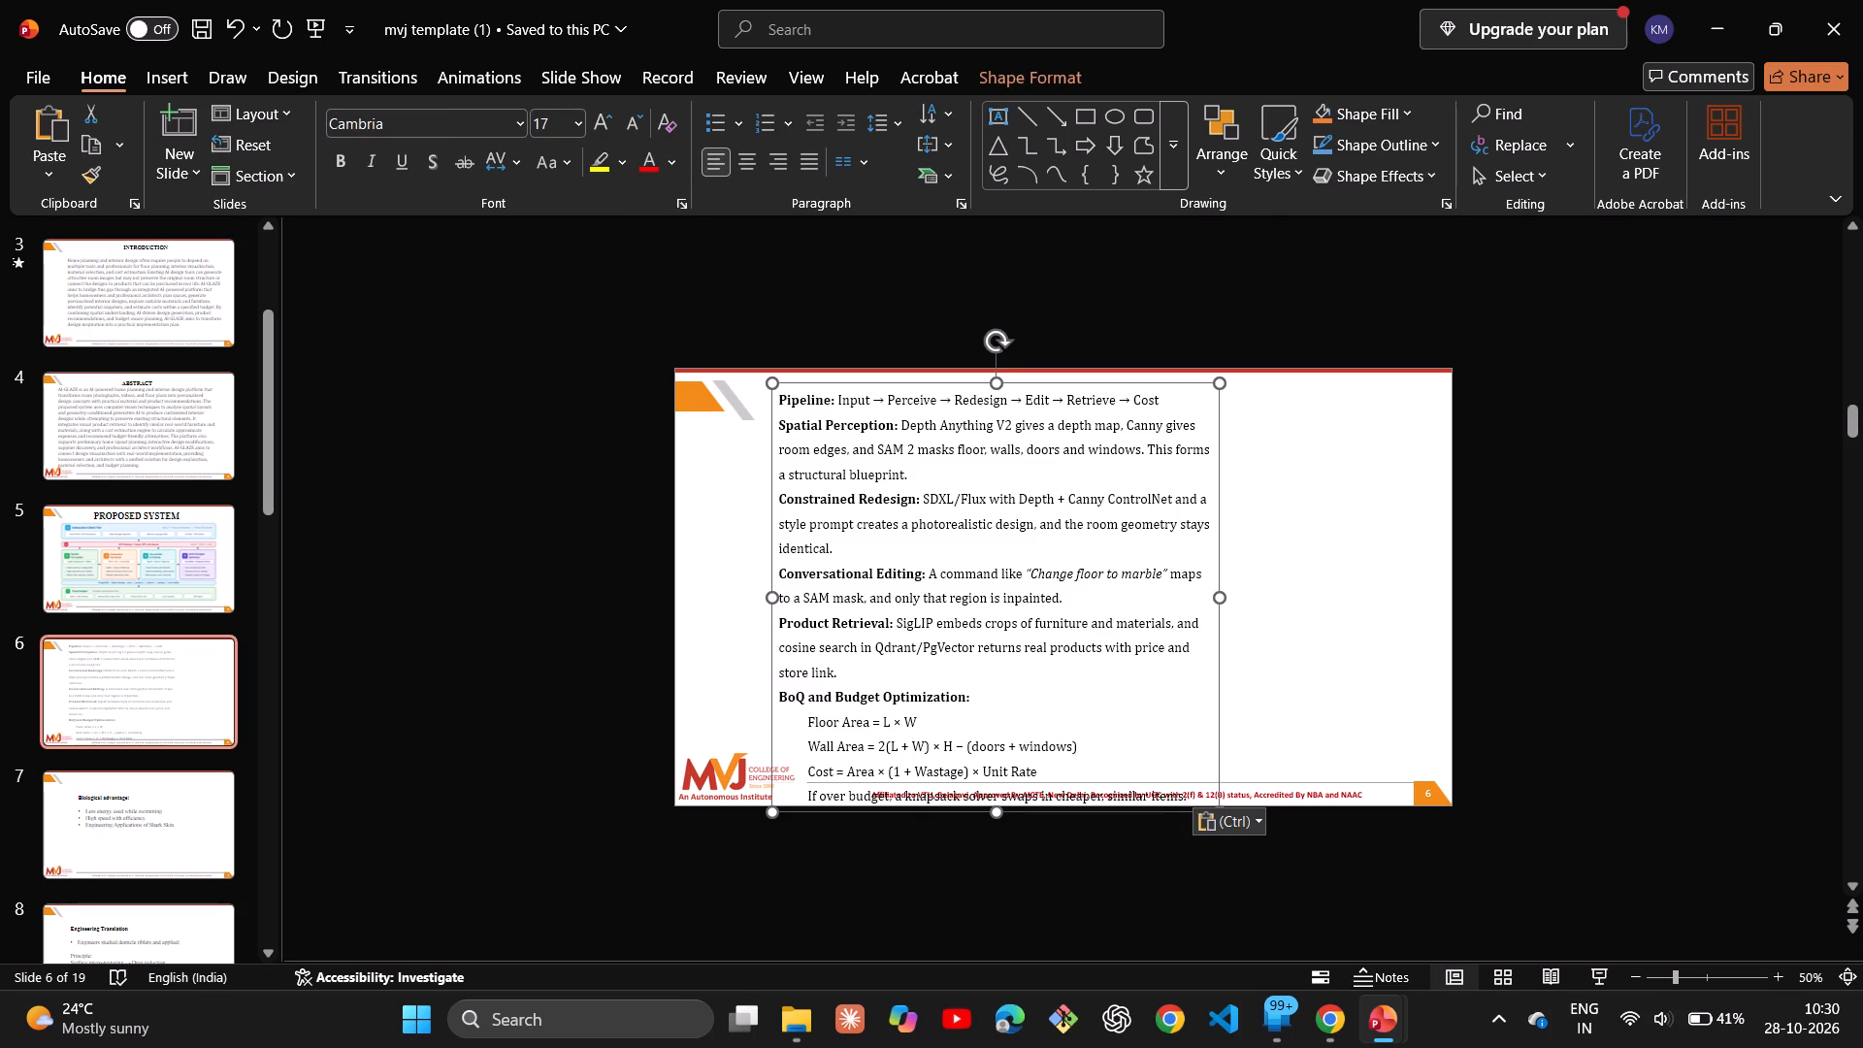
Delete everything from Product Retrieval to the end of the methodology text on slide 6.
drag(778, 627, 1248, 893)
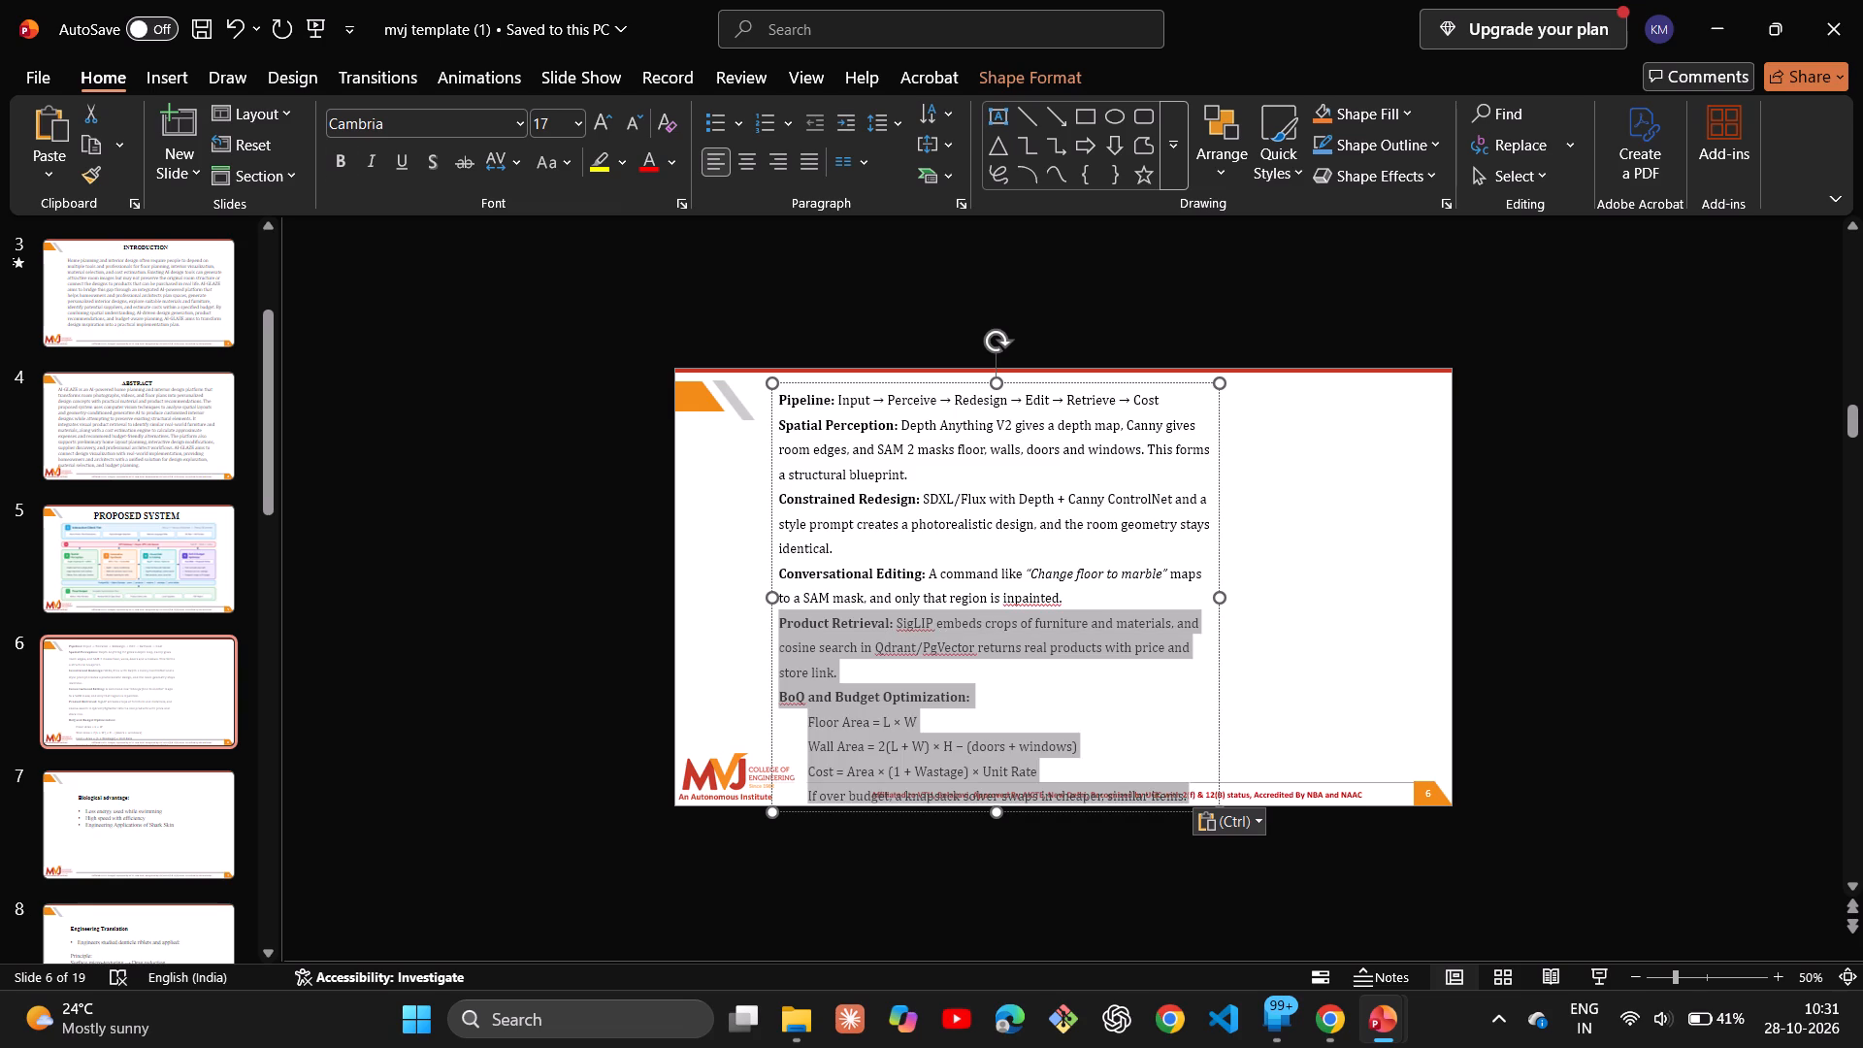
drag(1248, 893, 1252, 894)
key(BackSpace)
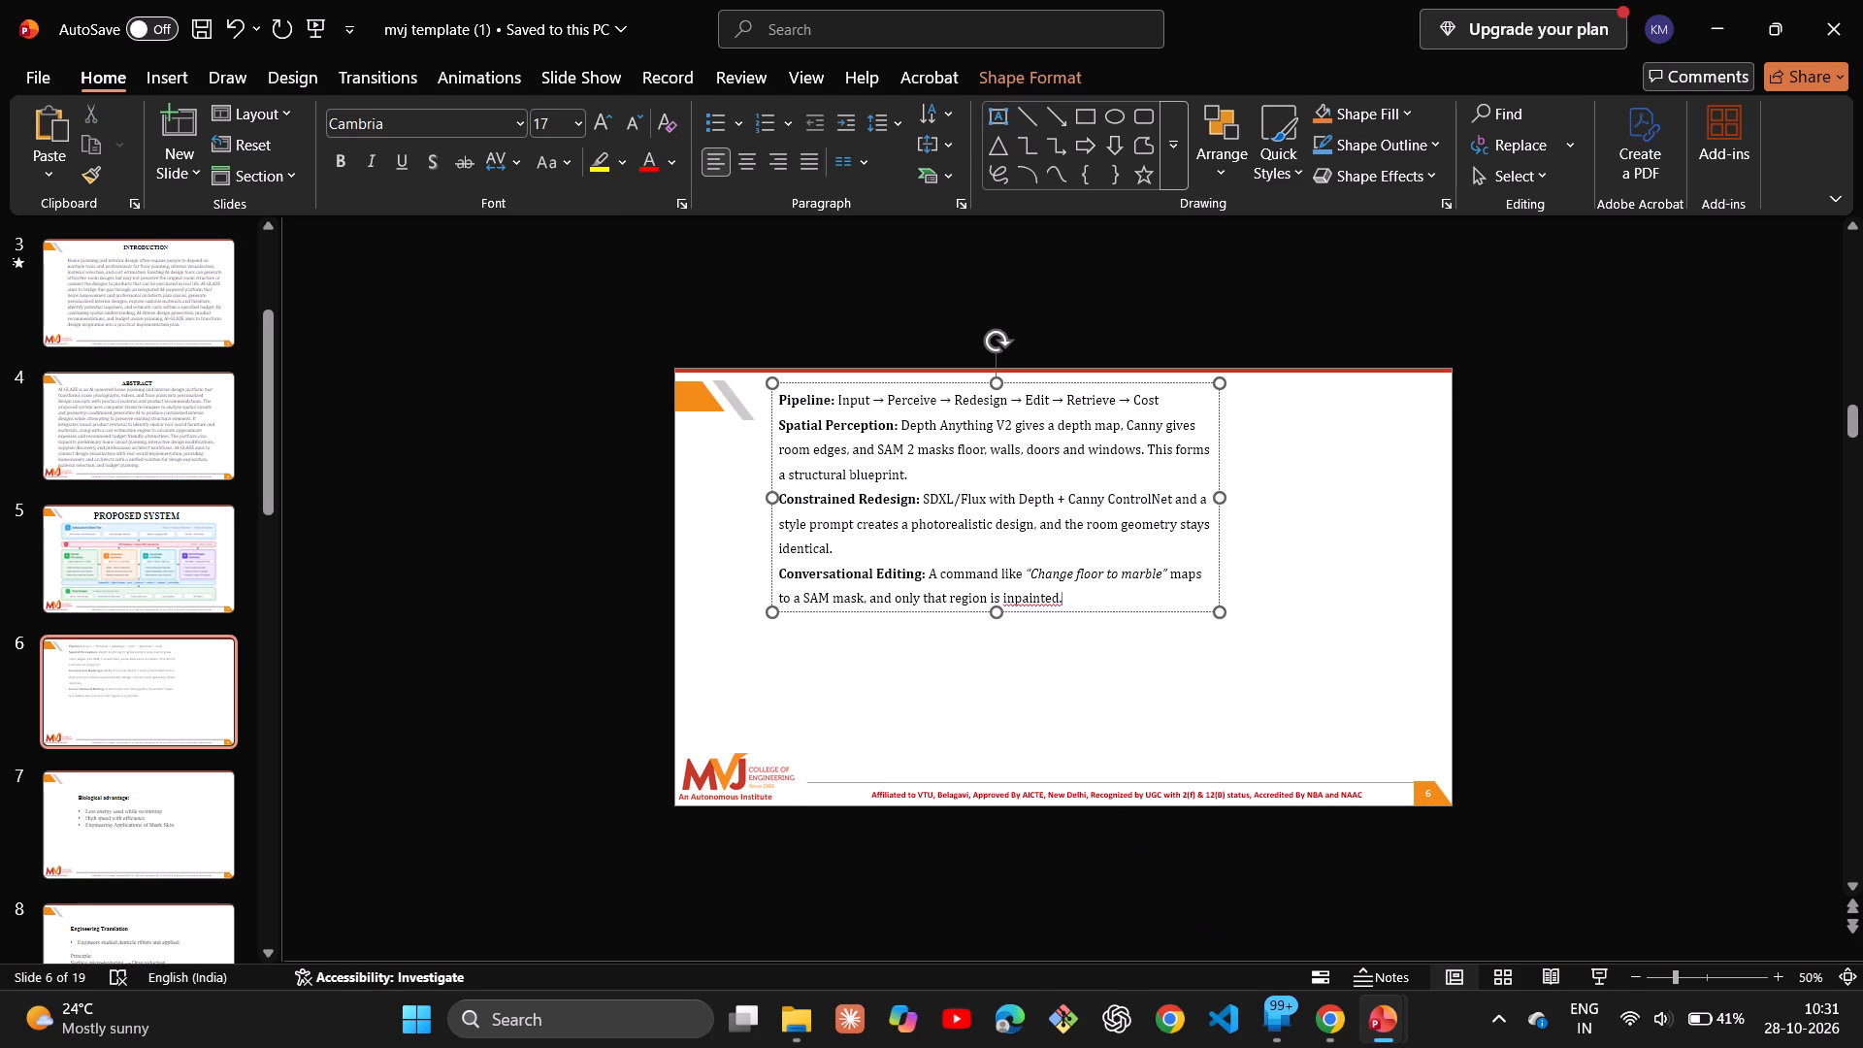
Move the shortened methodology text box down toward the middle of slide 6.
click(964, 507)
drag(994, 612, 1023, 740)
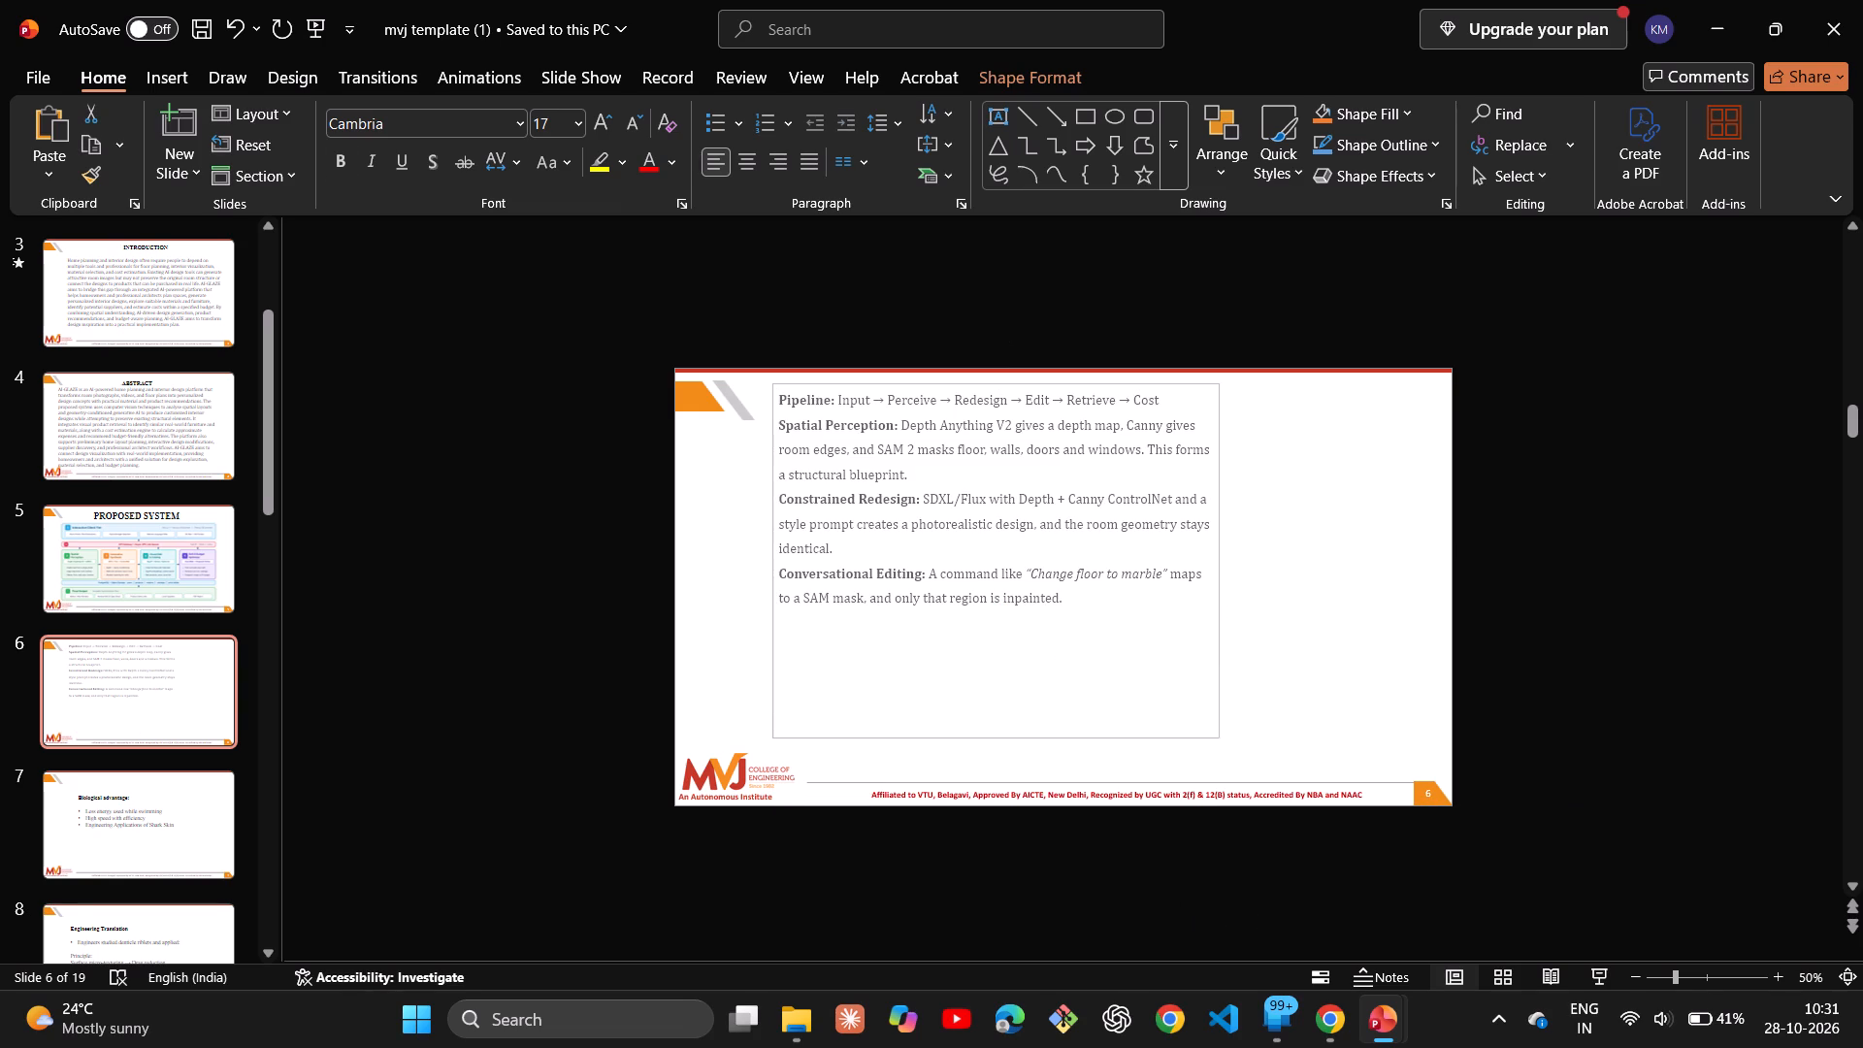
drag(1023, 740, 1023, 759)
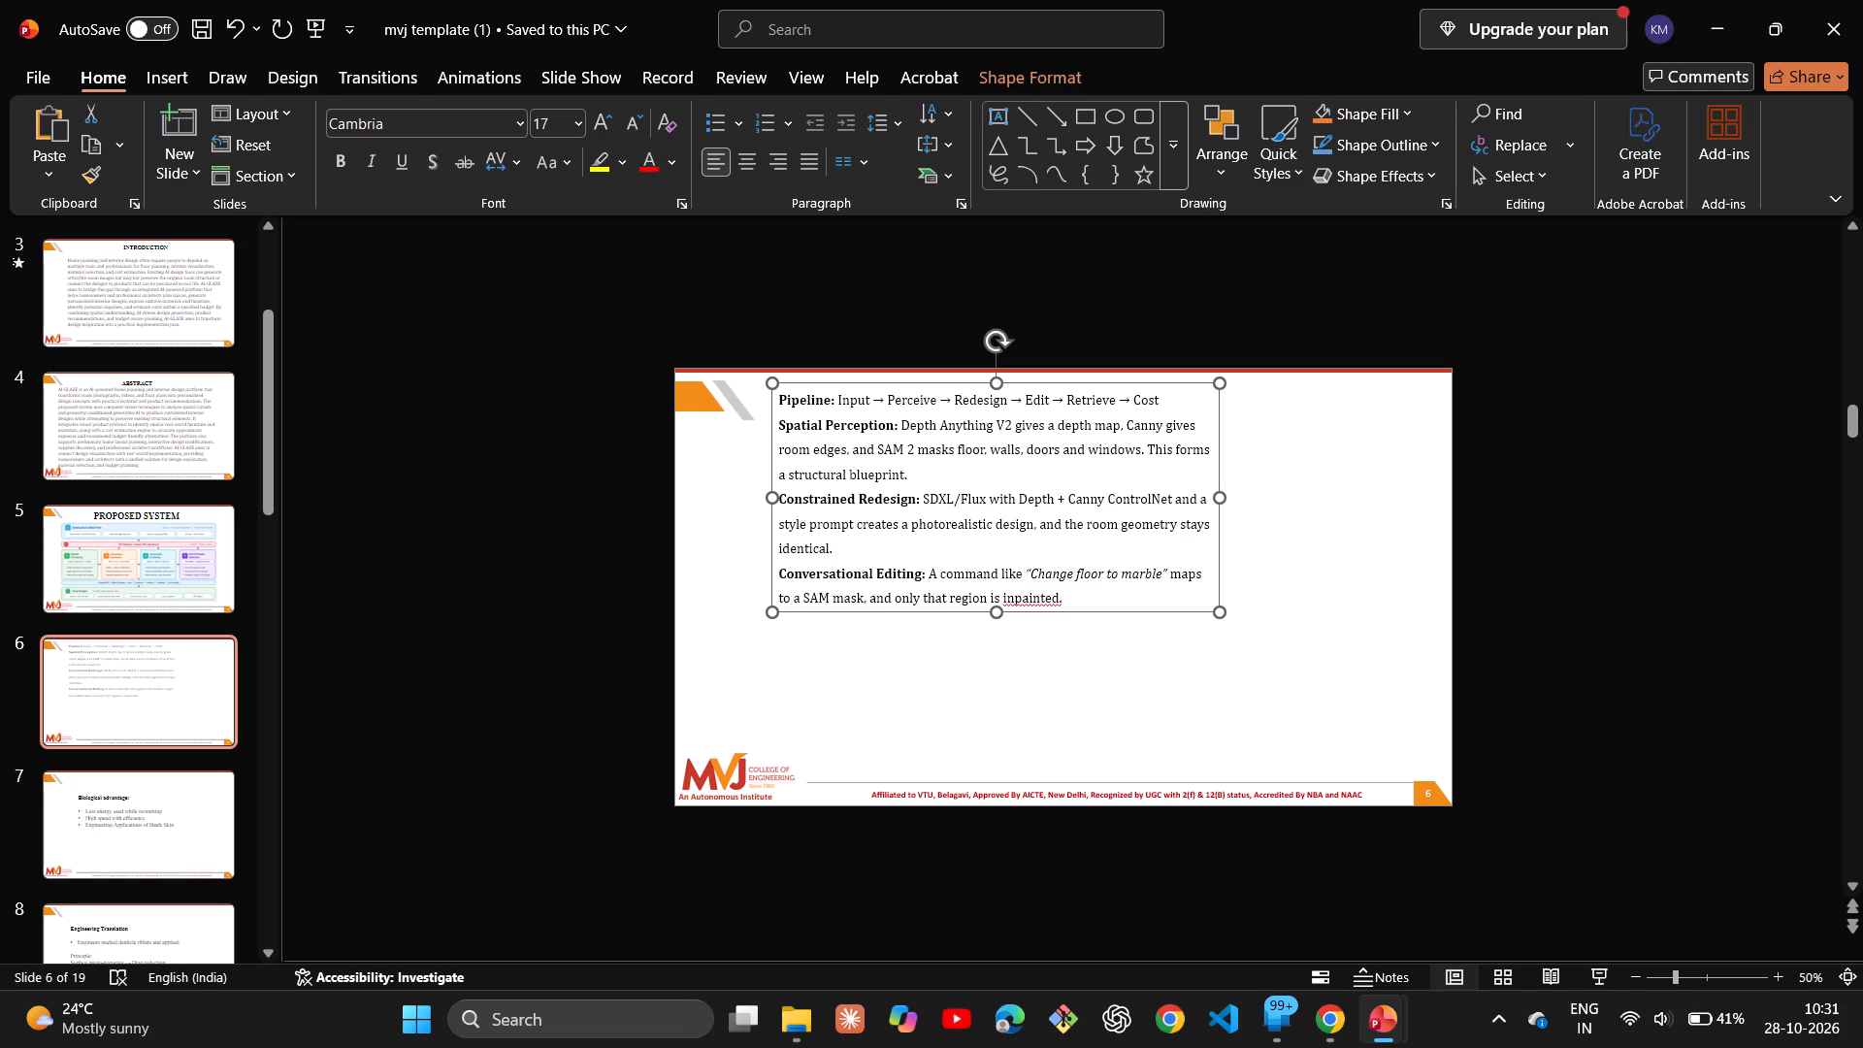
drag(918, 612, 958, 722)
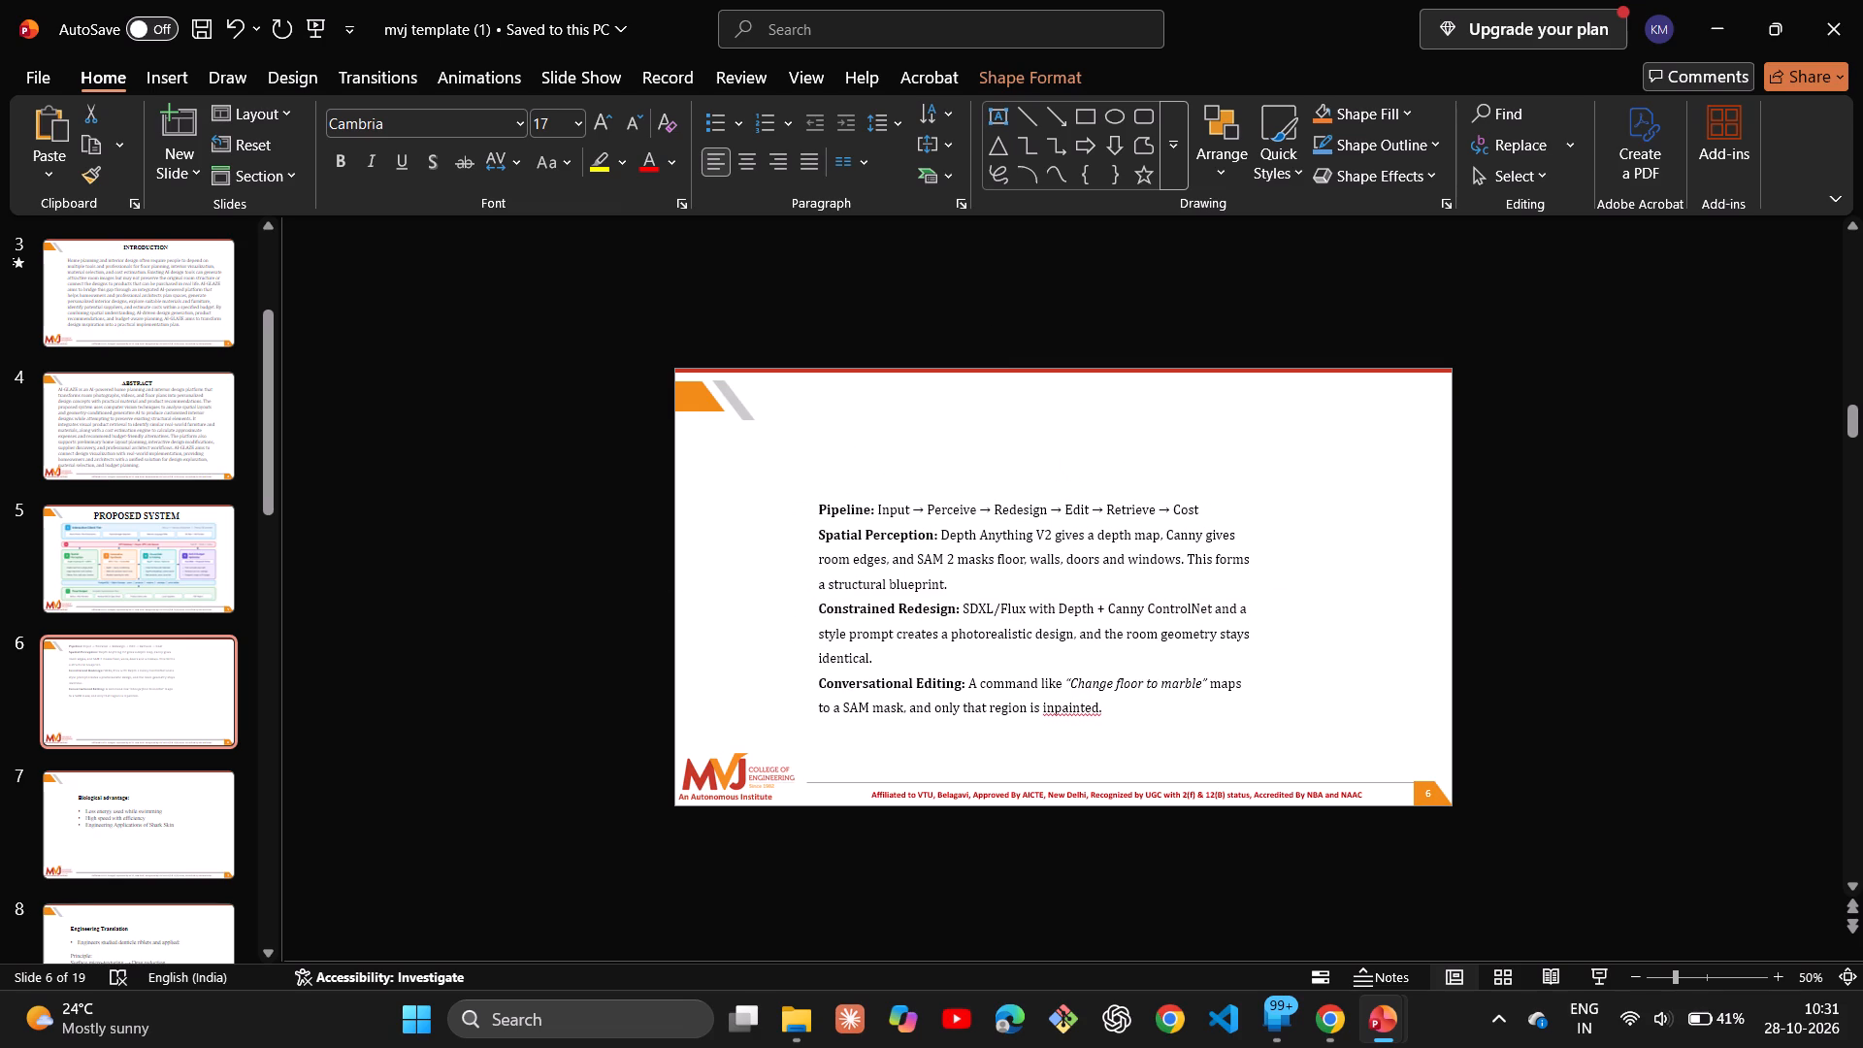
drag(958, 722, 959, 721)
Set all of slide 6's methodology text to font size 24.
drag(1108, 709, 842, 523)
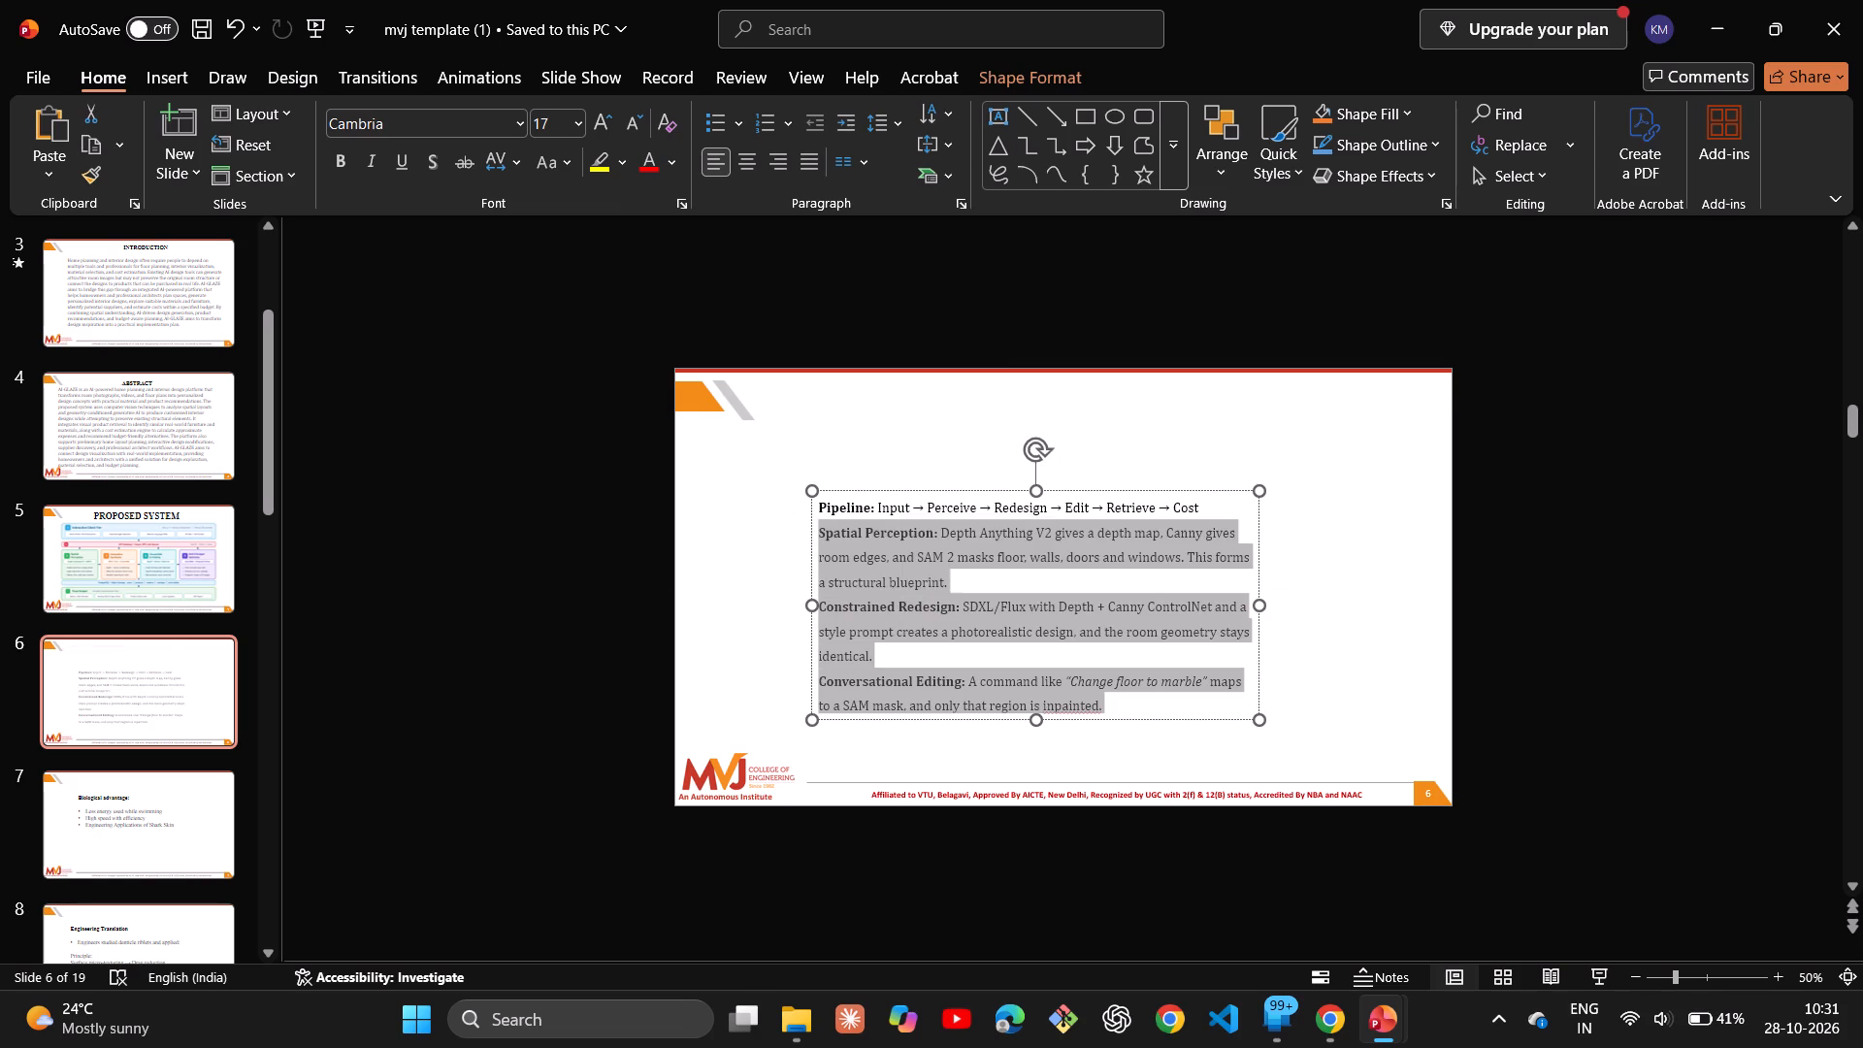
drag(842, 523, 828, 505)
click(572, 122)
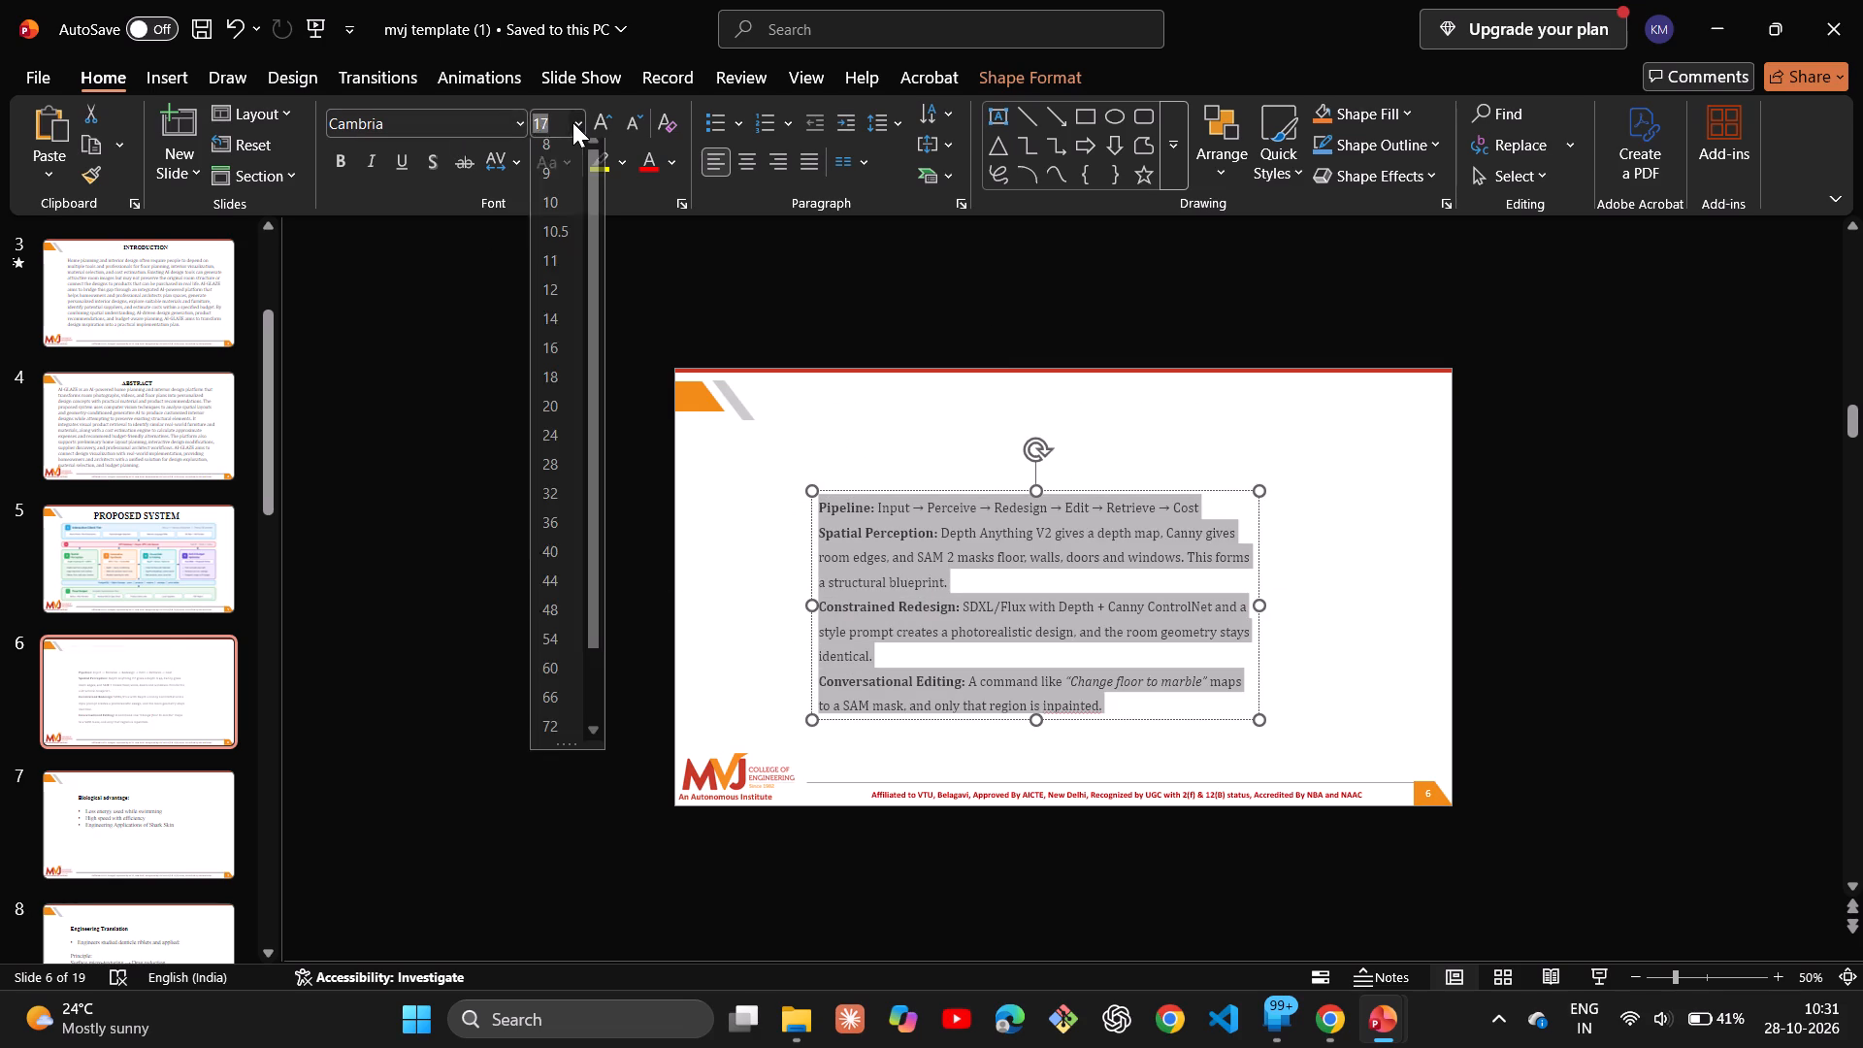
click(563, 443)
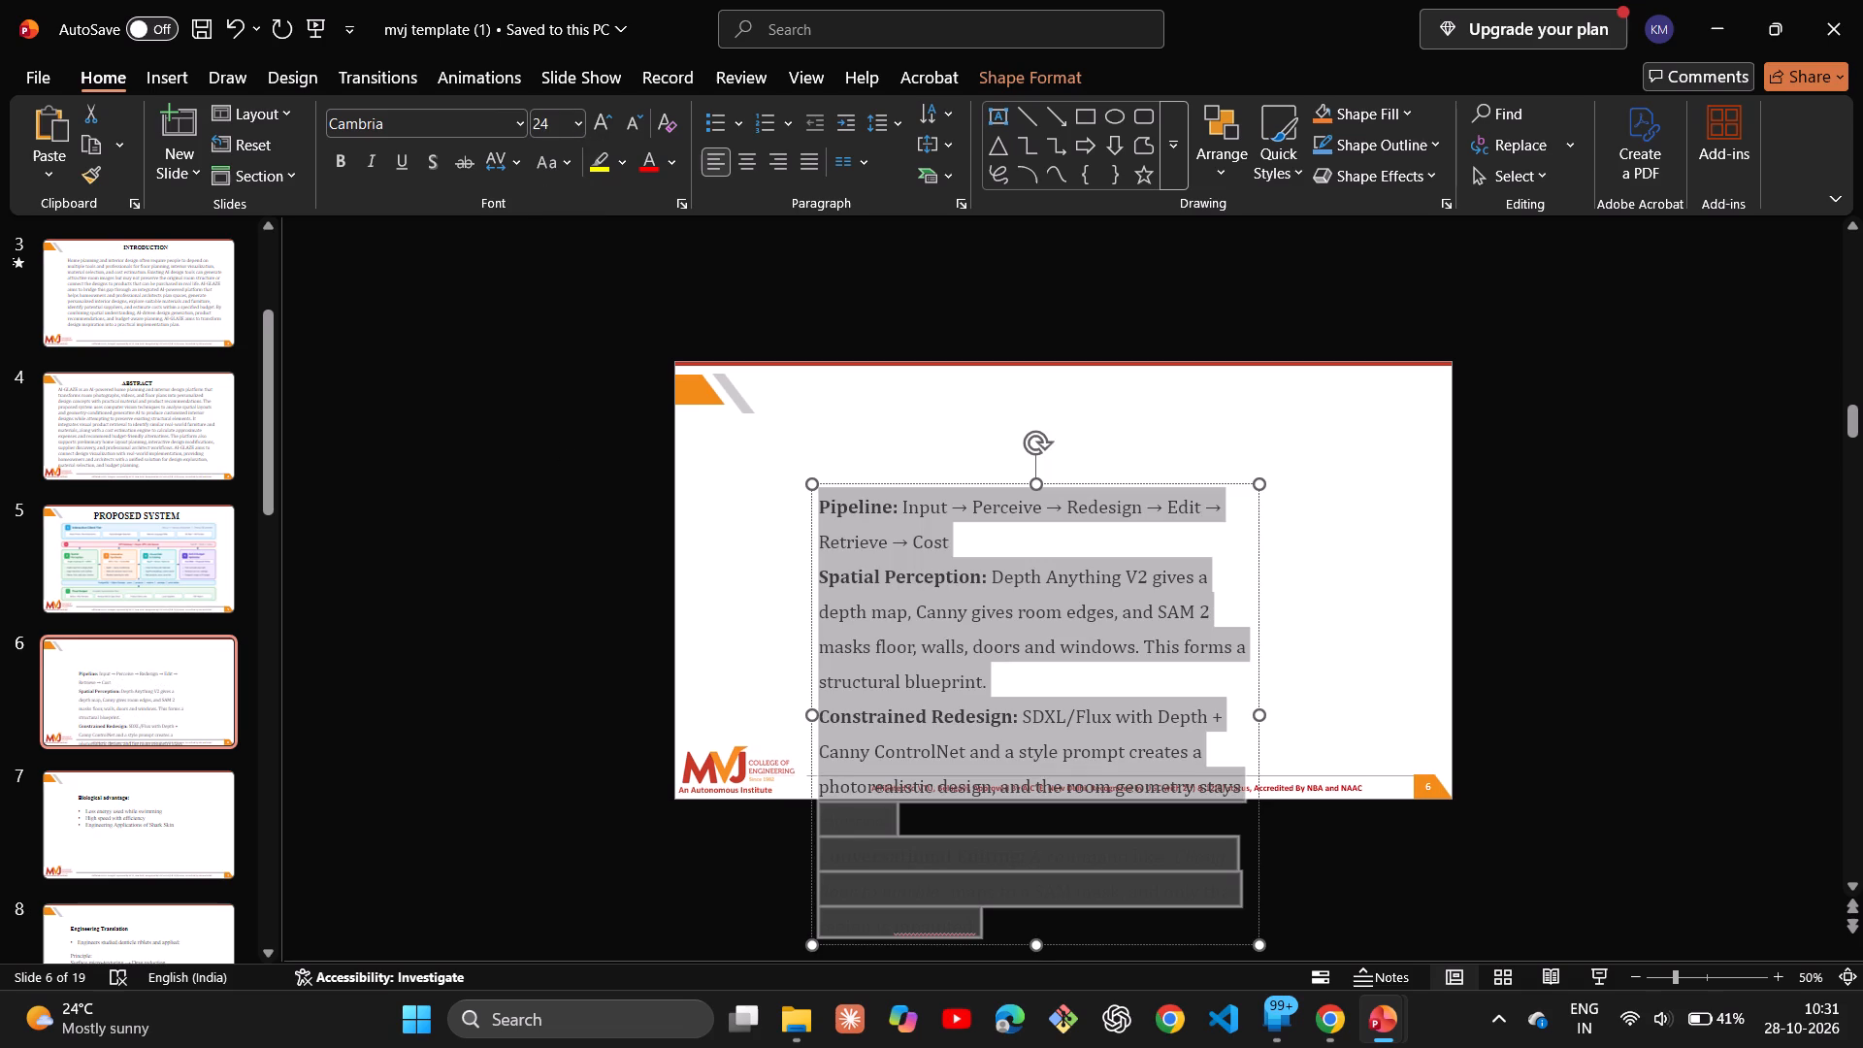
Reposition the methodology text box and widen it on both sides so the text fits above slide 6's footer, with heading space above.
drag(1041, 949, 1019, 715)
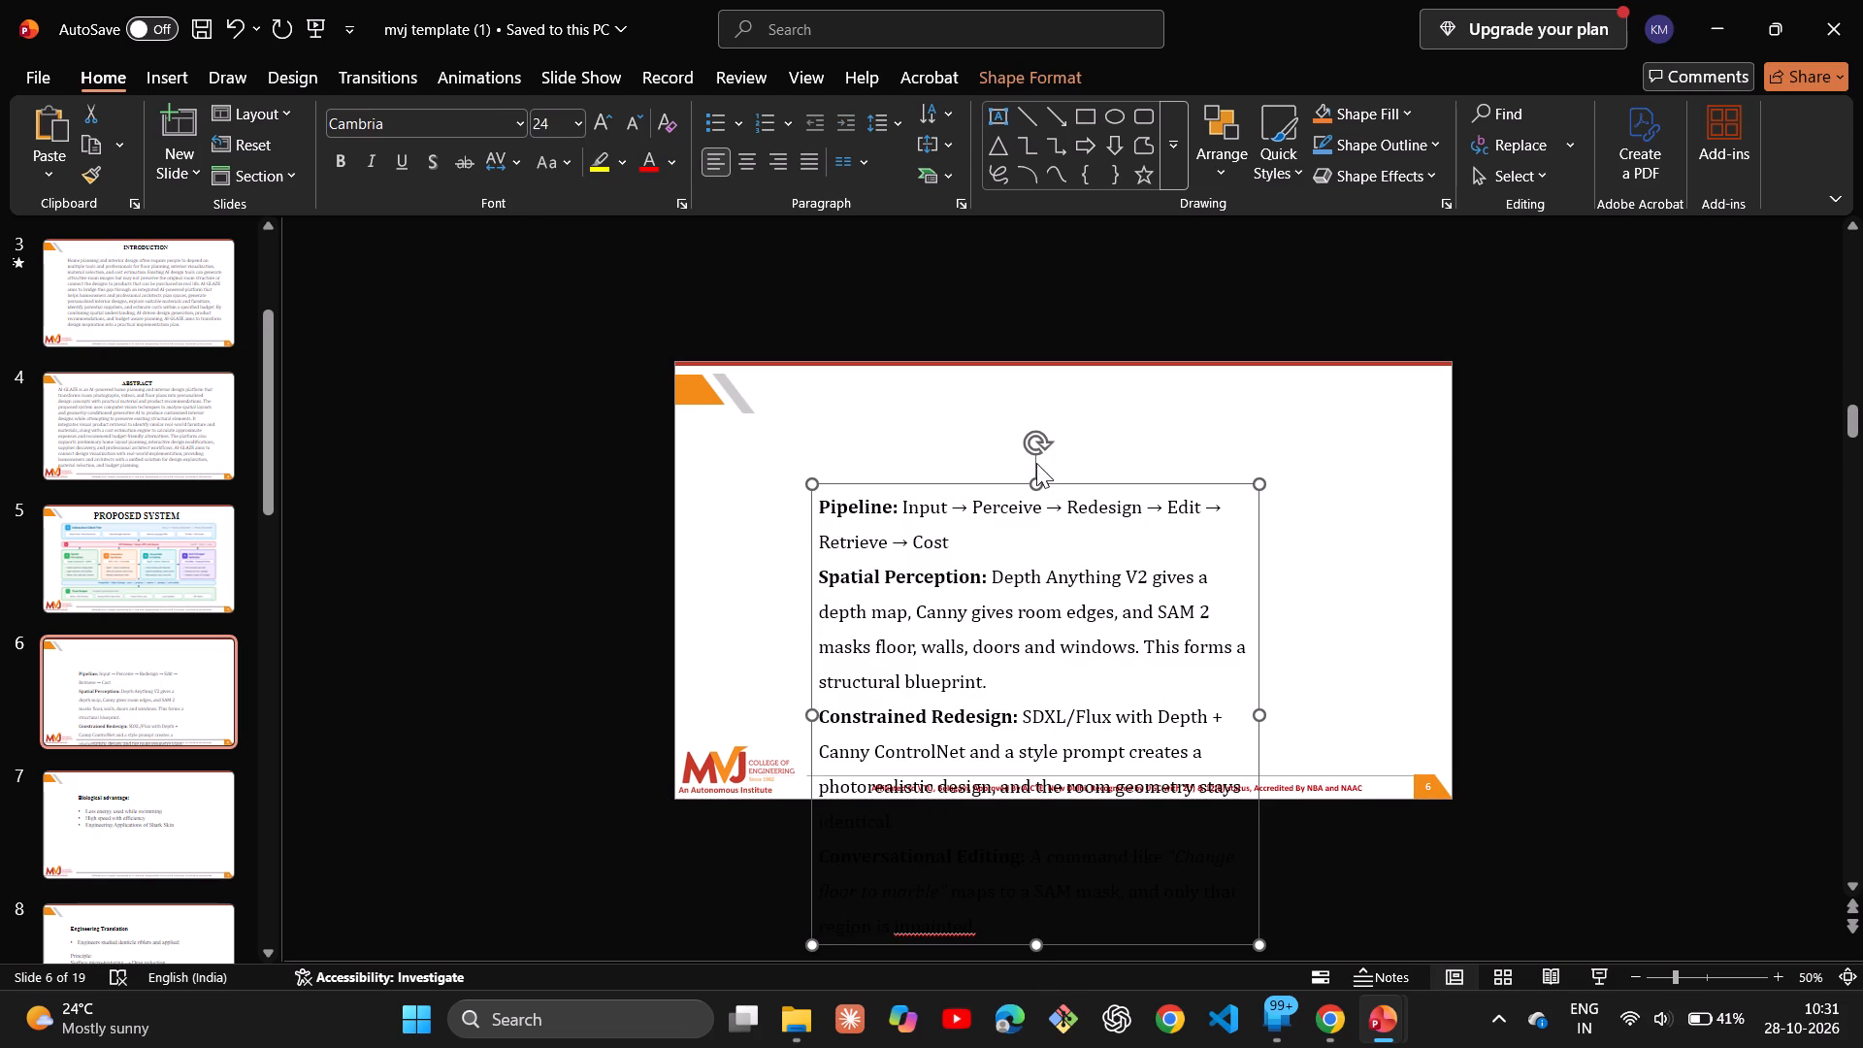
drag(1035, 486, 1037, 408)
drag(1260, 687, 1292, 669)
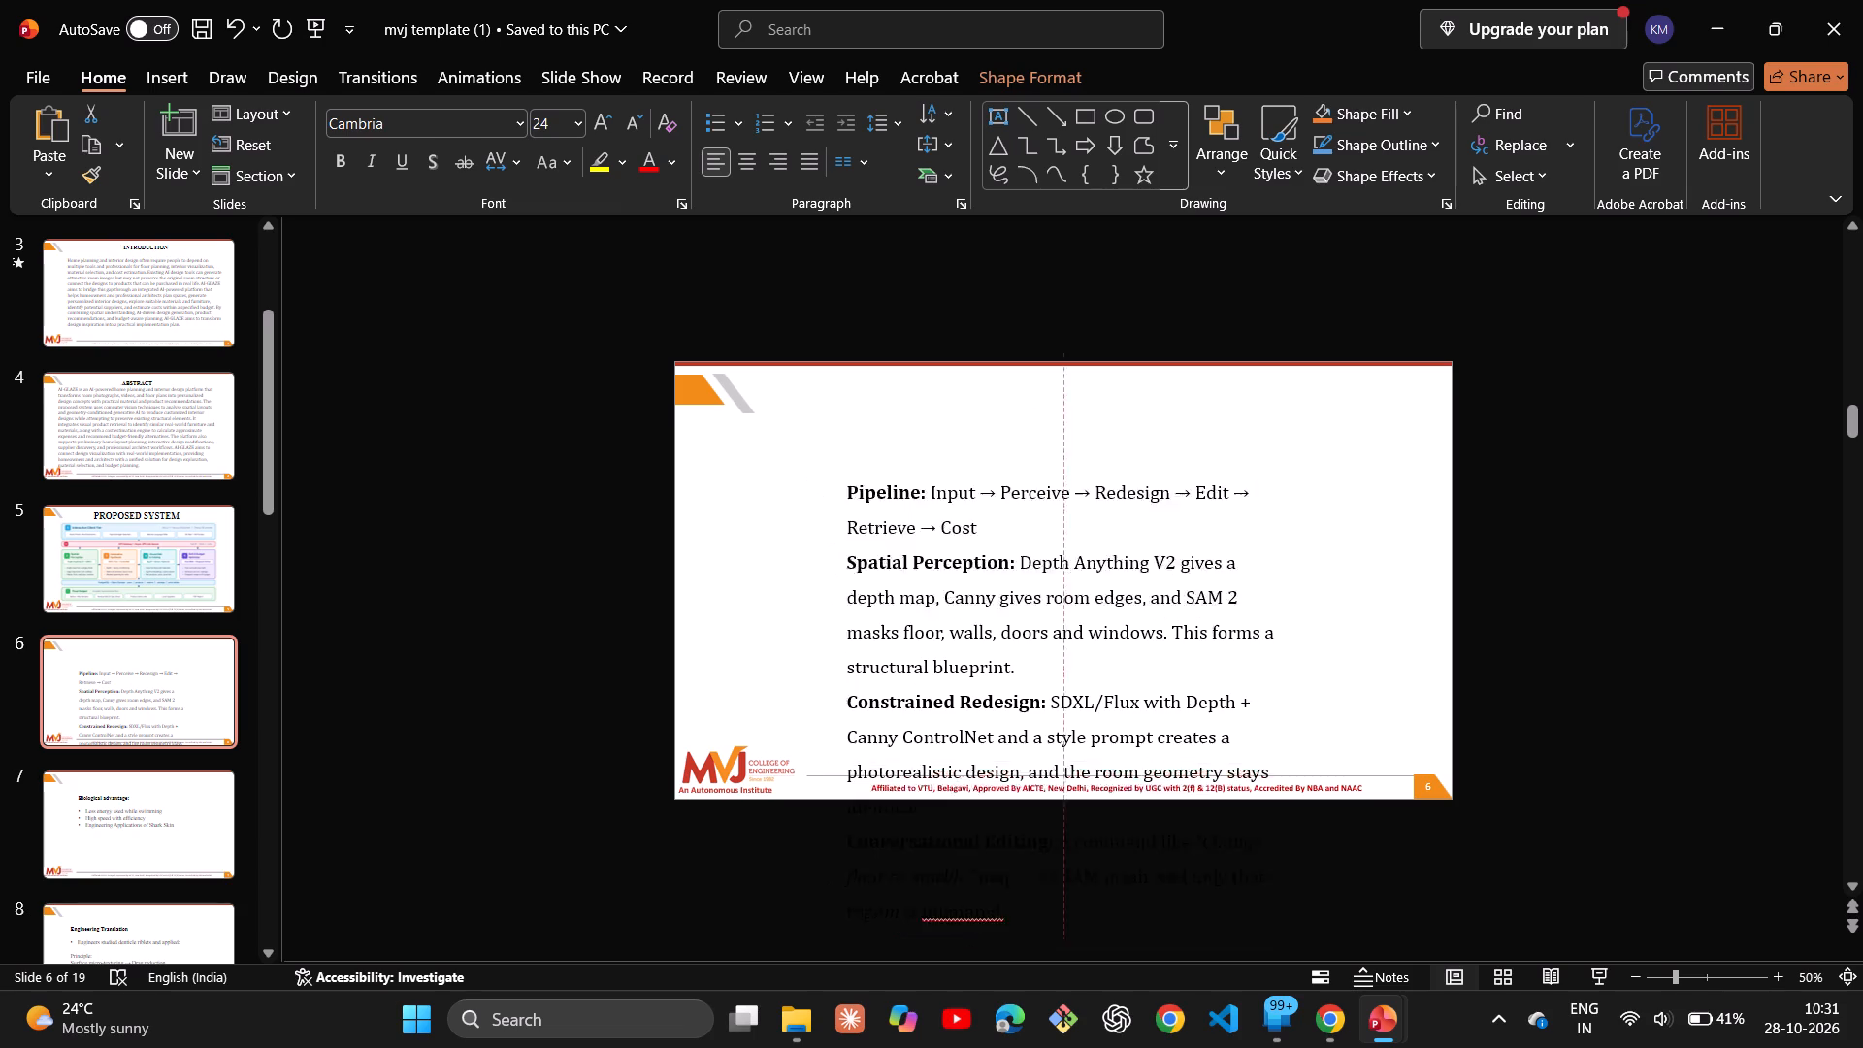
drag(1292, 669, 1276, 610)
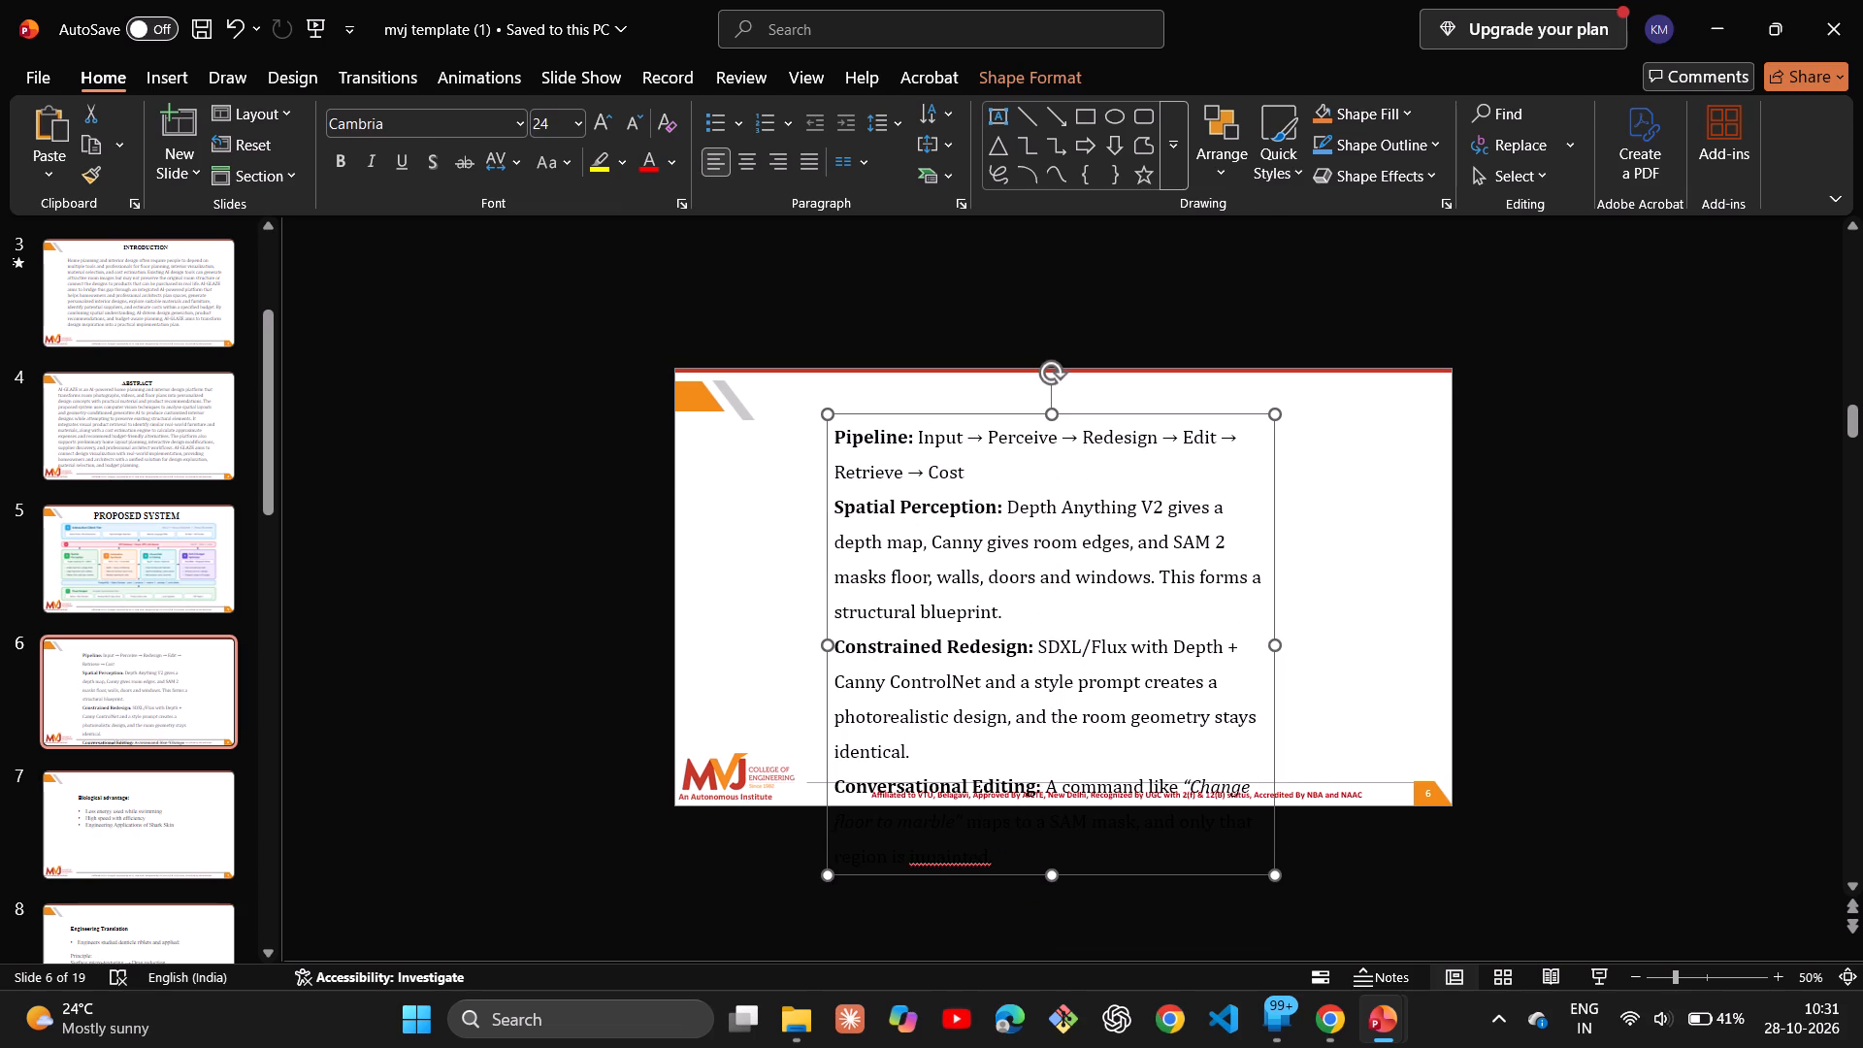
drag(1274, 650, 1374, 617)
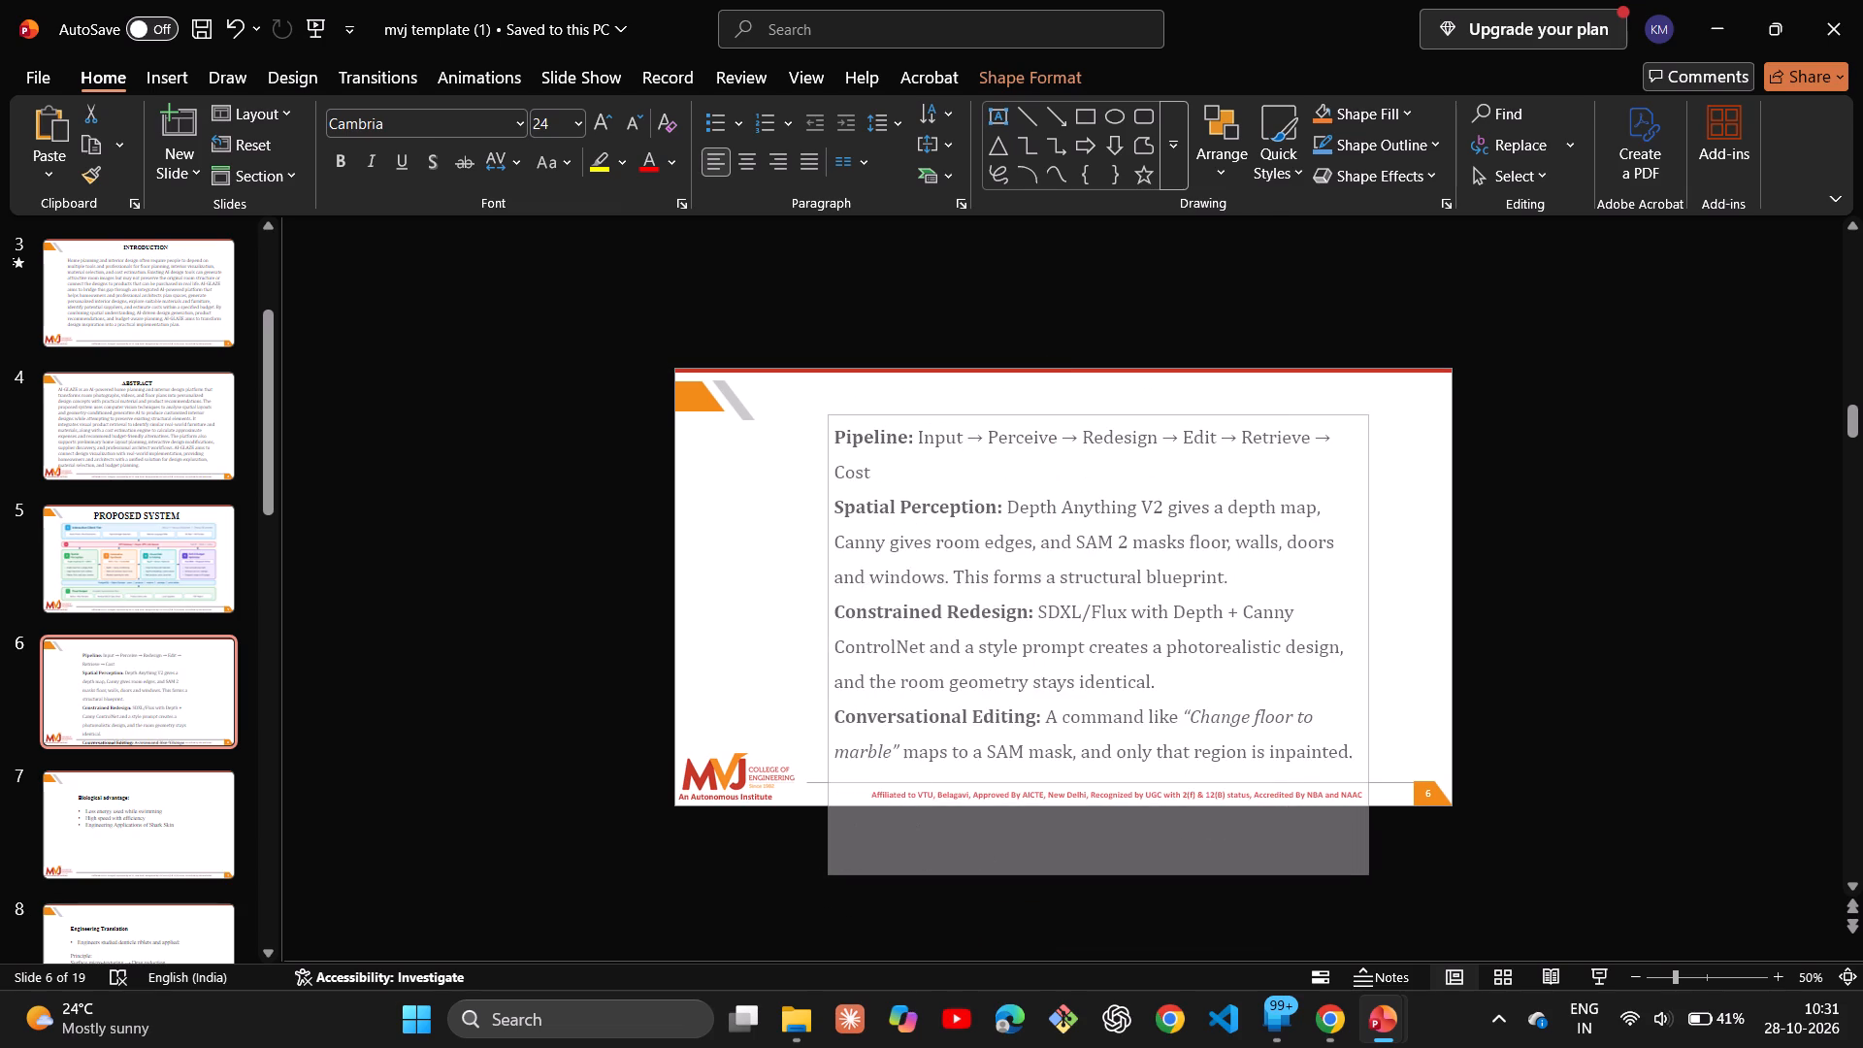
drag(1374, 617, 1387, 606)
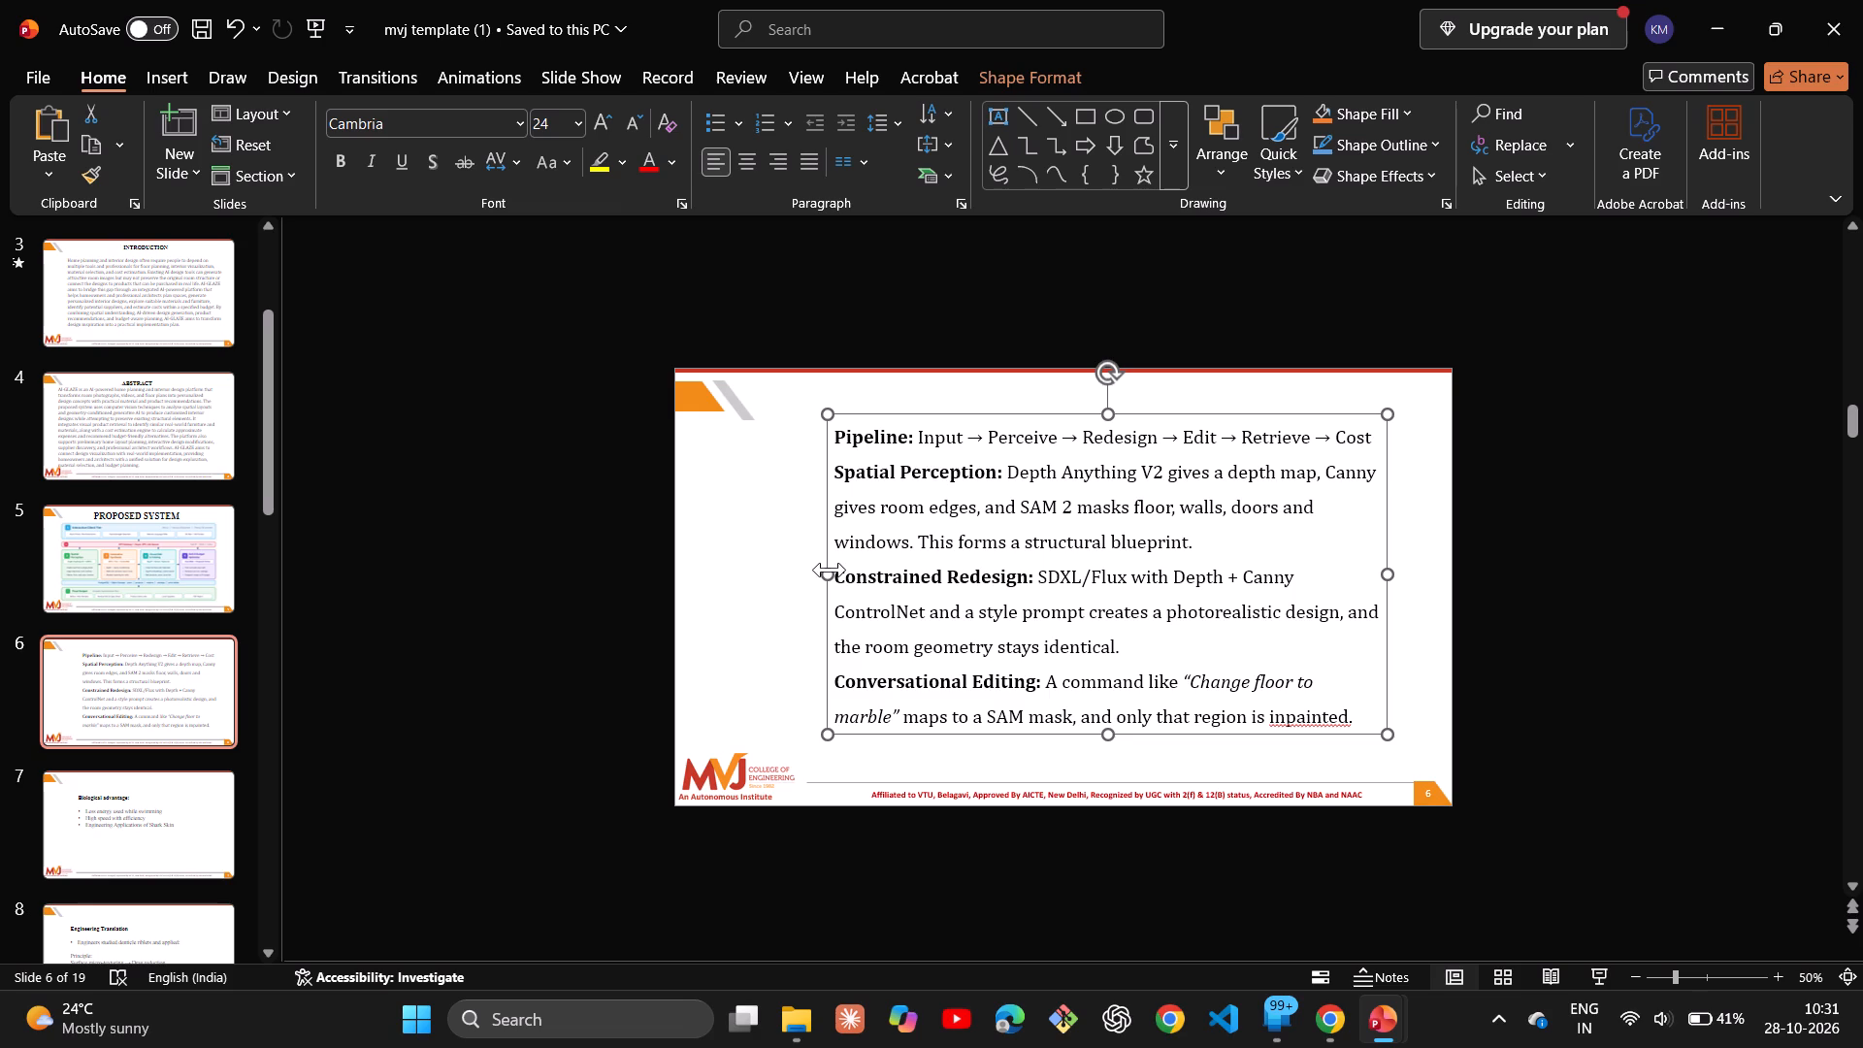
drag(828, 573, 751, 605)
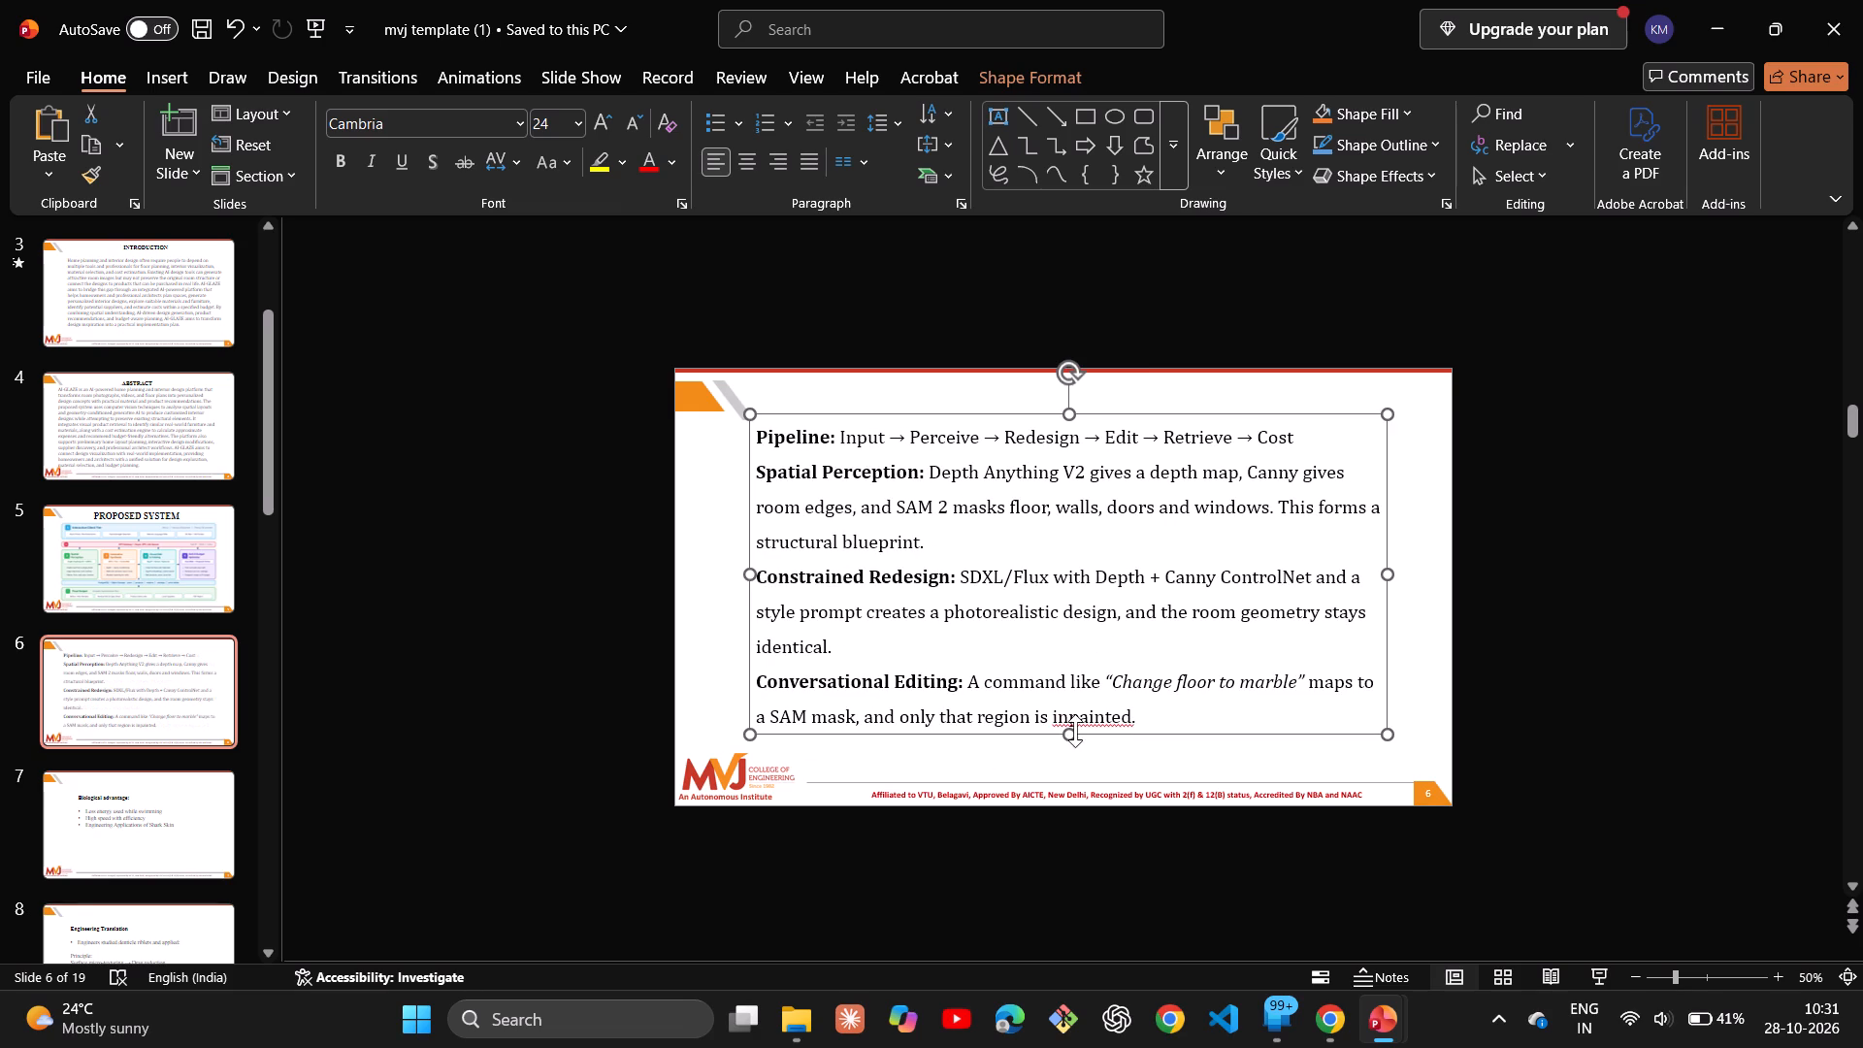
click(1075, 731)
click(1030, 417)
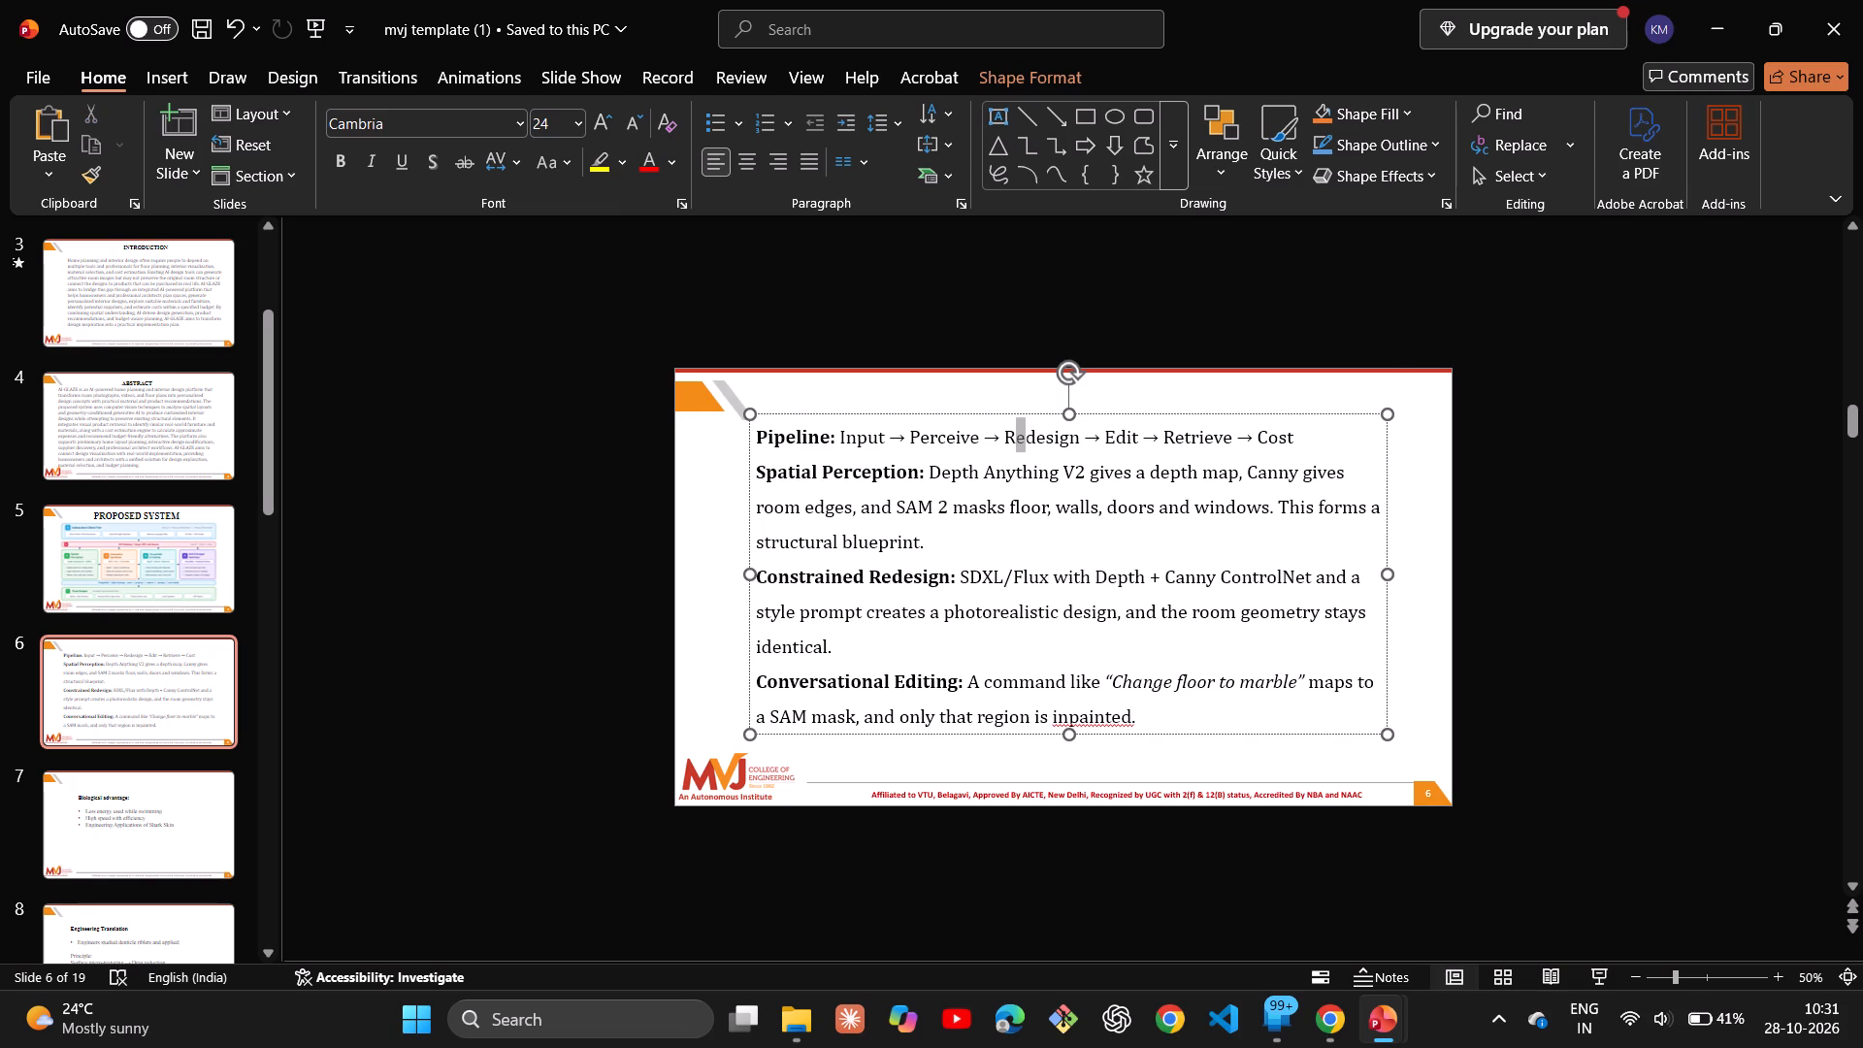
double_click(997, 407)
Switch to the AI-GLAZE presentation and copy the METHODOLOGY heading text.
click(1243, 897)
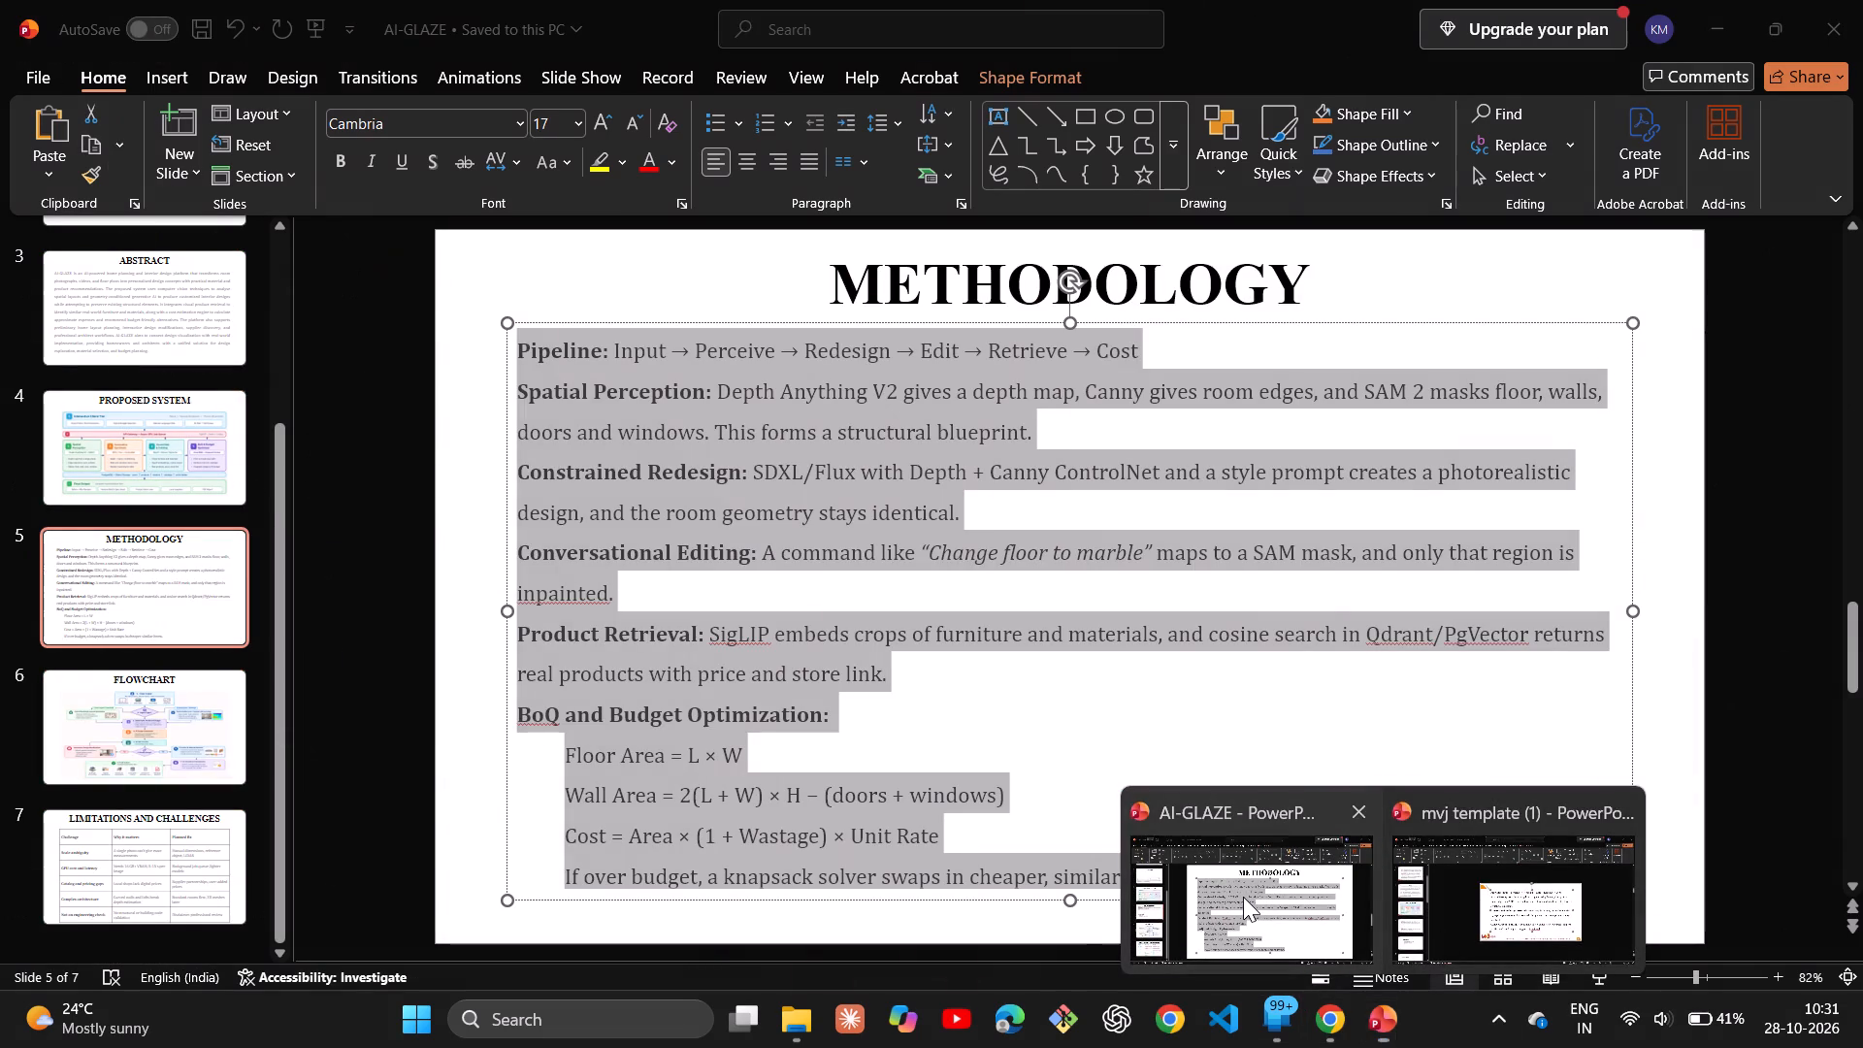
click(1302, 276)
drag(1302, 276, 804, 287)
key(ctrl+c)
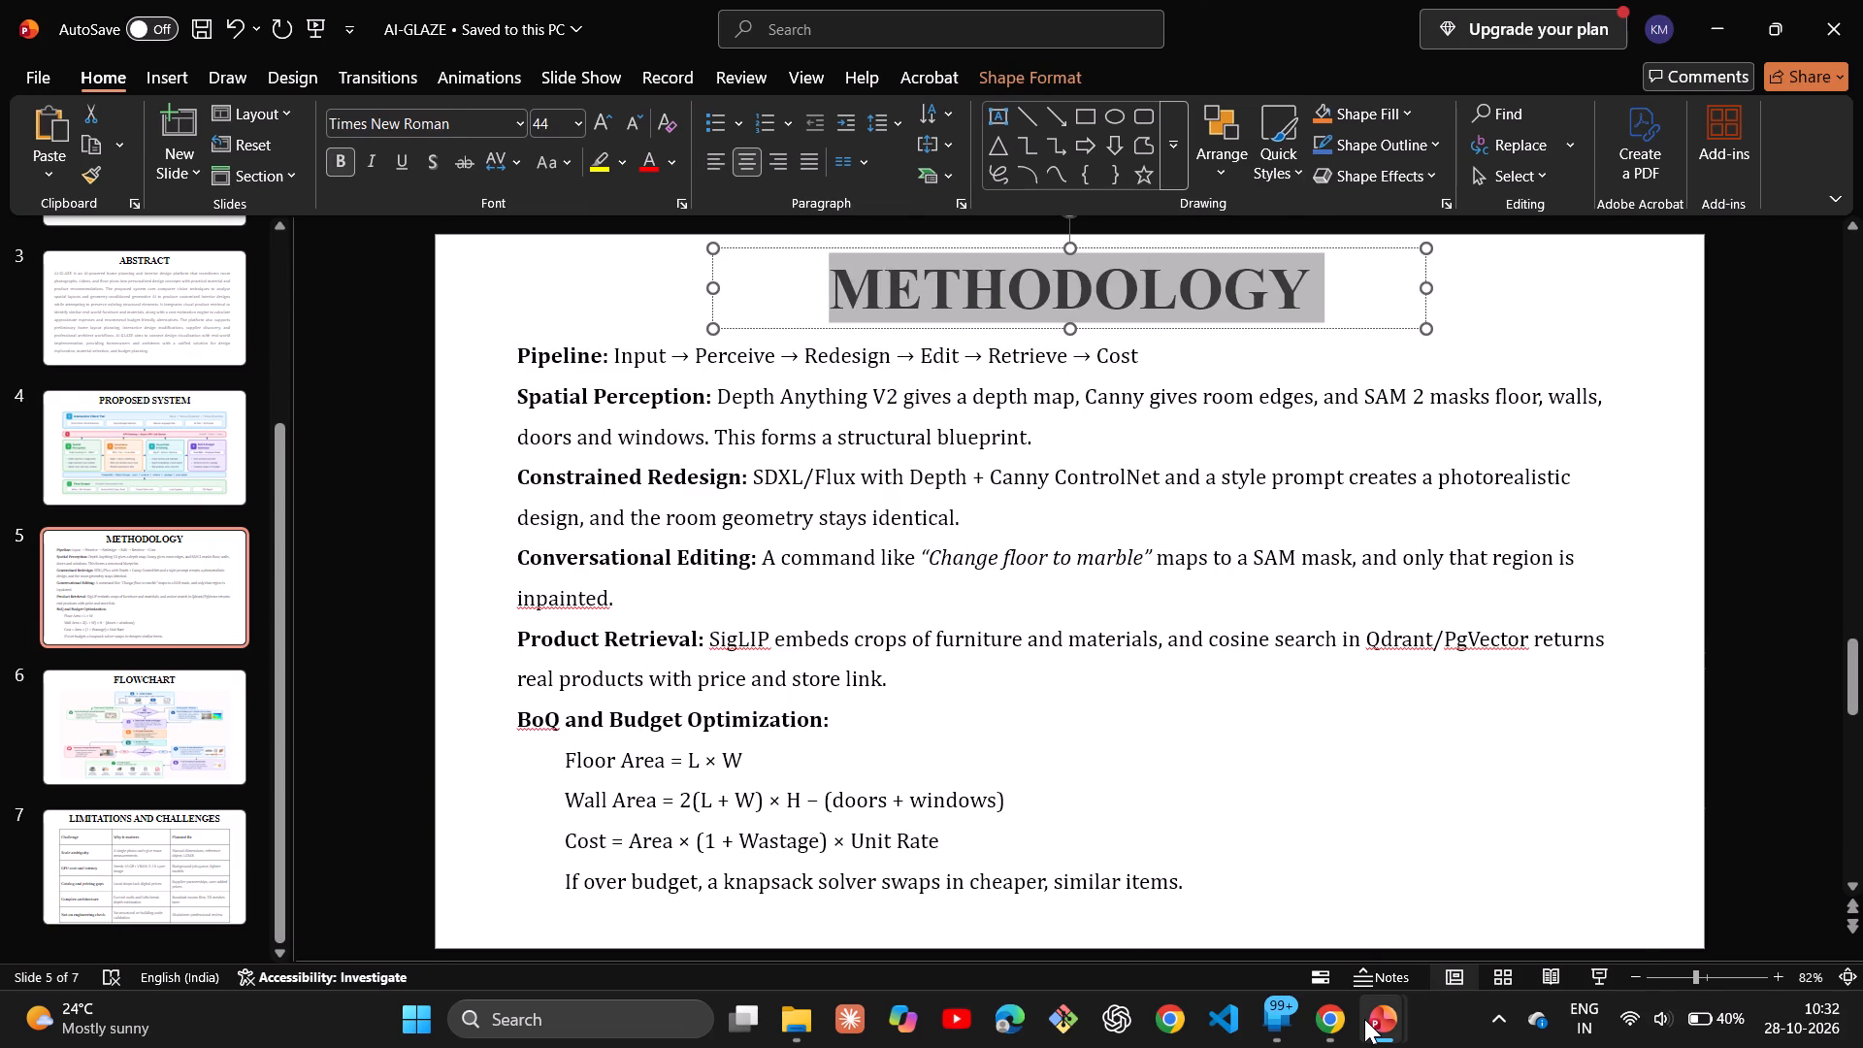
Return to the mvj template, paste the METHODOLOGY heading onto slide 6, and position it just above the body text.
click(1502, 913)
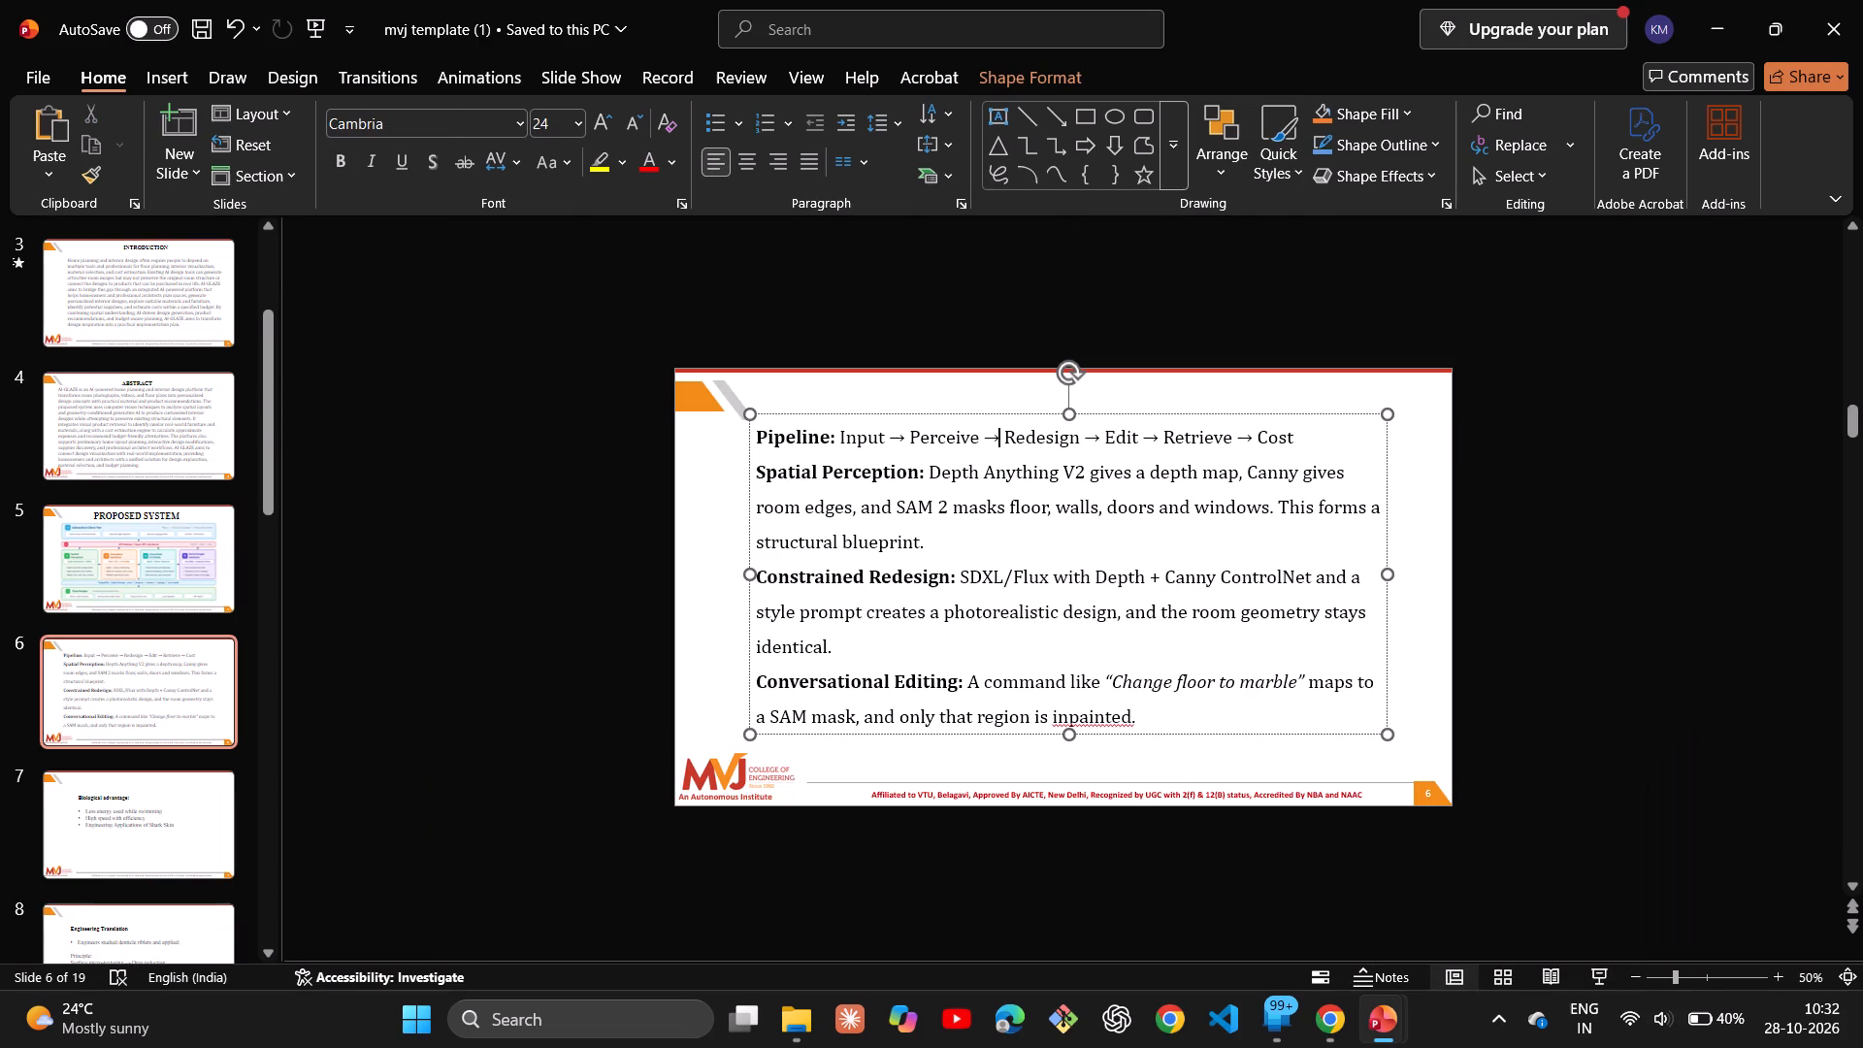
click(997, 393)
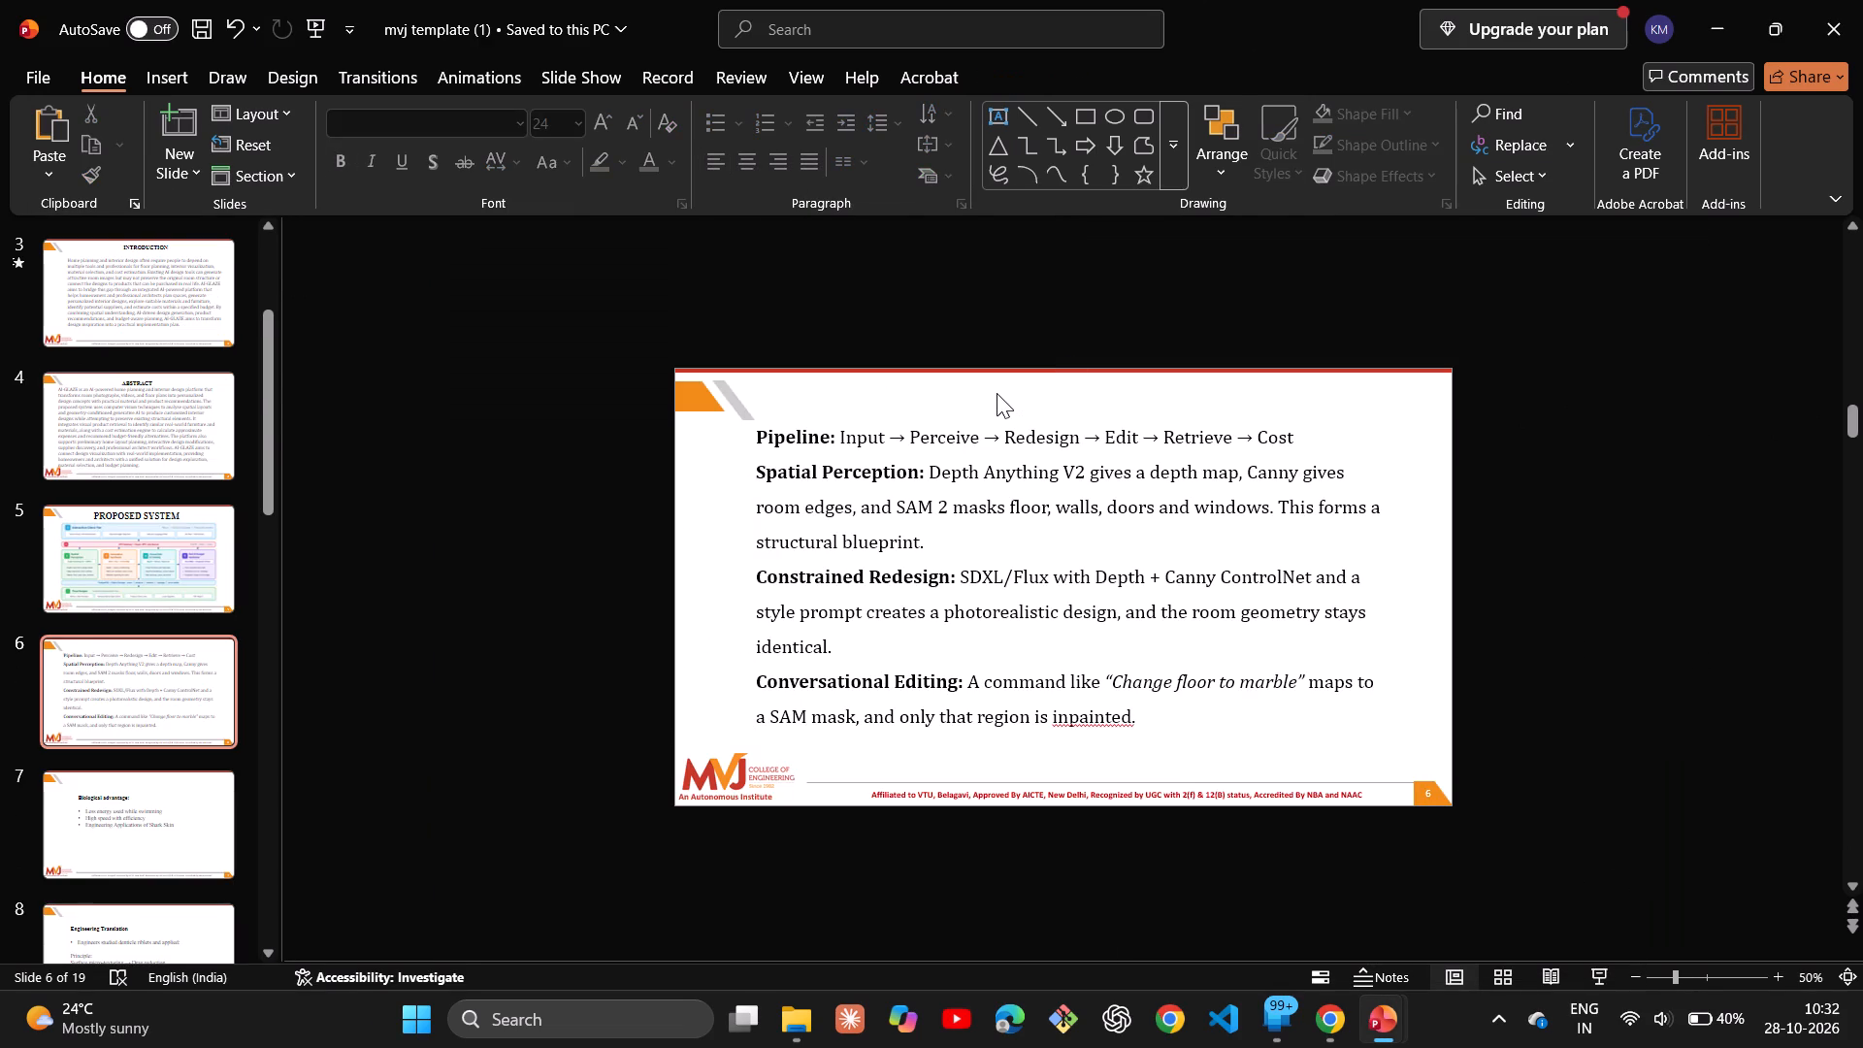
key(ctrl+v)
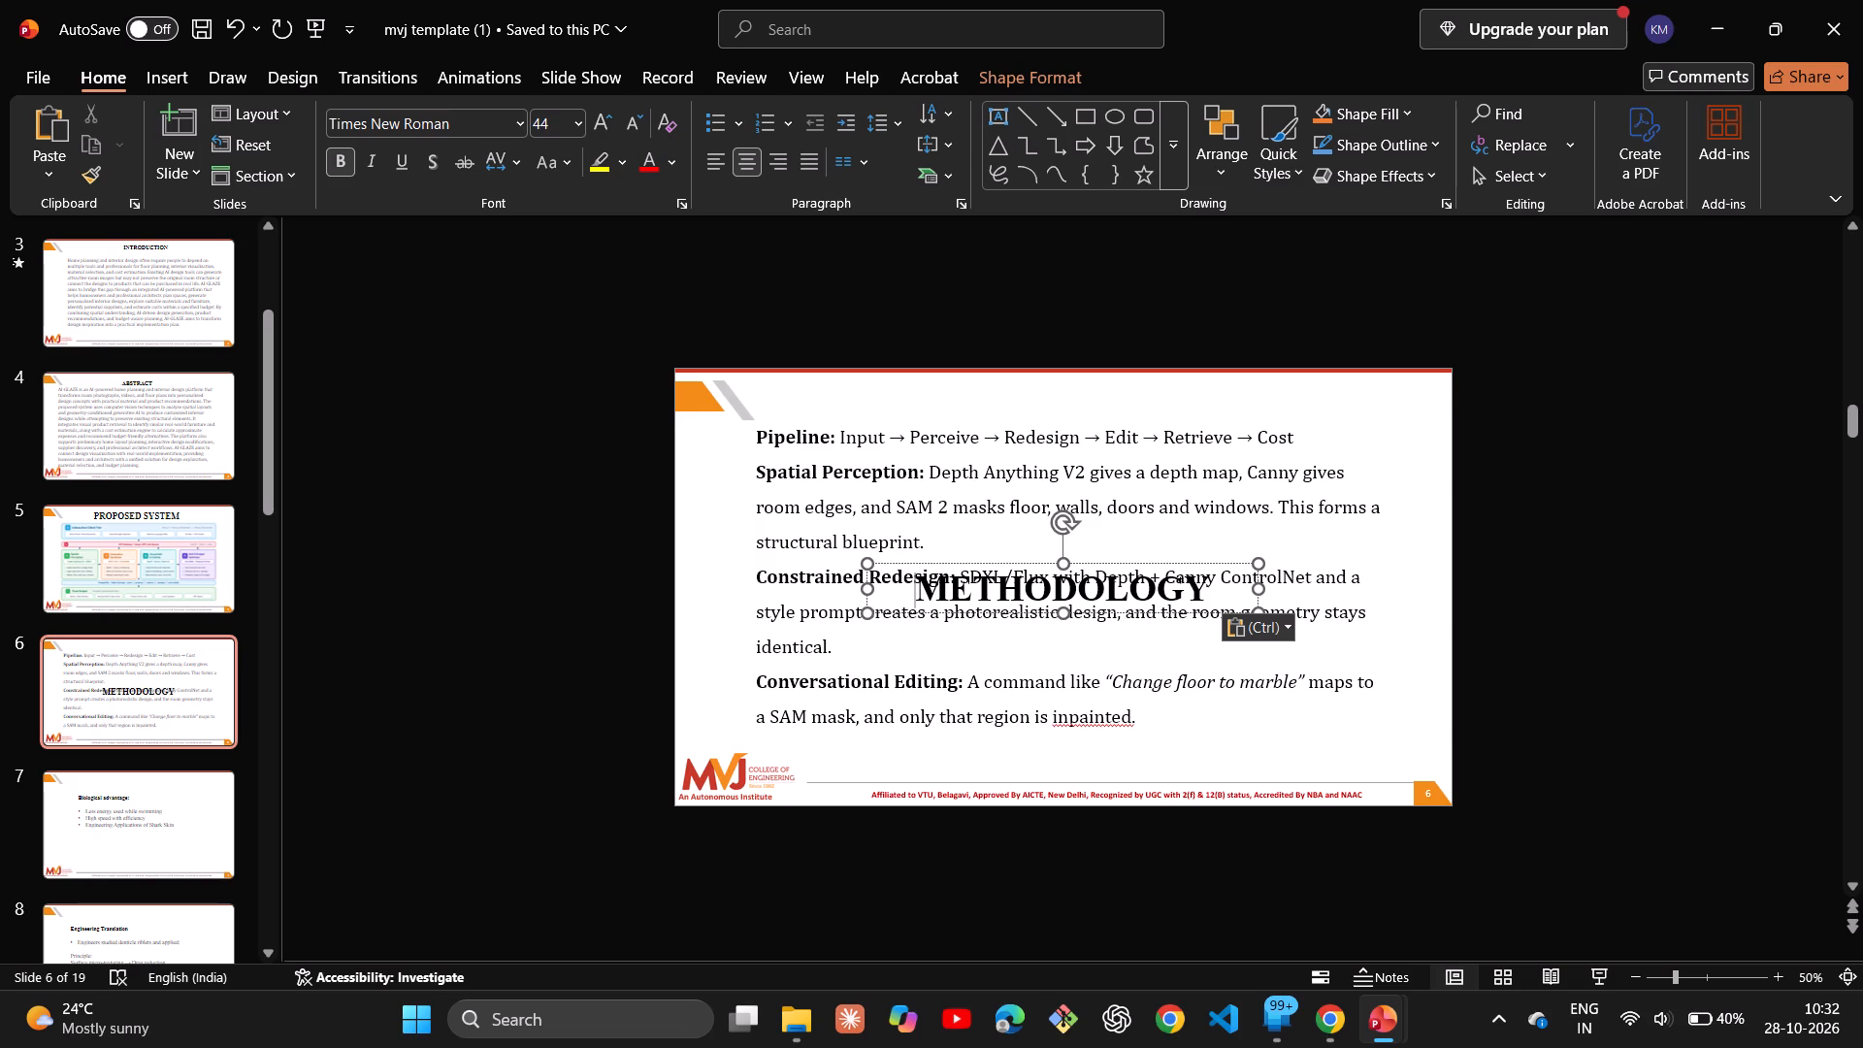
drag(1022, 563, 1009, 381)
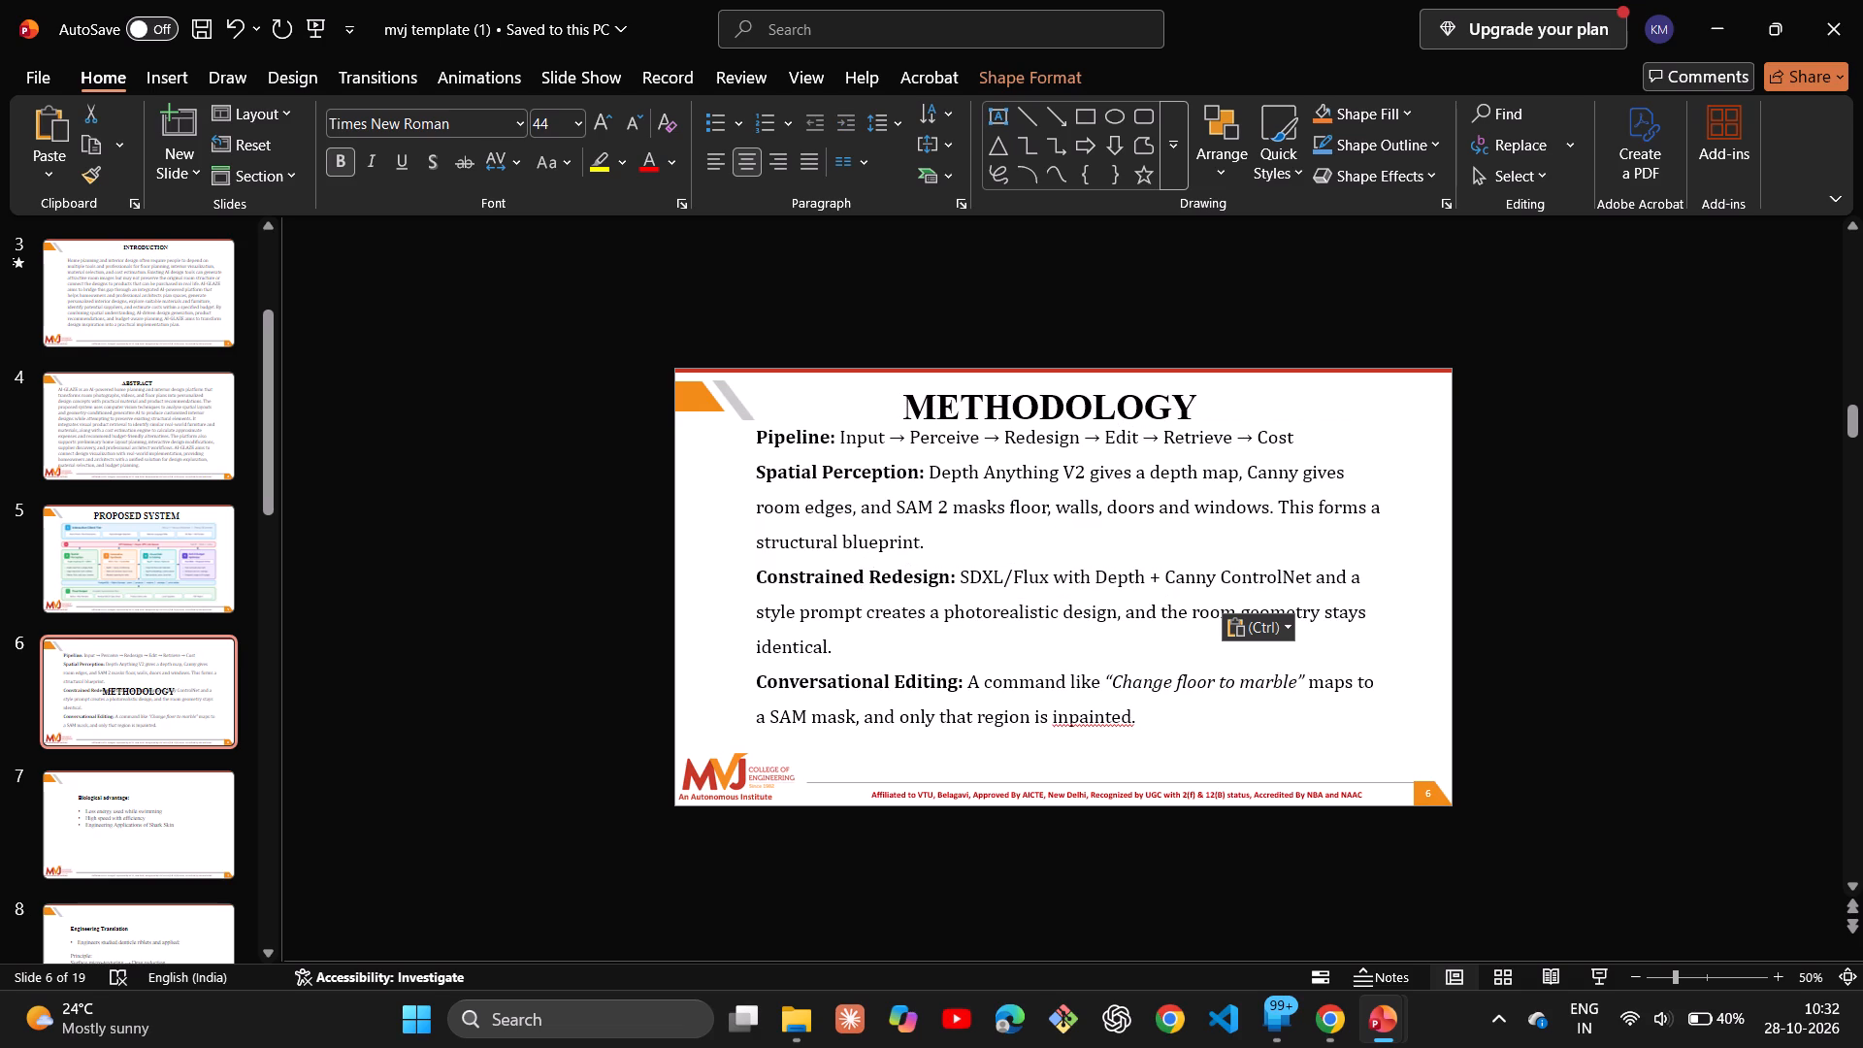
drag(1009, 381, 1013, 378)
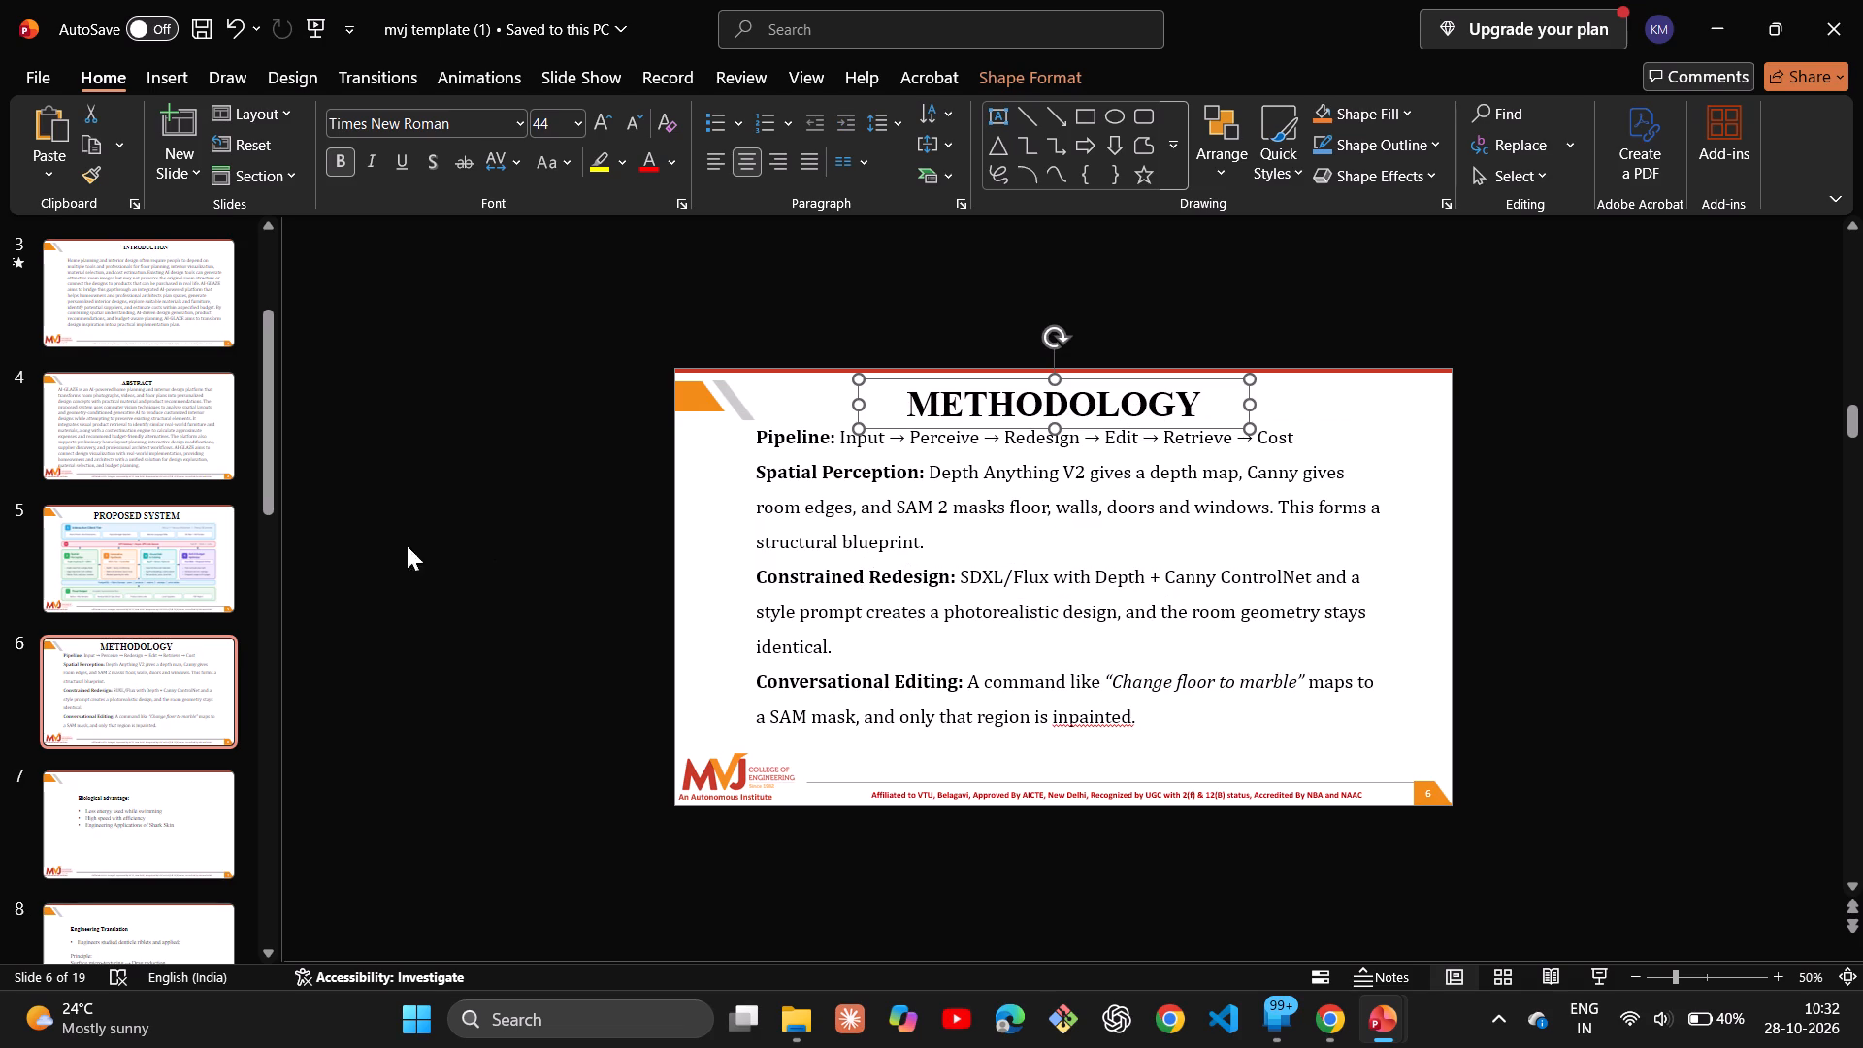
Advance the template to slide 7, then copy the Product Retrieval and BoQ and Budget Optimization sections from AI-GLAZE's METHODOLOGY slide.
click(153, 814)
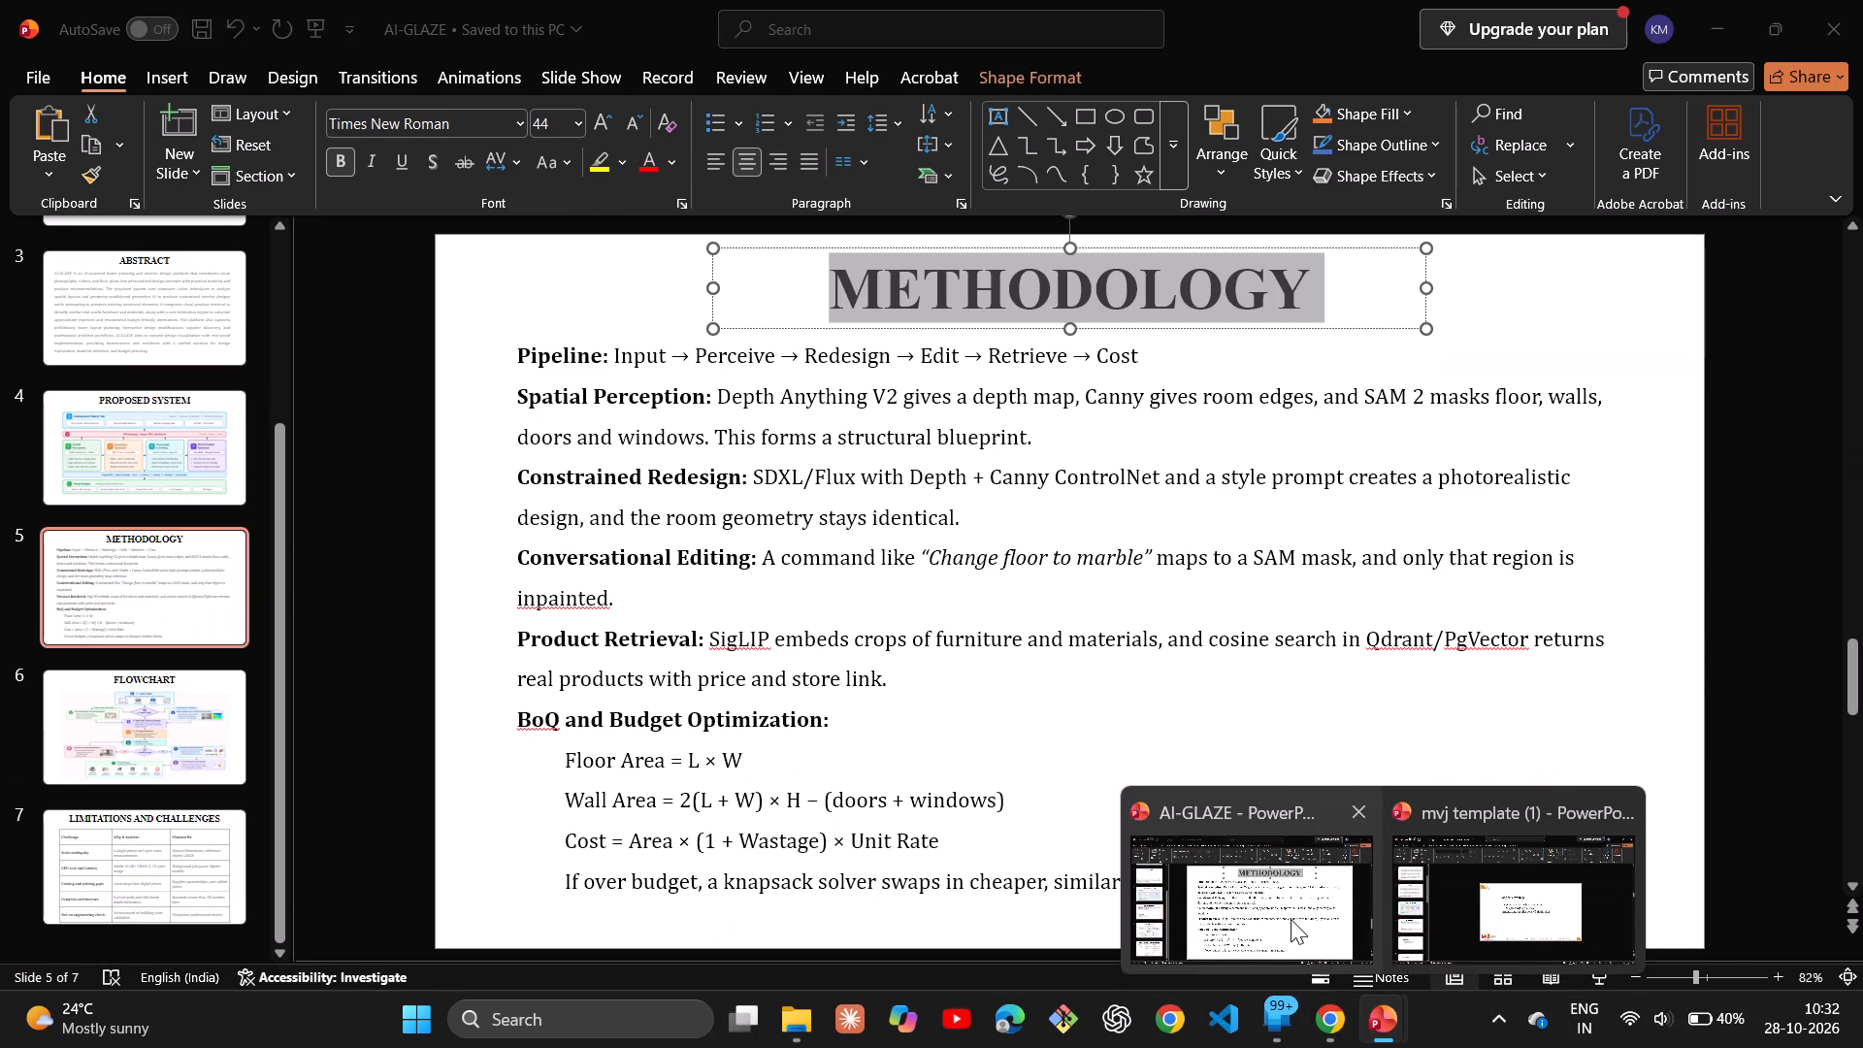
click(1291, 919)
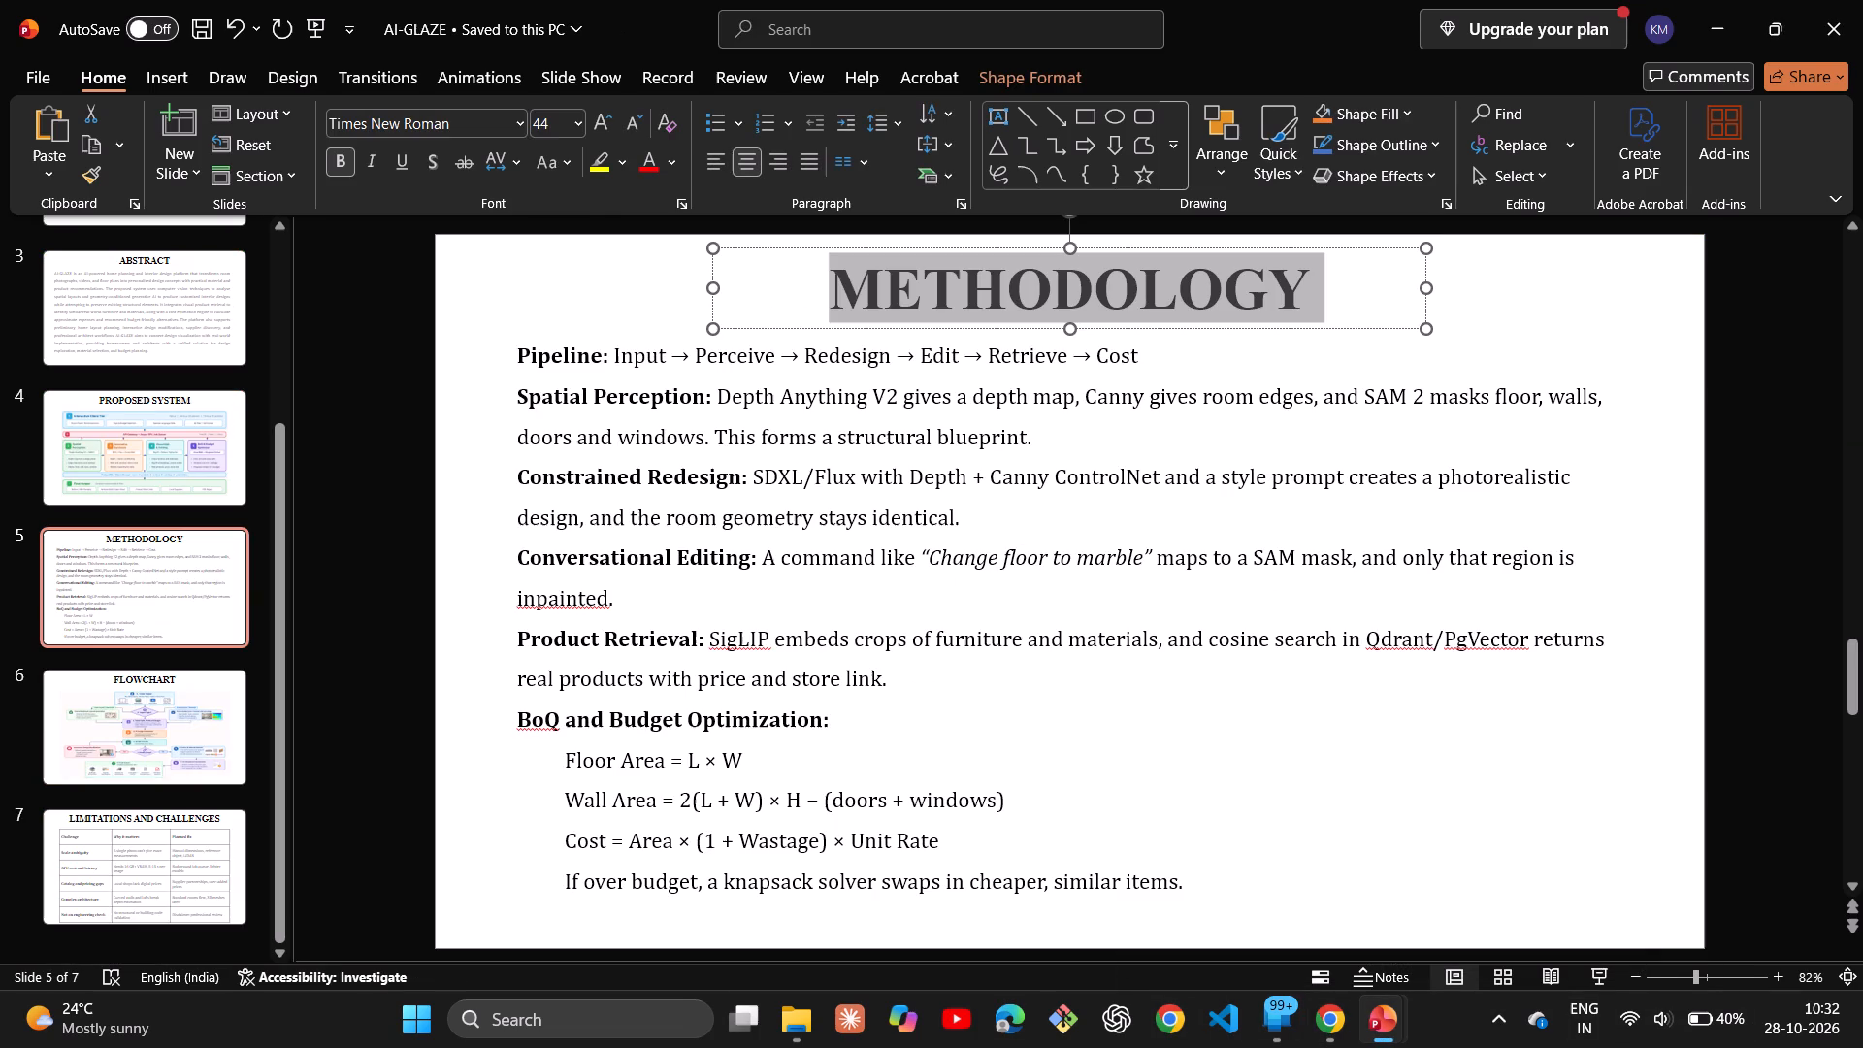
drag(513, 627, 495, 606)
drag(502, 613, 1077, 874)
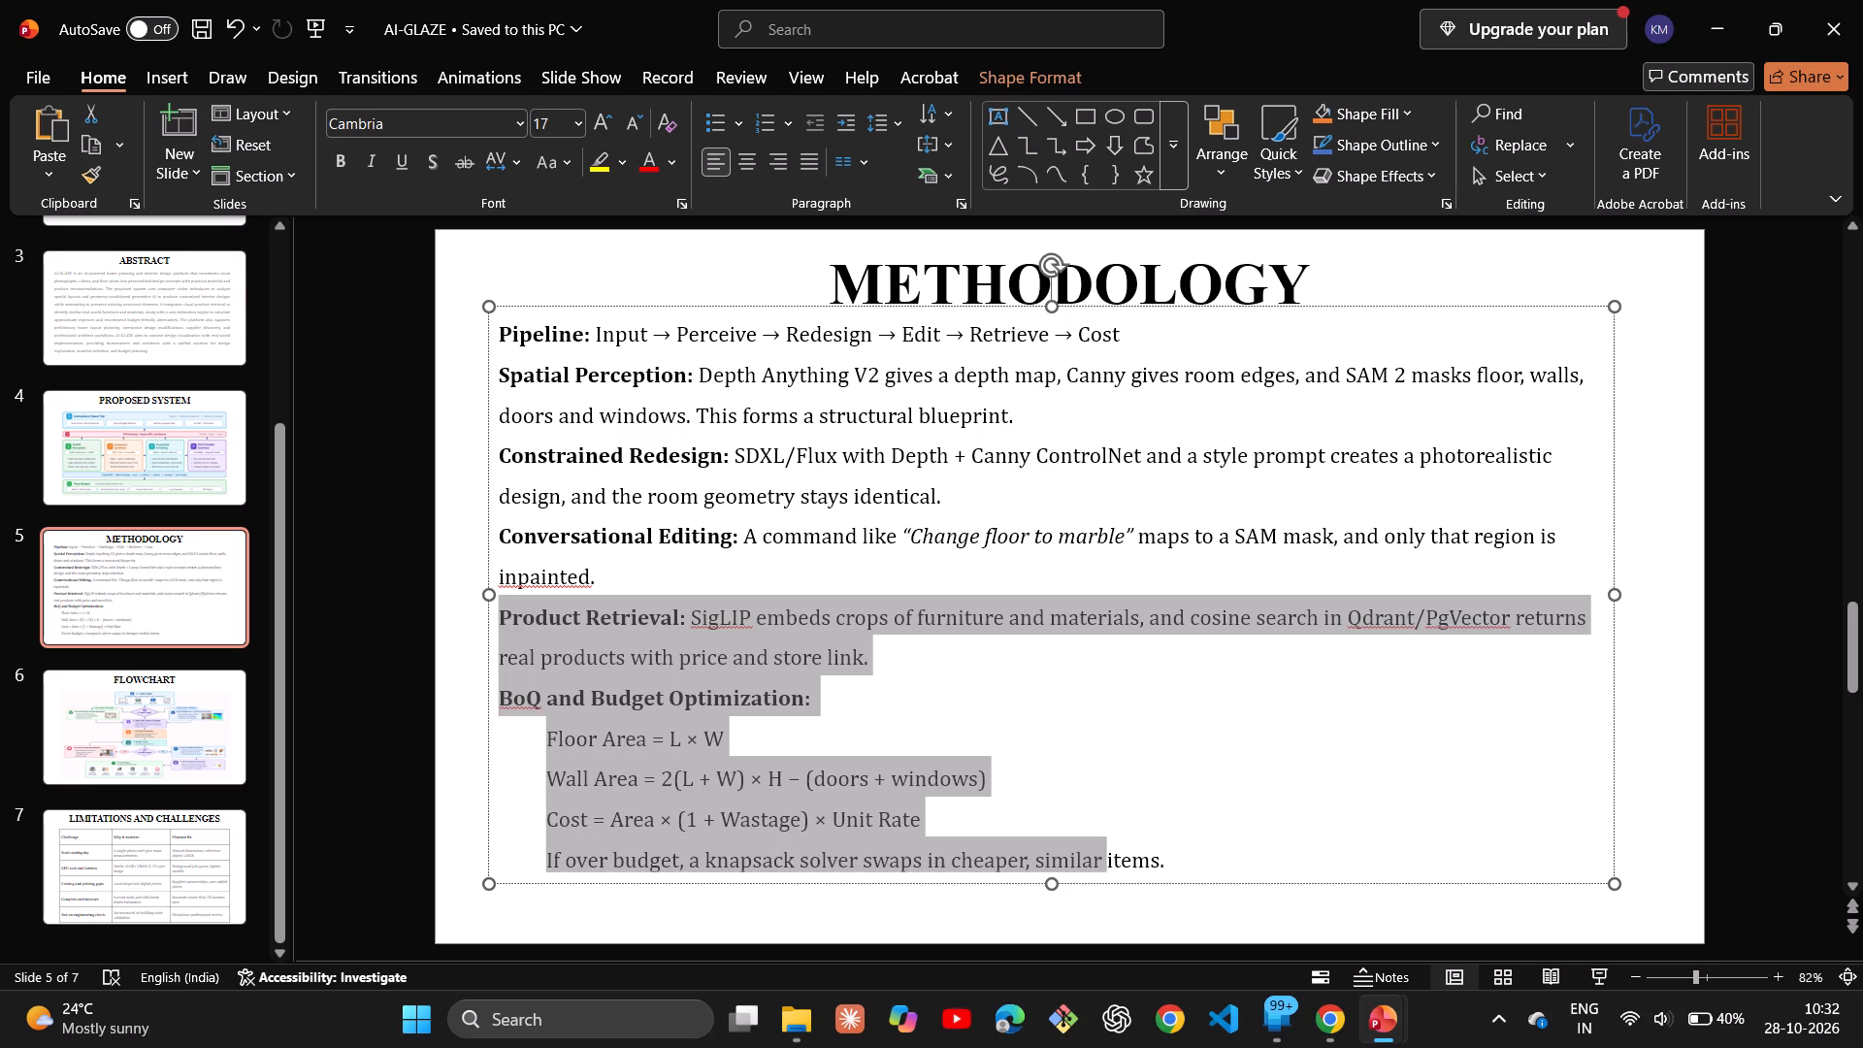
drag(1077, 874, 1177, 889)
key(ctrl+c)
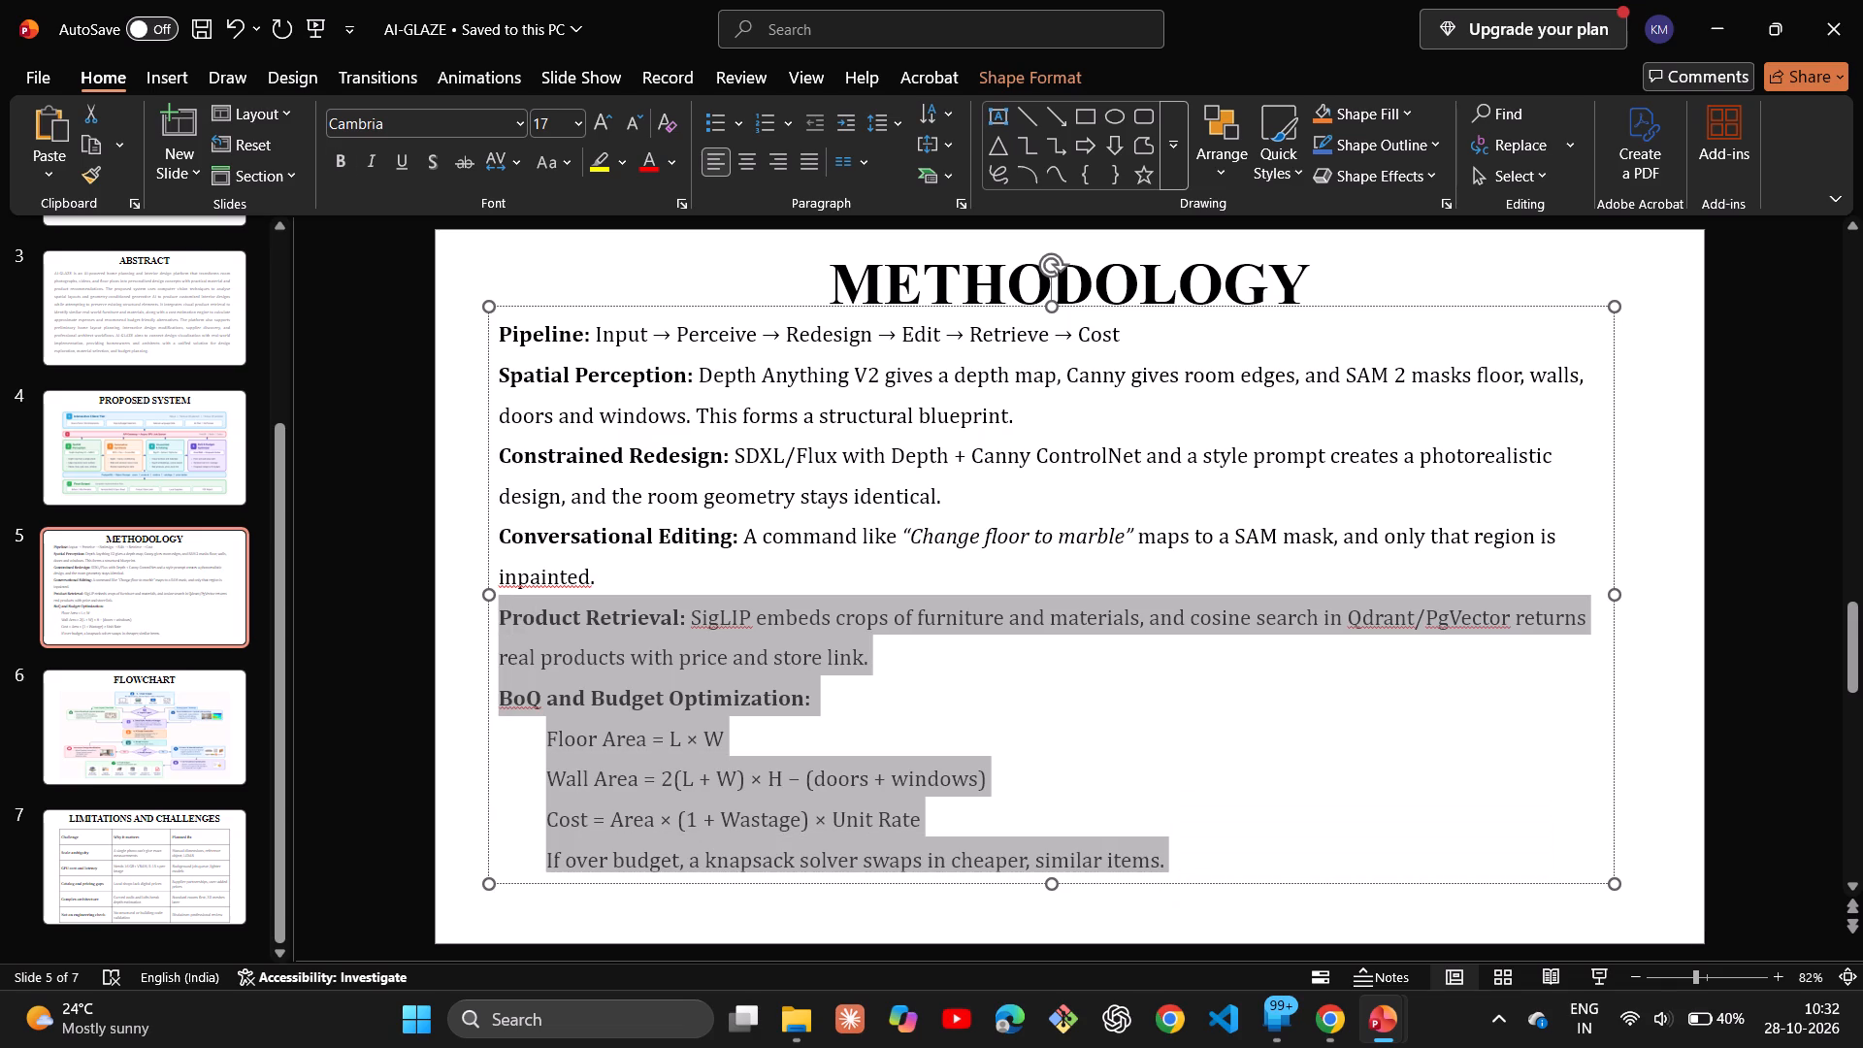
Switch to the mvj template and replace slide 7's Biological advantage text with the copied Product Retrieval and BoQ and Budget Optimization sections.
click(1282, 923)
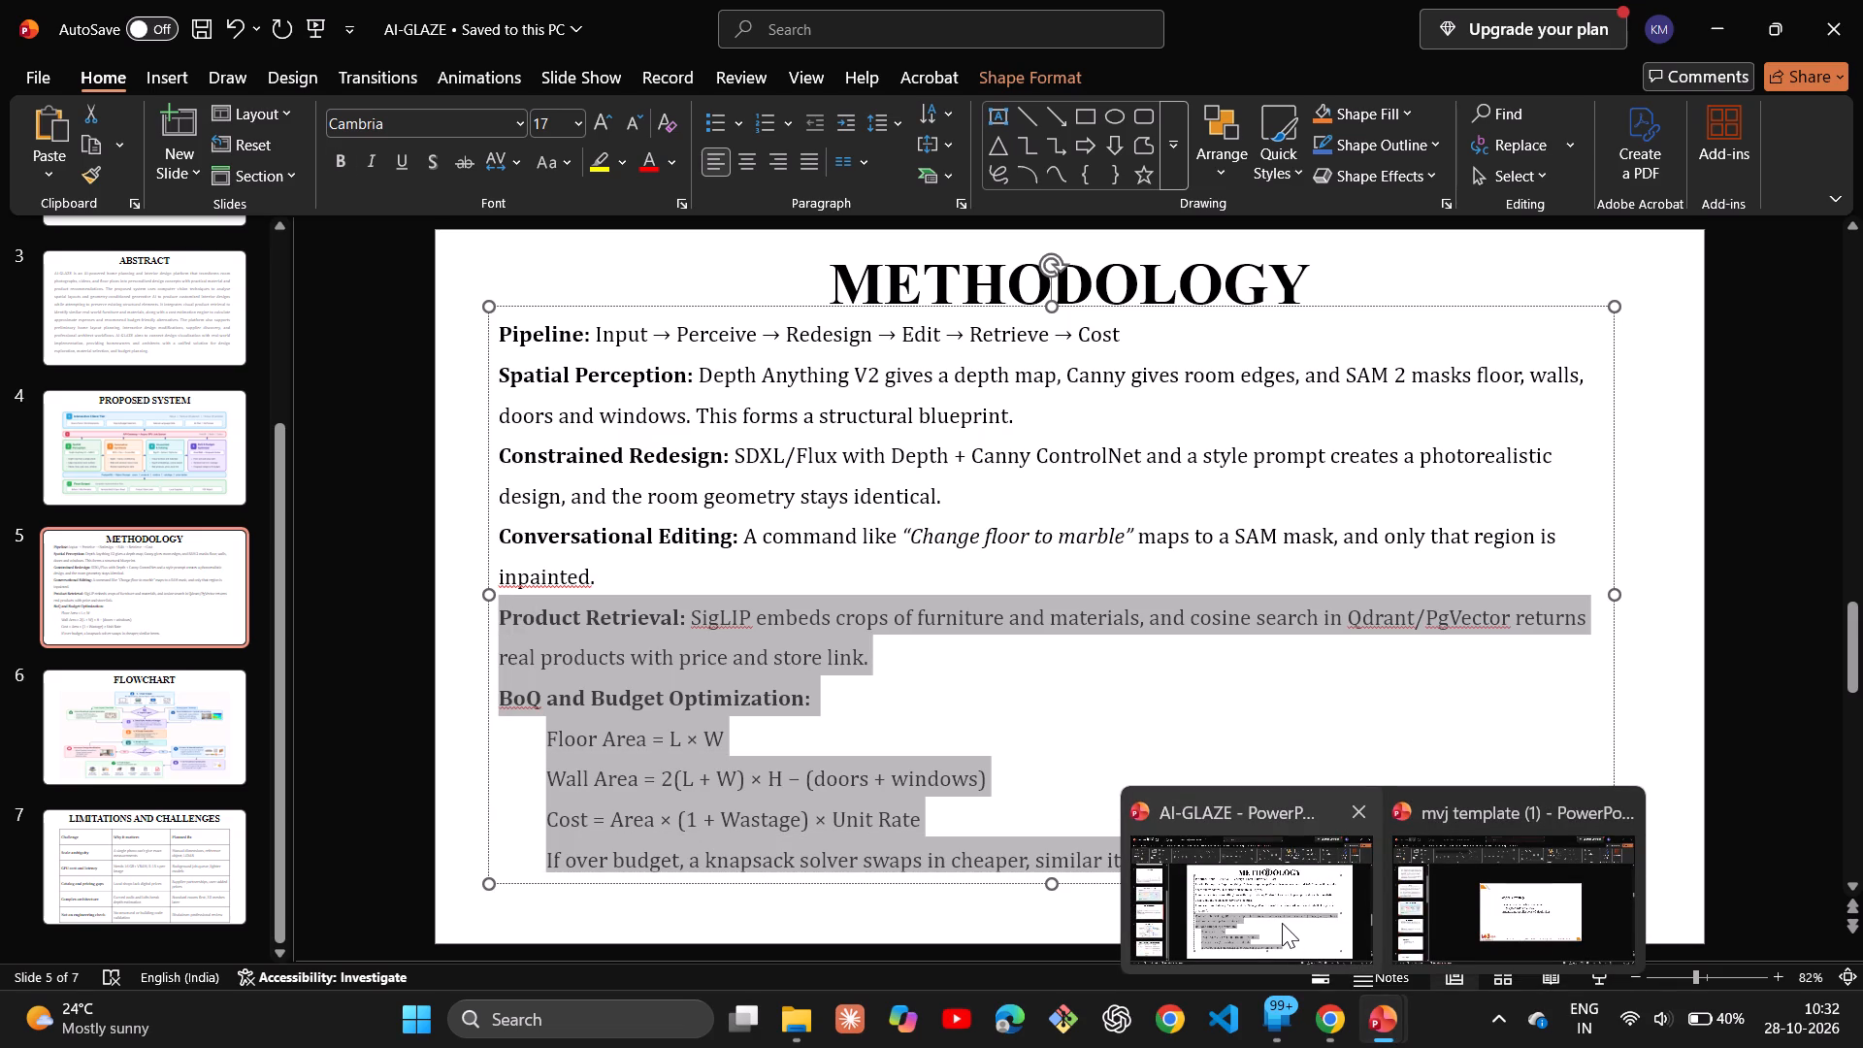
click(1475, 894)
click(910, 563)
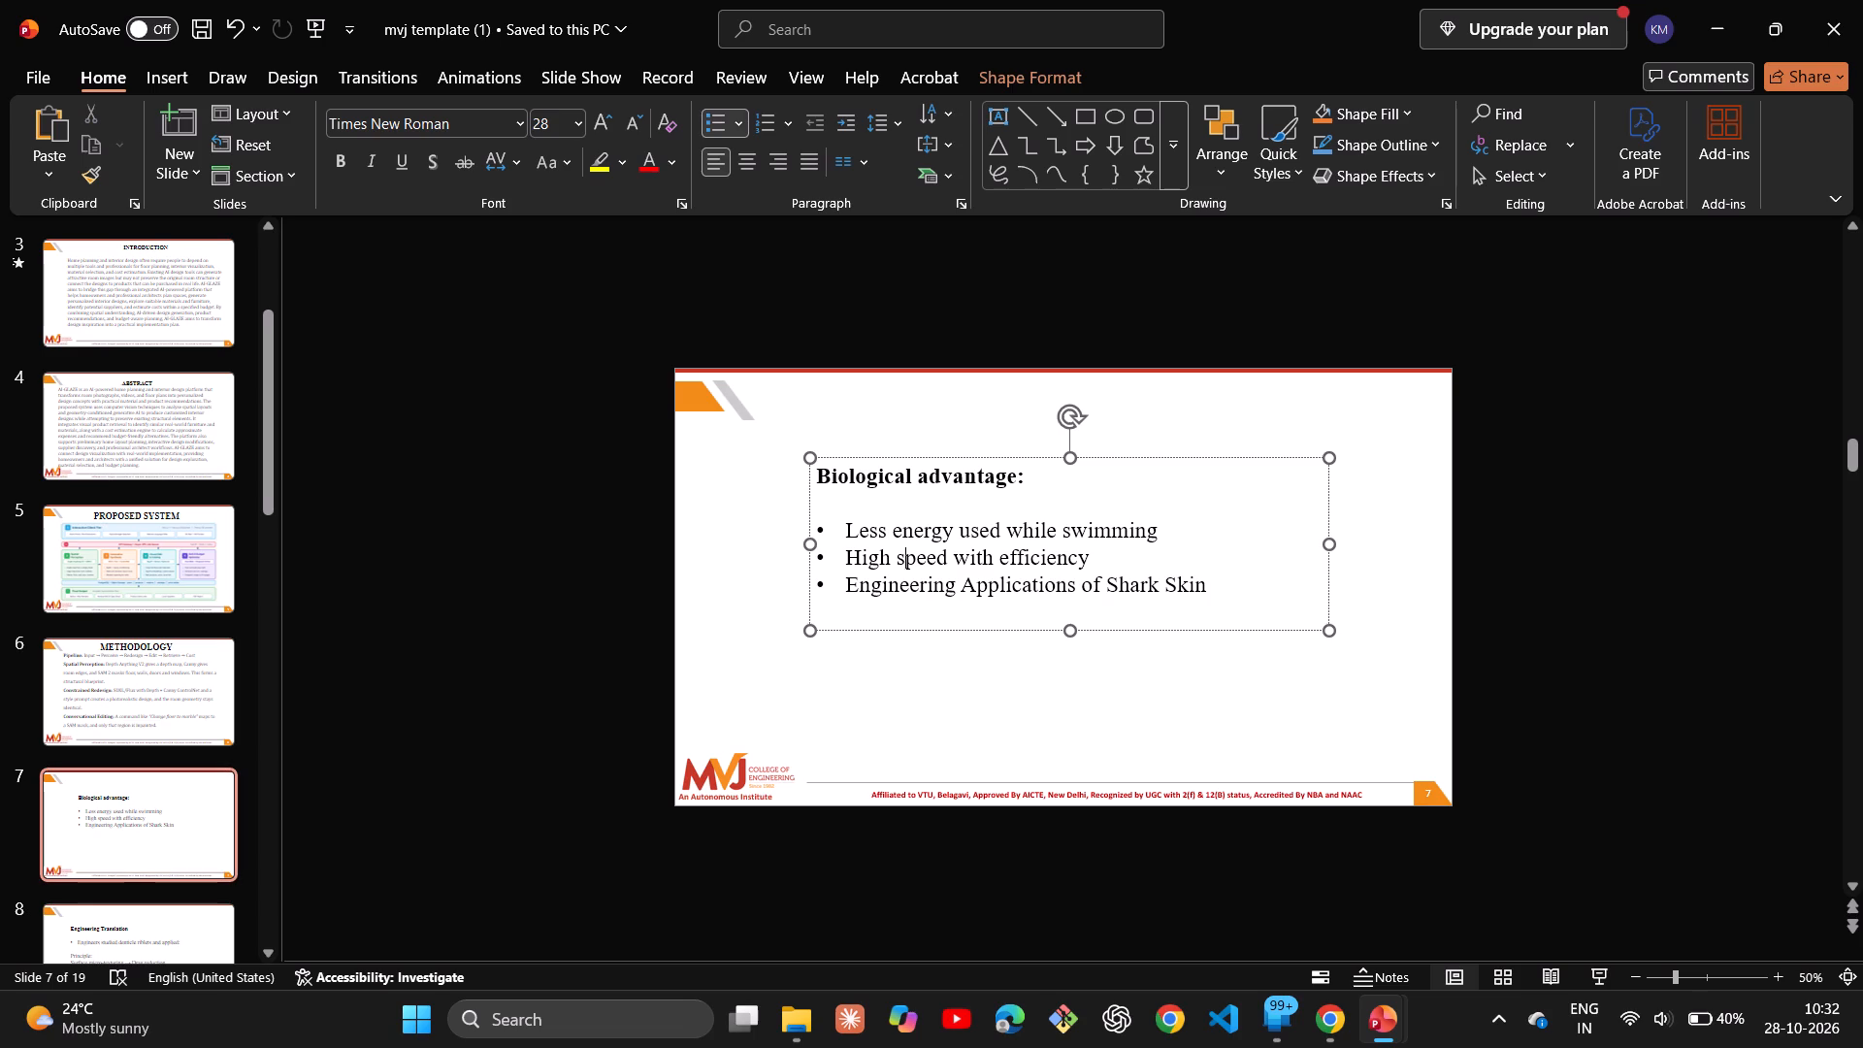
click(814, 477)
drag(816, 477, 1224, 618)
key(BackSpace)
key(ctrl+v)
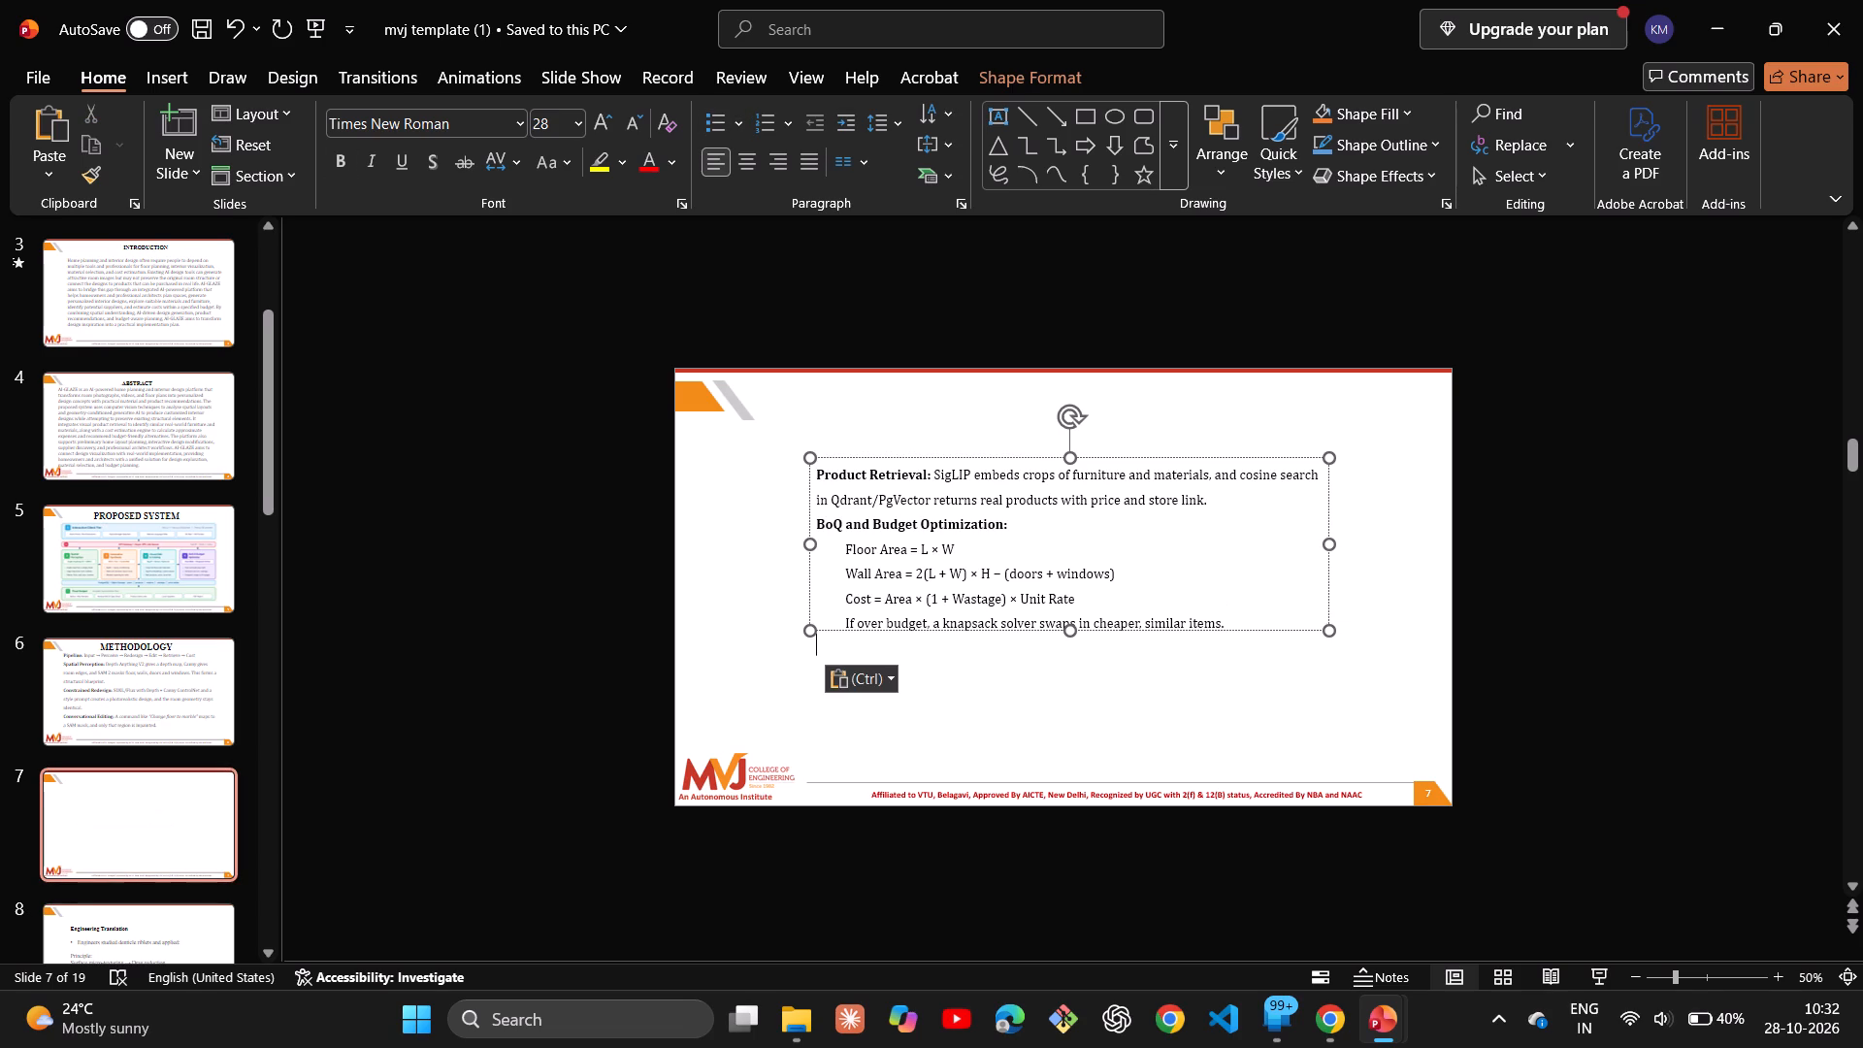
Set the font size of all the pasted text on slide 7 to 24.
click(579, 113)
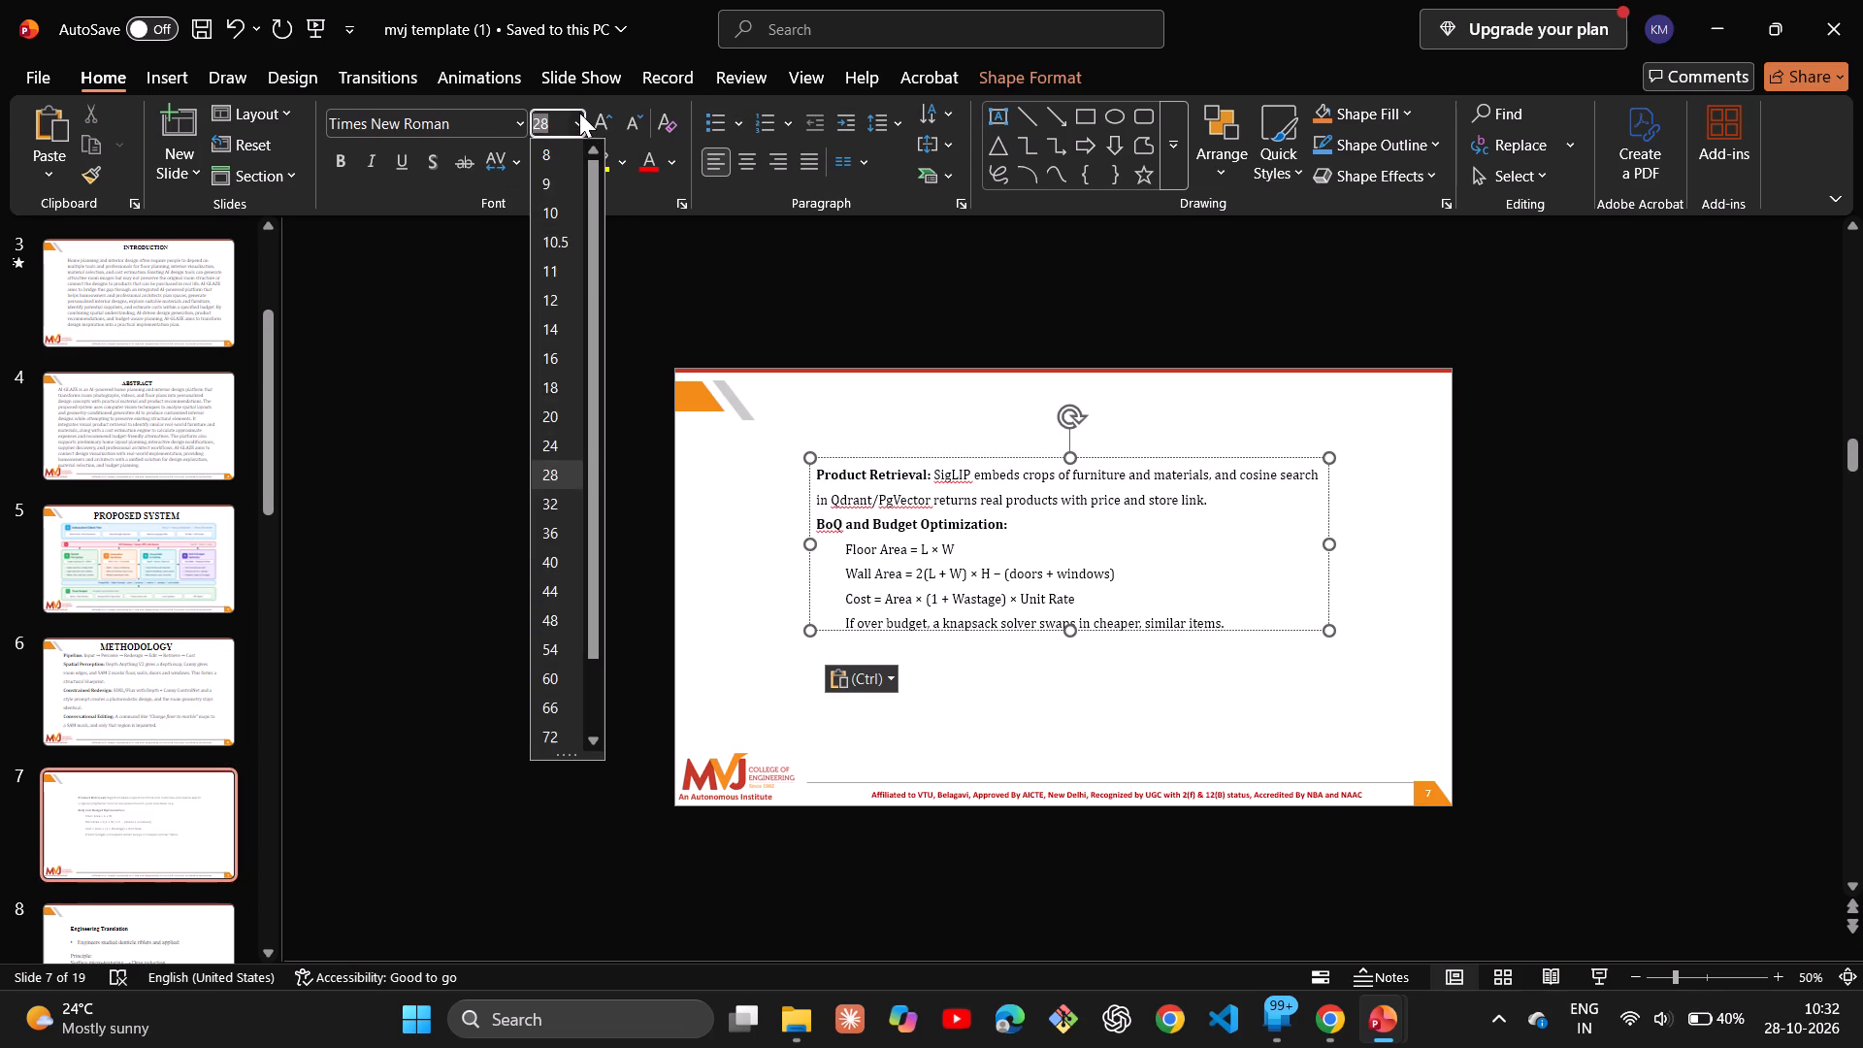
click(551, 450)
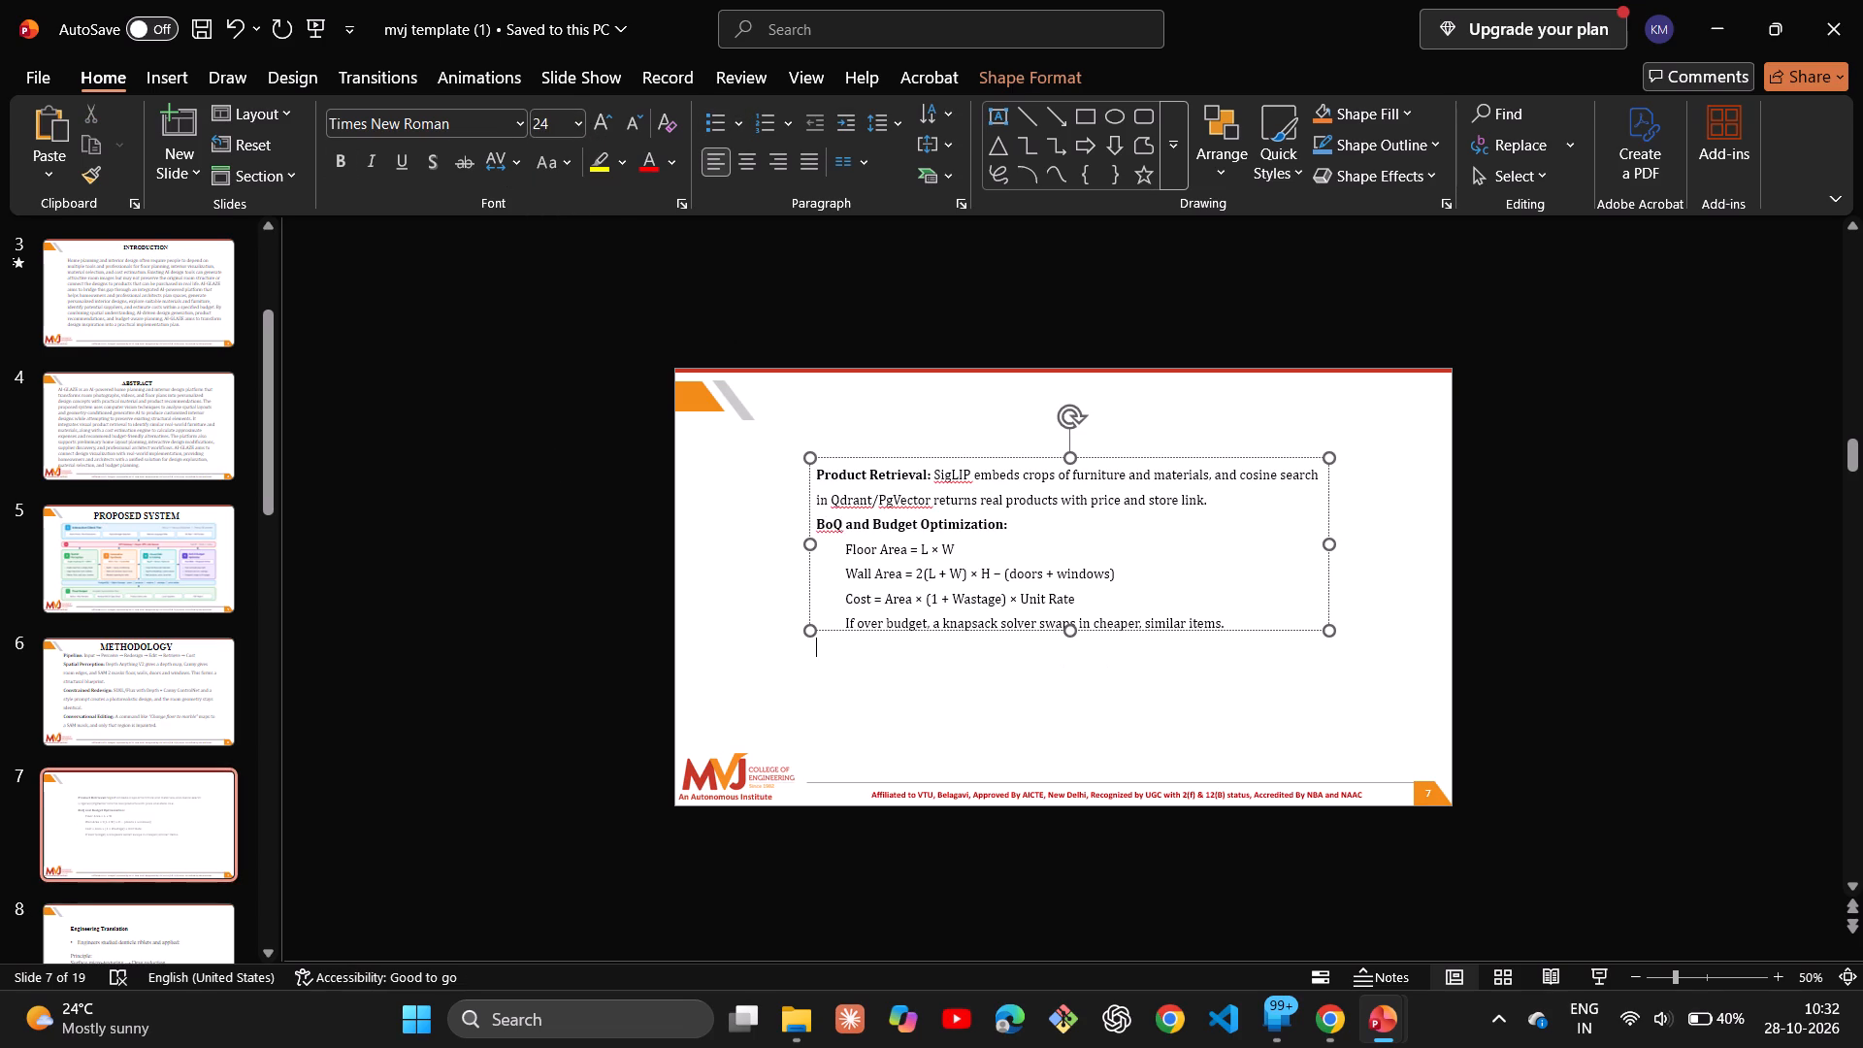
drag(1229, 623, 828, 462)
click(575, 127)
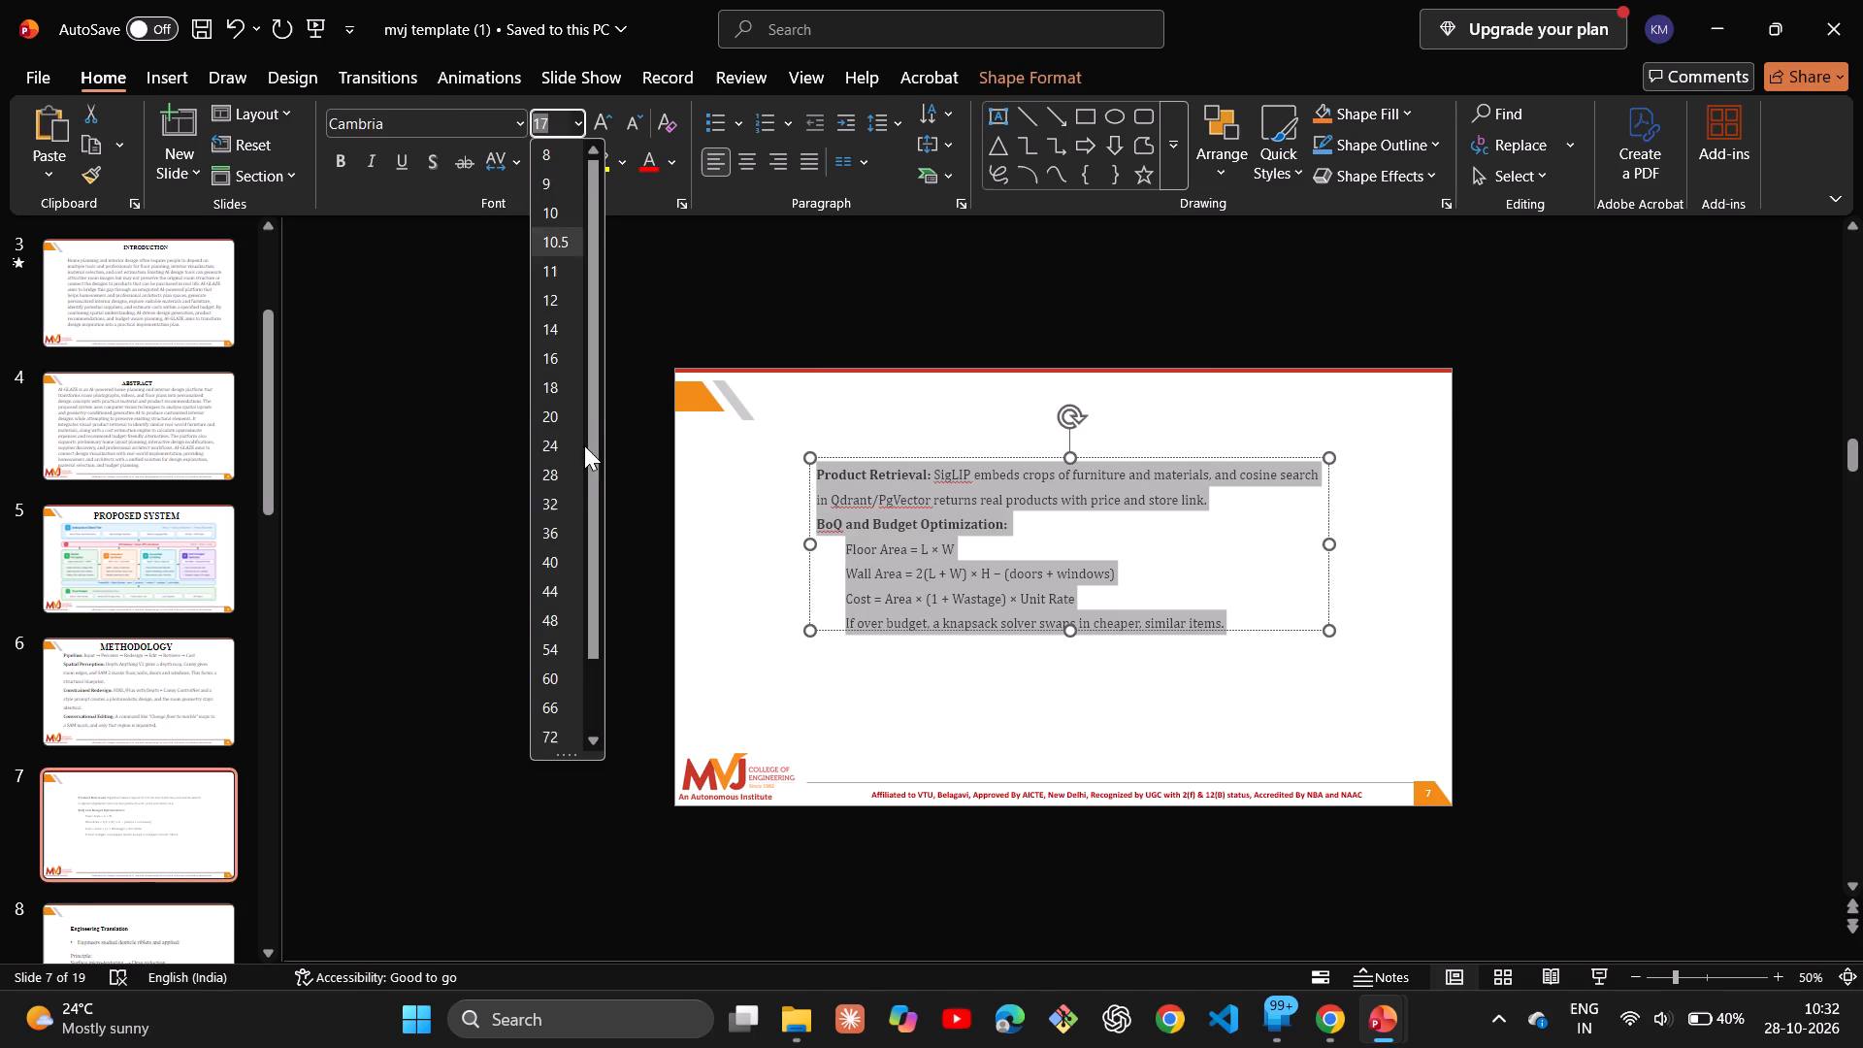
click(550, 445)
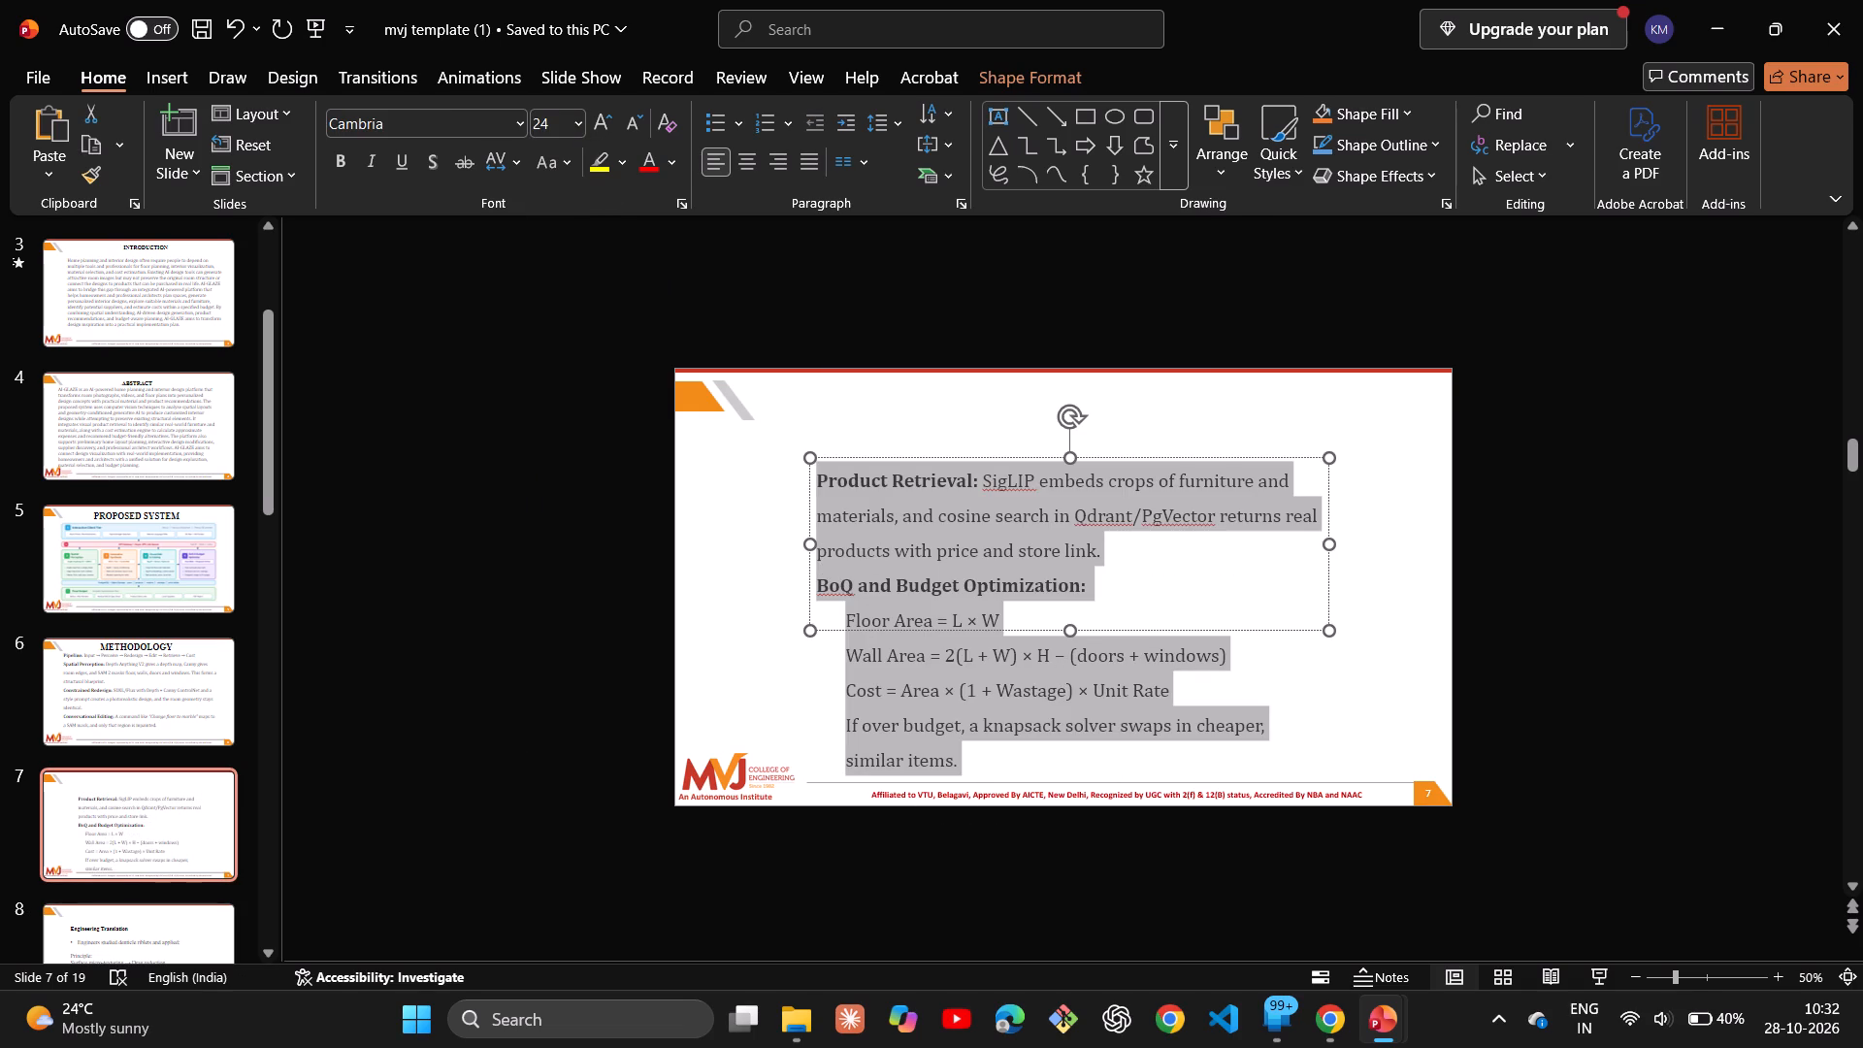
Move slide 7's text box up beside the corner graphic, then lengthen and widen it so the text fits above the footer.
drag(806, 557, 738, 532)
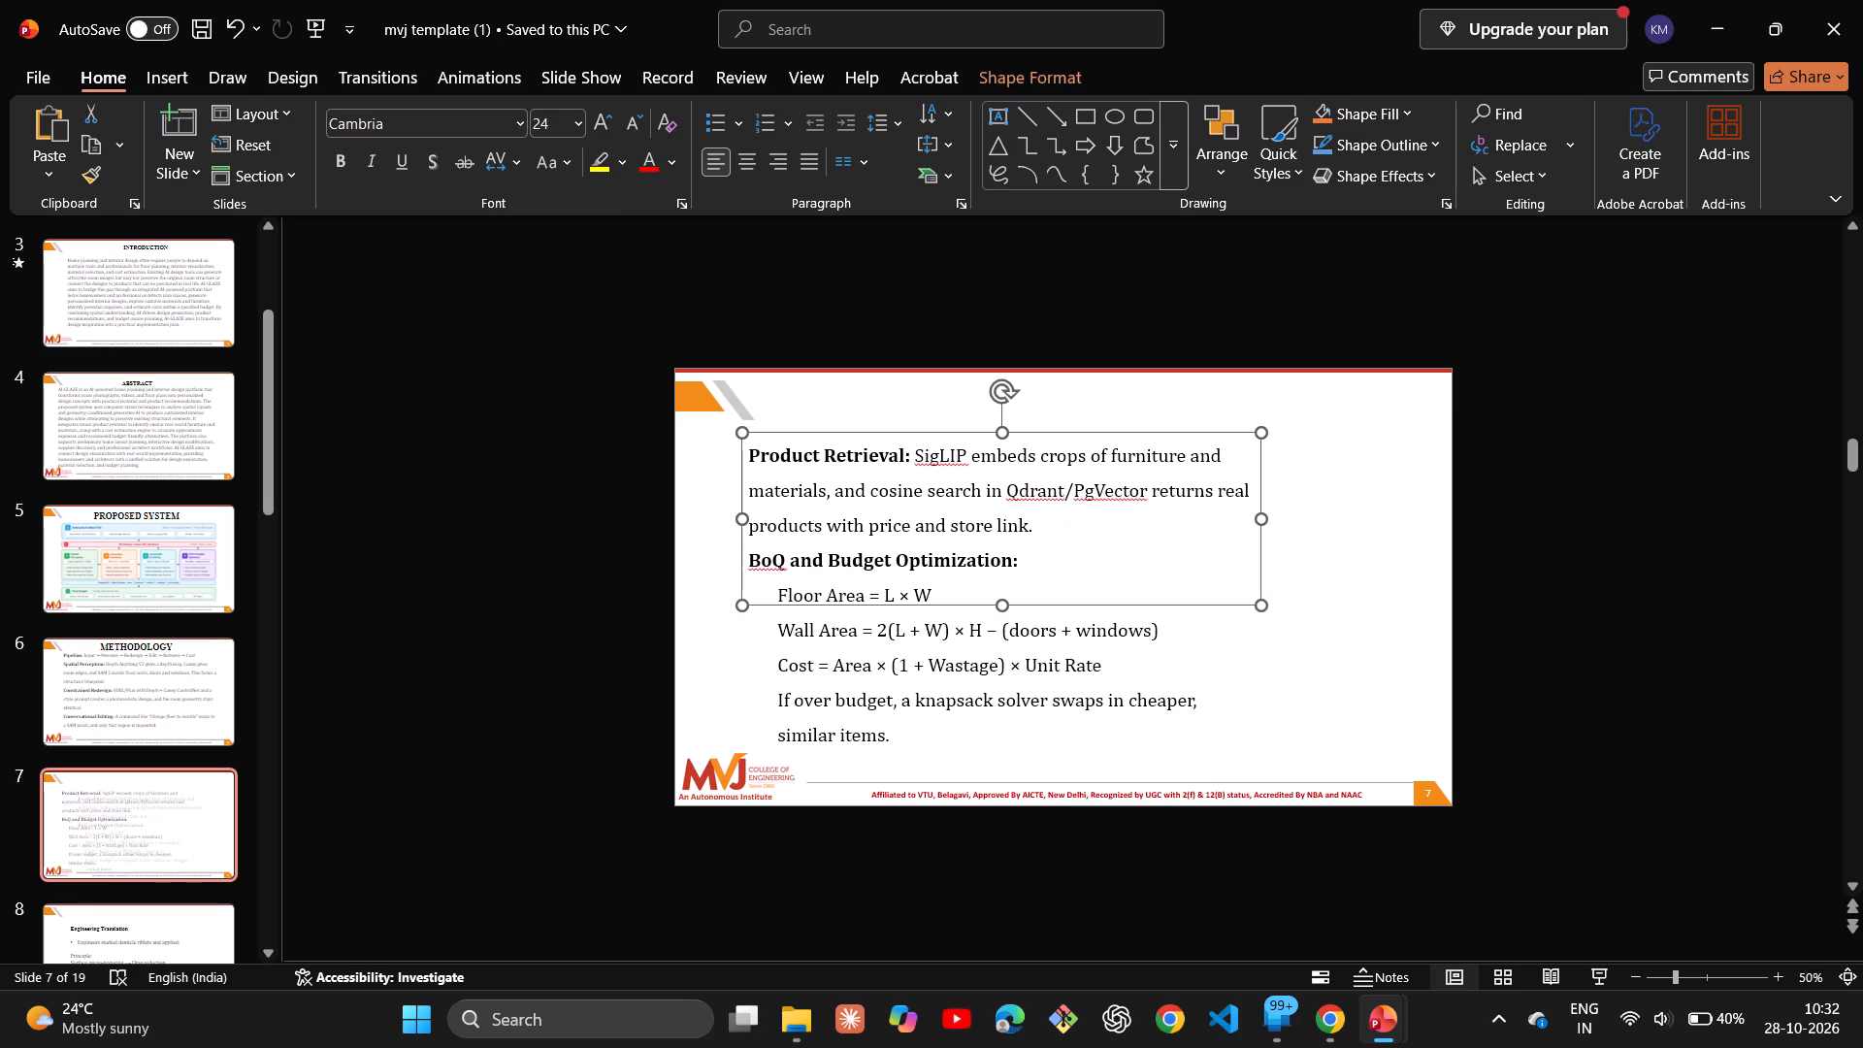
drag(1098, 604, 1103, 578)
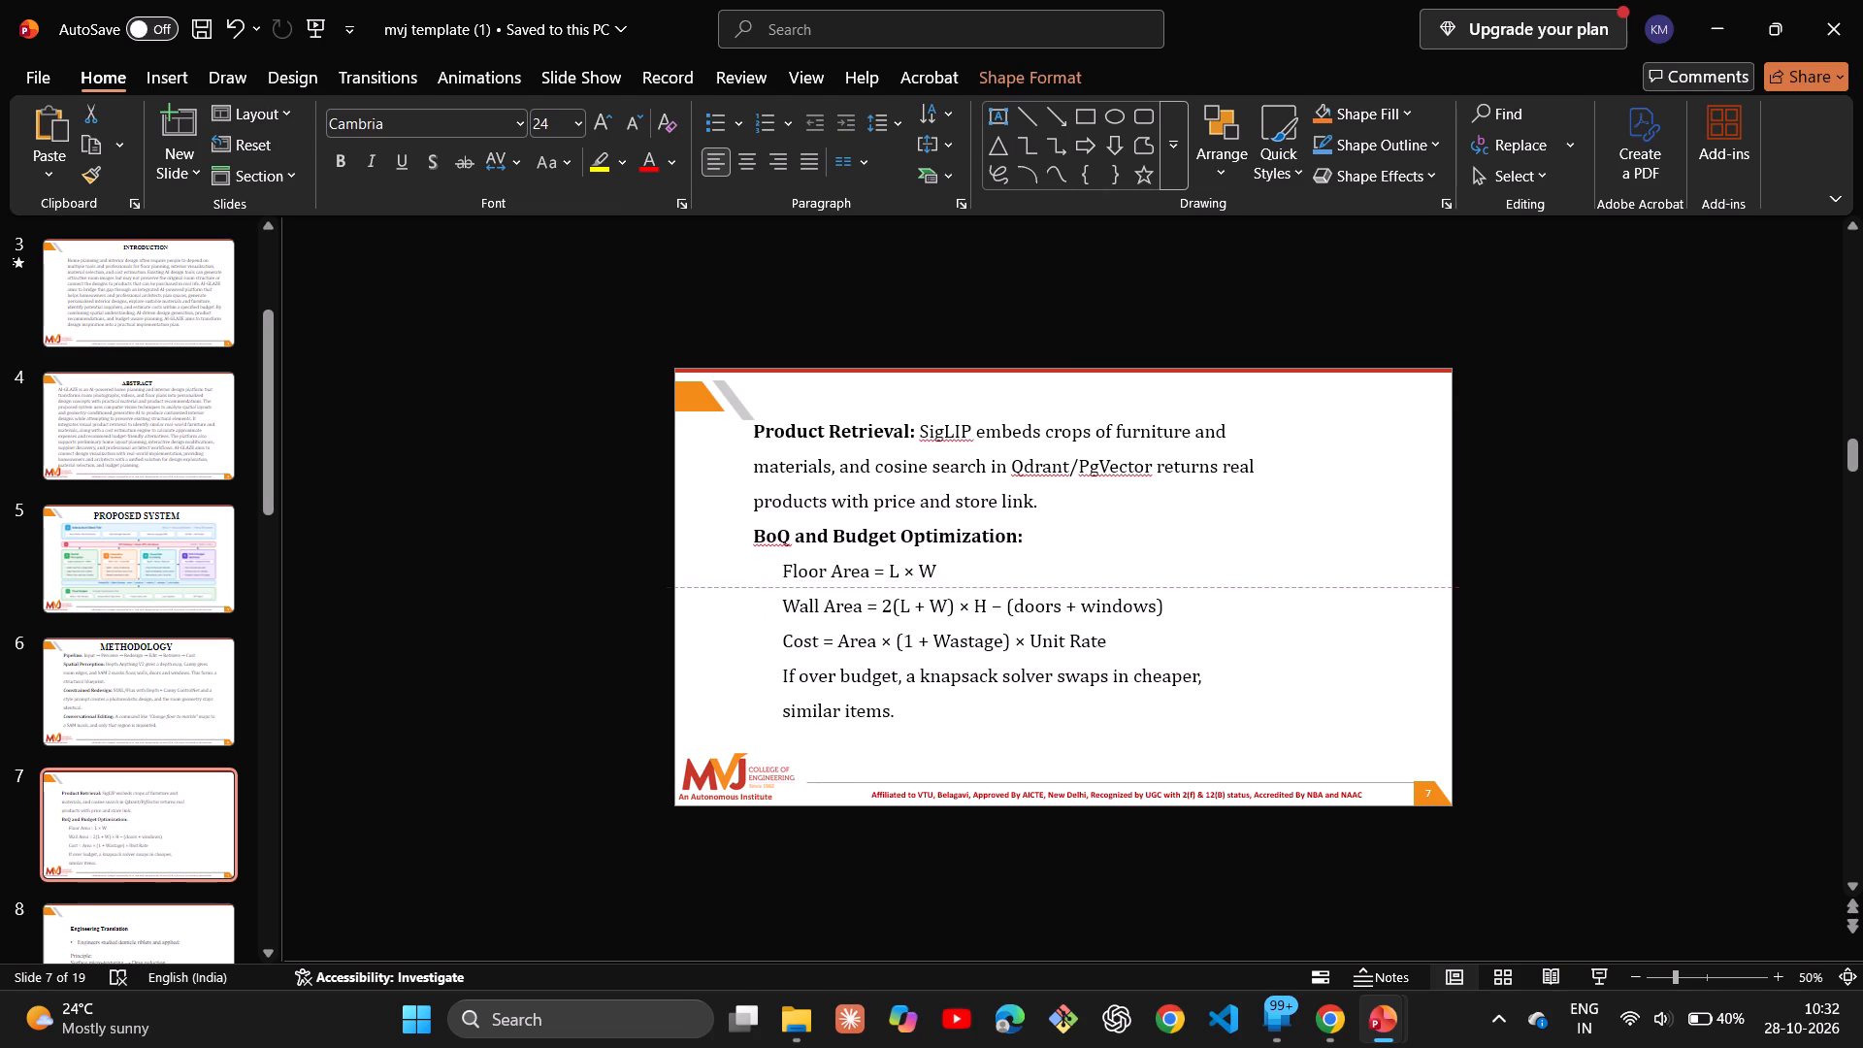
drag(1103, 578, 1115, 584)
drag(1018, 585, 1022, 607)
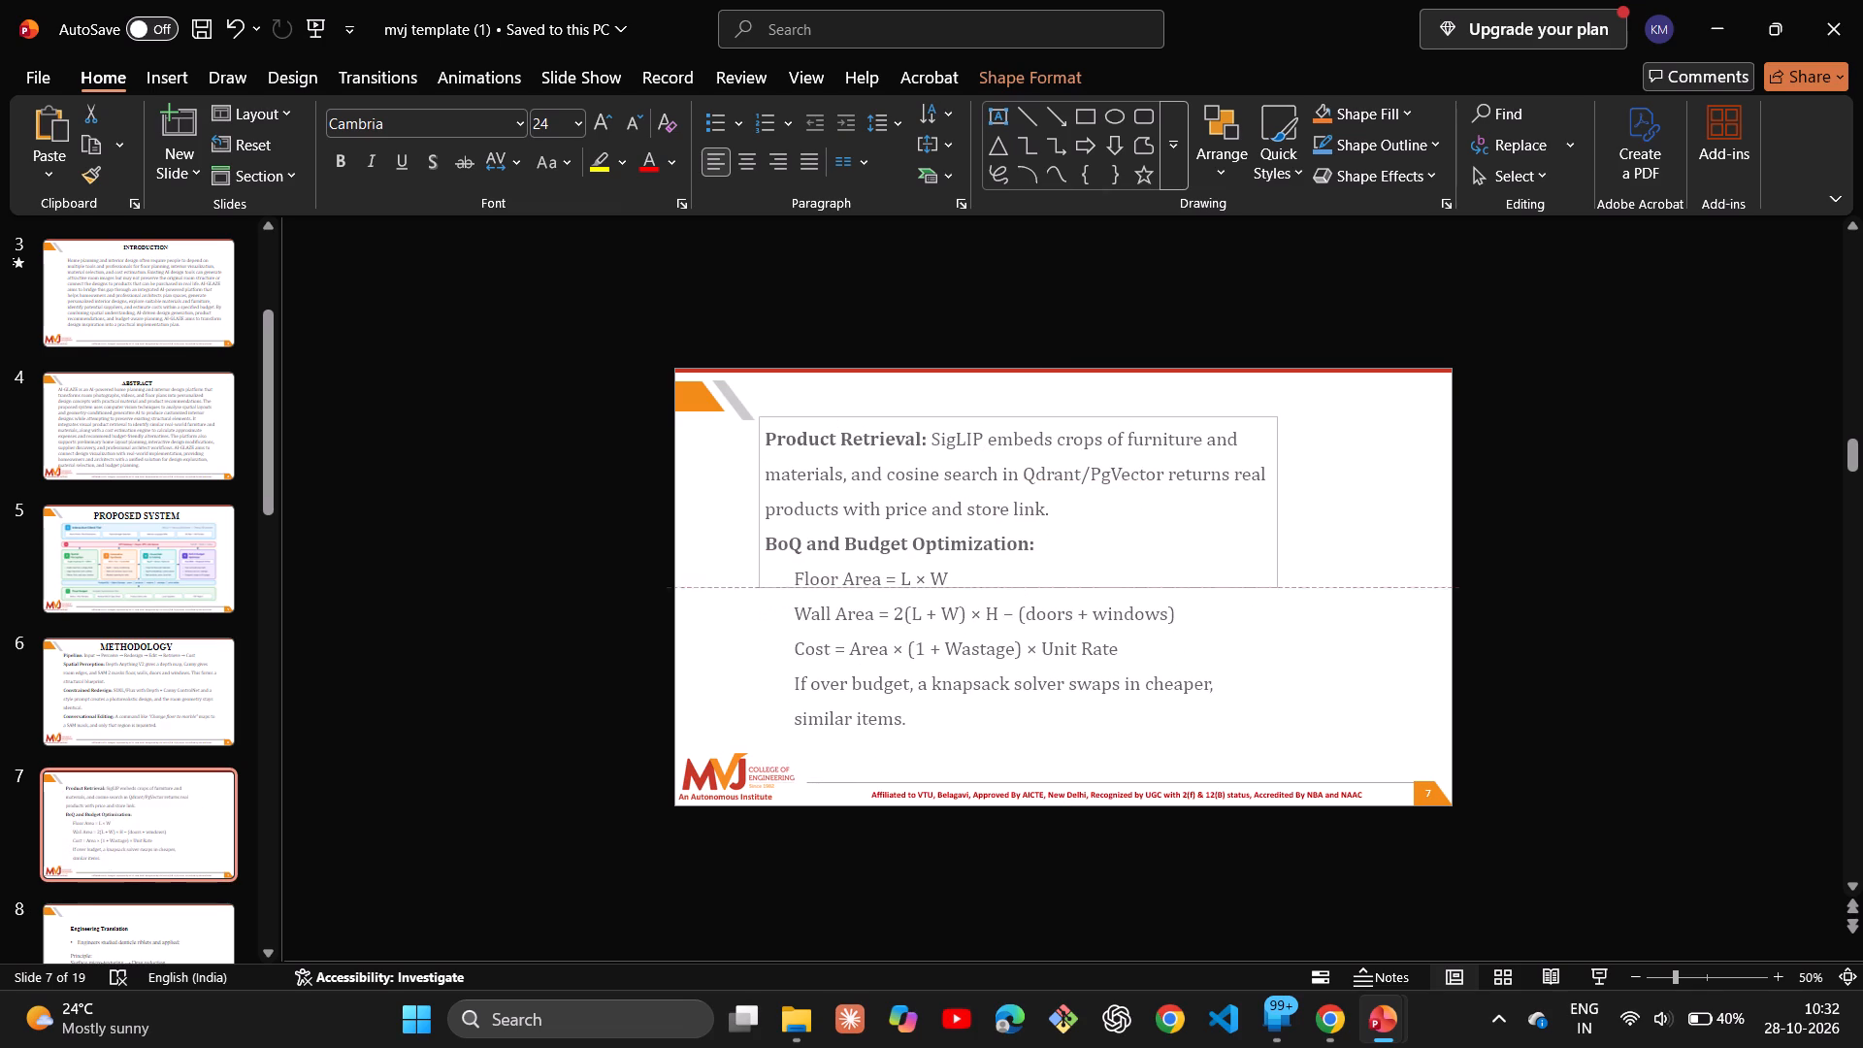
drag(1022, 607, 1026, 752)
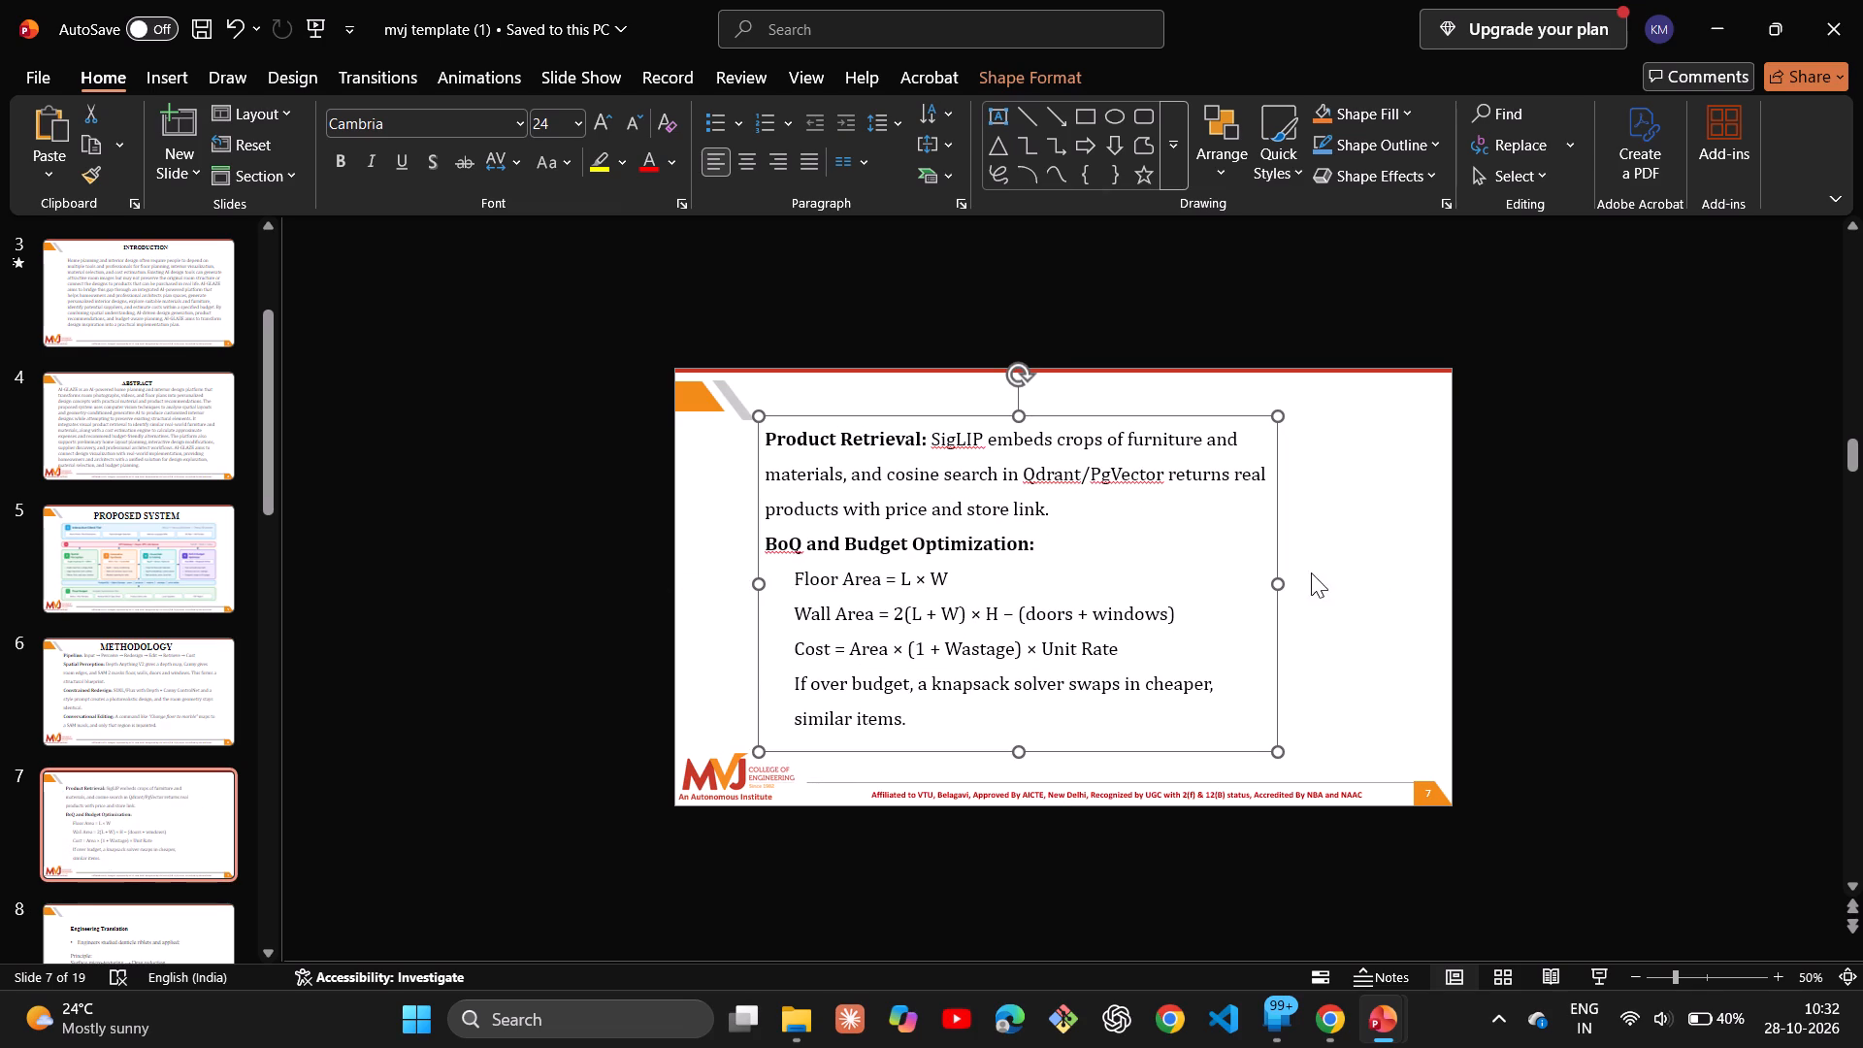
drag(1279, 585, 1375, 591)
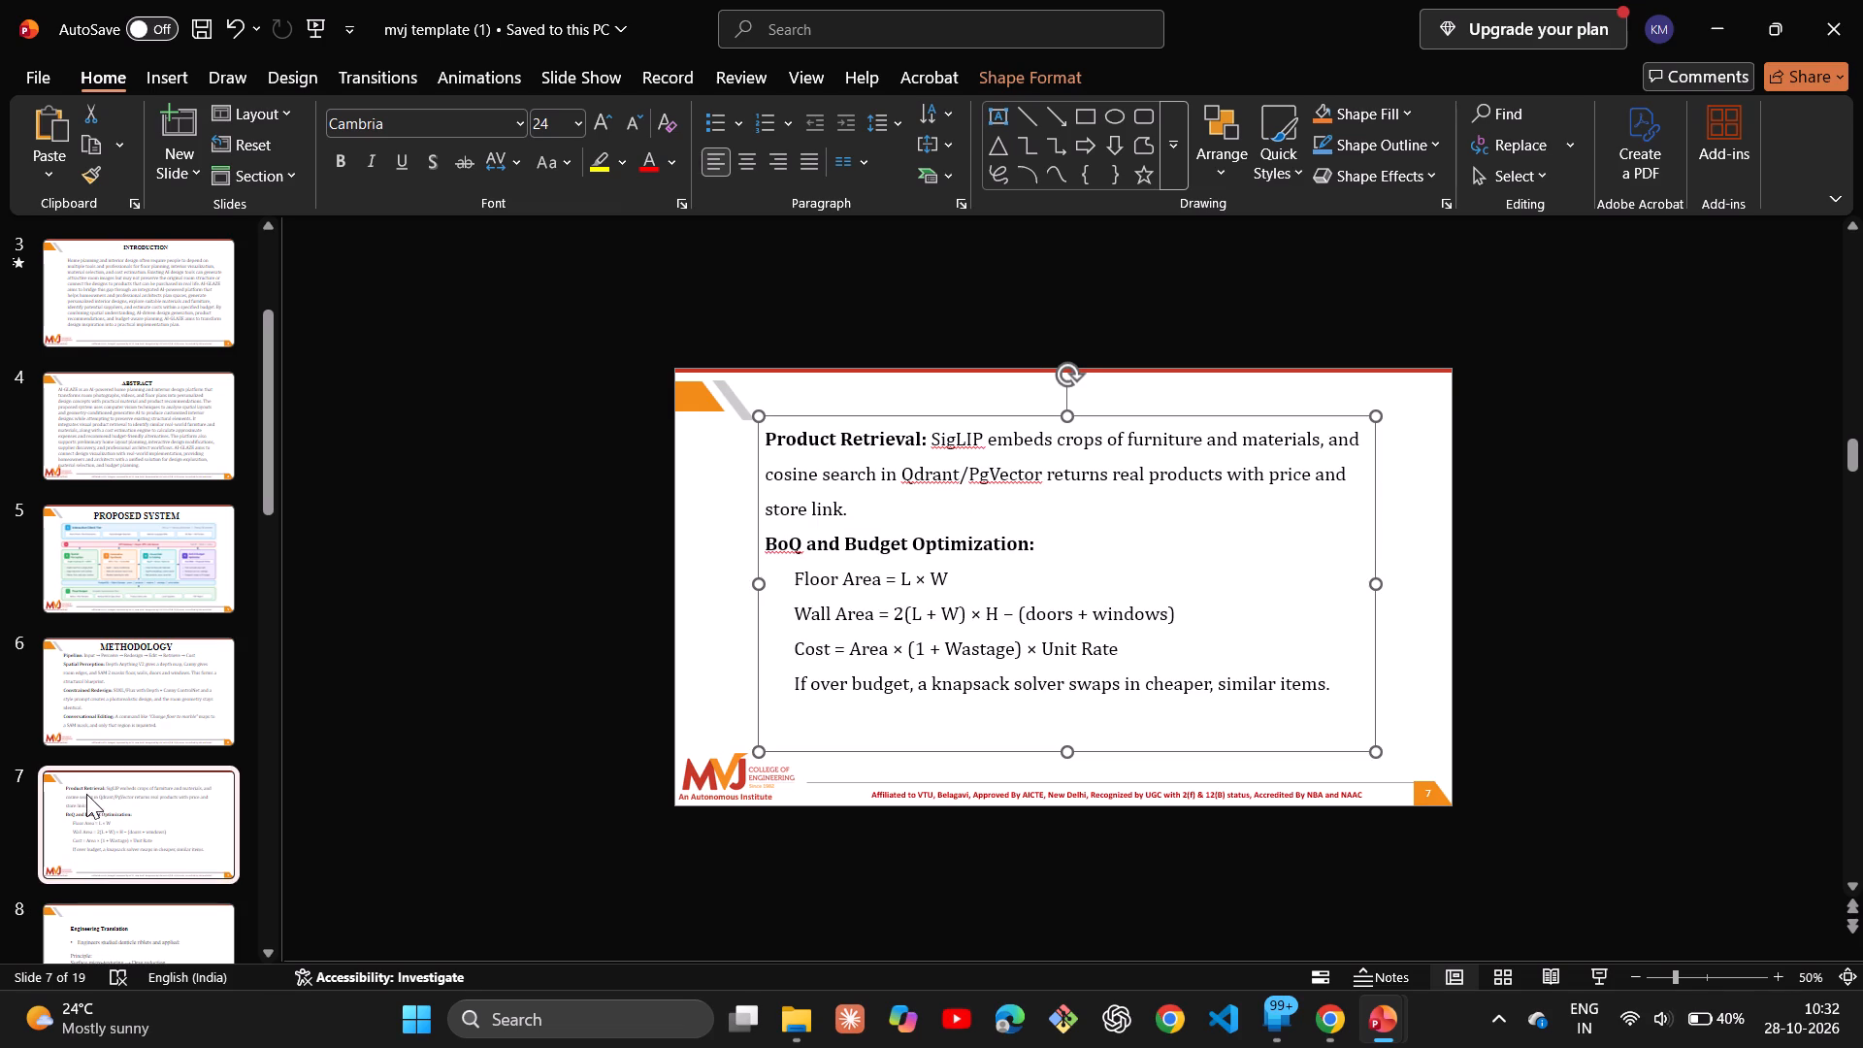
Advance the template to slide 8, then switch to the AI-GLAZE presentation and copy the flowchart picture from its FLOWCHART slide.
scroll(108, 826, down, 1)
click(96, 884)
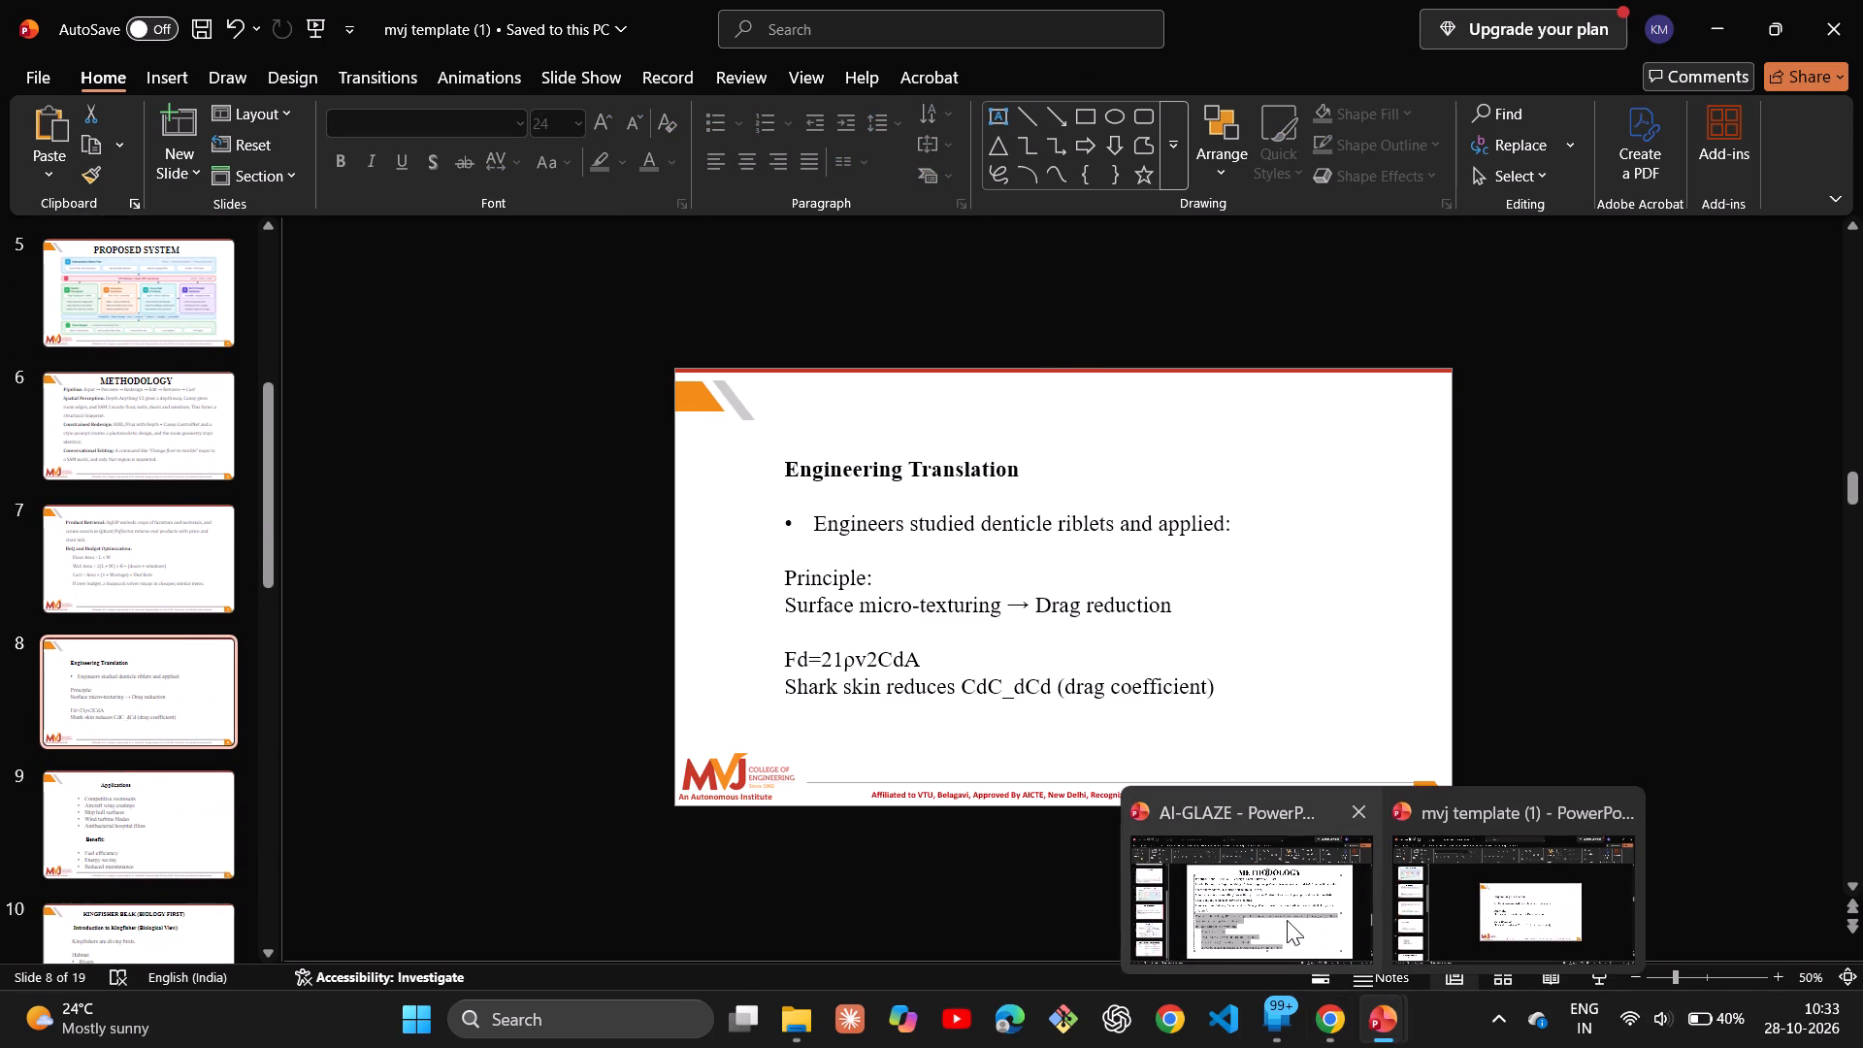
click(1276, 914)
key(Down)
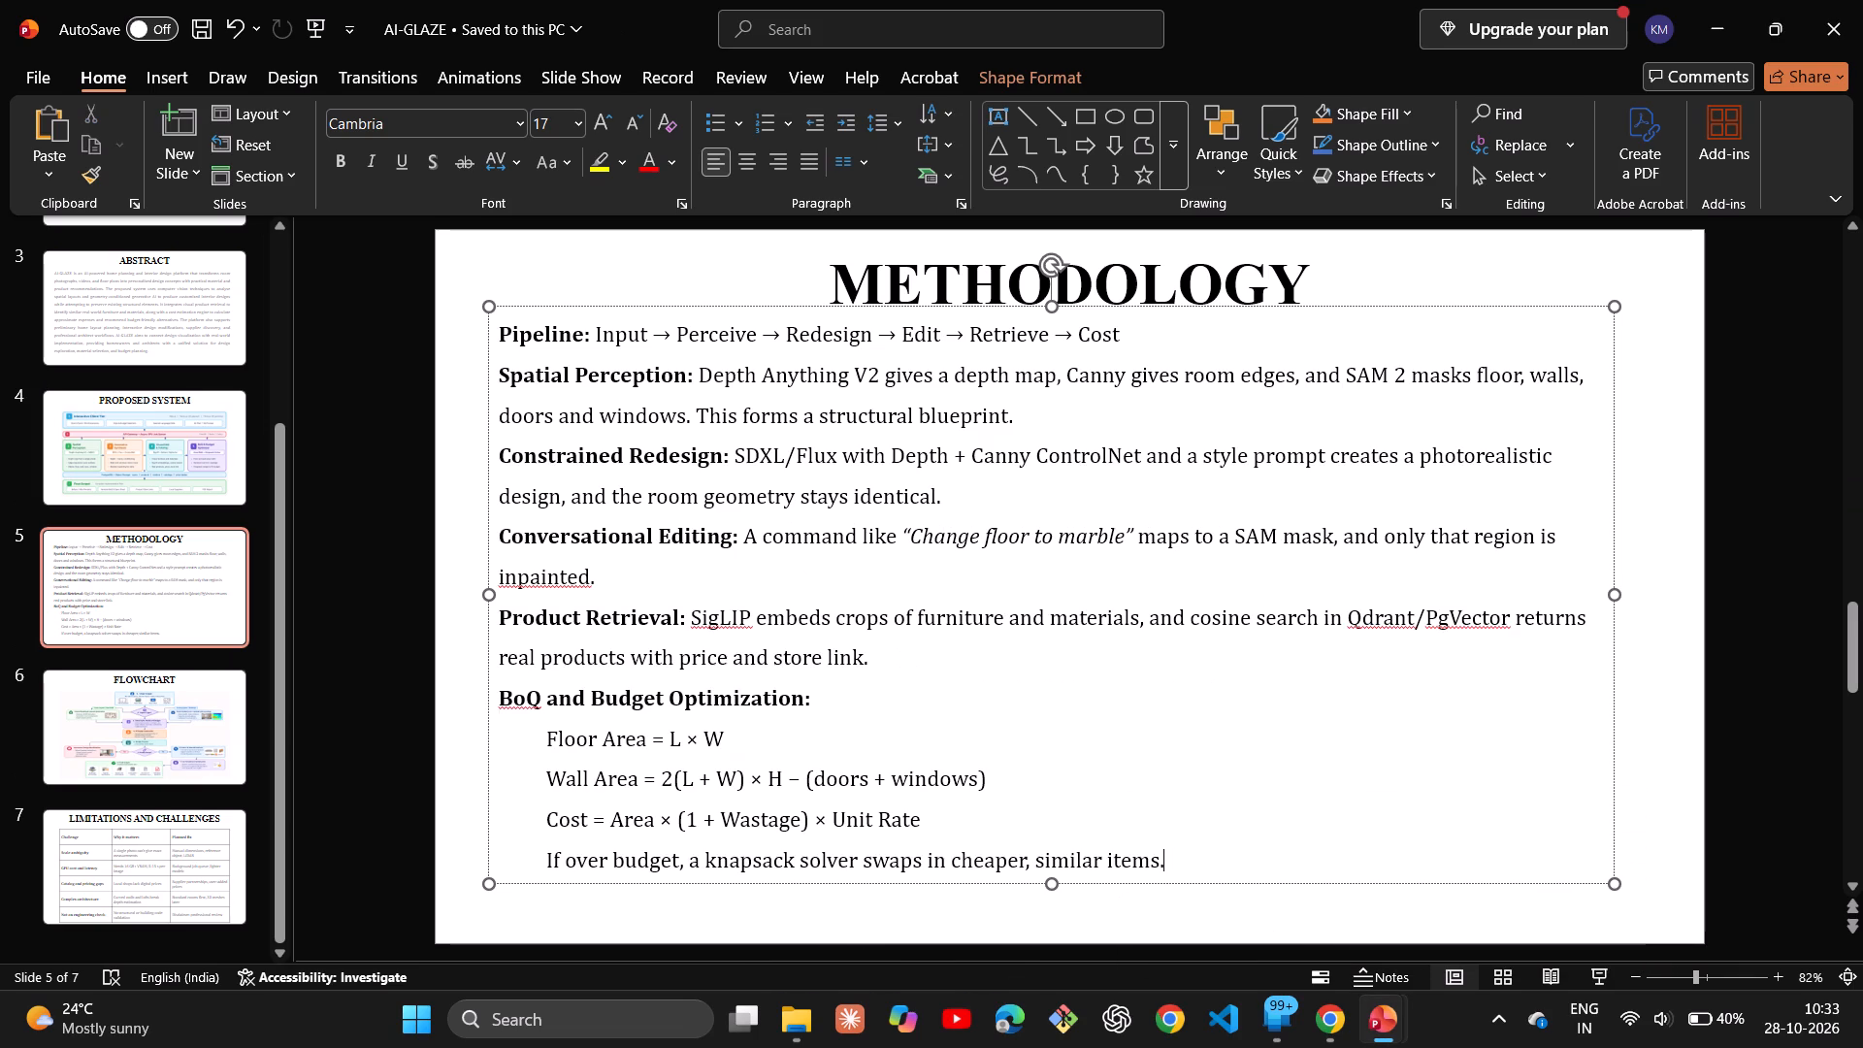
click(104, 669)
click(109, 704)
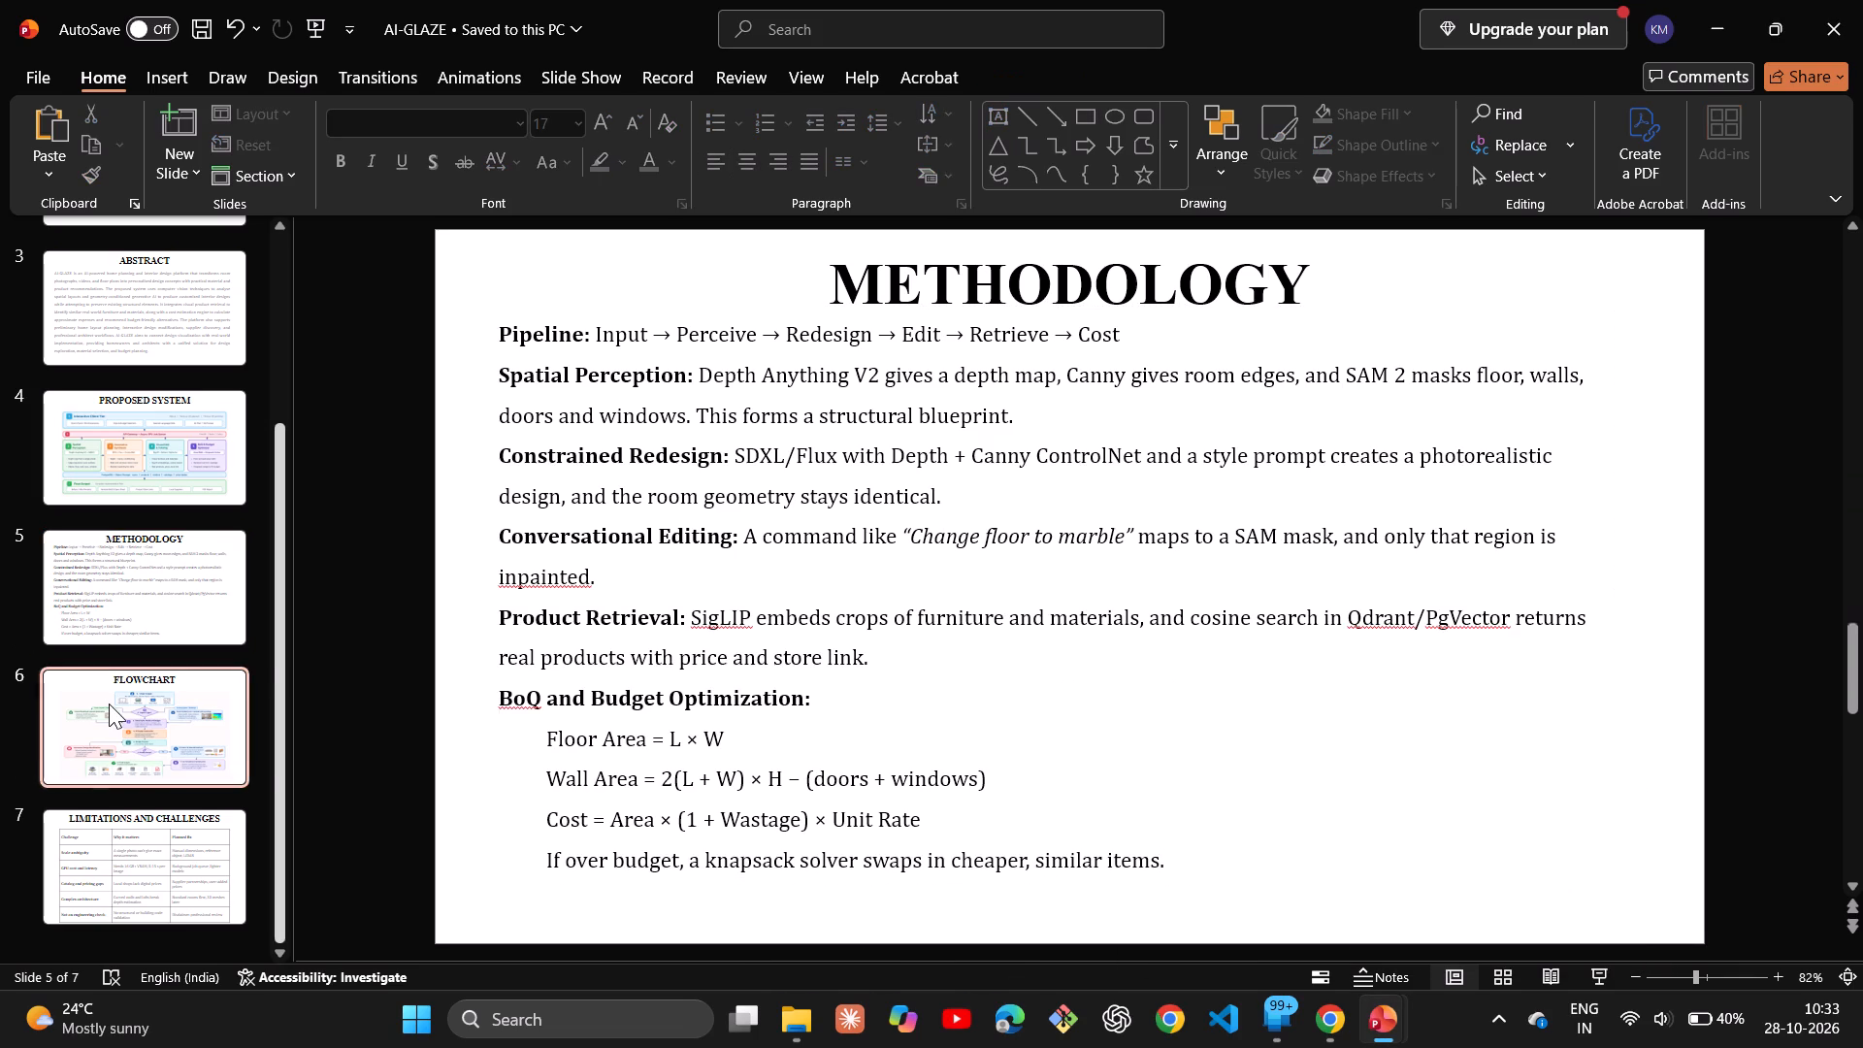
click(890, 588)
key(ctrl+c)
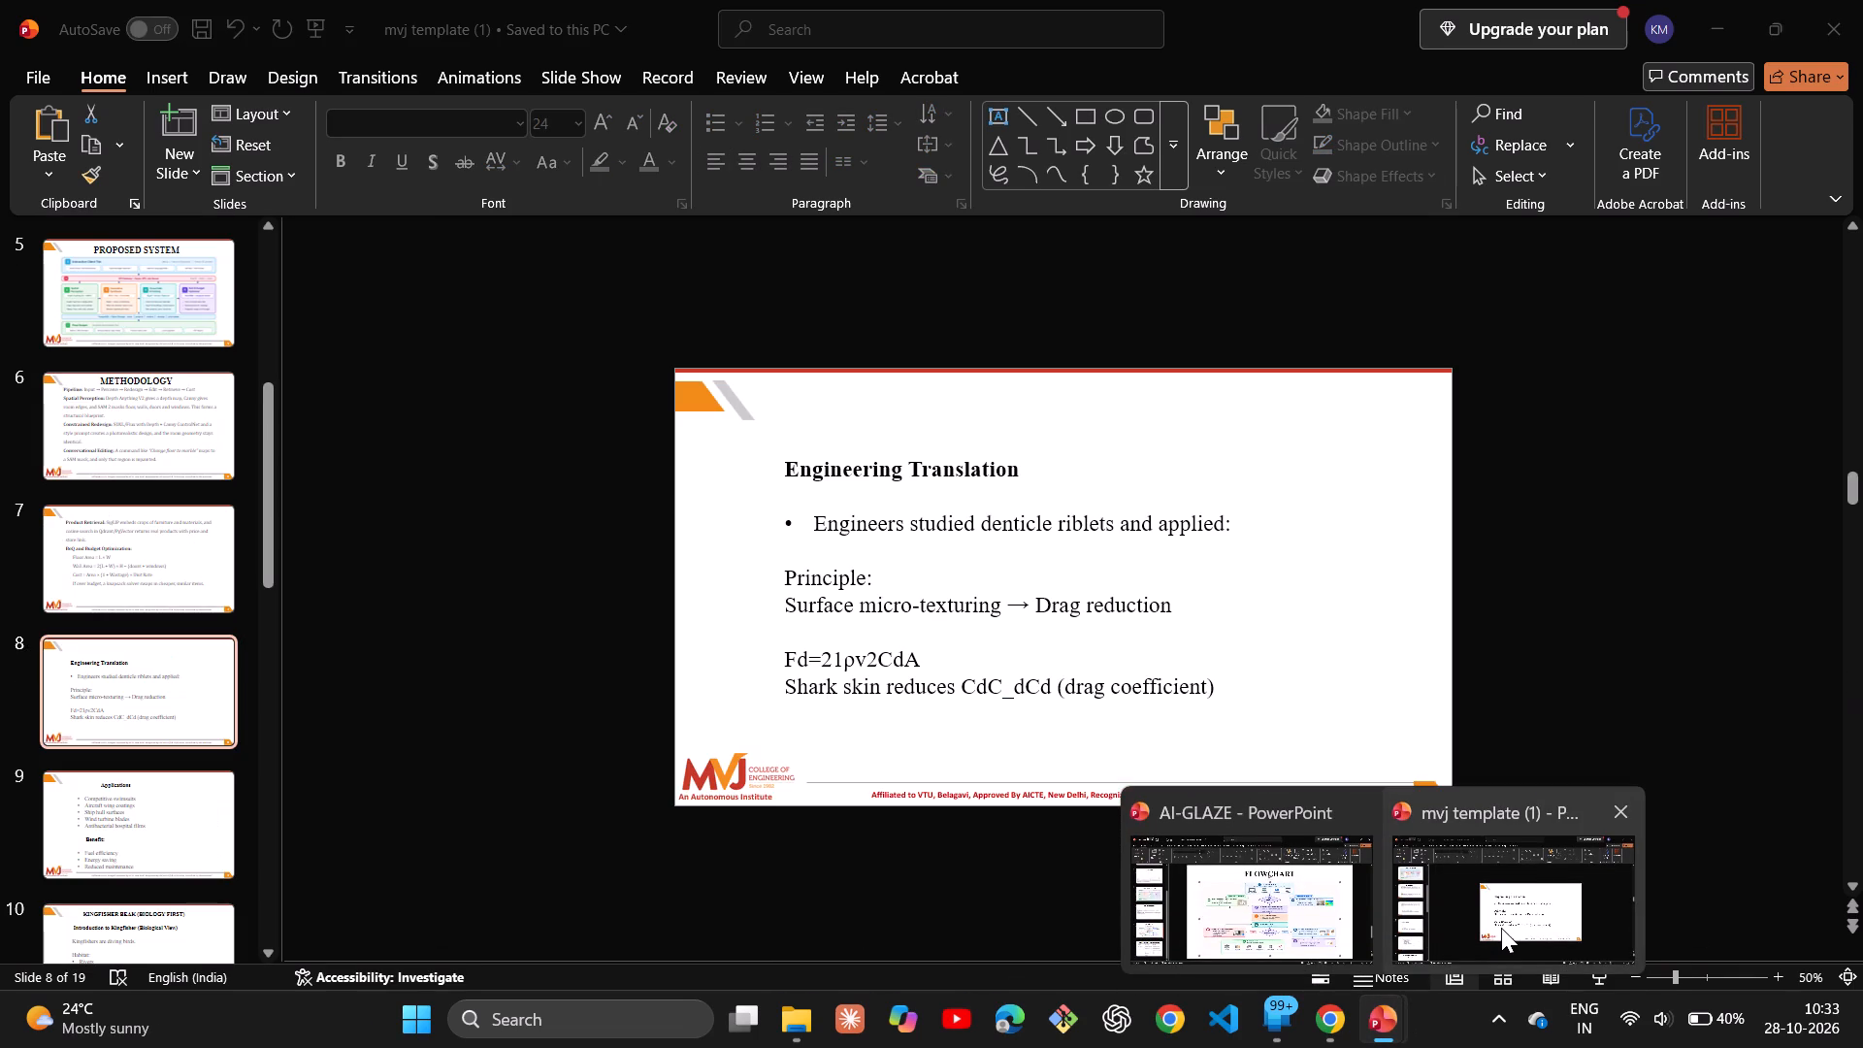
In the mvj template, replace slide 8's Engineering Translation text with the copied flowchart picture and reduce the picture's height to about 14.25 cm.
click(1501, 928)
click(1205, 704)
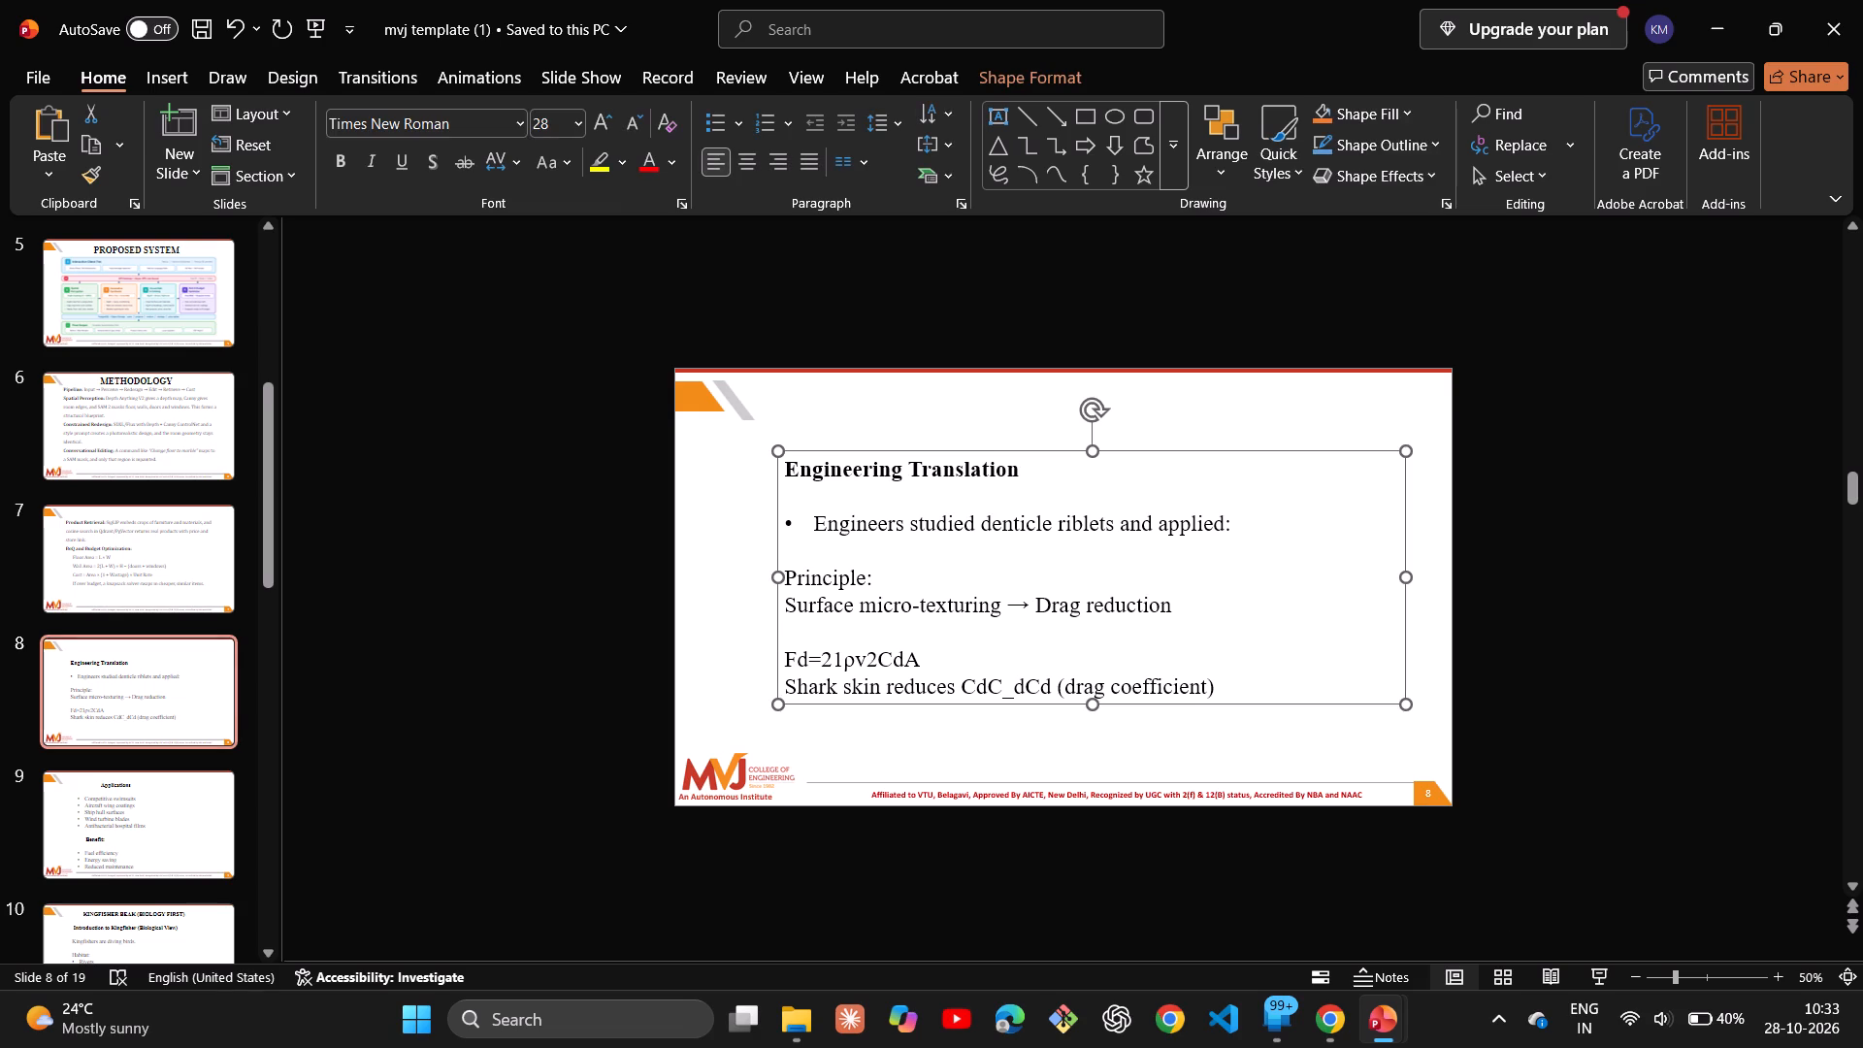
drag(1225, 693, 781, 468)
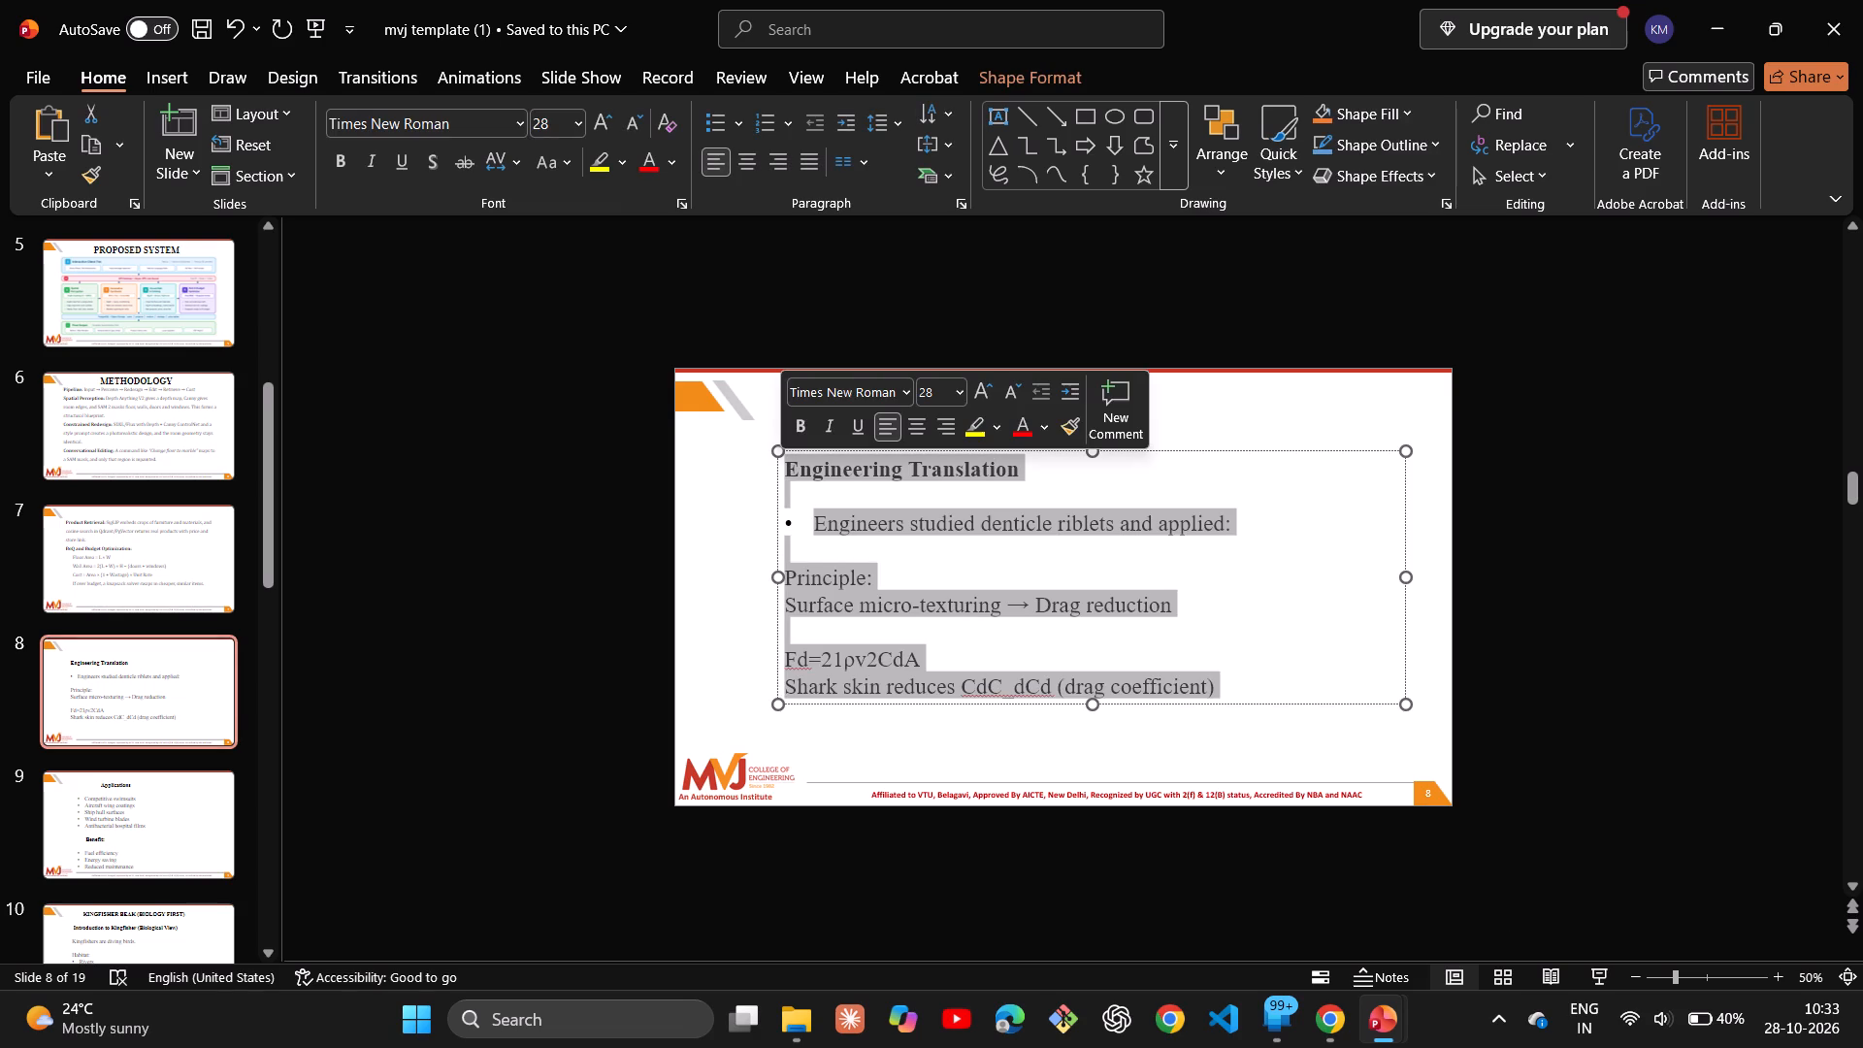
key(BackSpace)
key(ctrl+v)
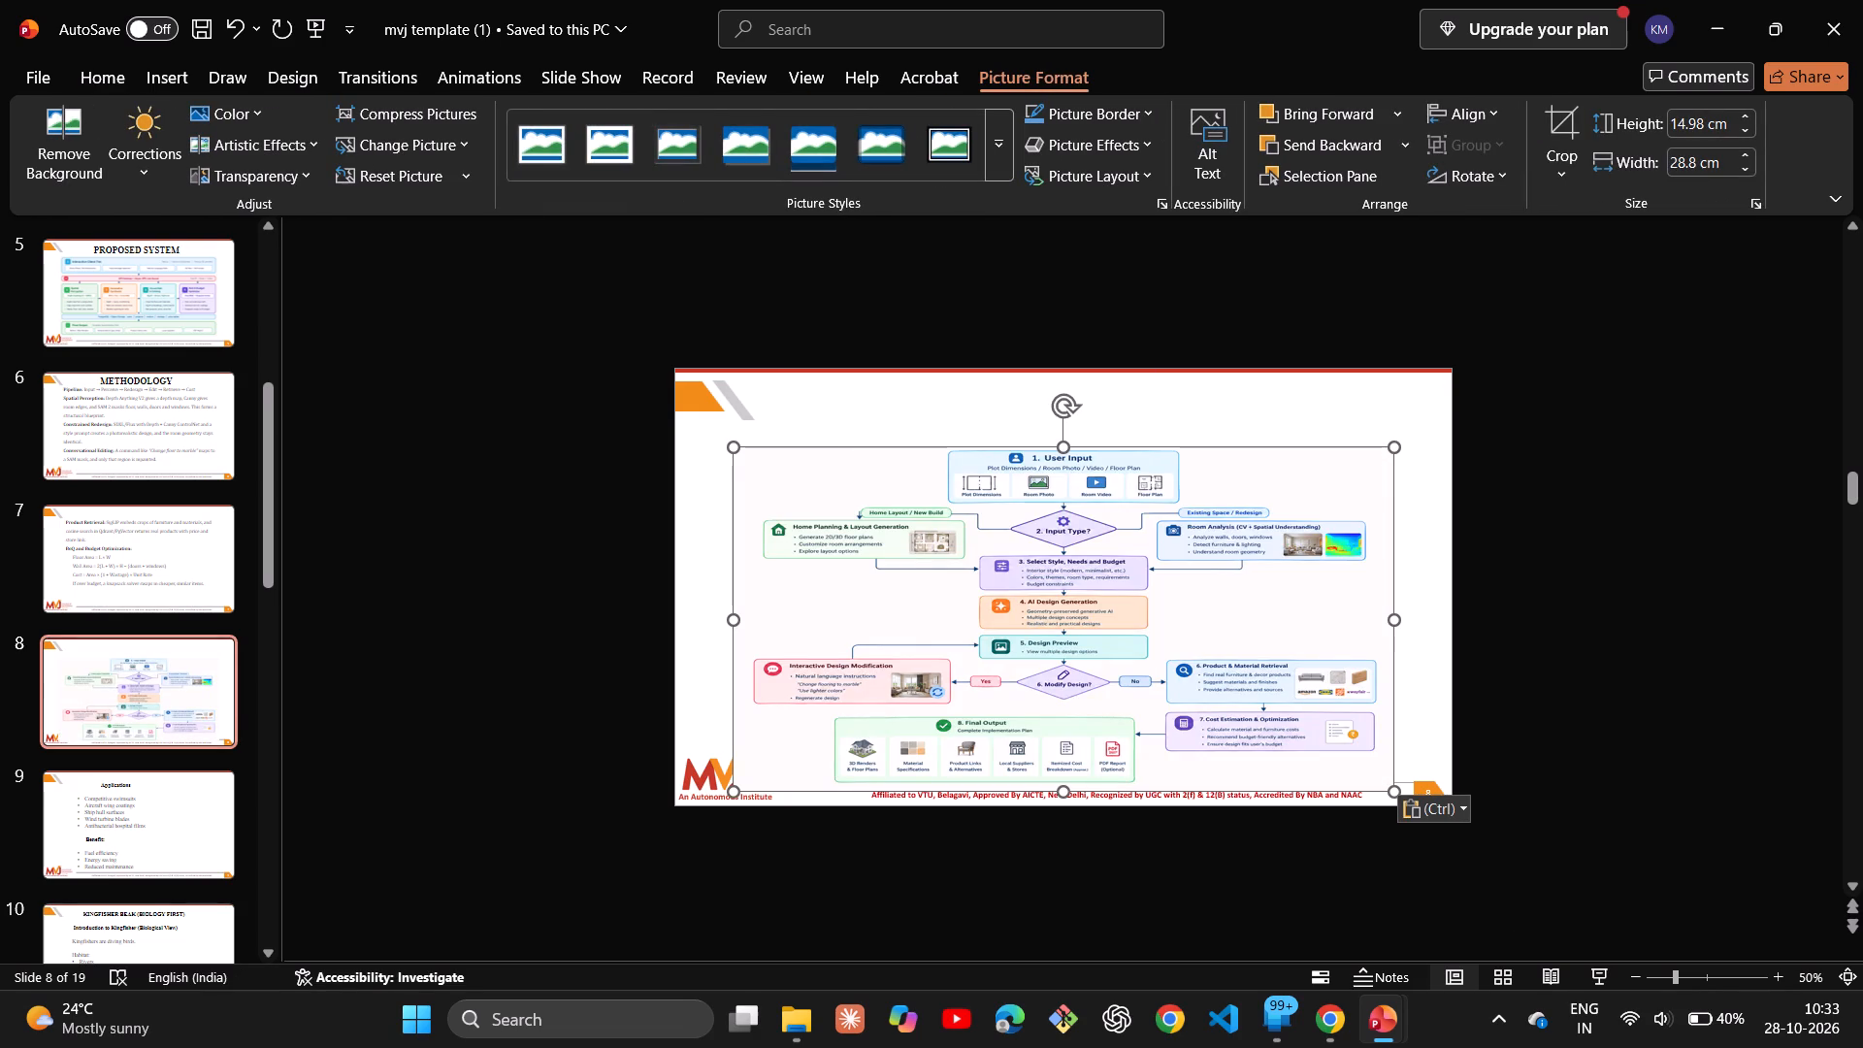
drag(1063, 791, 1070, 774)
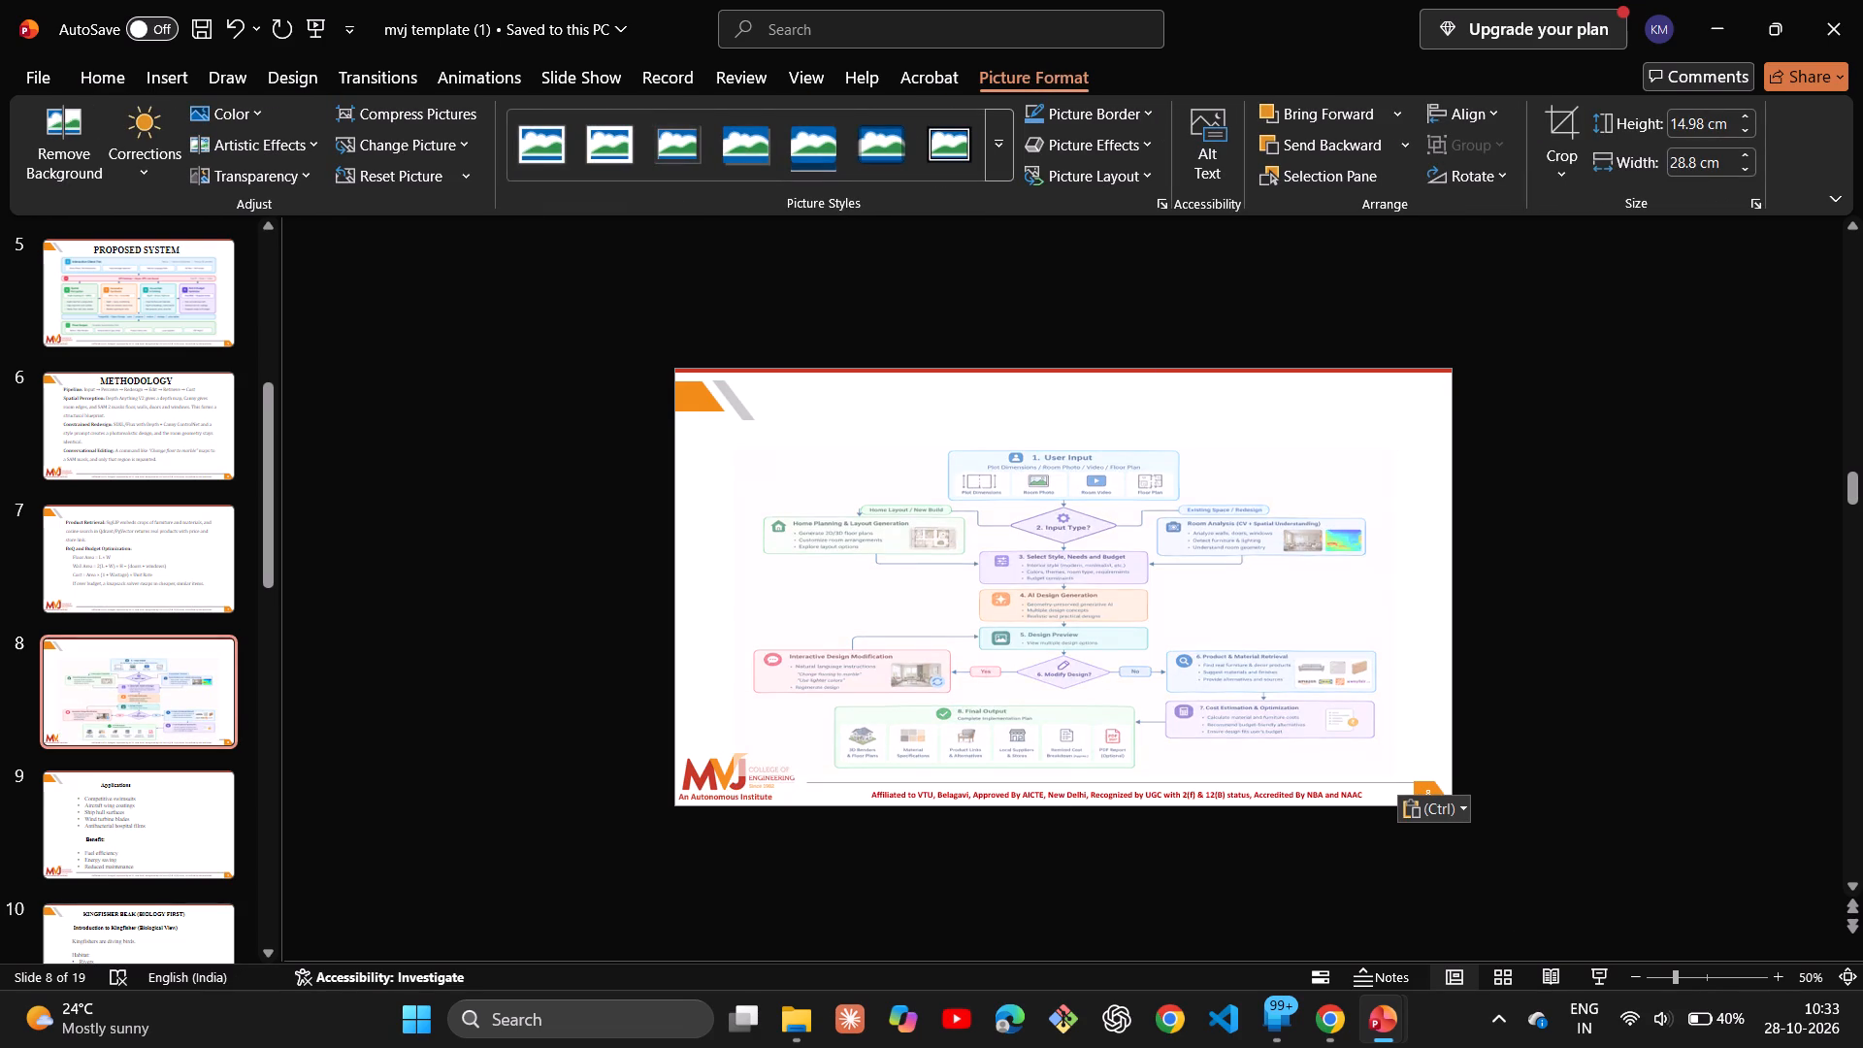
drag(1070, 774, 1071, 774)
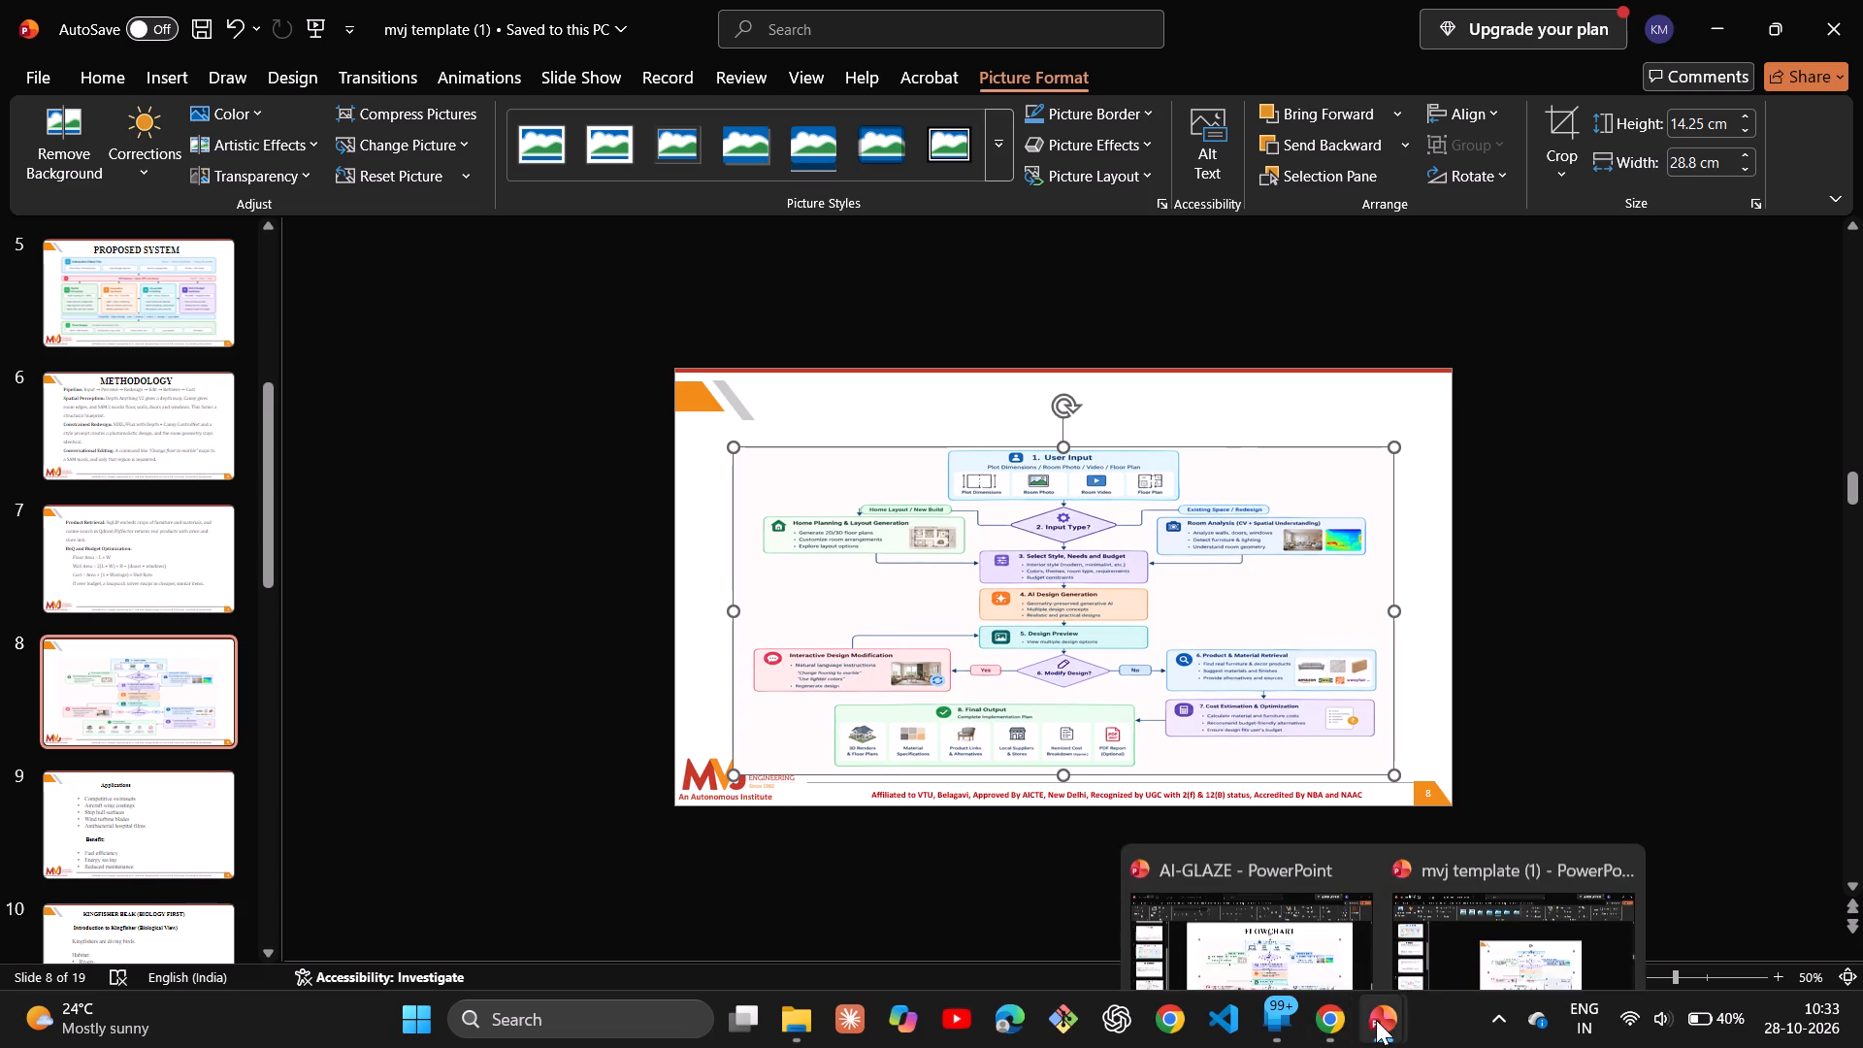
Switch to the AI-GLAZE presentation and copy the FLOWCHART heading text.
click(1323, 920)
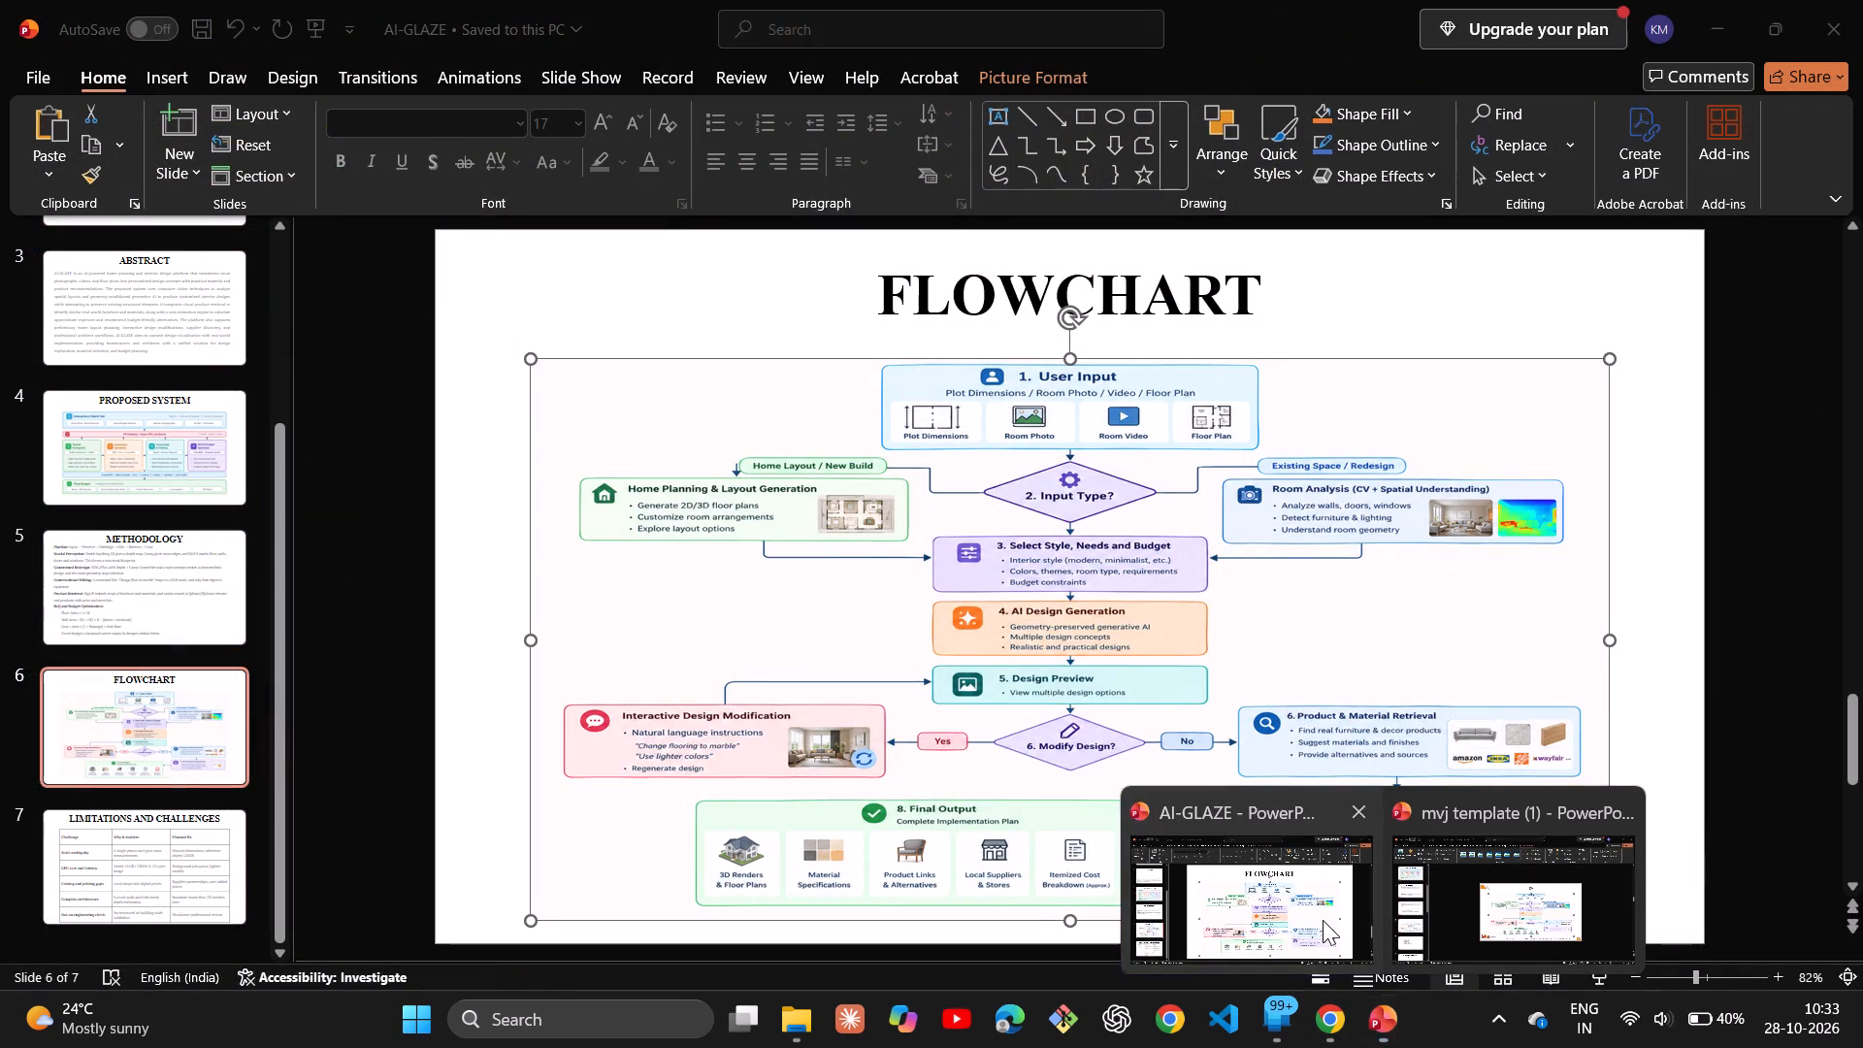
click(1159, 314)
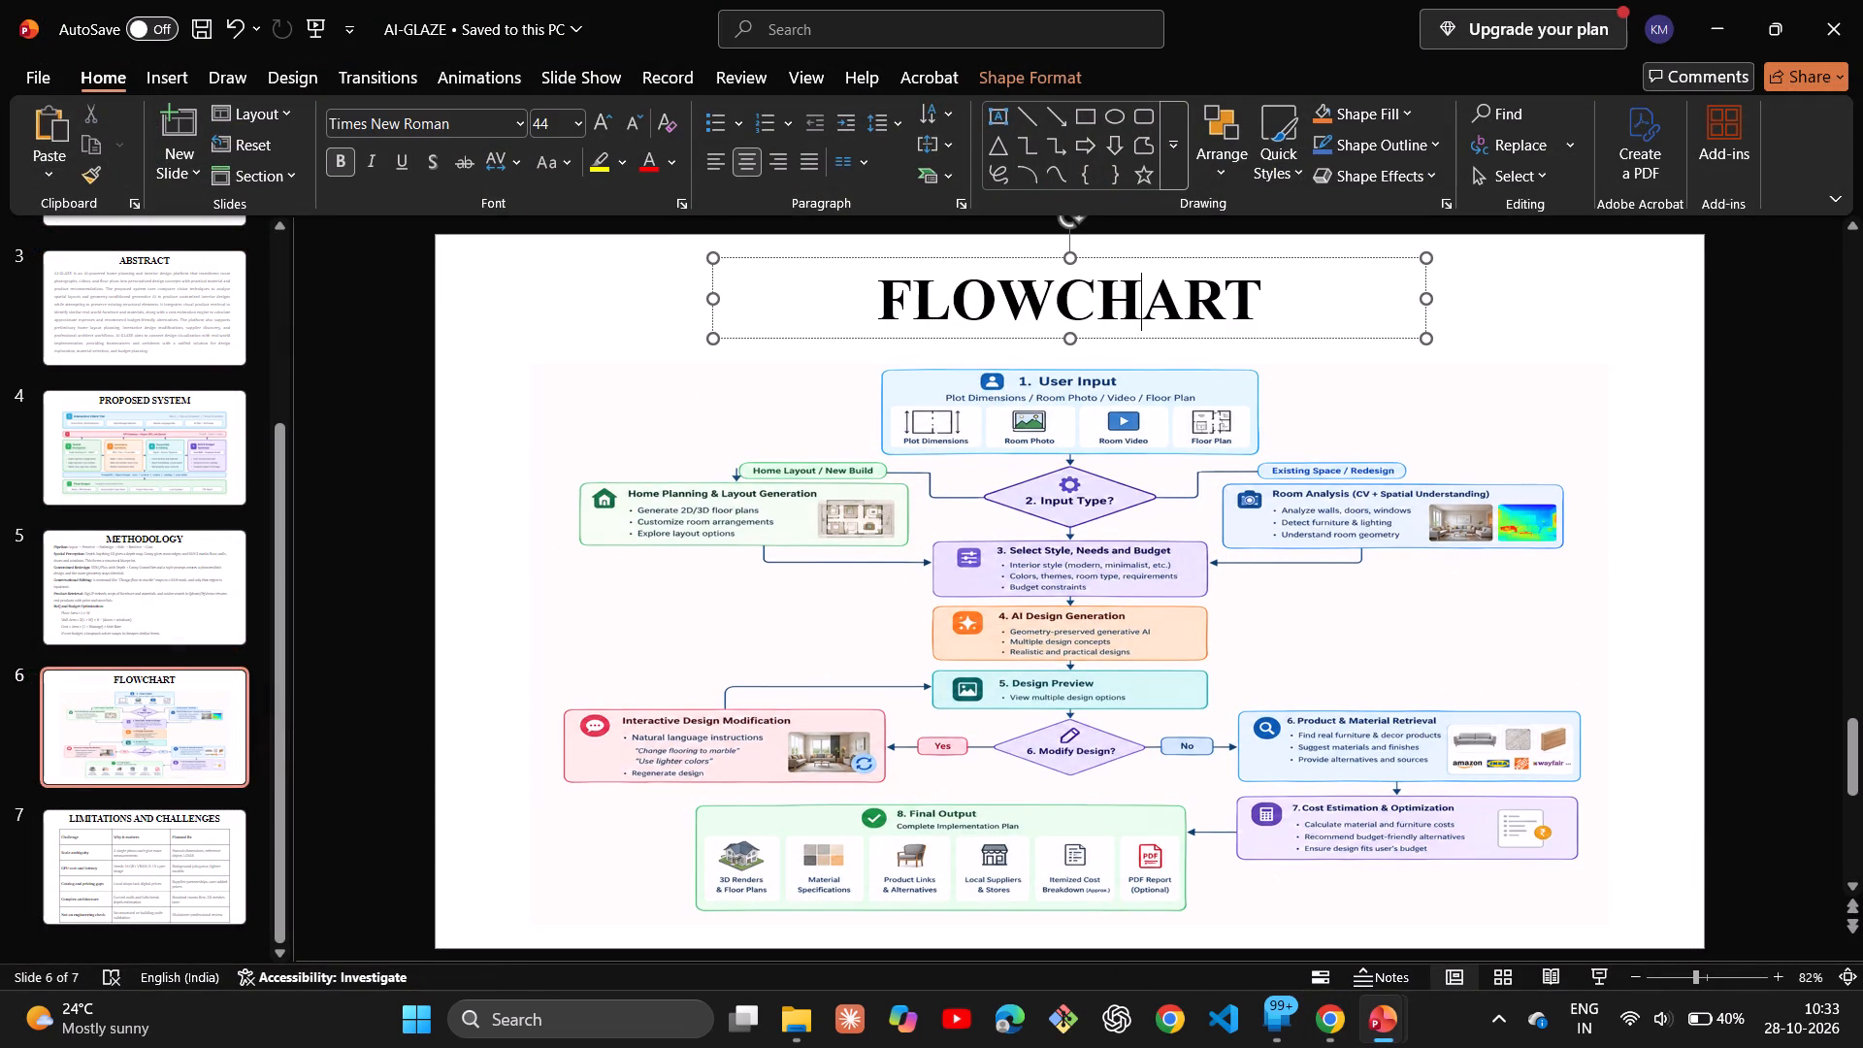
click(1266, 306)
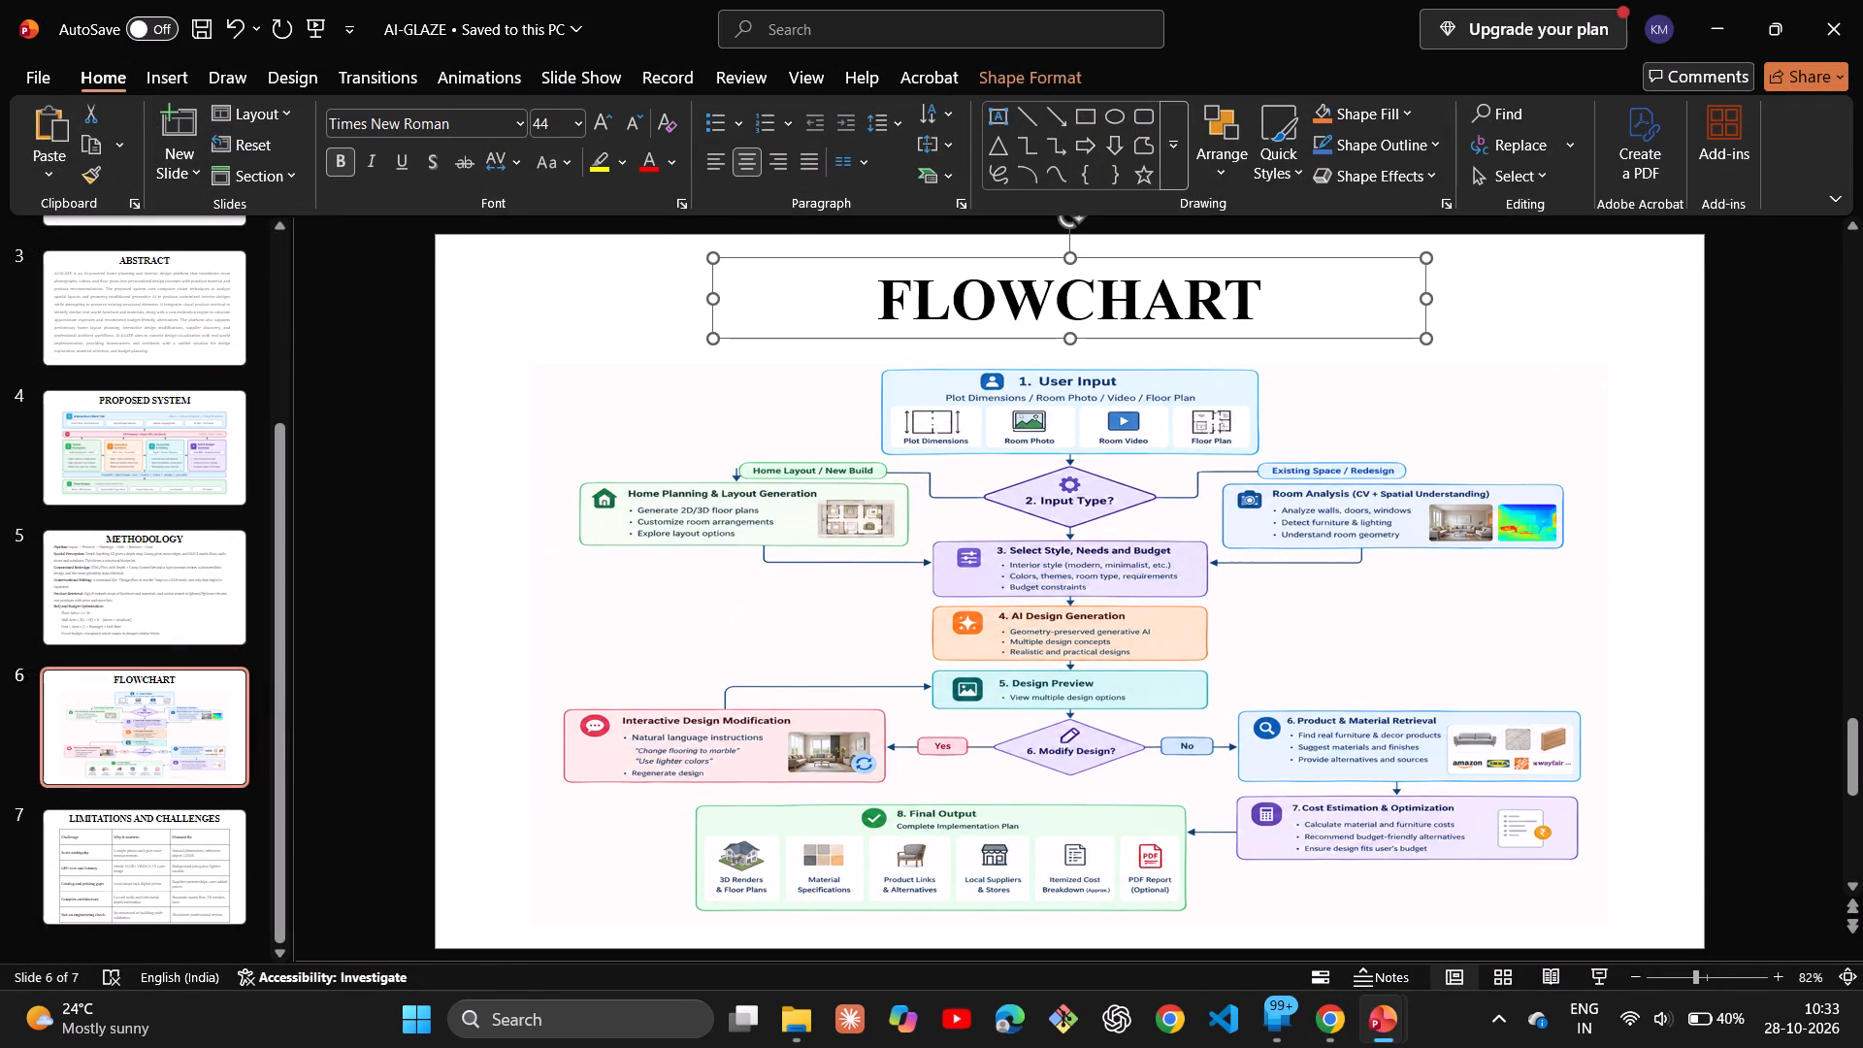
drag(1247, 301, 940, 292)
key(ctrl+c)
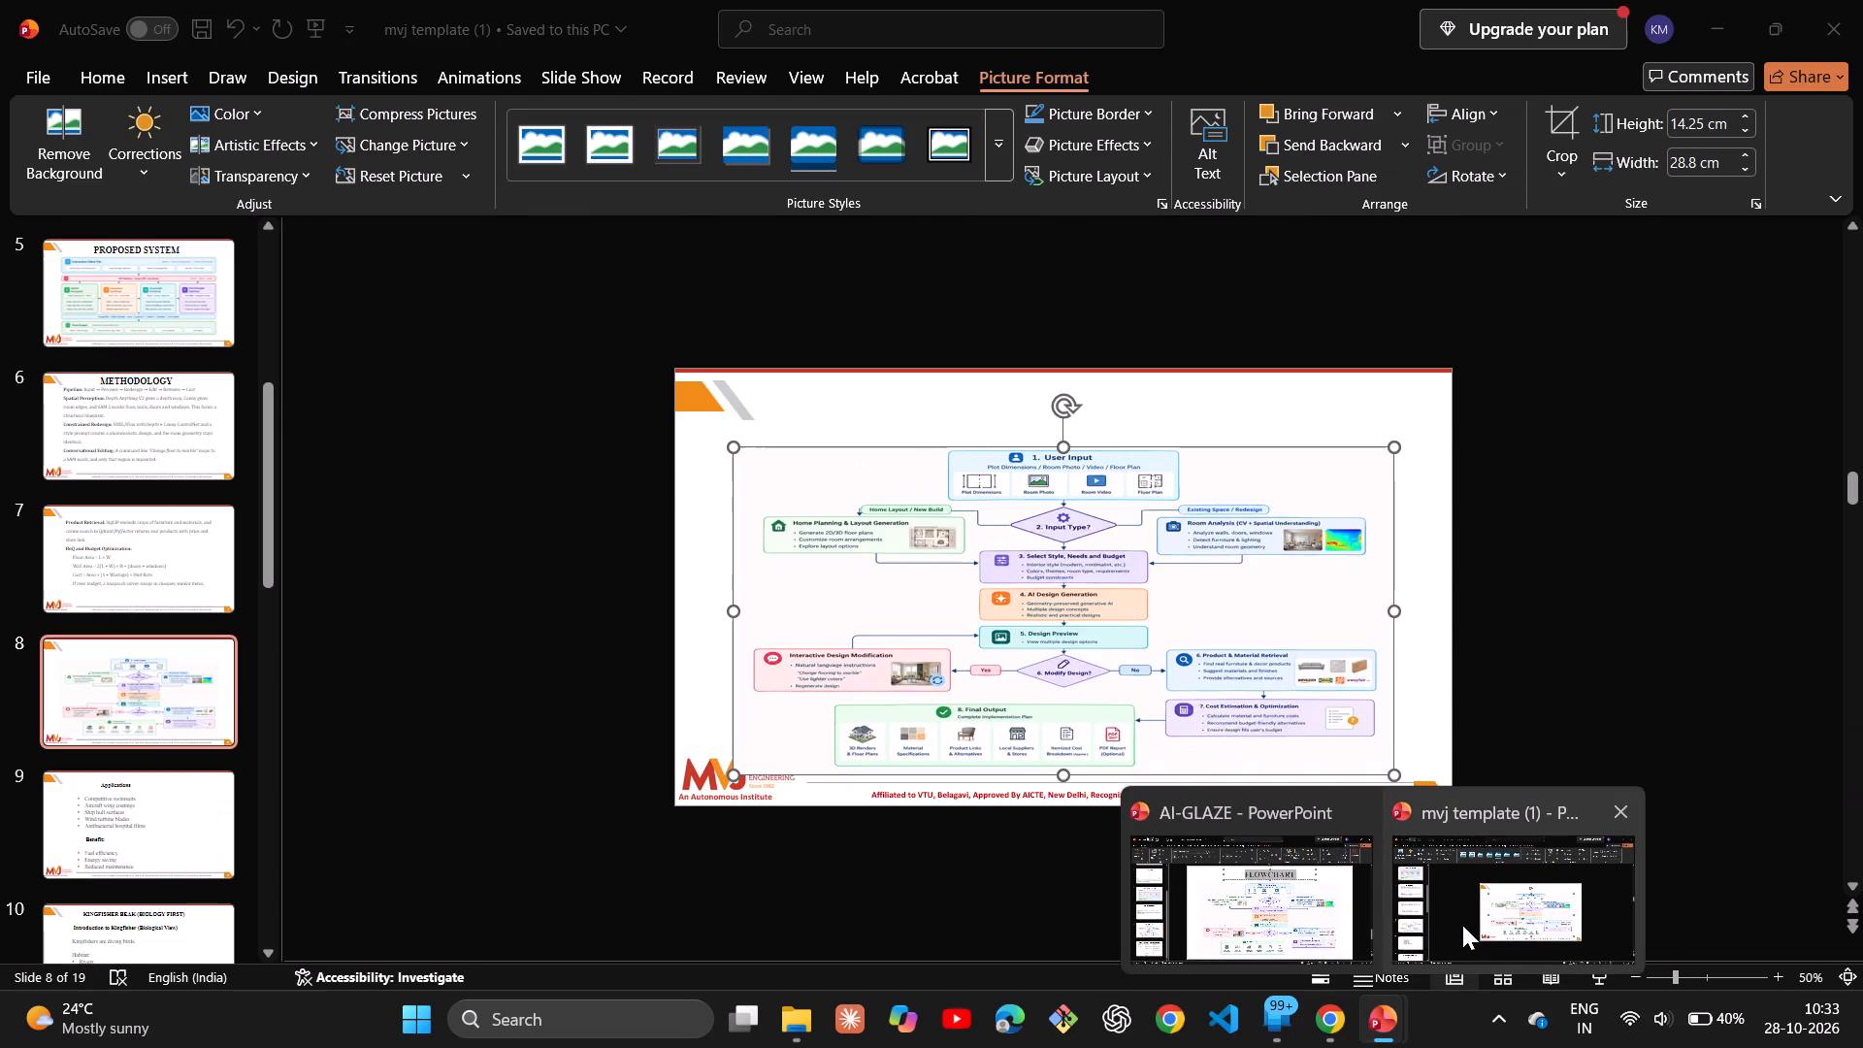
Return to the mvj template, paste the FLOWCHART heading onto slide 8, and center it just above the flowchart picture.
click(1462, 925)
click(1038, 601)
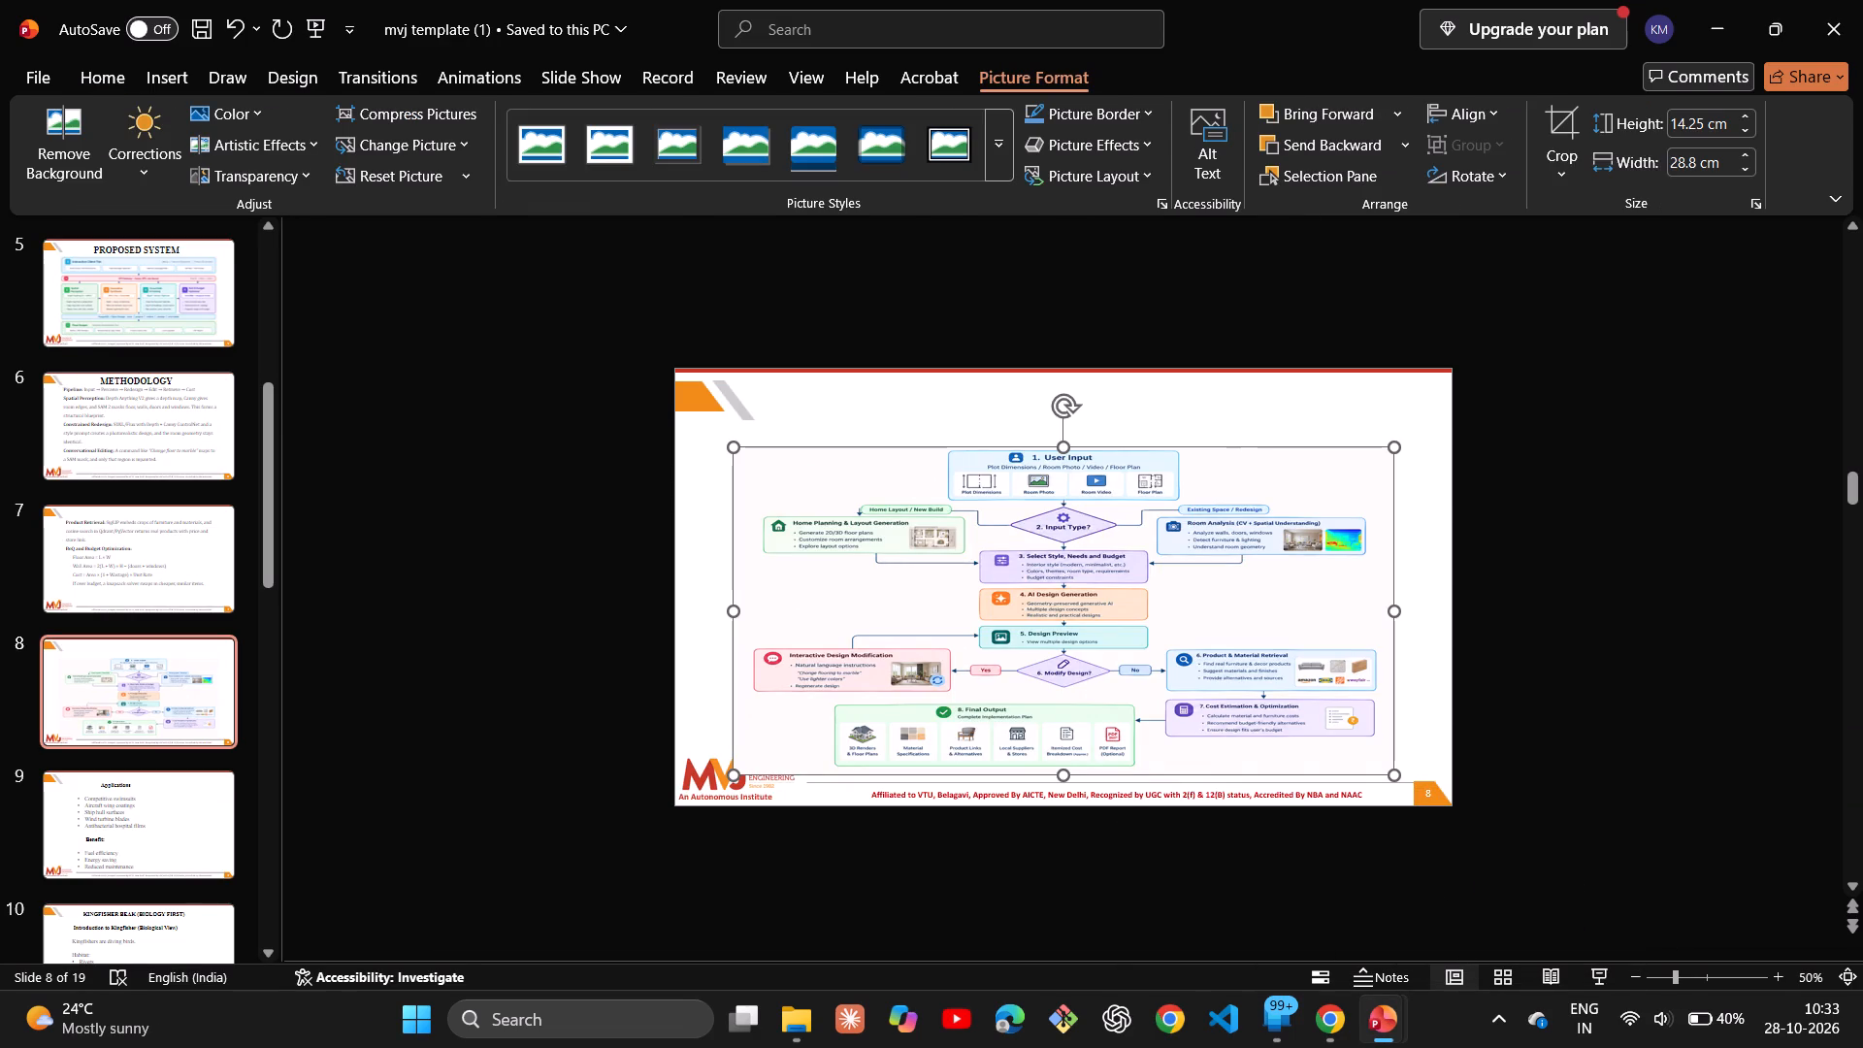
click(1038, 601)
click(879, 591)
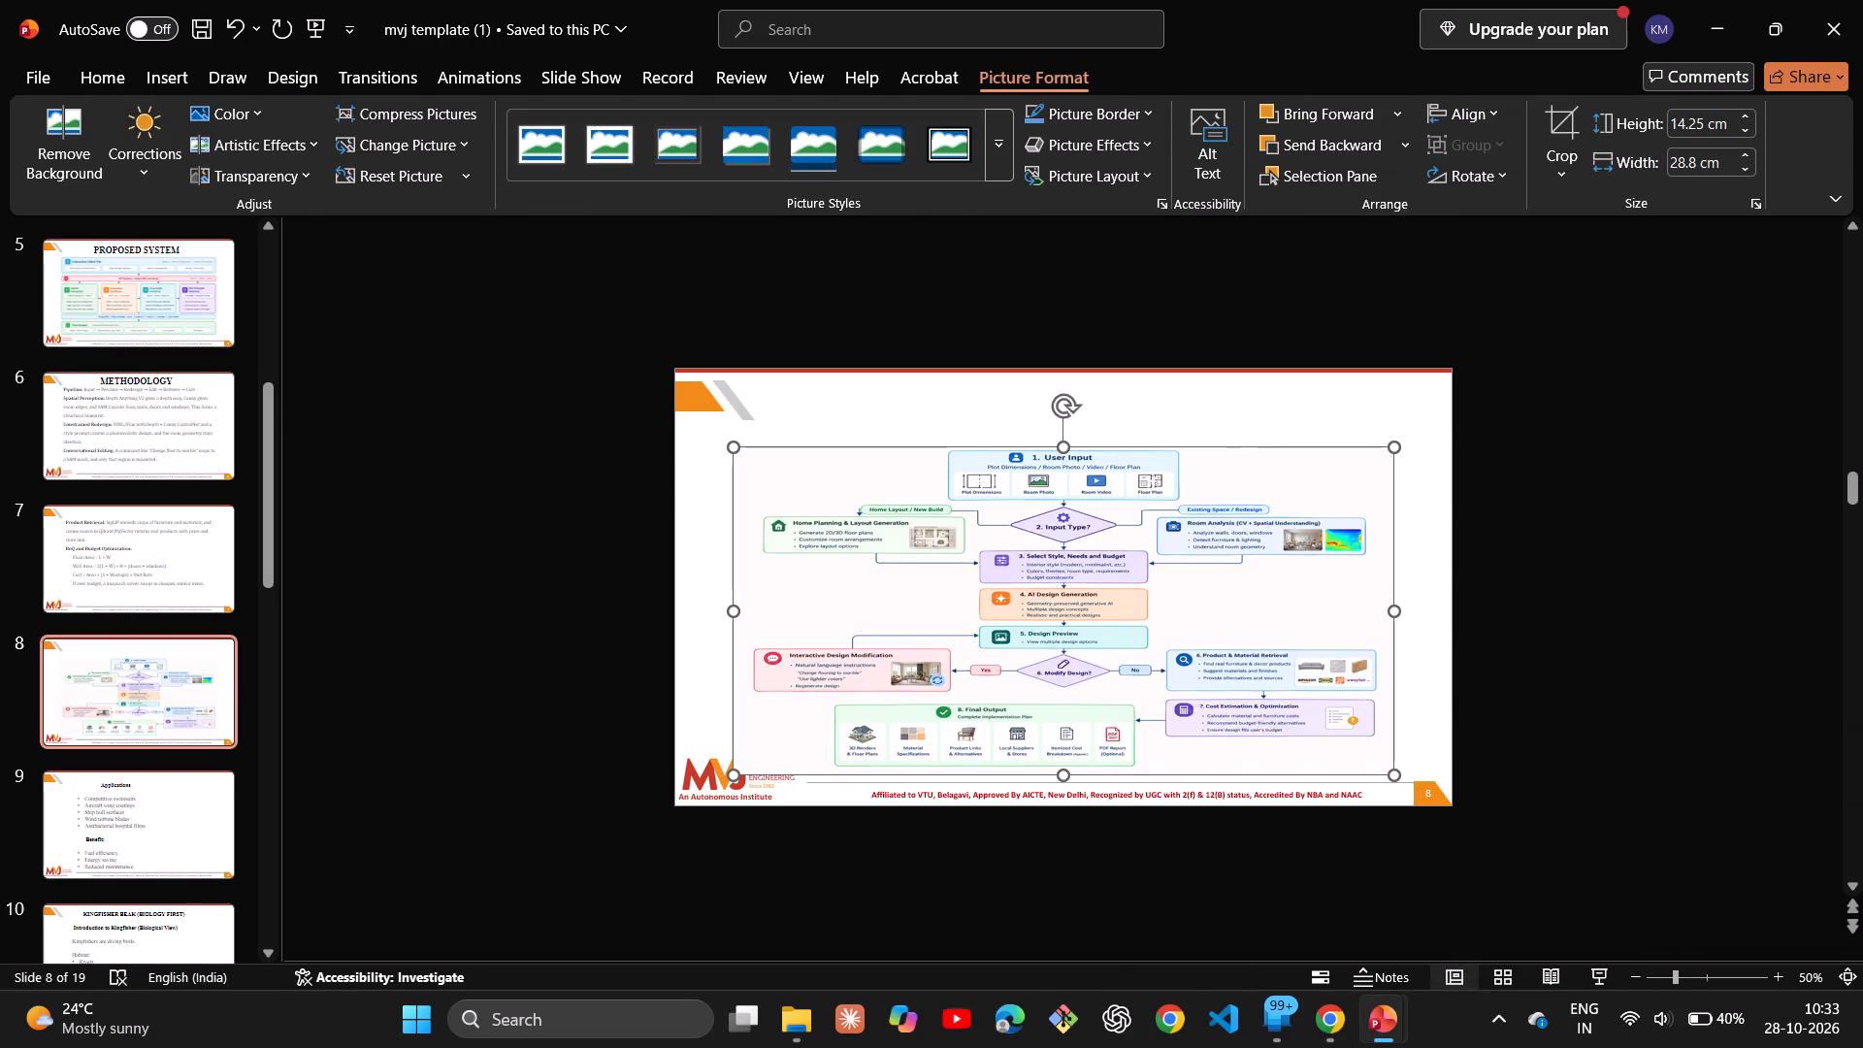
click(879, 591)
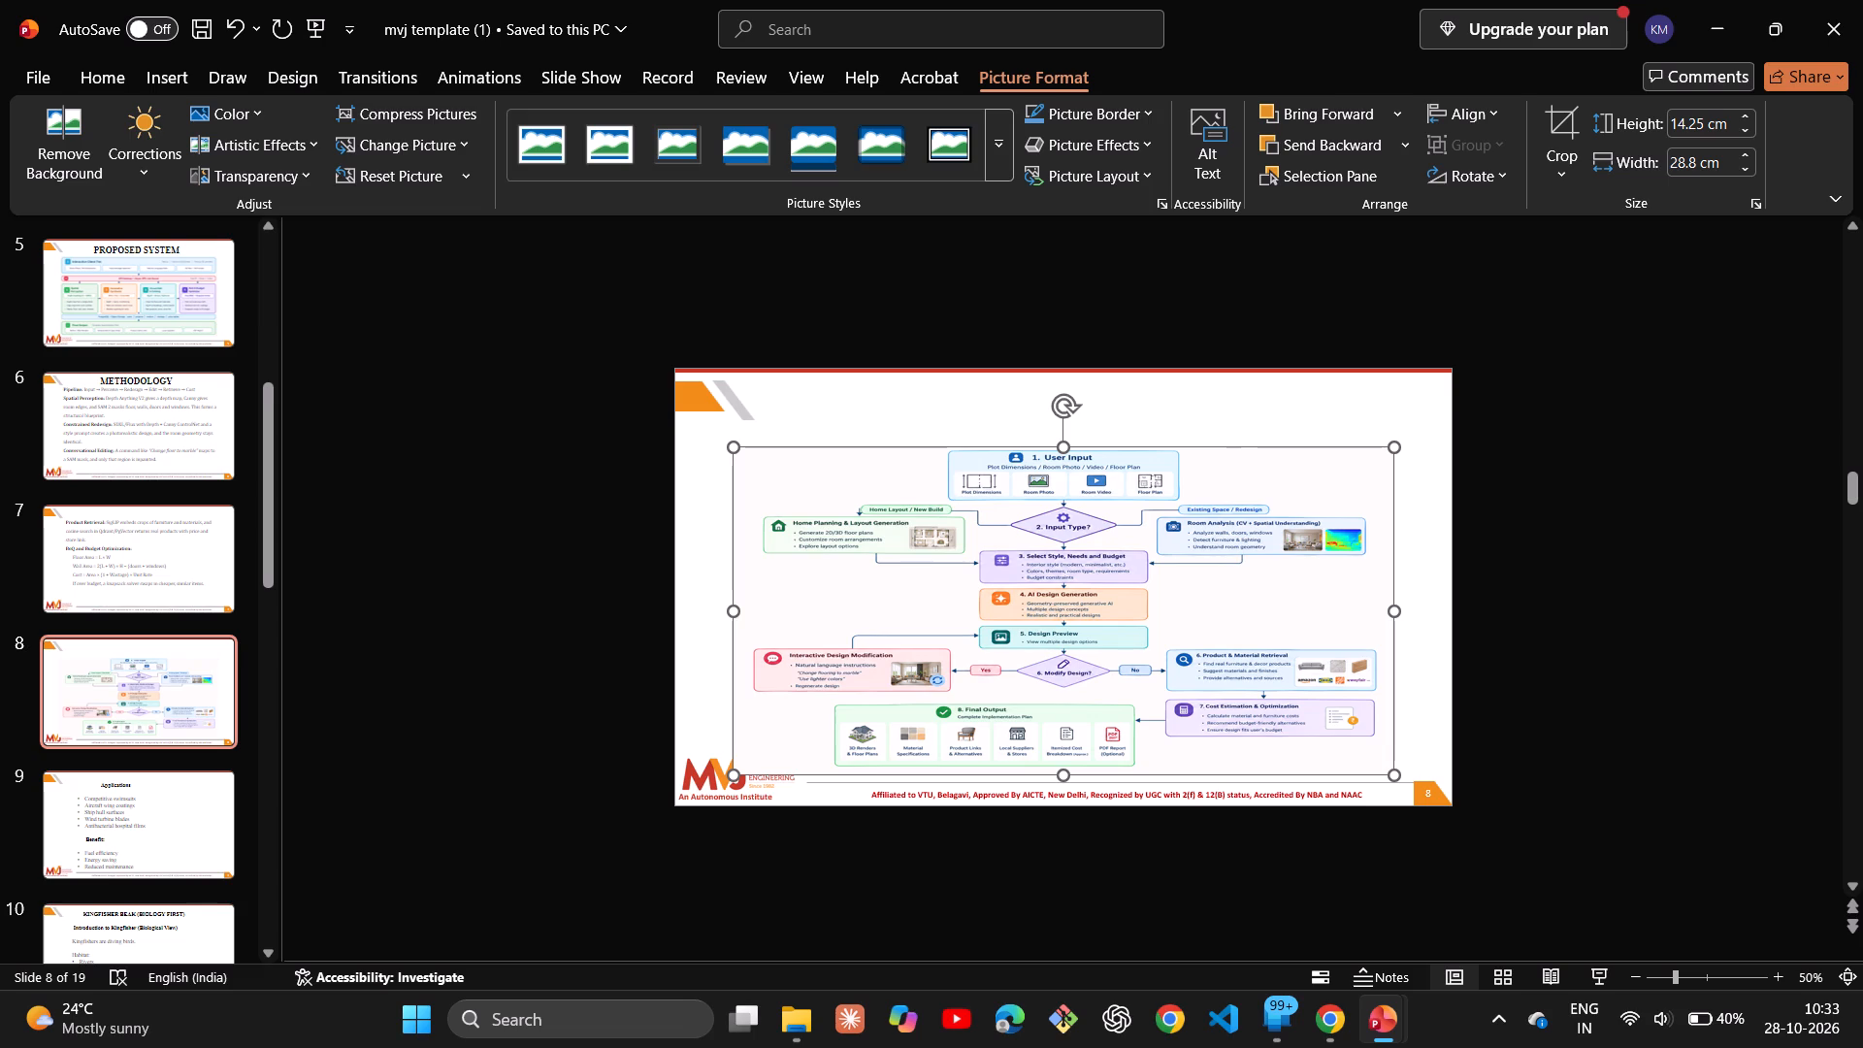
click(879, 591)
click(1185, 394)
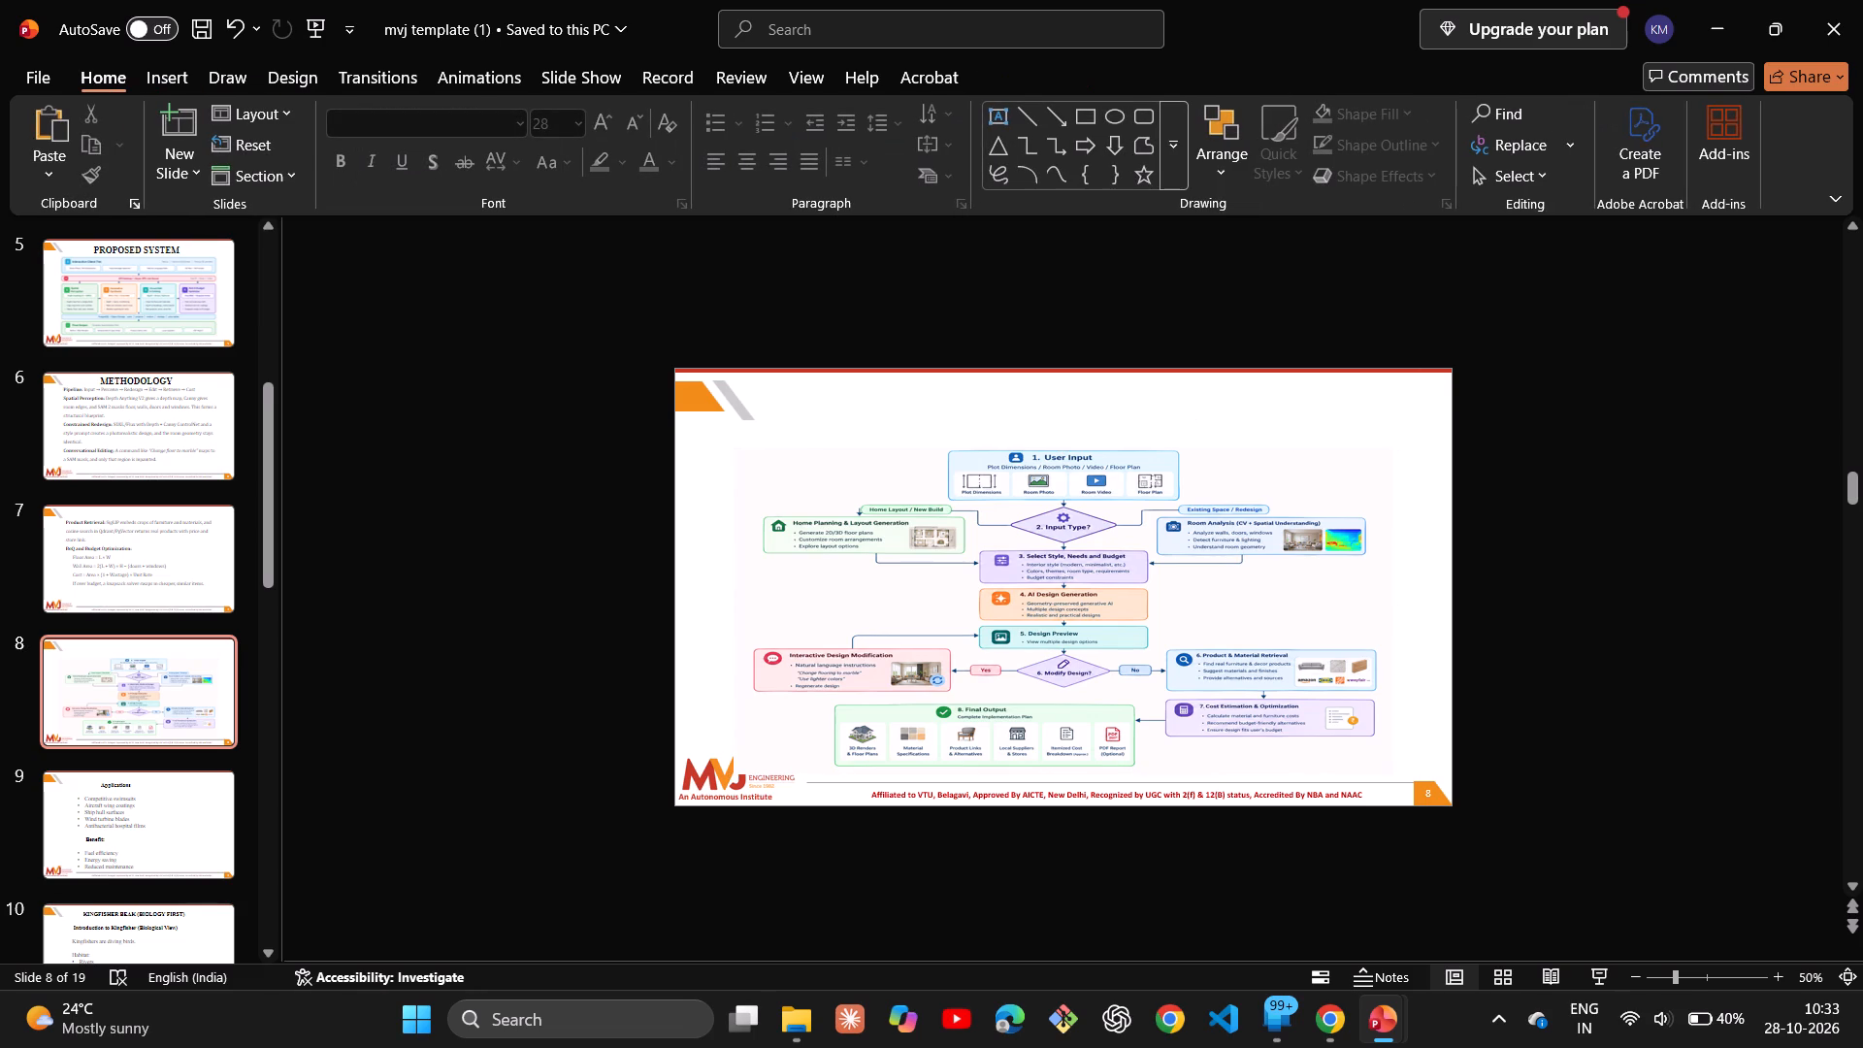
key(ctrl+v)
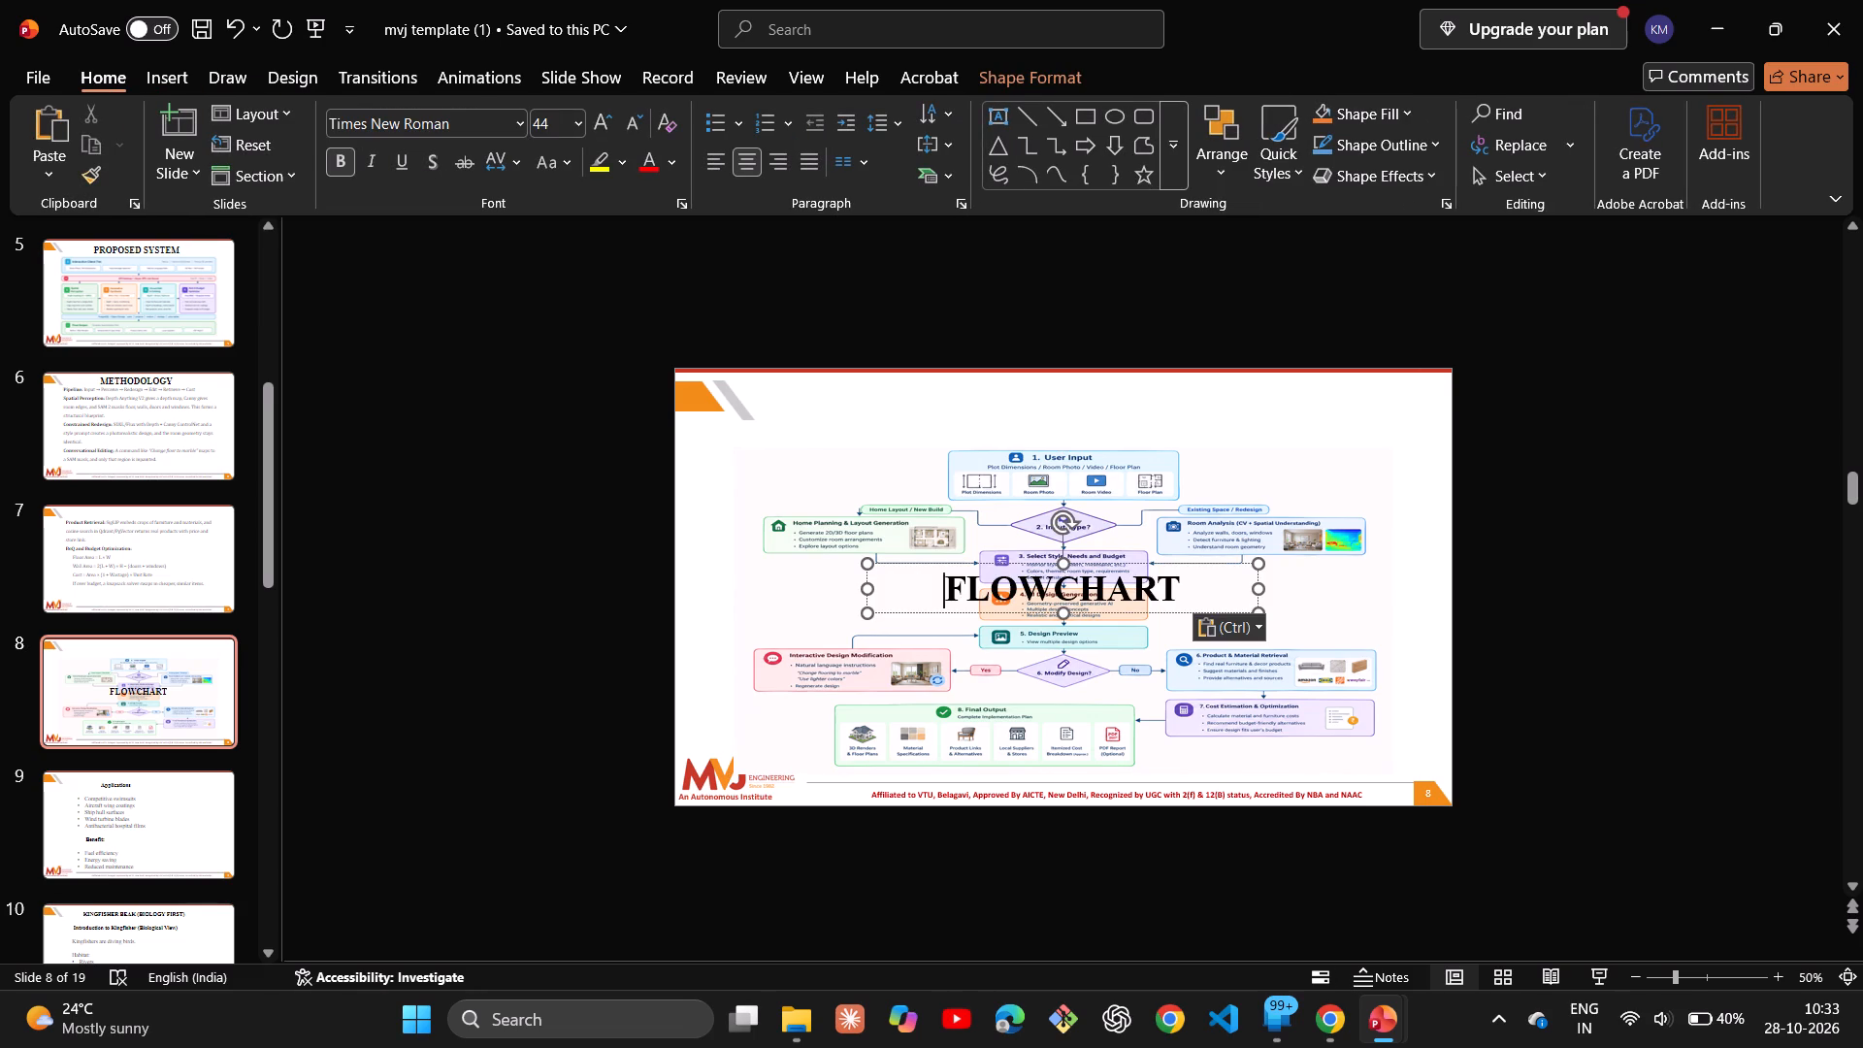
drag(1063, 569, 1051, 406)
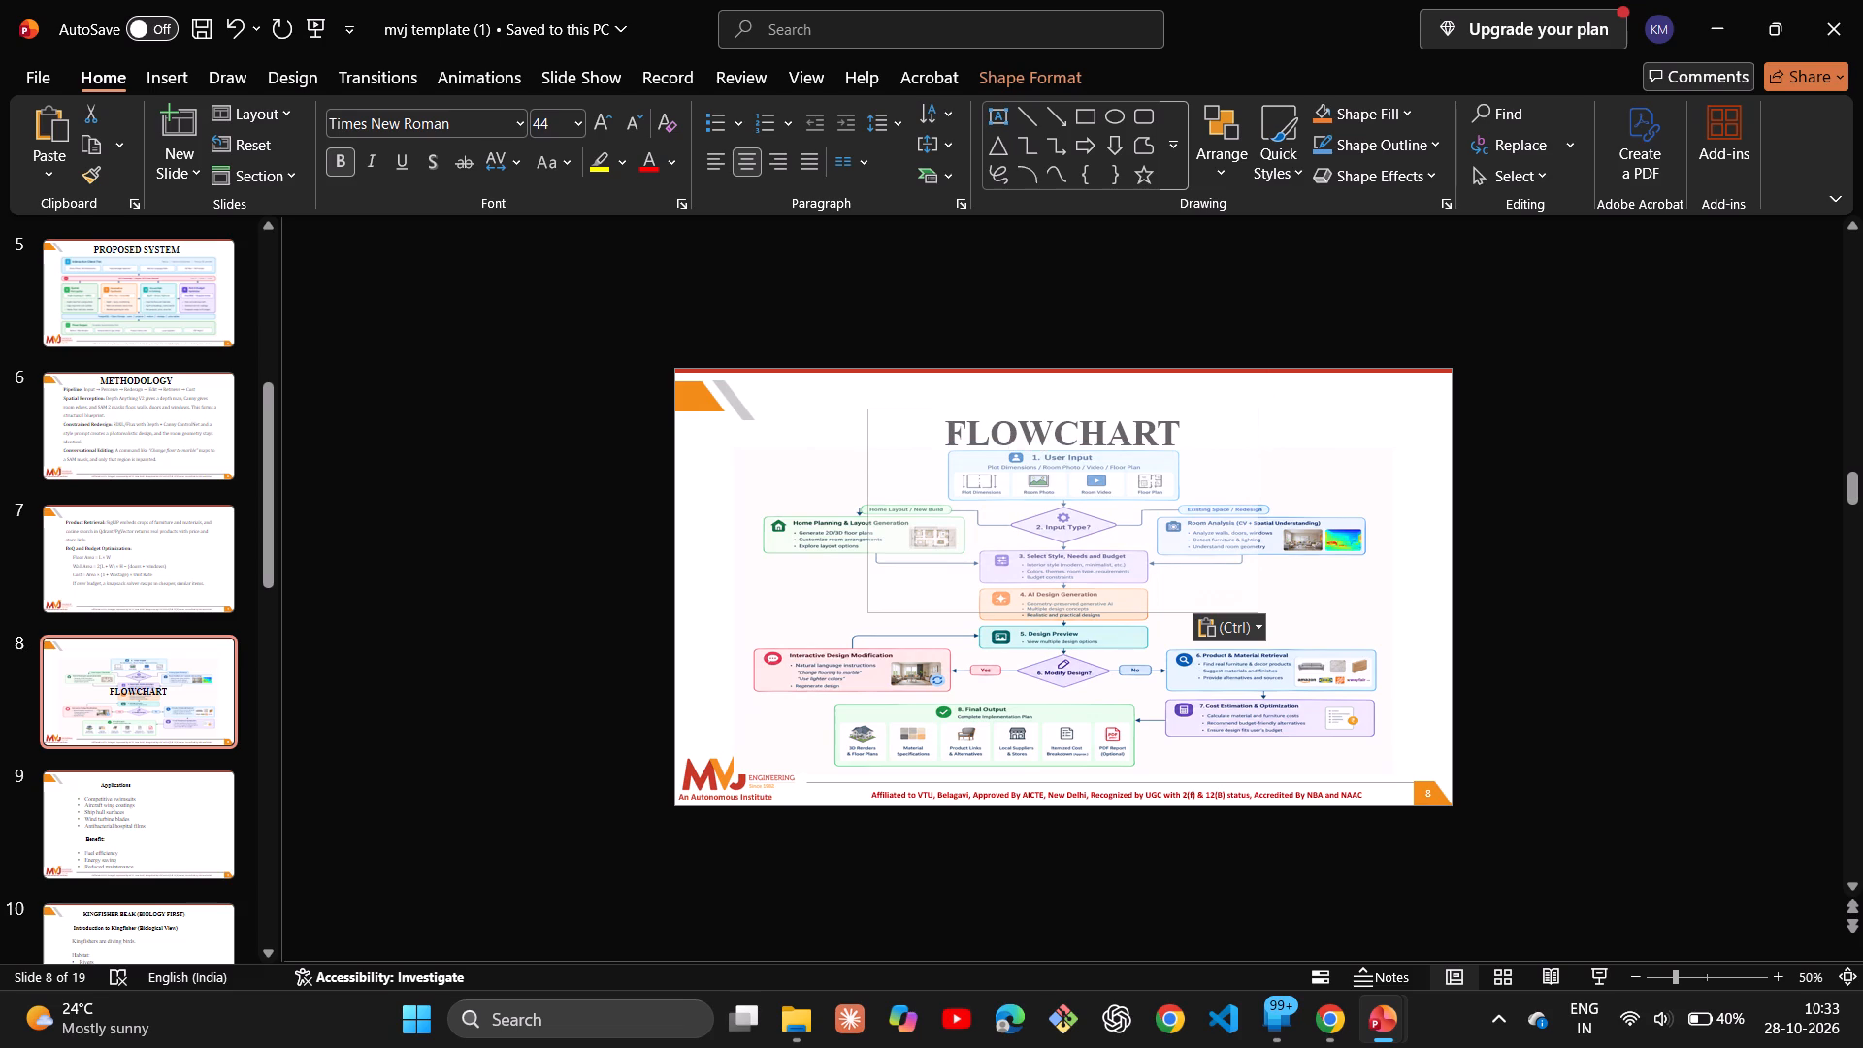
drag(1051, 406, 1049, 397)
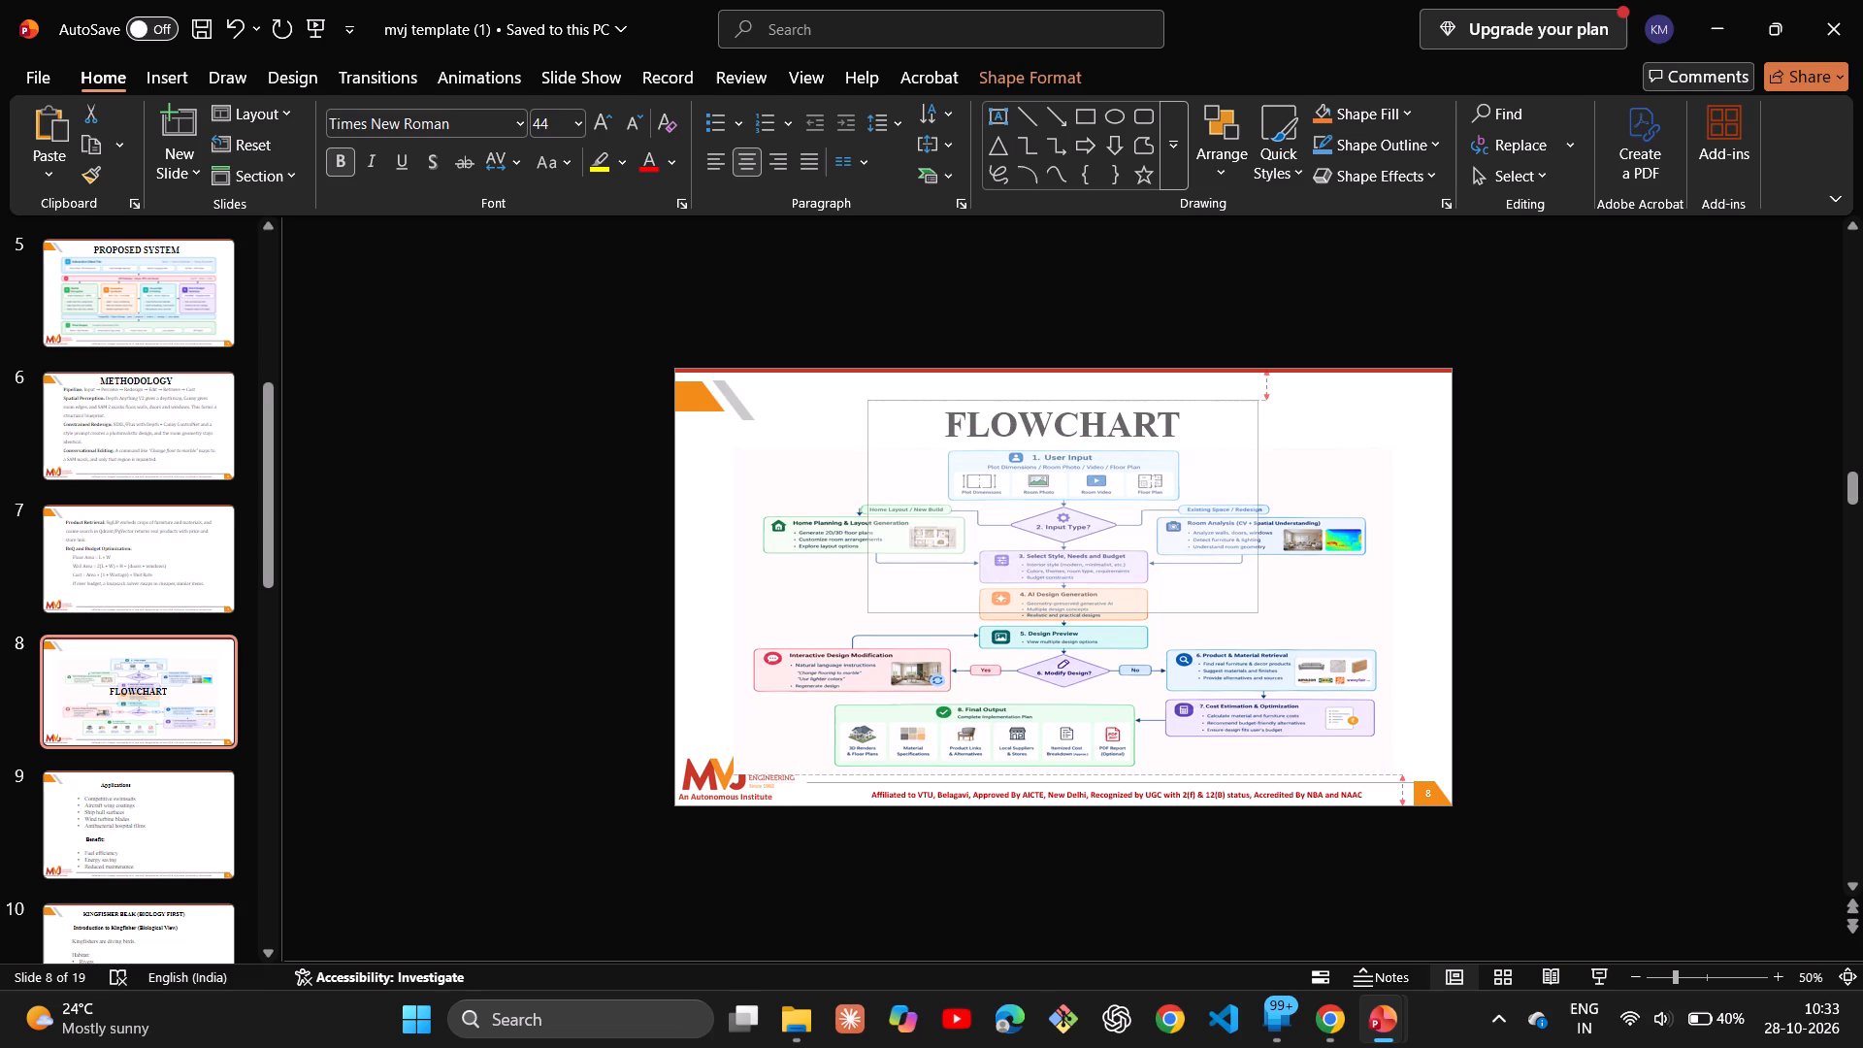
drag(1091, 565, 1081, 386)
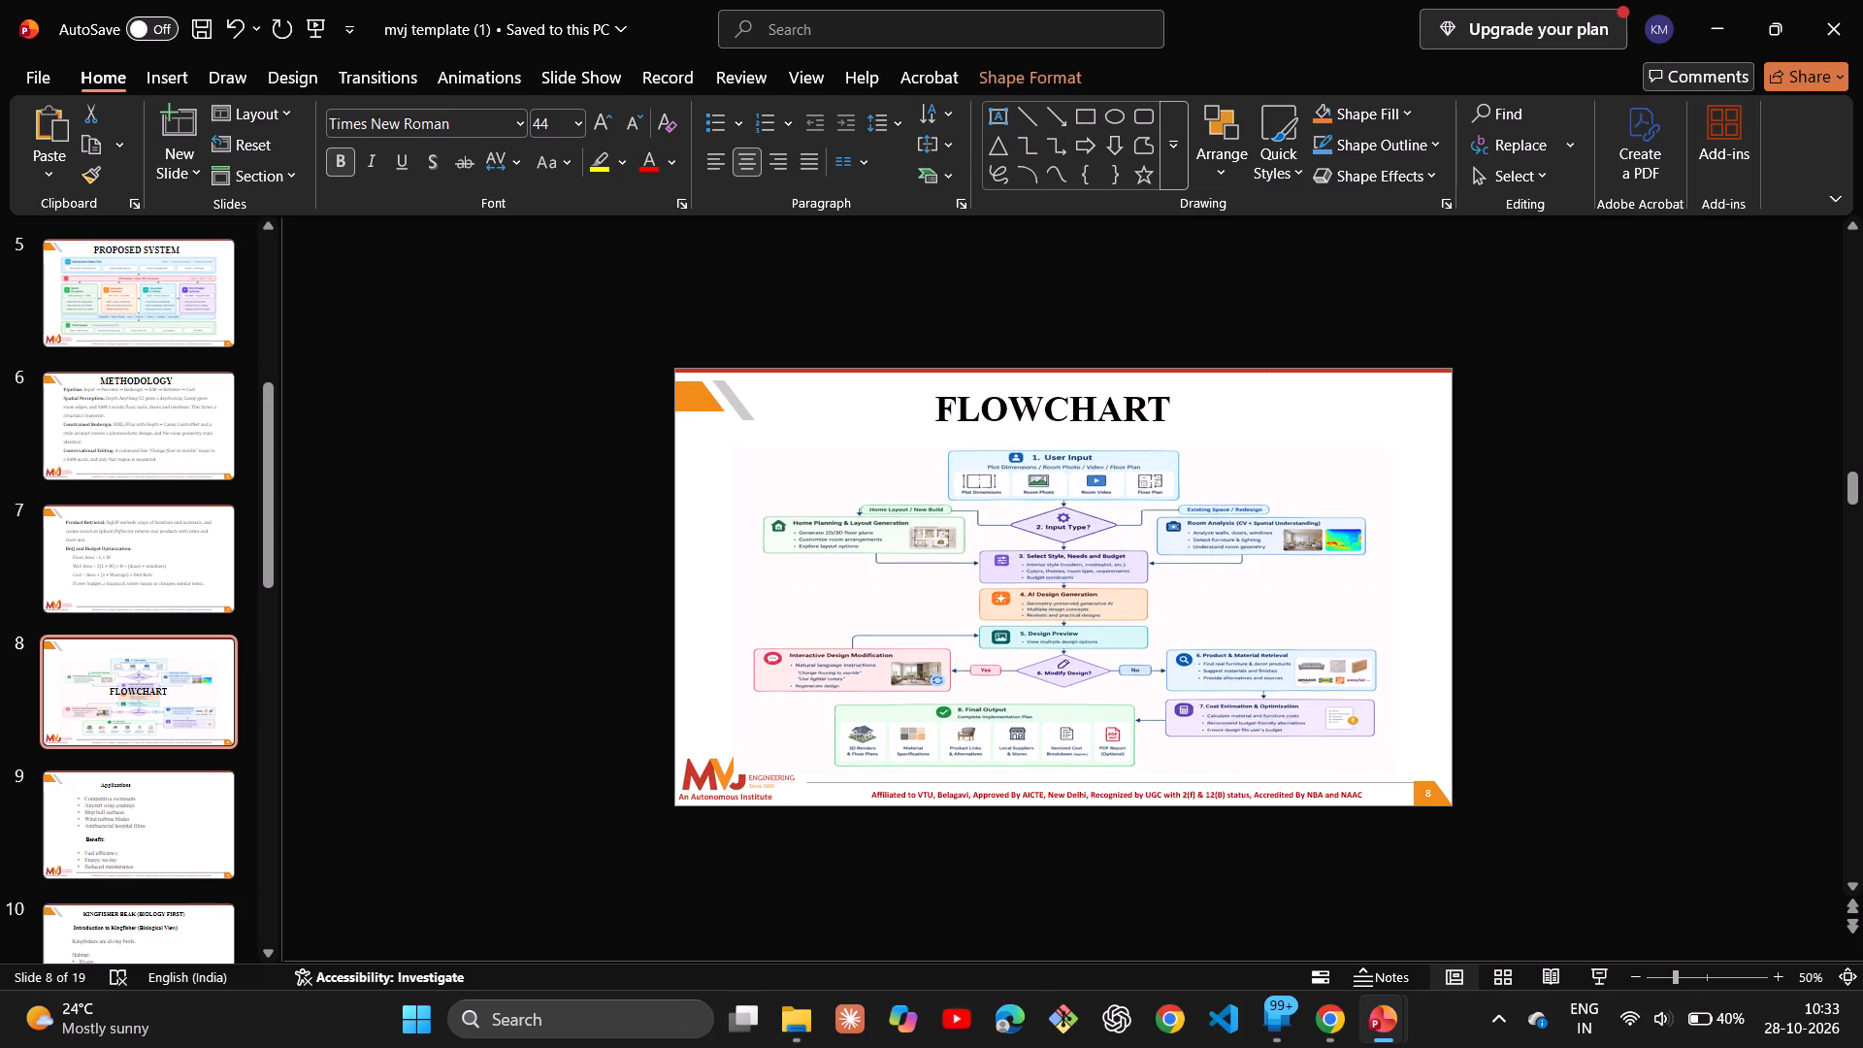
drag(1081, 386, 1089, 391)
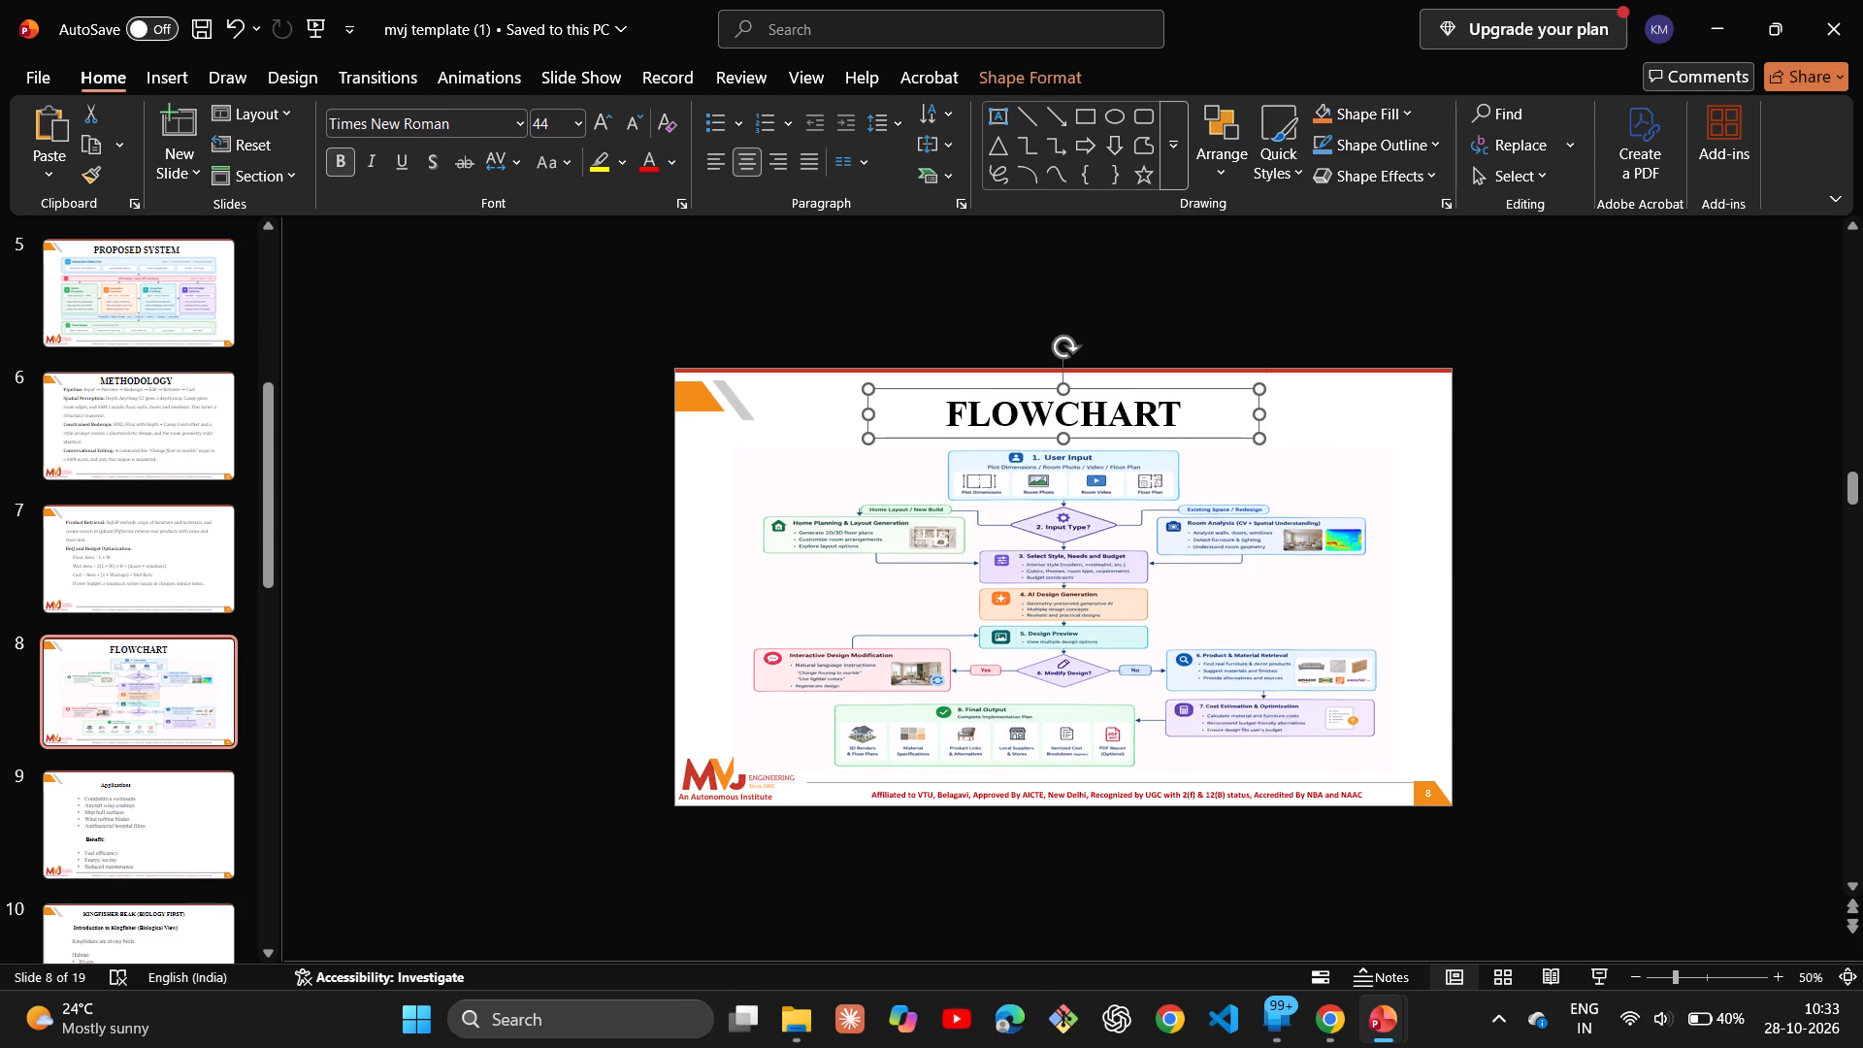
Open slide 9 of the mvj template, which holds the Applications and Benefit text.
click(171, 832)
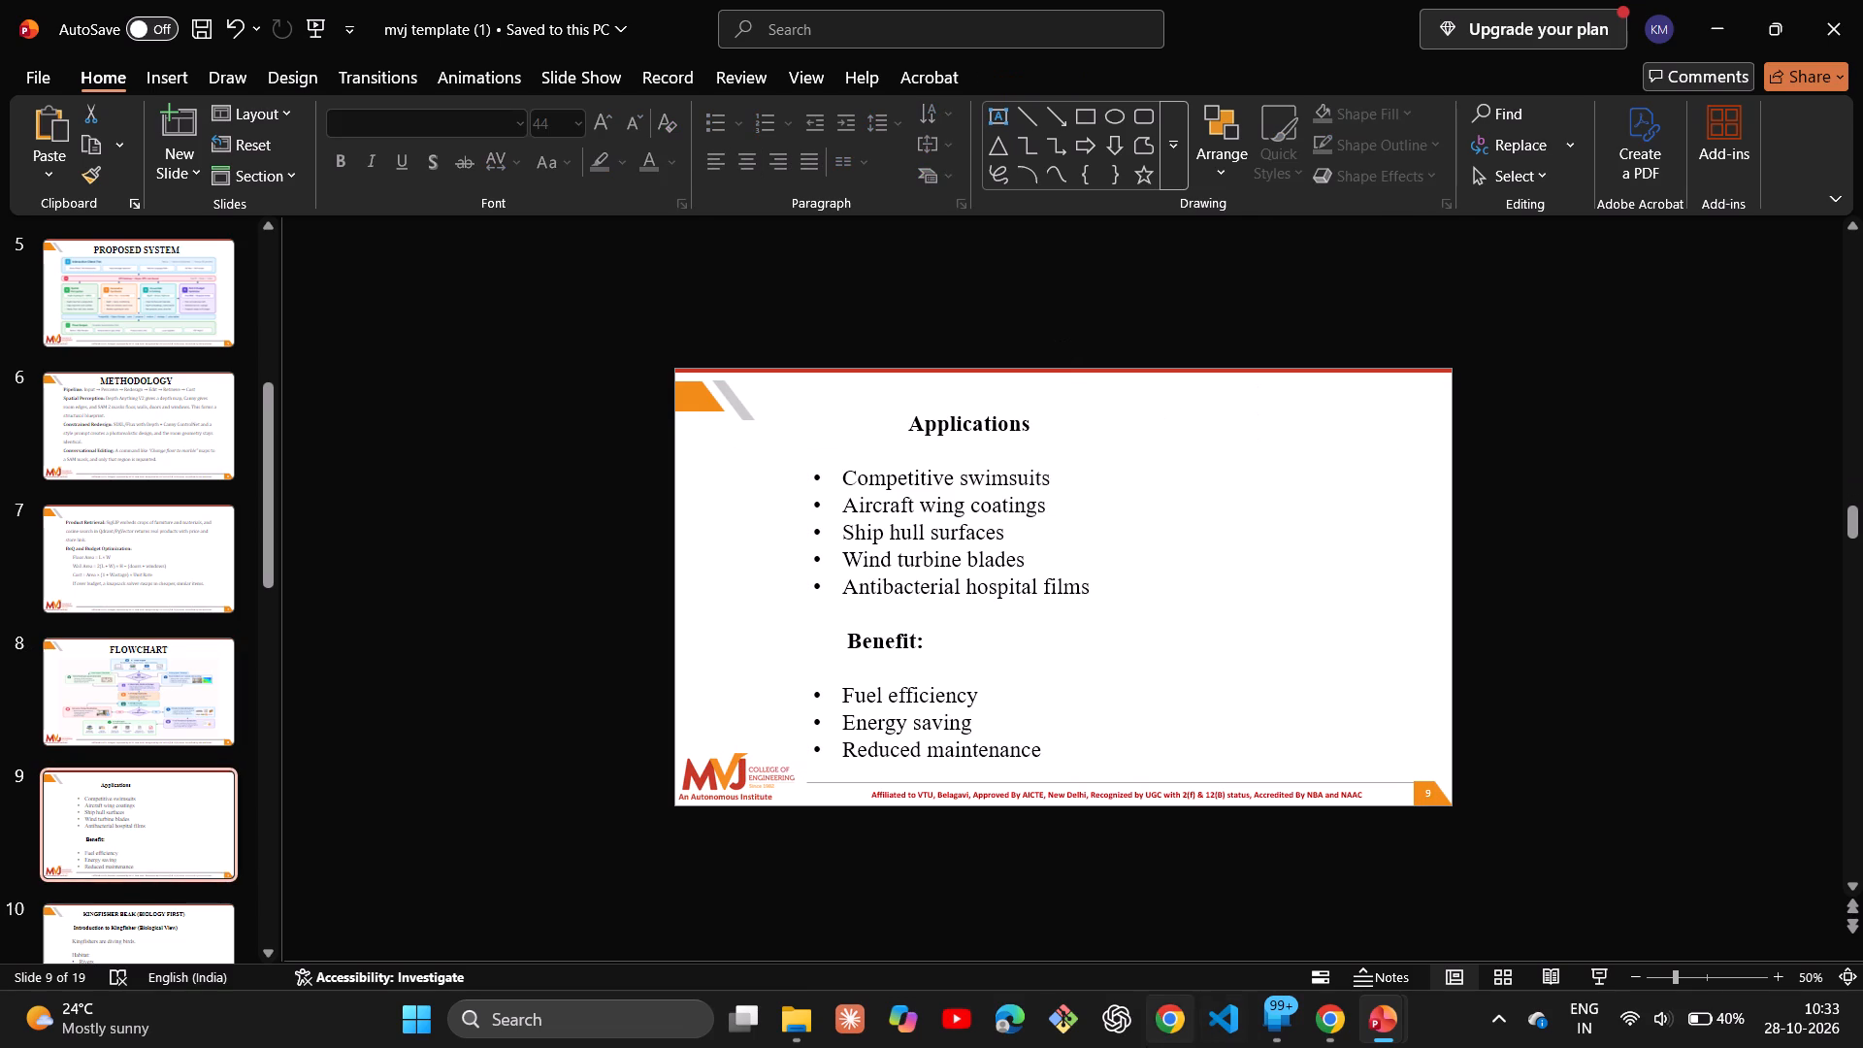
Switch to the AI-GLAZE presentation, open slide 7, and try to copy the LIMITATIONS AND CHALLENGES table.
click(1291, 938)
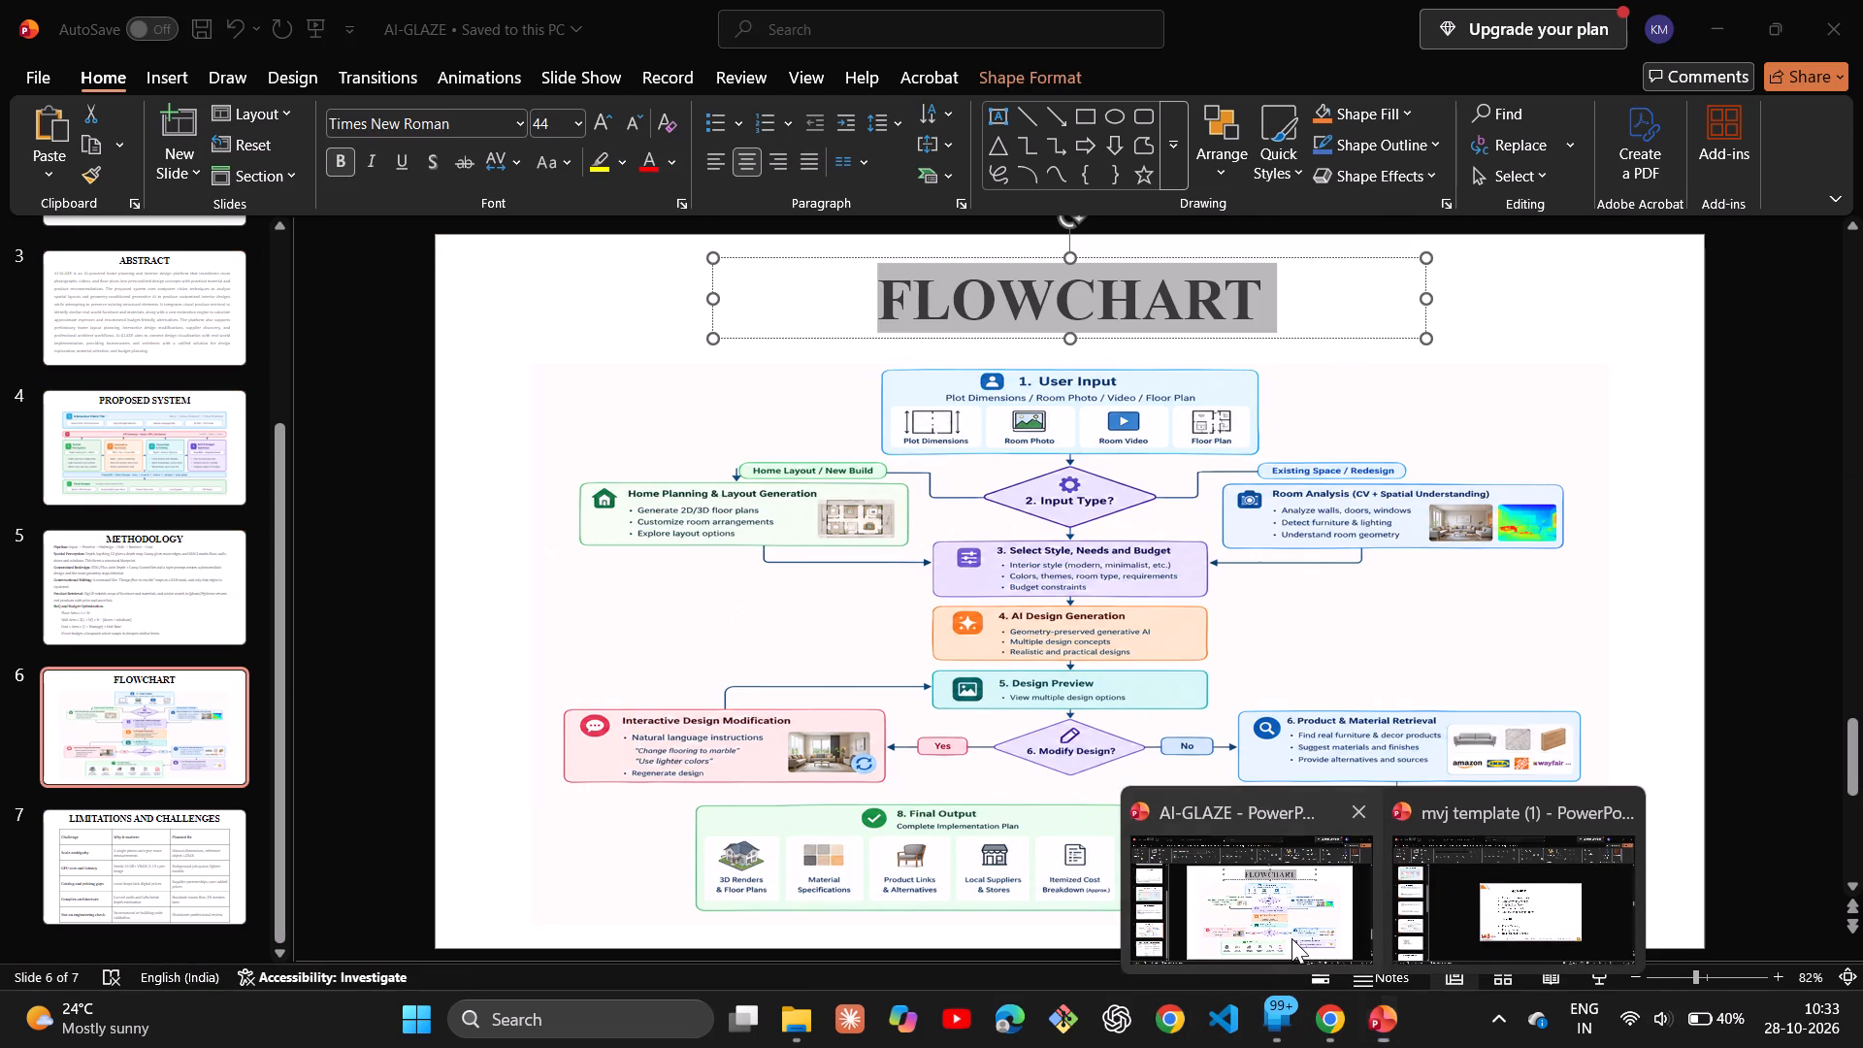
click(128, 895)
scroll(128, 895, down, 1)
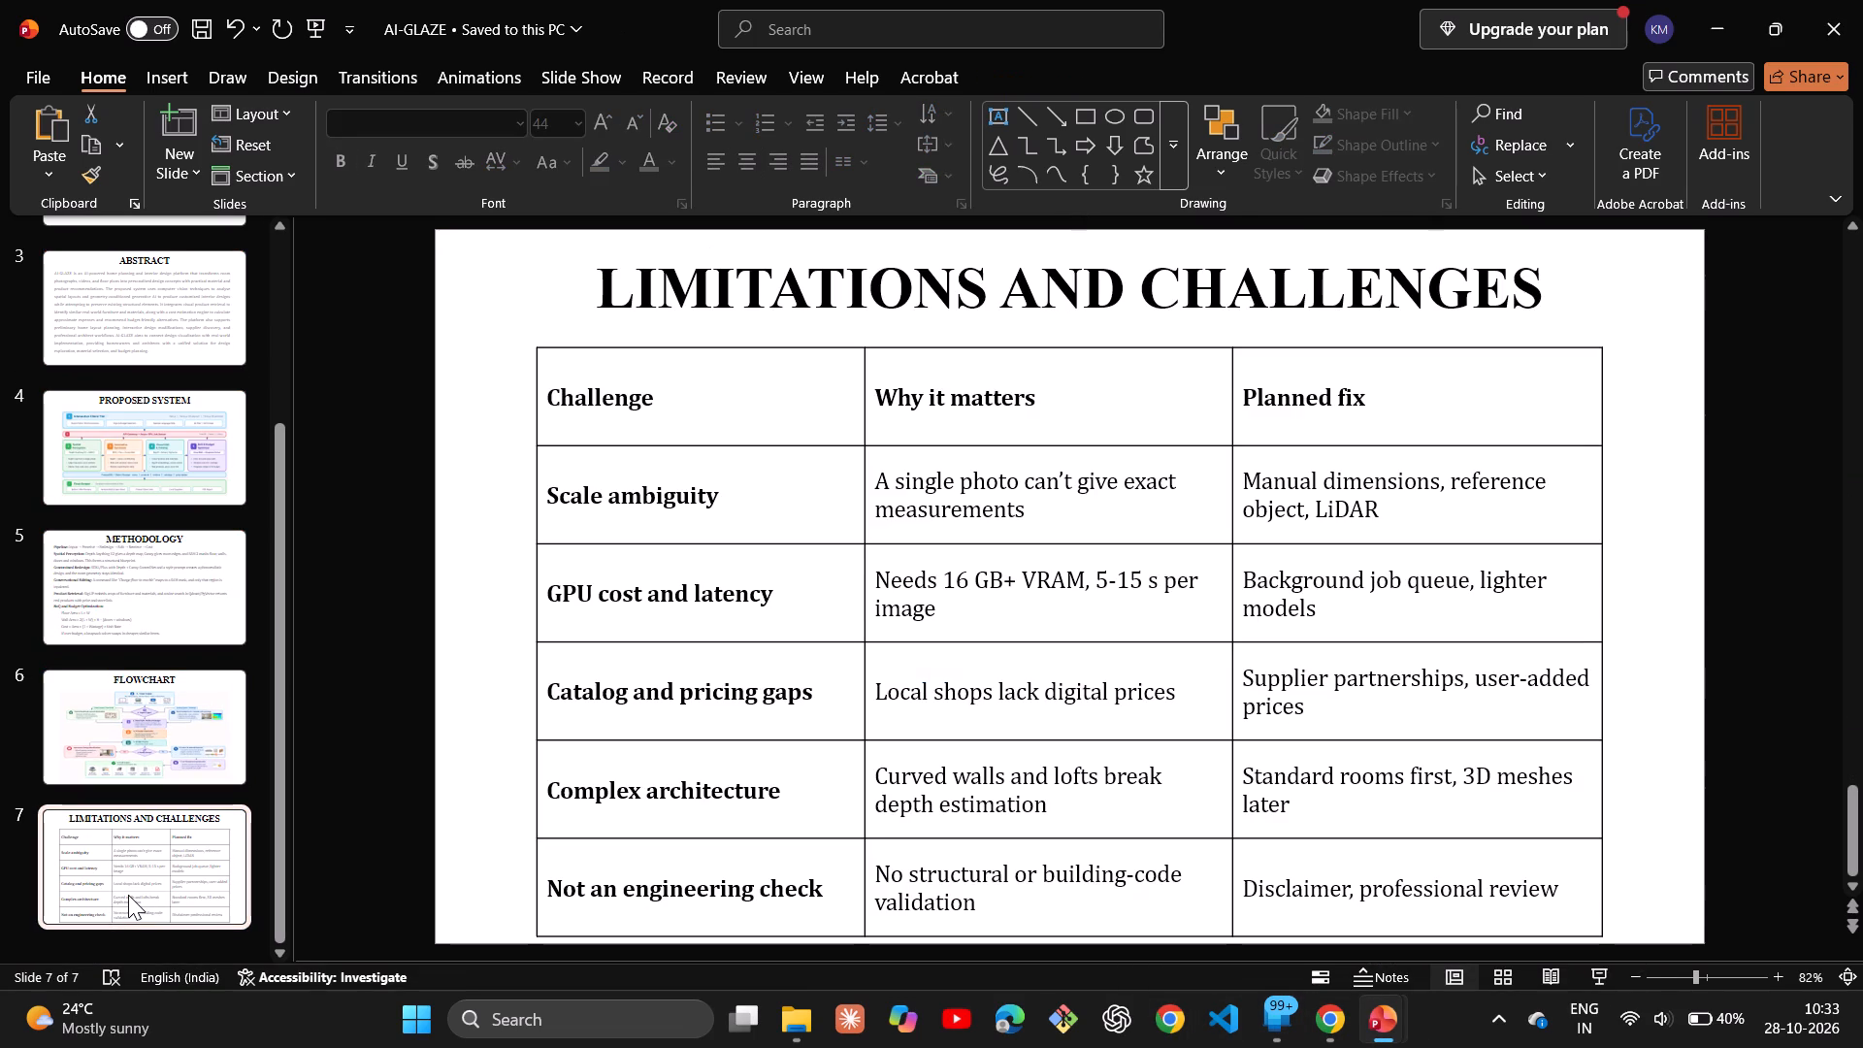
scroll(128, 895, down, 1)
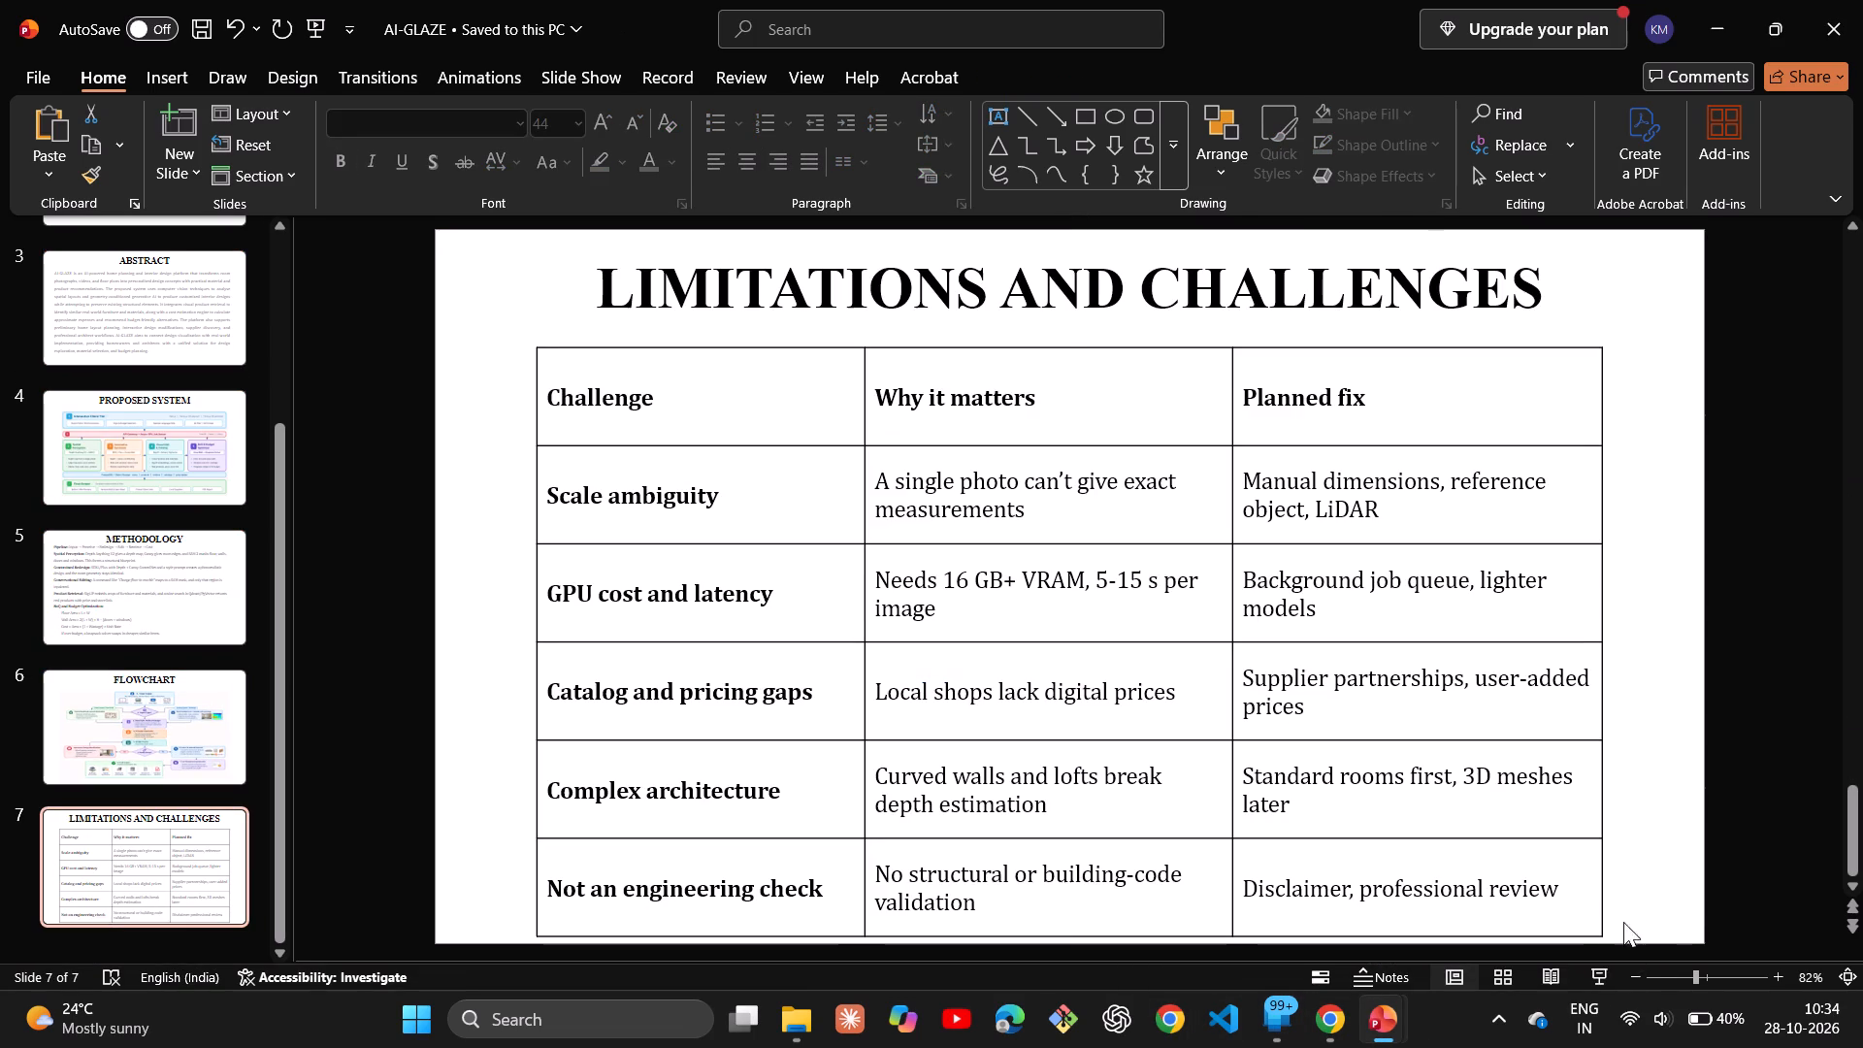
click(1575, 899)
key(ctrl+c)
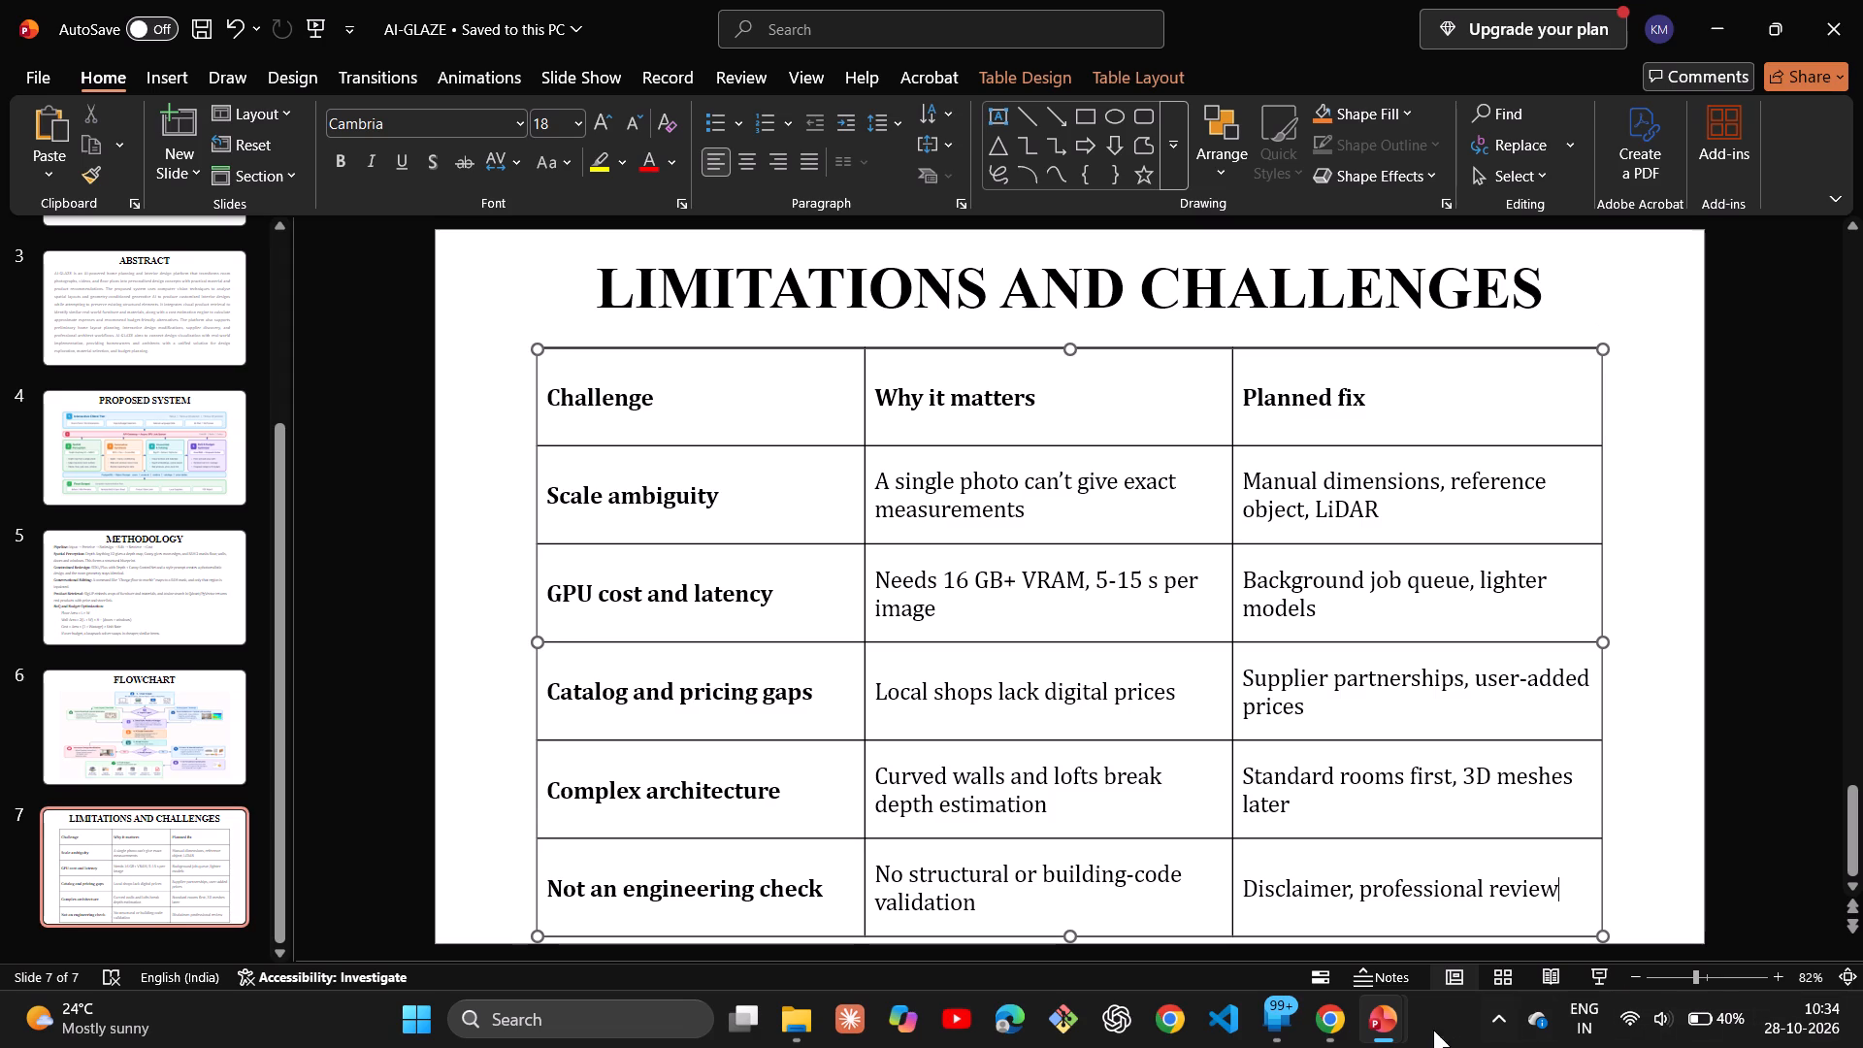
Return to the mvj template and delete all of slide 9's Applications and Benefit text.
click(1495, 930)
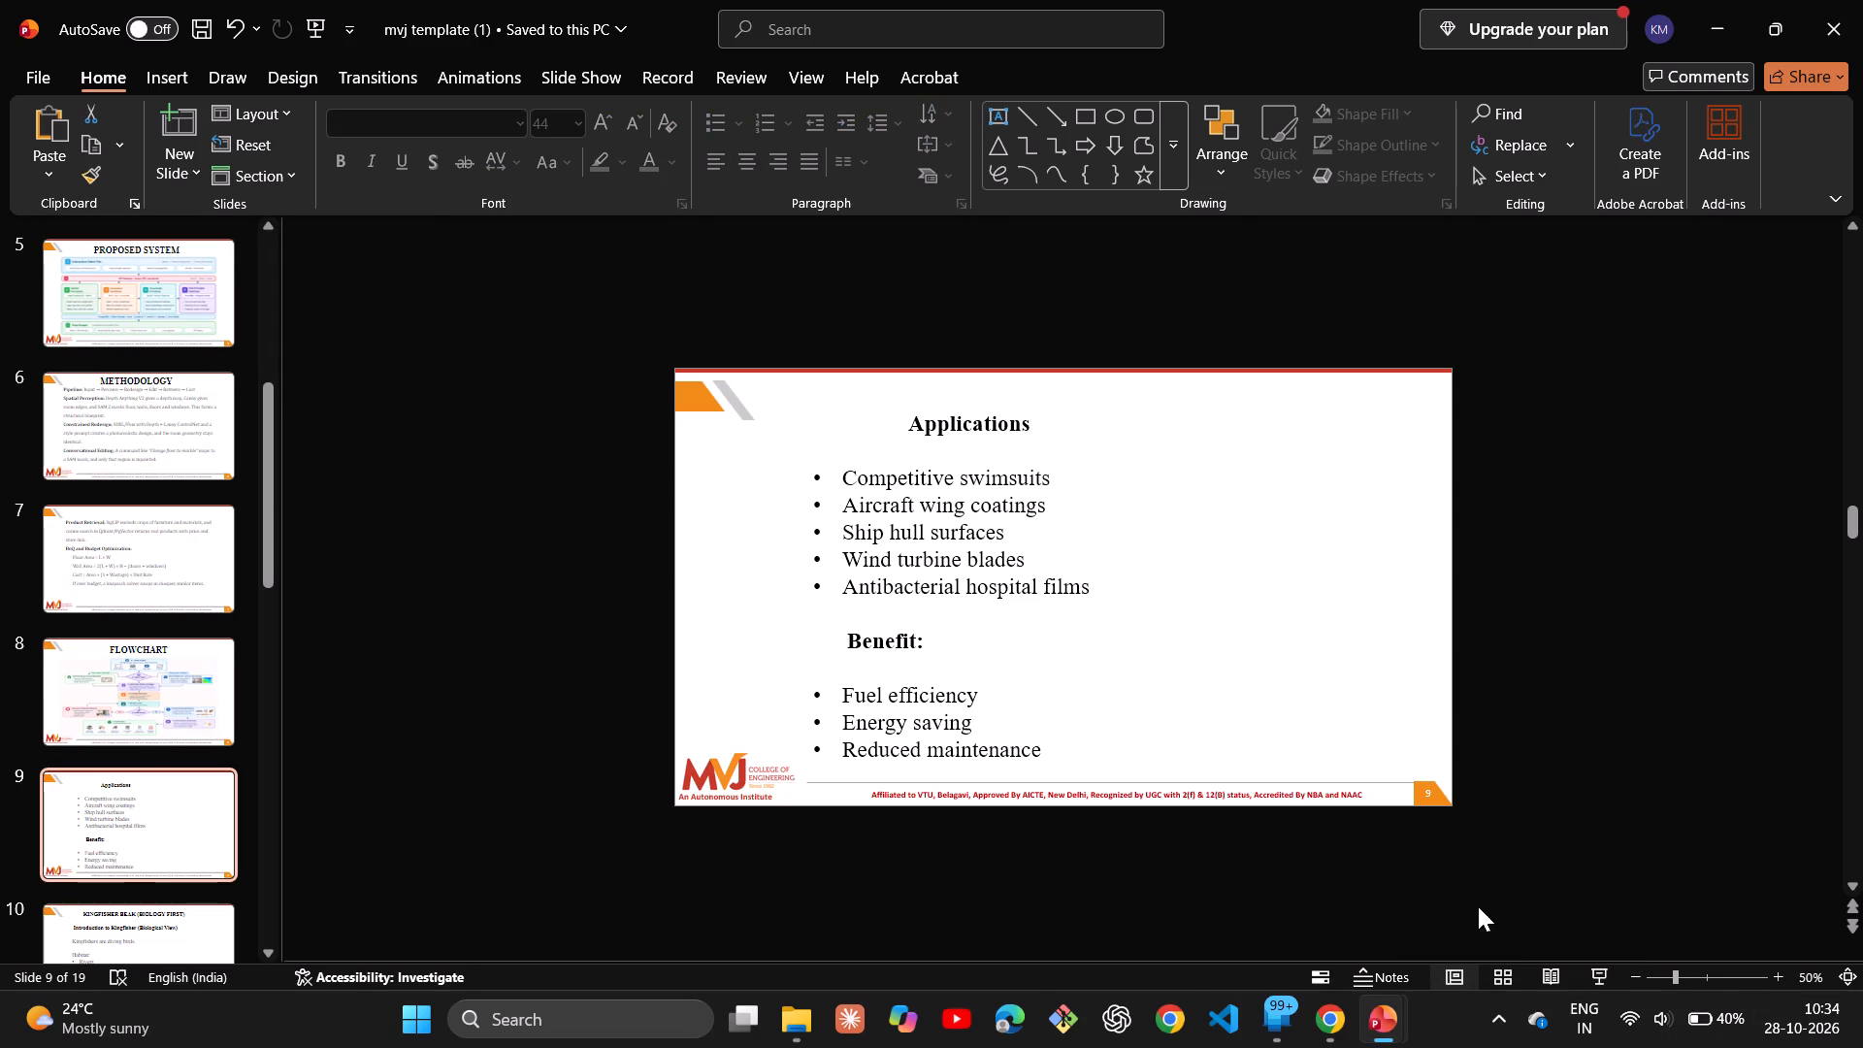
click(1022, 563)
drag(1054, 746, 790, 405)
key(BackSpace)
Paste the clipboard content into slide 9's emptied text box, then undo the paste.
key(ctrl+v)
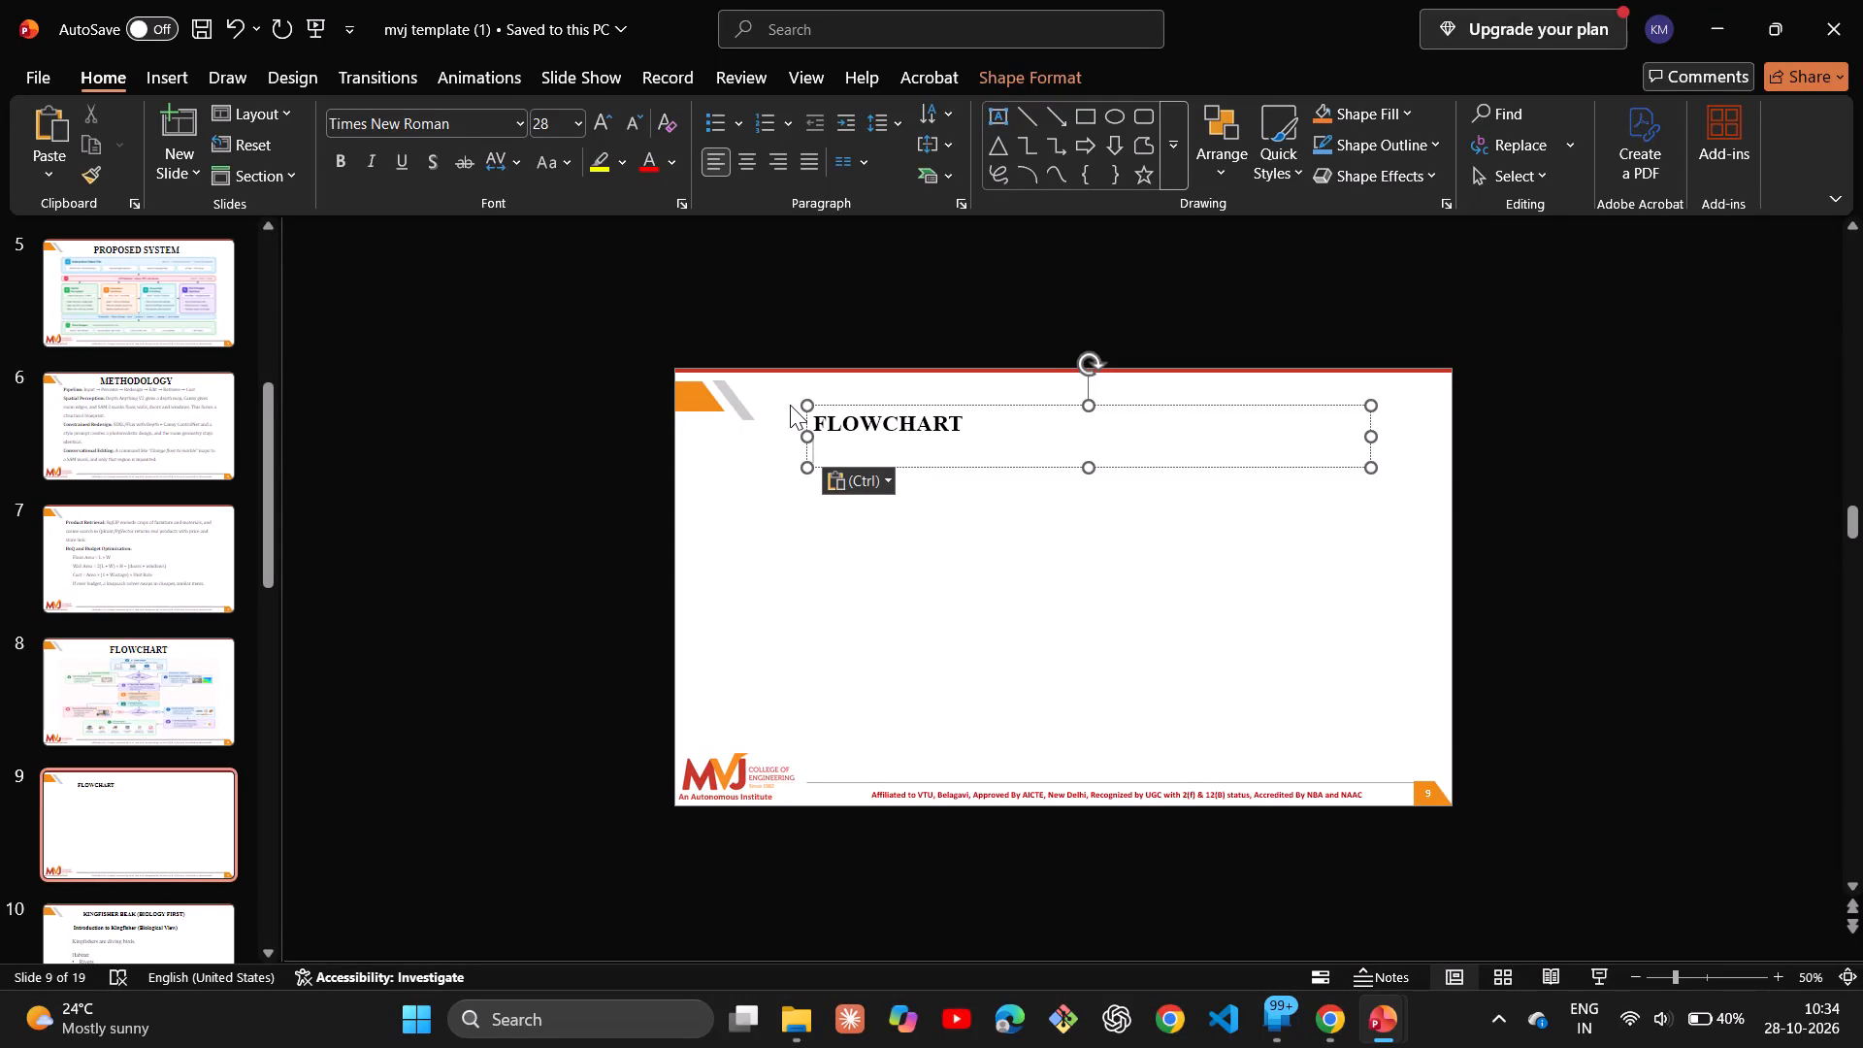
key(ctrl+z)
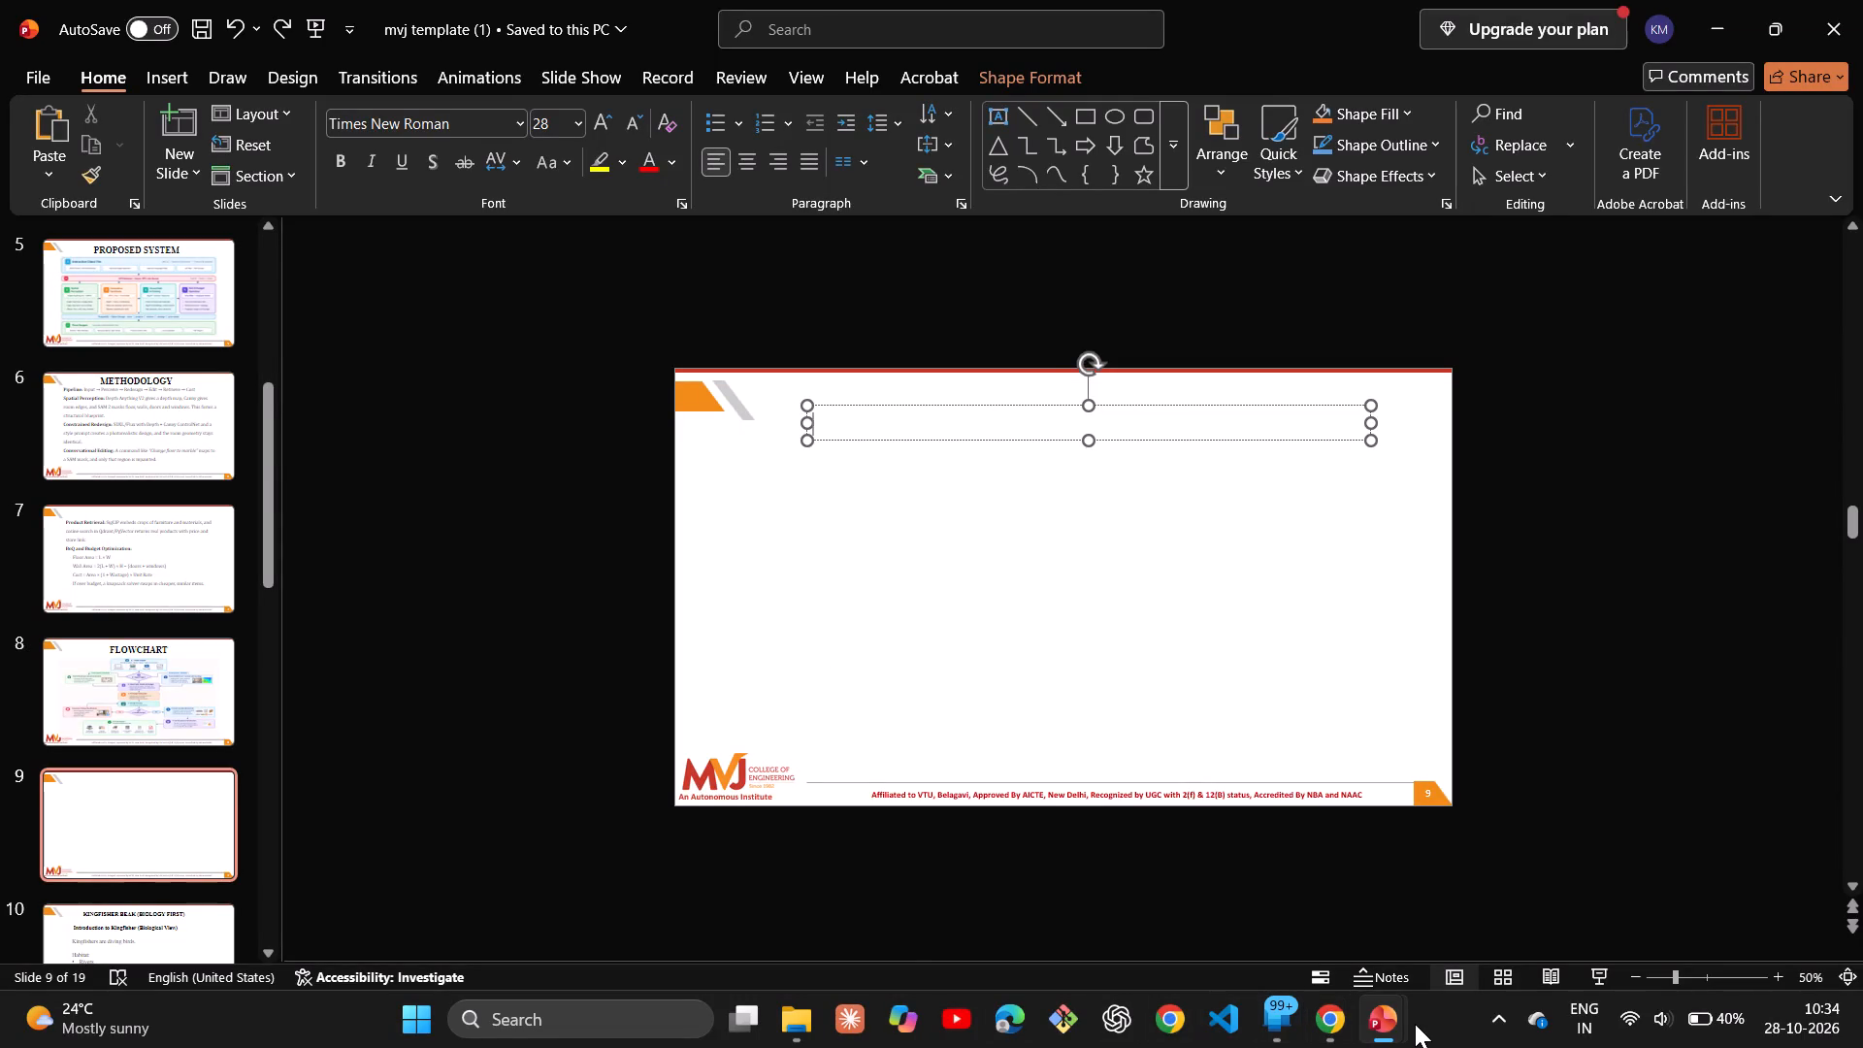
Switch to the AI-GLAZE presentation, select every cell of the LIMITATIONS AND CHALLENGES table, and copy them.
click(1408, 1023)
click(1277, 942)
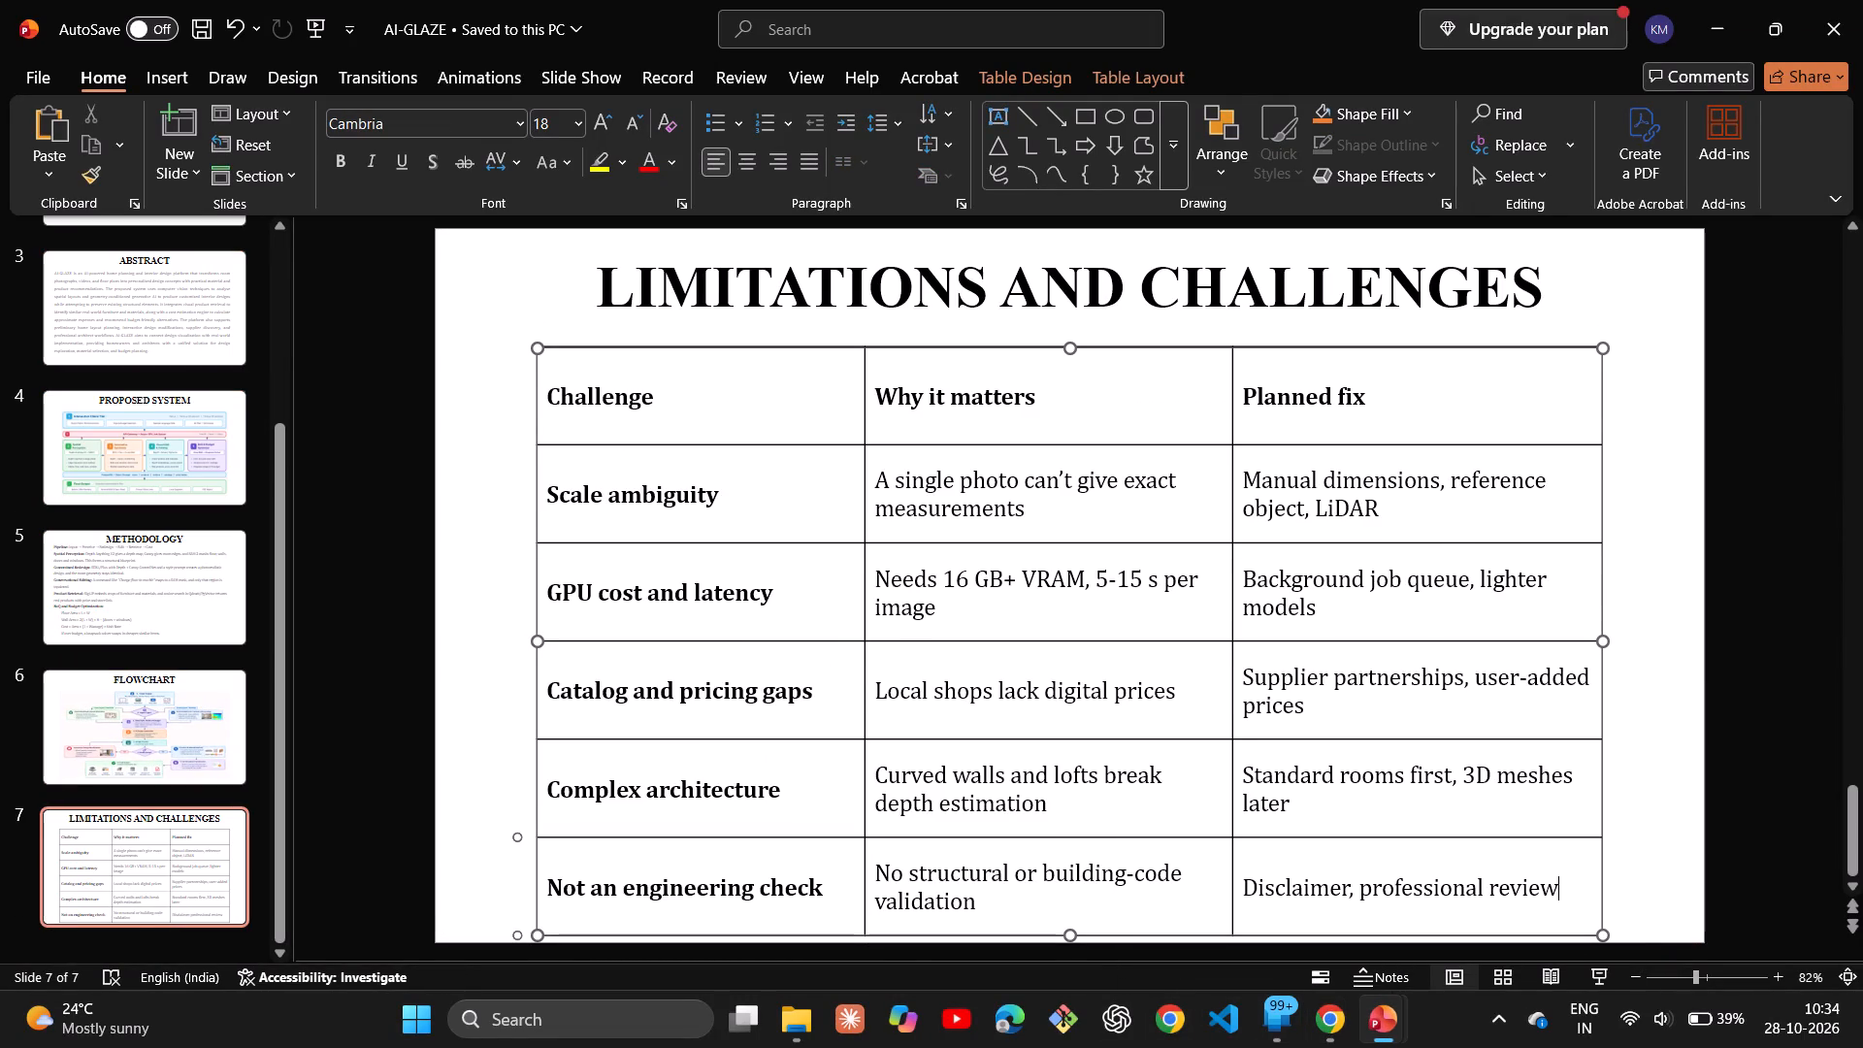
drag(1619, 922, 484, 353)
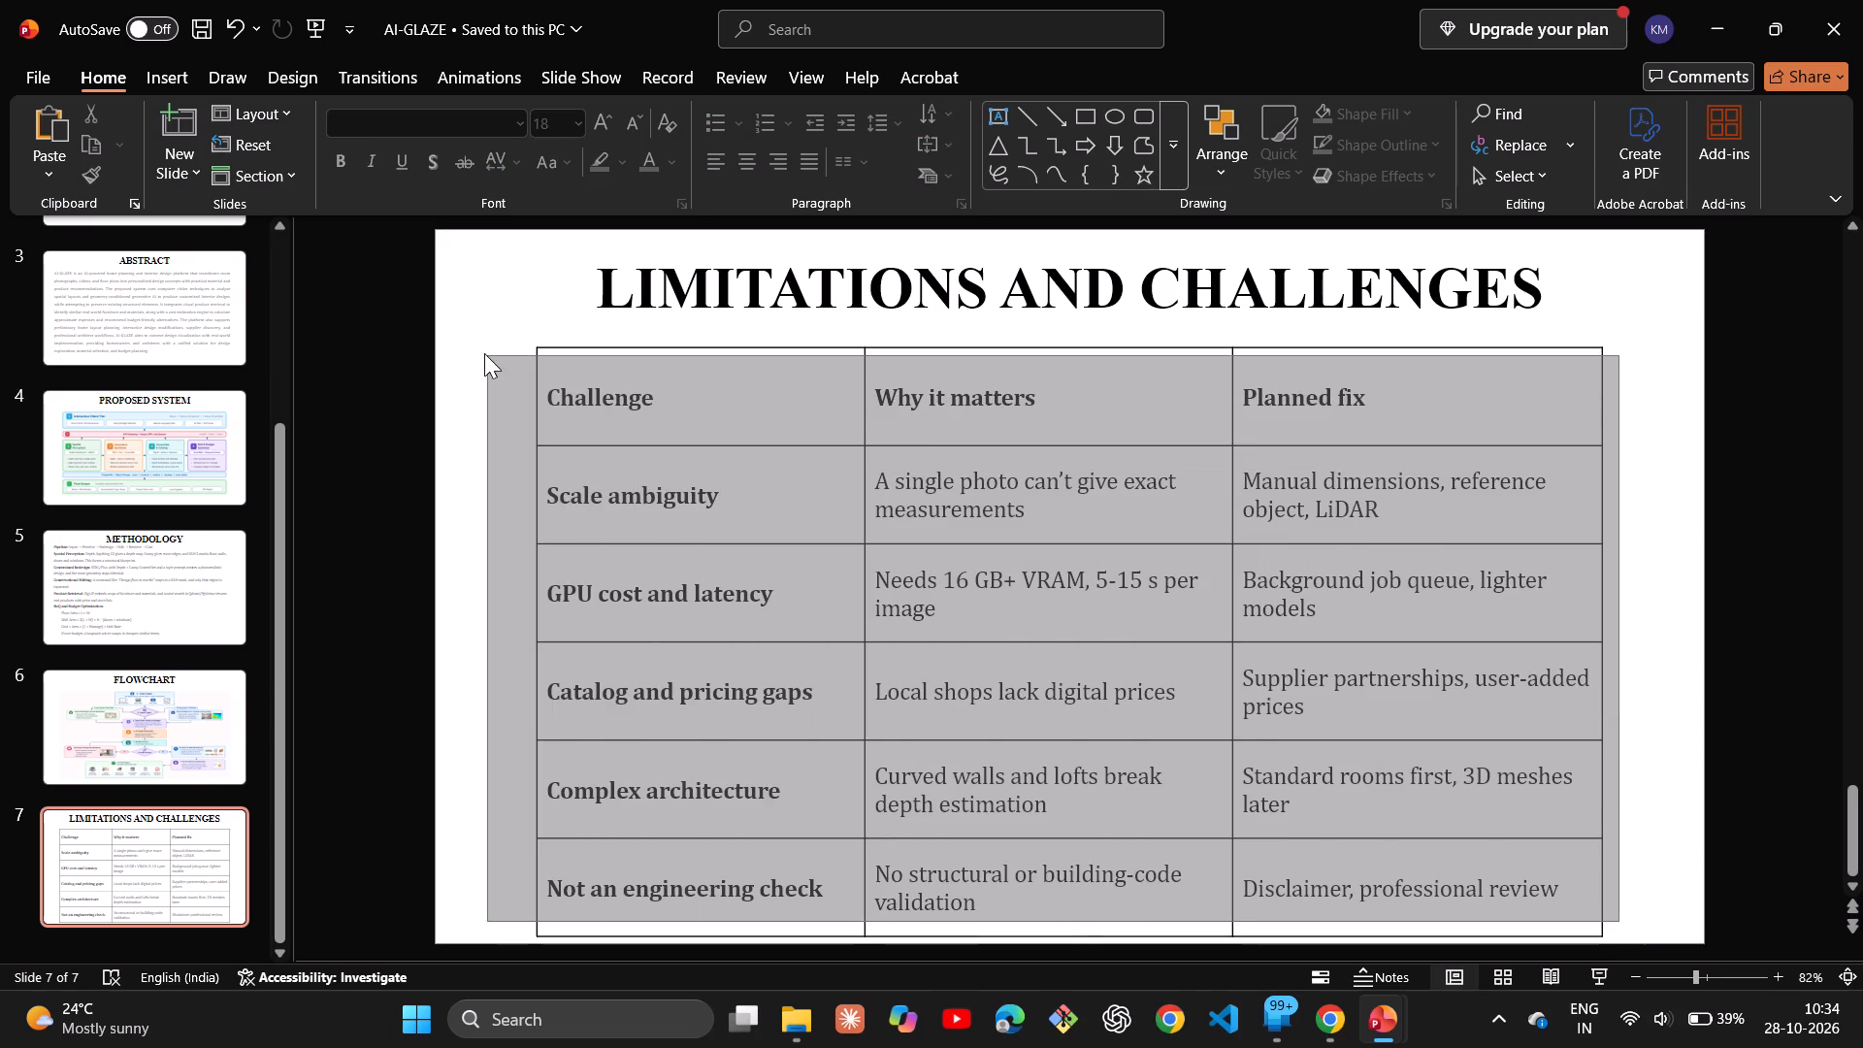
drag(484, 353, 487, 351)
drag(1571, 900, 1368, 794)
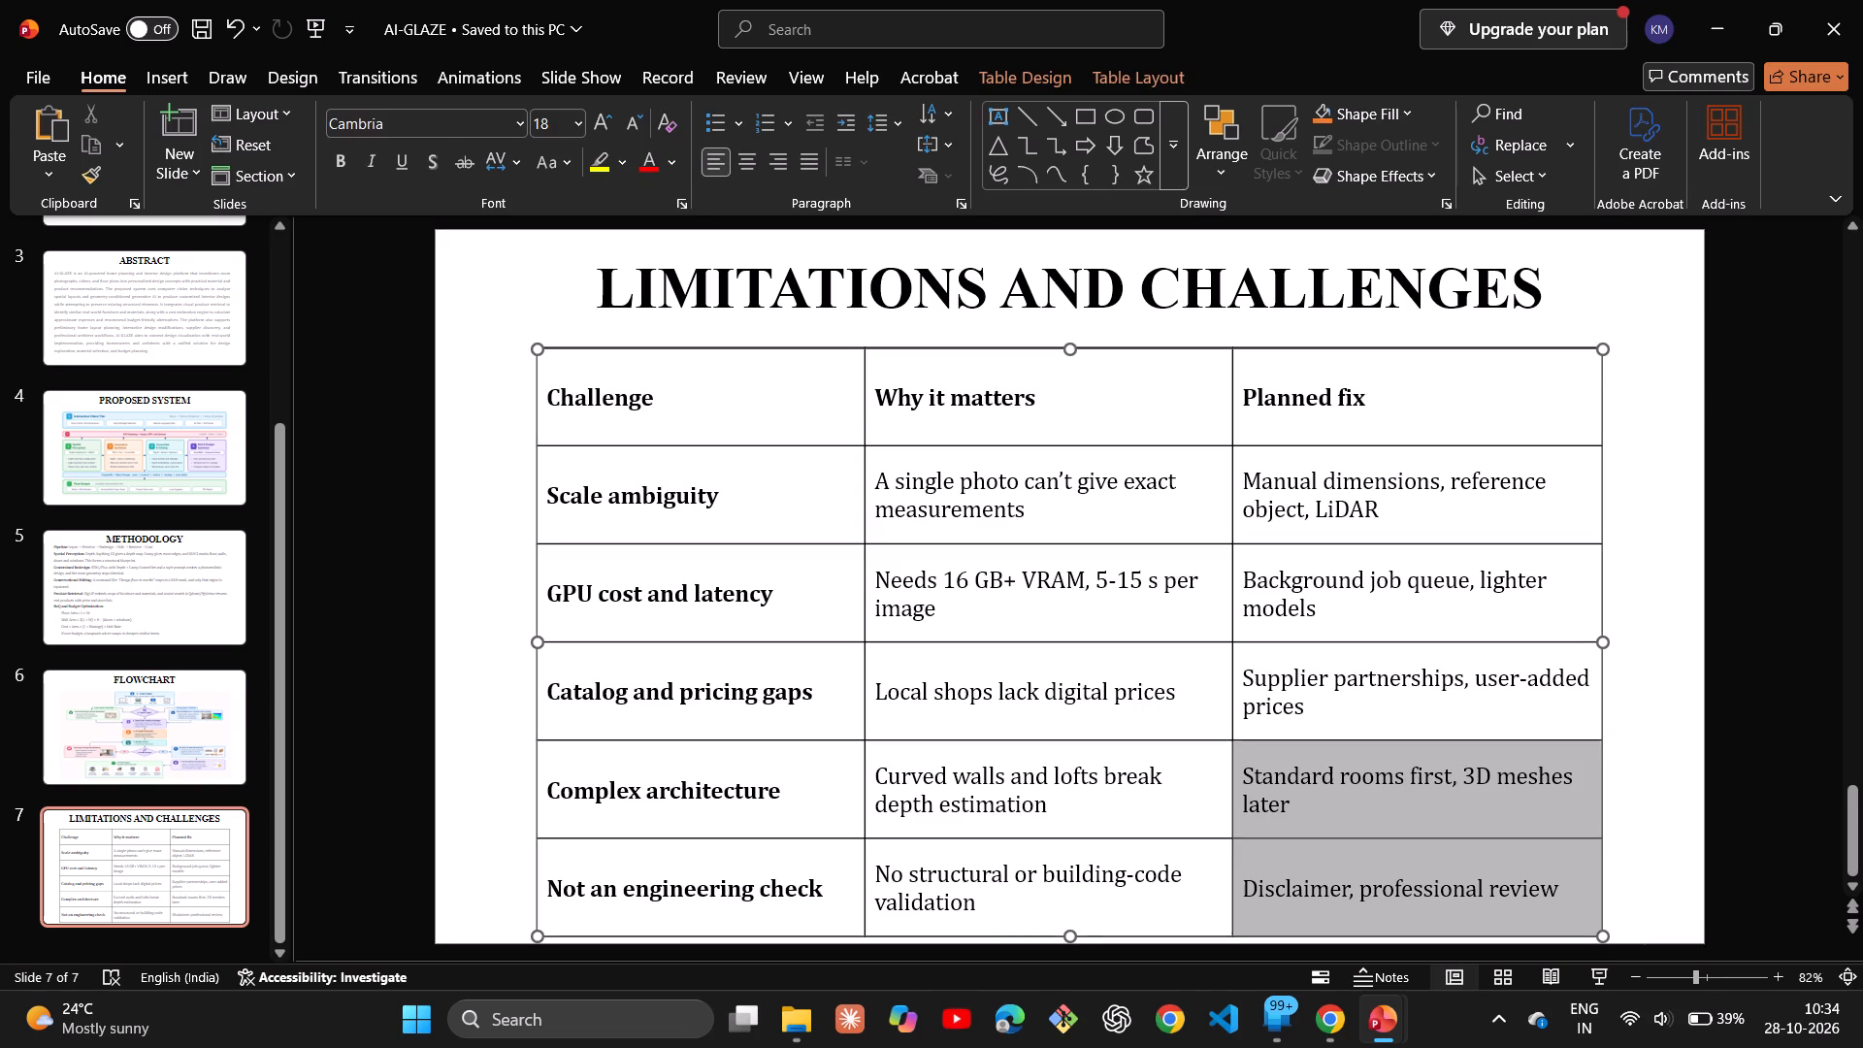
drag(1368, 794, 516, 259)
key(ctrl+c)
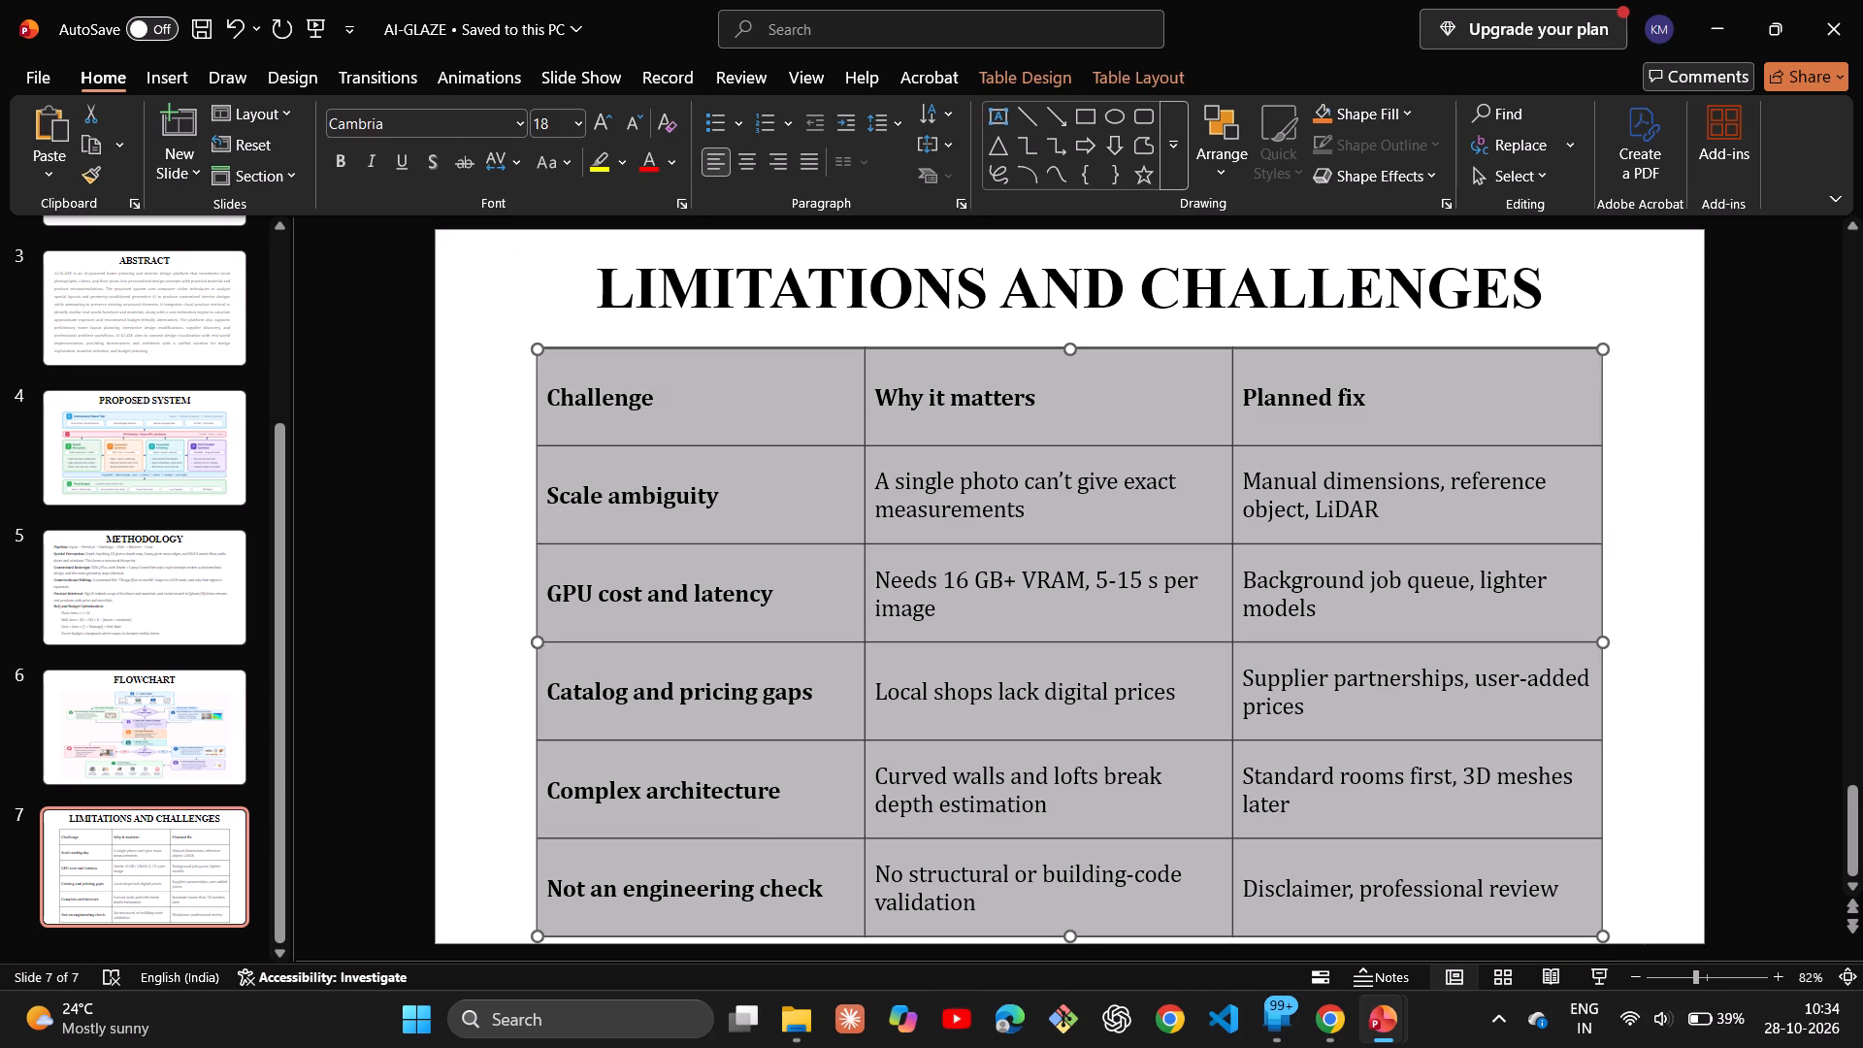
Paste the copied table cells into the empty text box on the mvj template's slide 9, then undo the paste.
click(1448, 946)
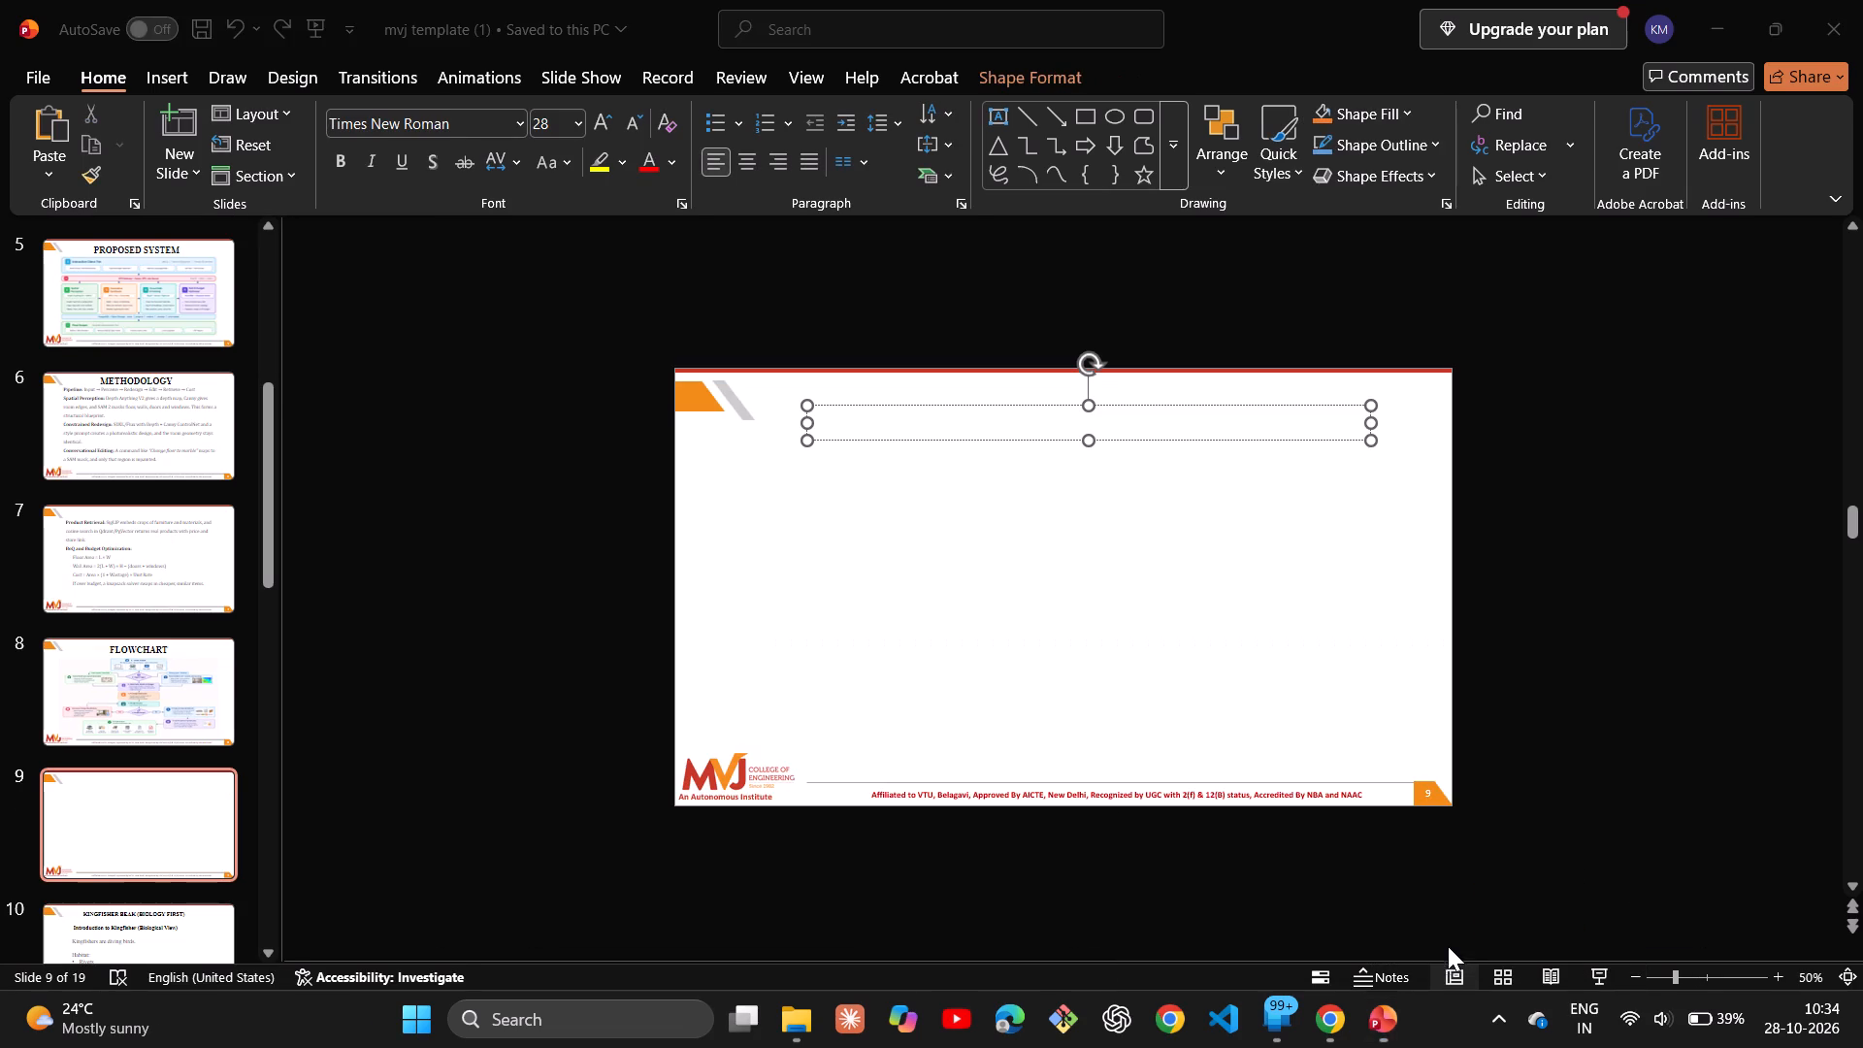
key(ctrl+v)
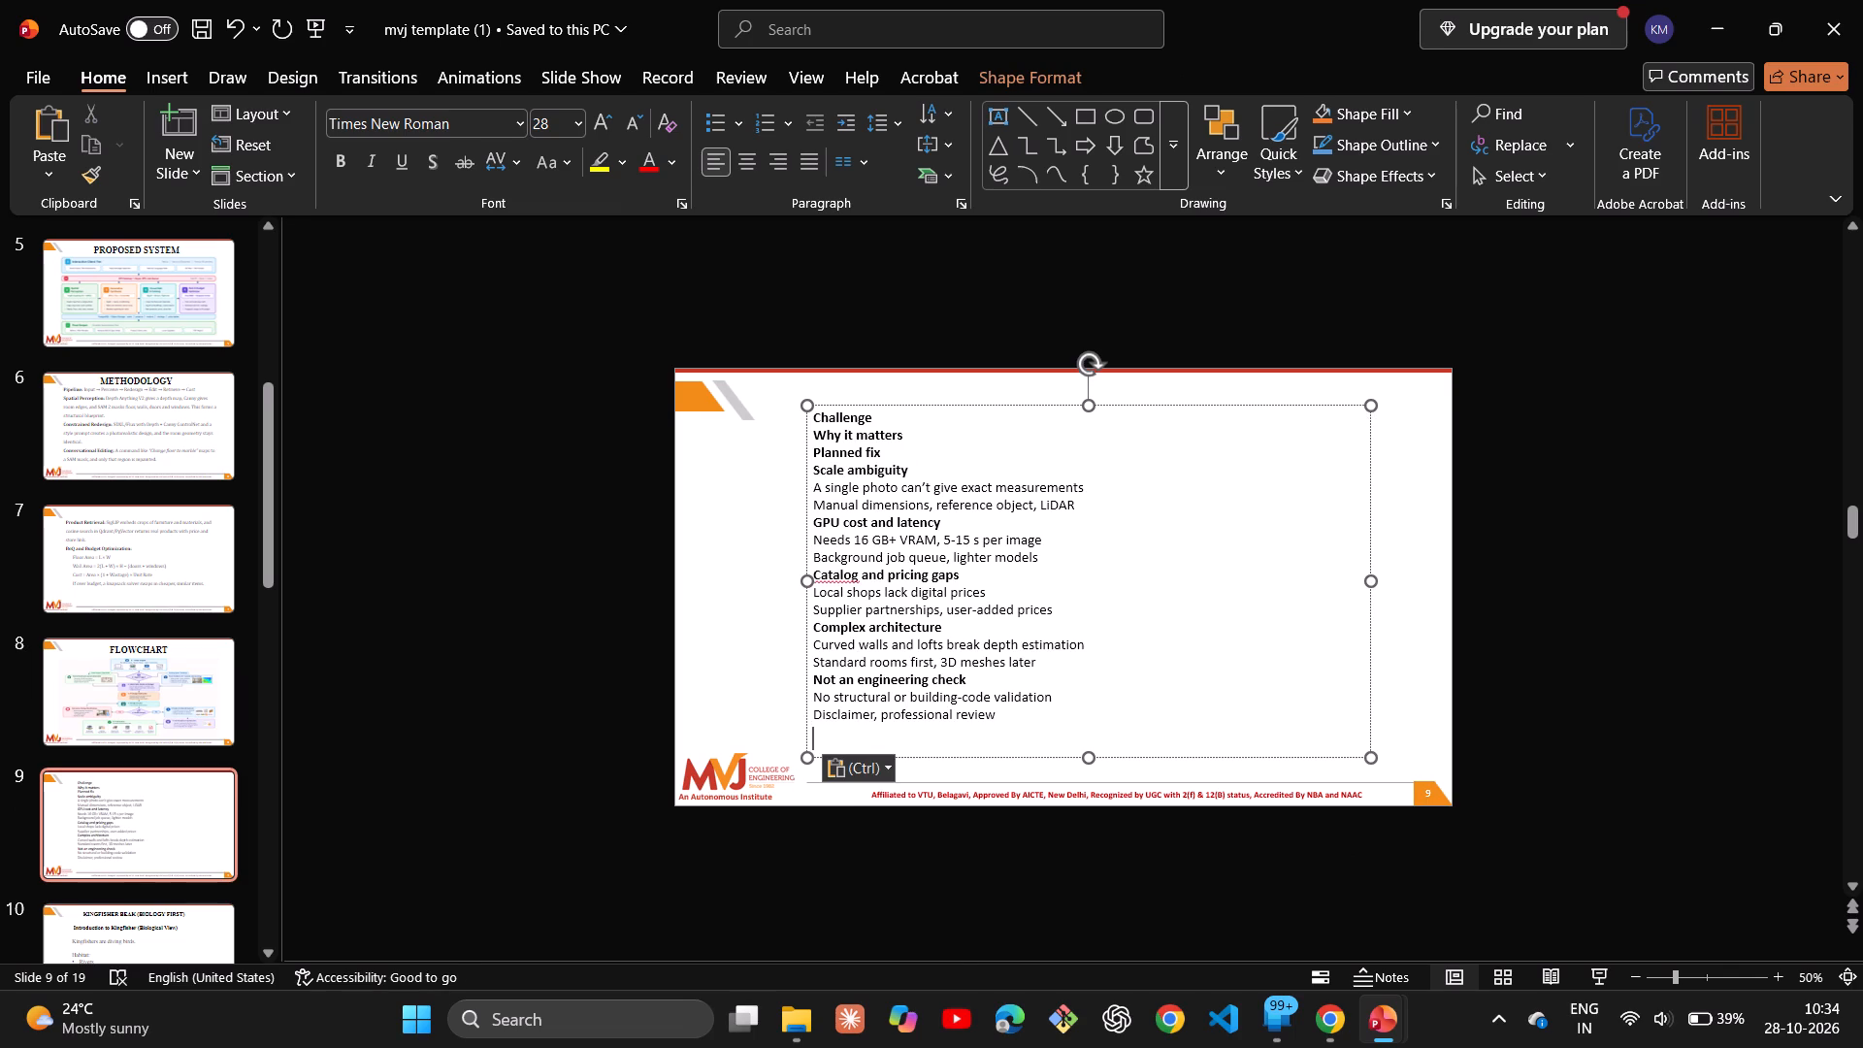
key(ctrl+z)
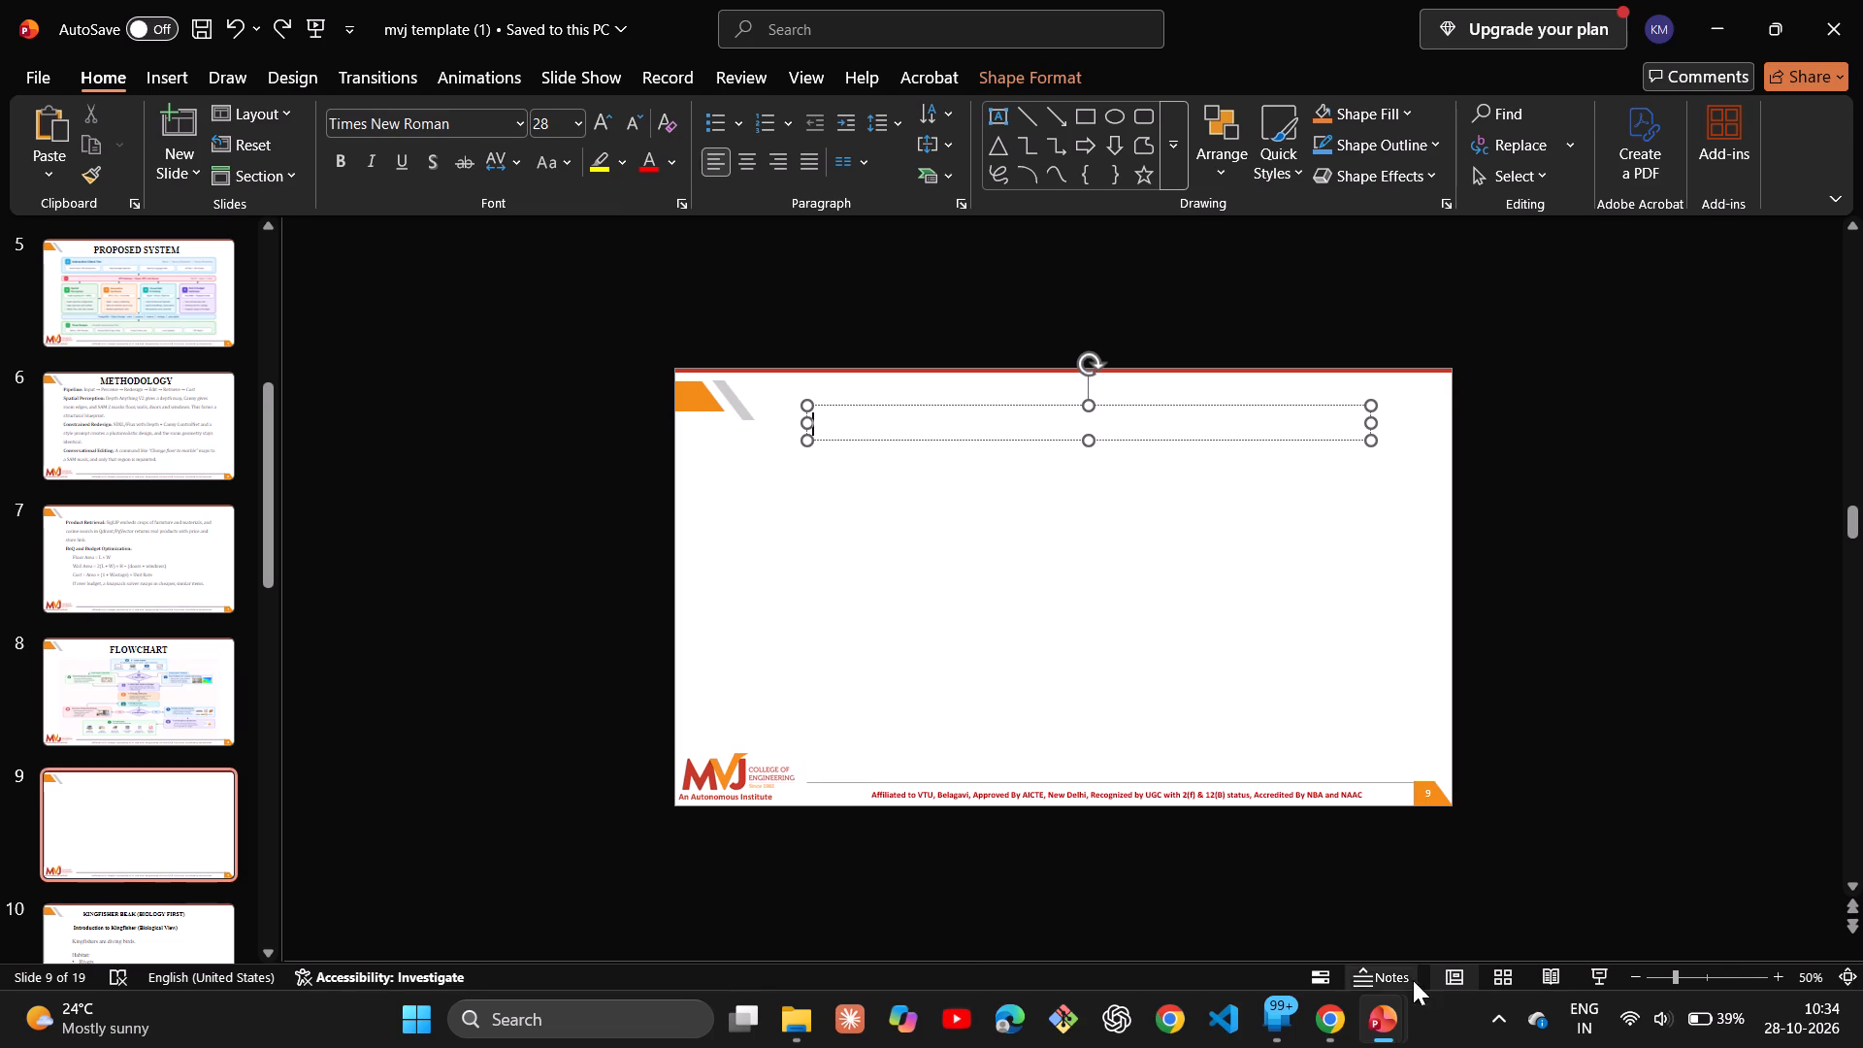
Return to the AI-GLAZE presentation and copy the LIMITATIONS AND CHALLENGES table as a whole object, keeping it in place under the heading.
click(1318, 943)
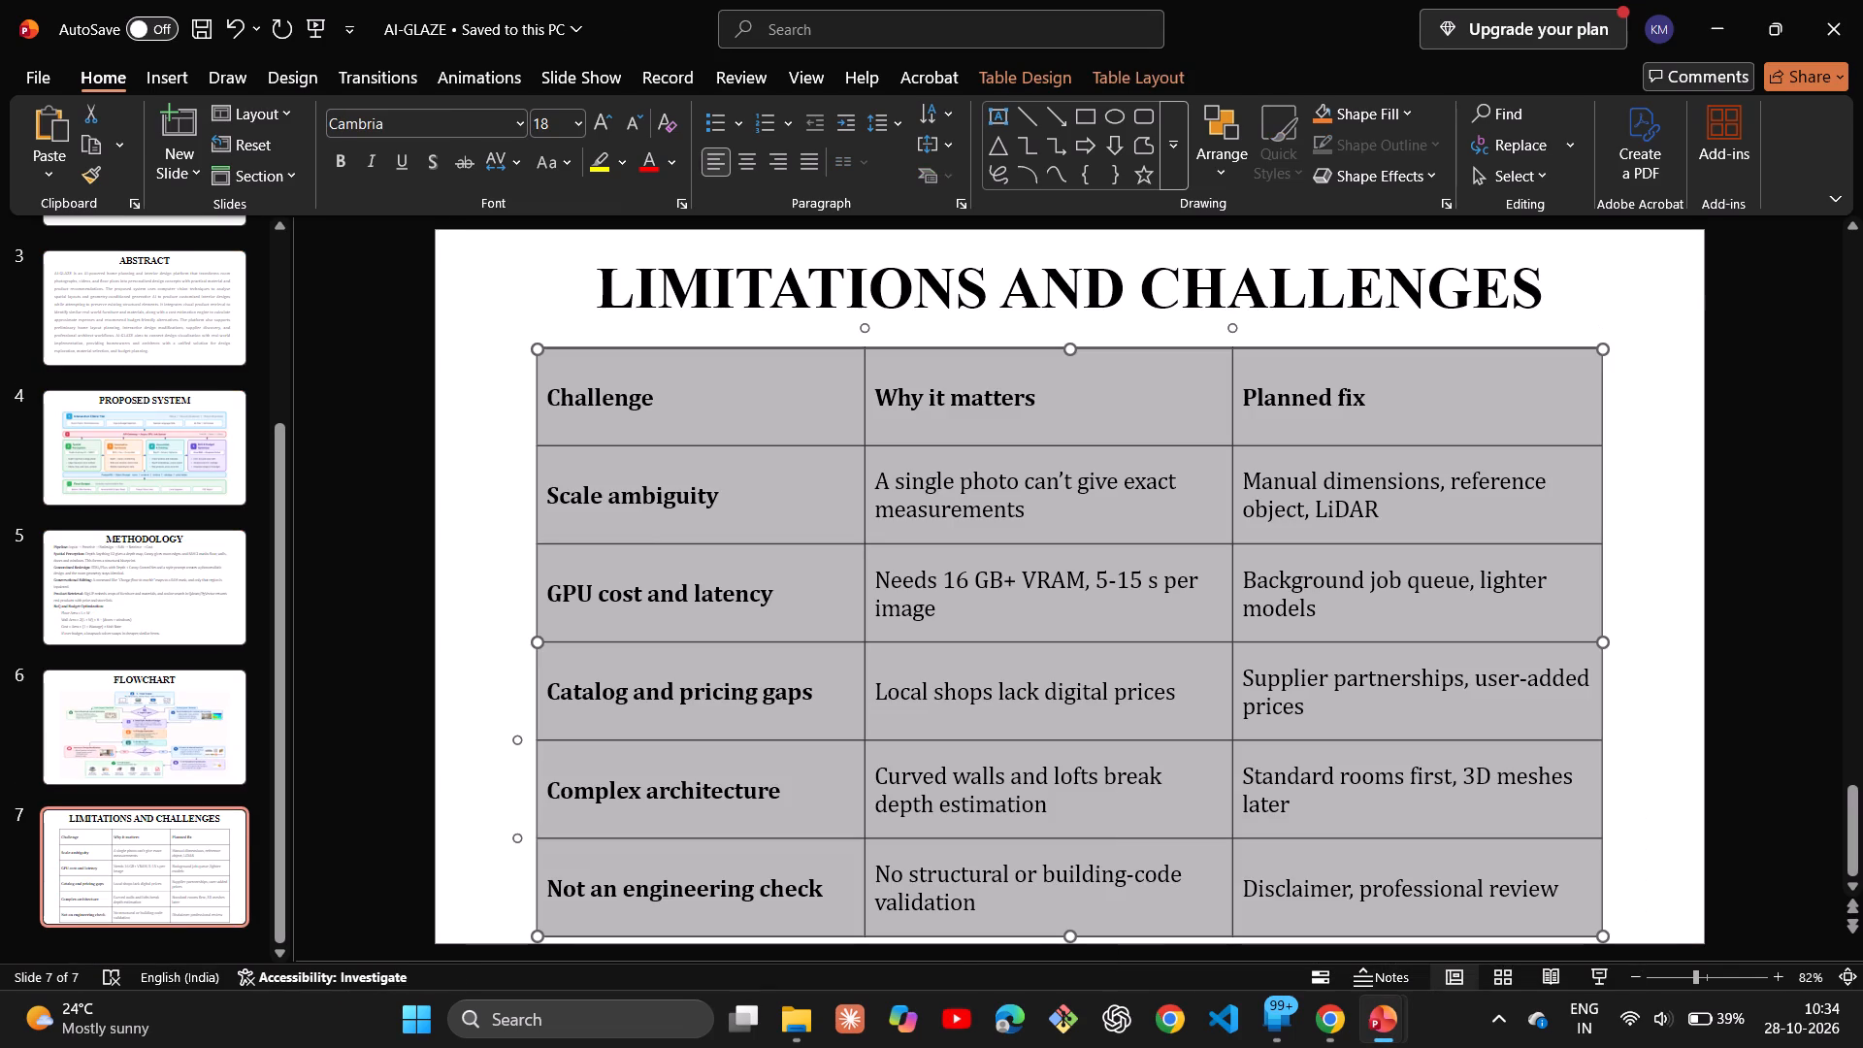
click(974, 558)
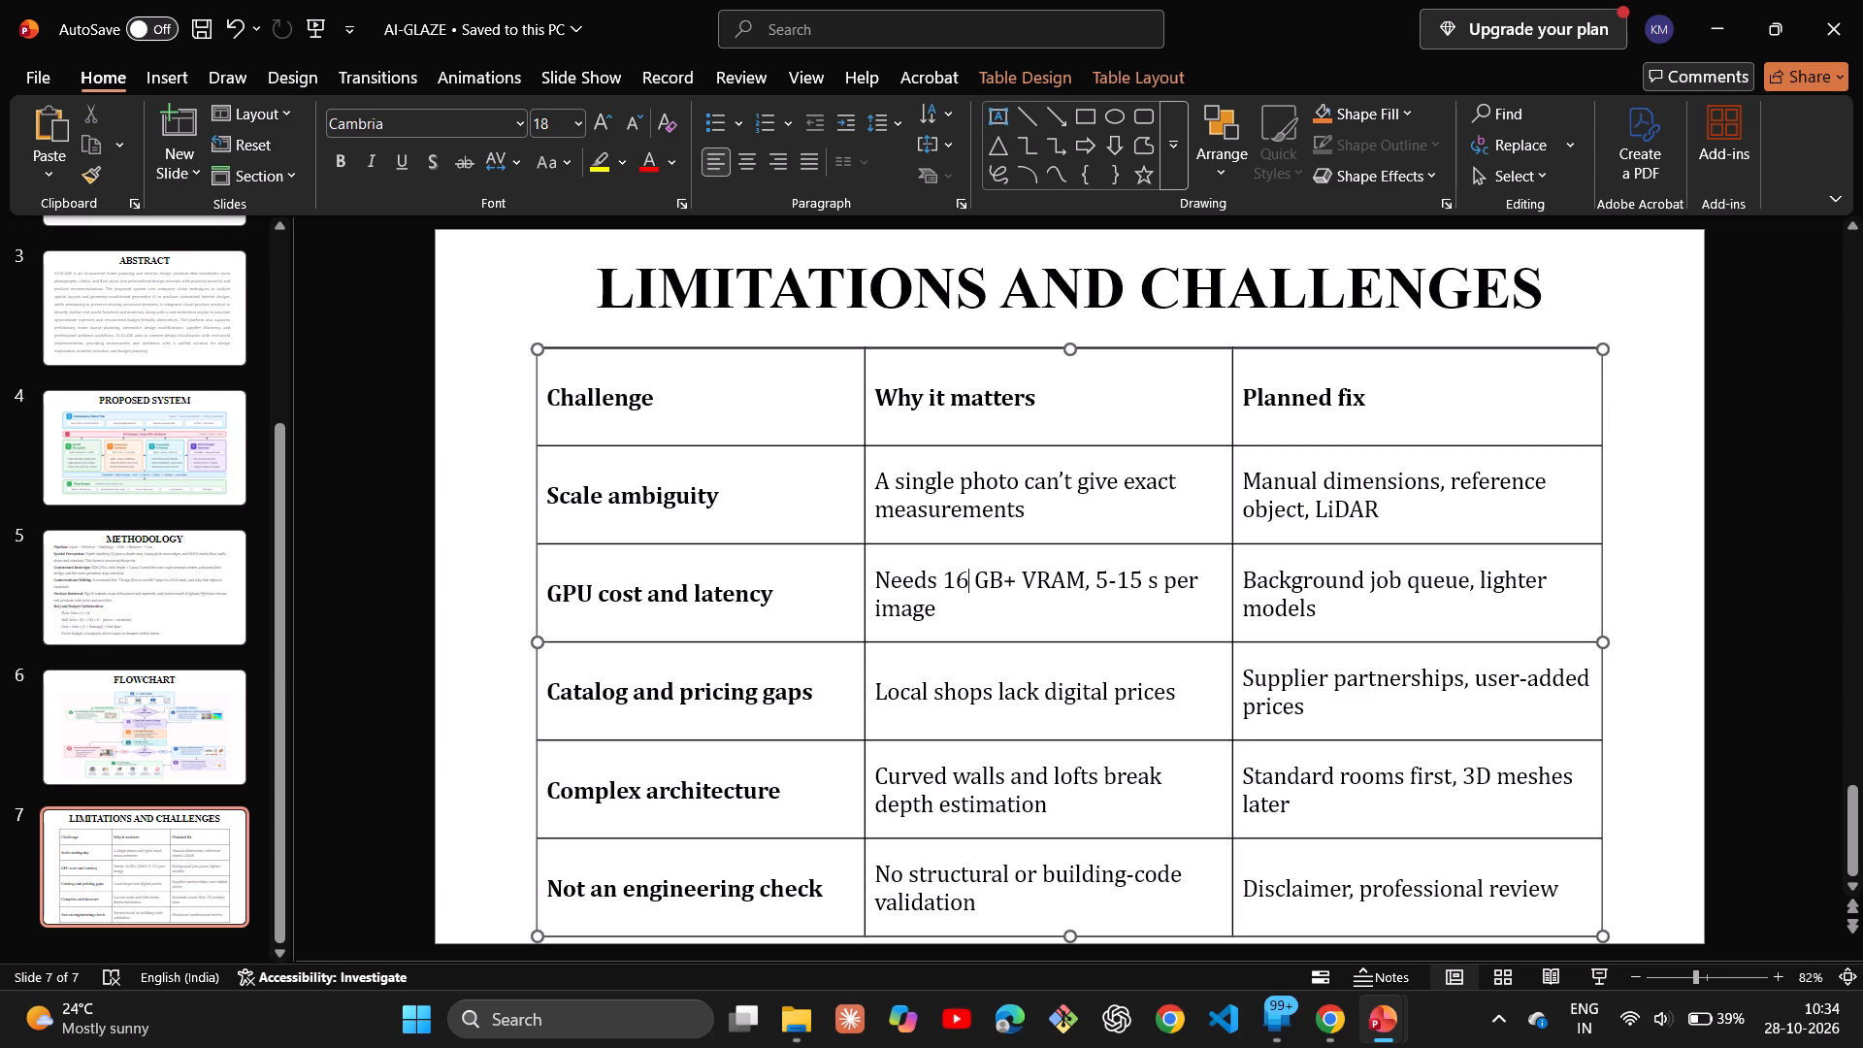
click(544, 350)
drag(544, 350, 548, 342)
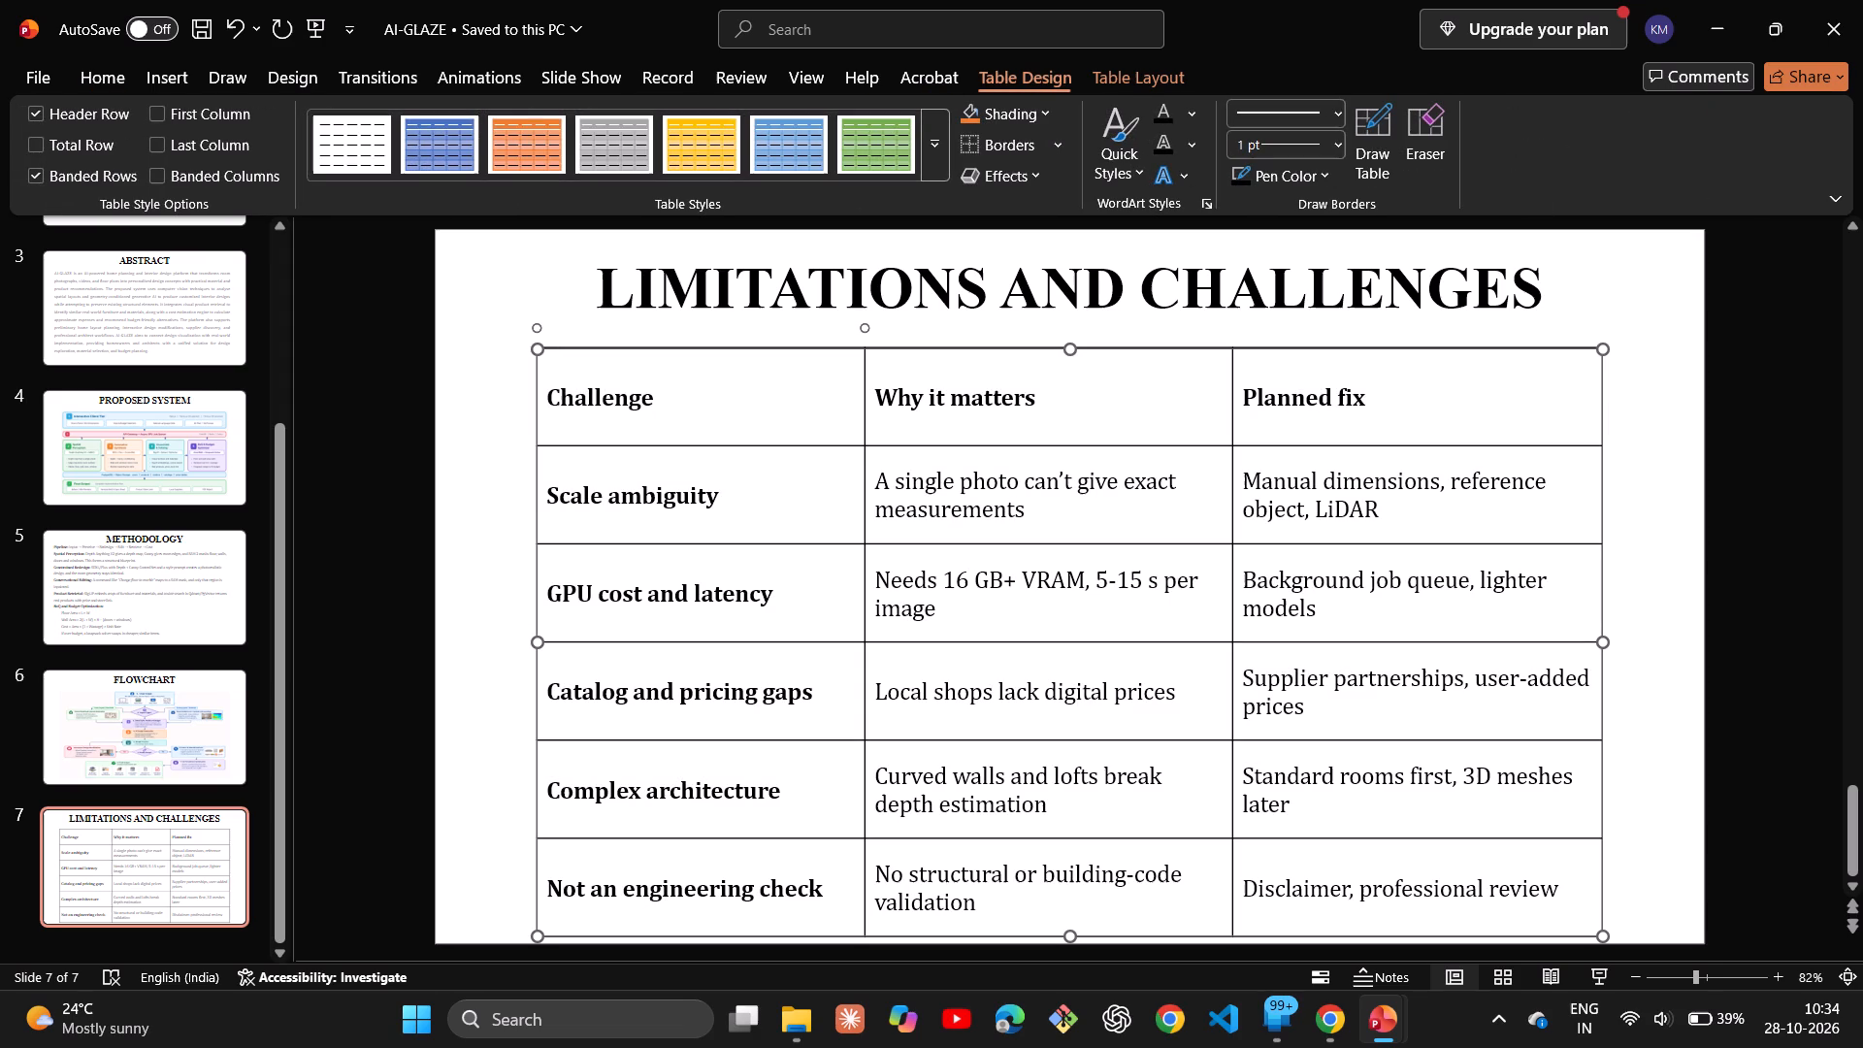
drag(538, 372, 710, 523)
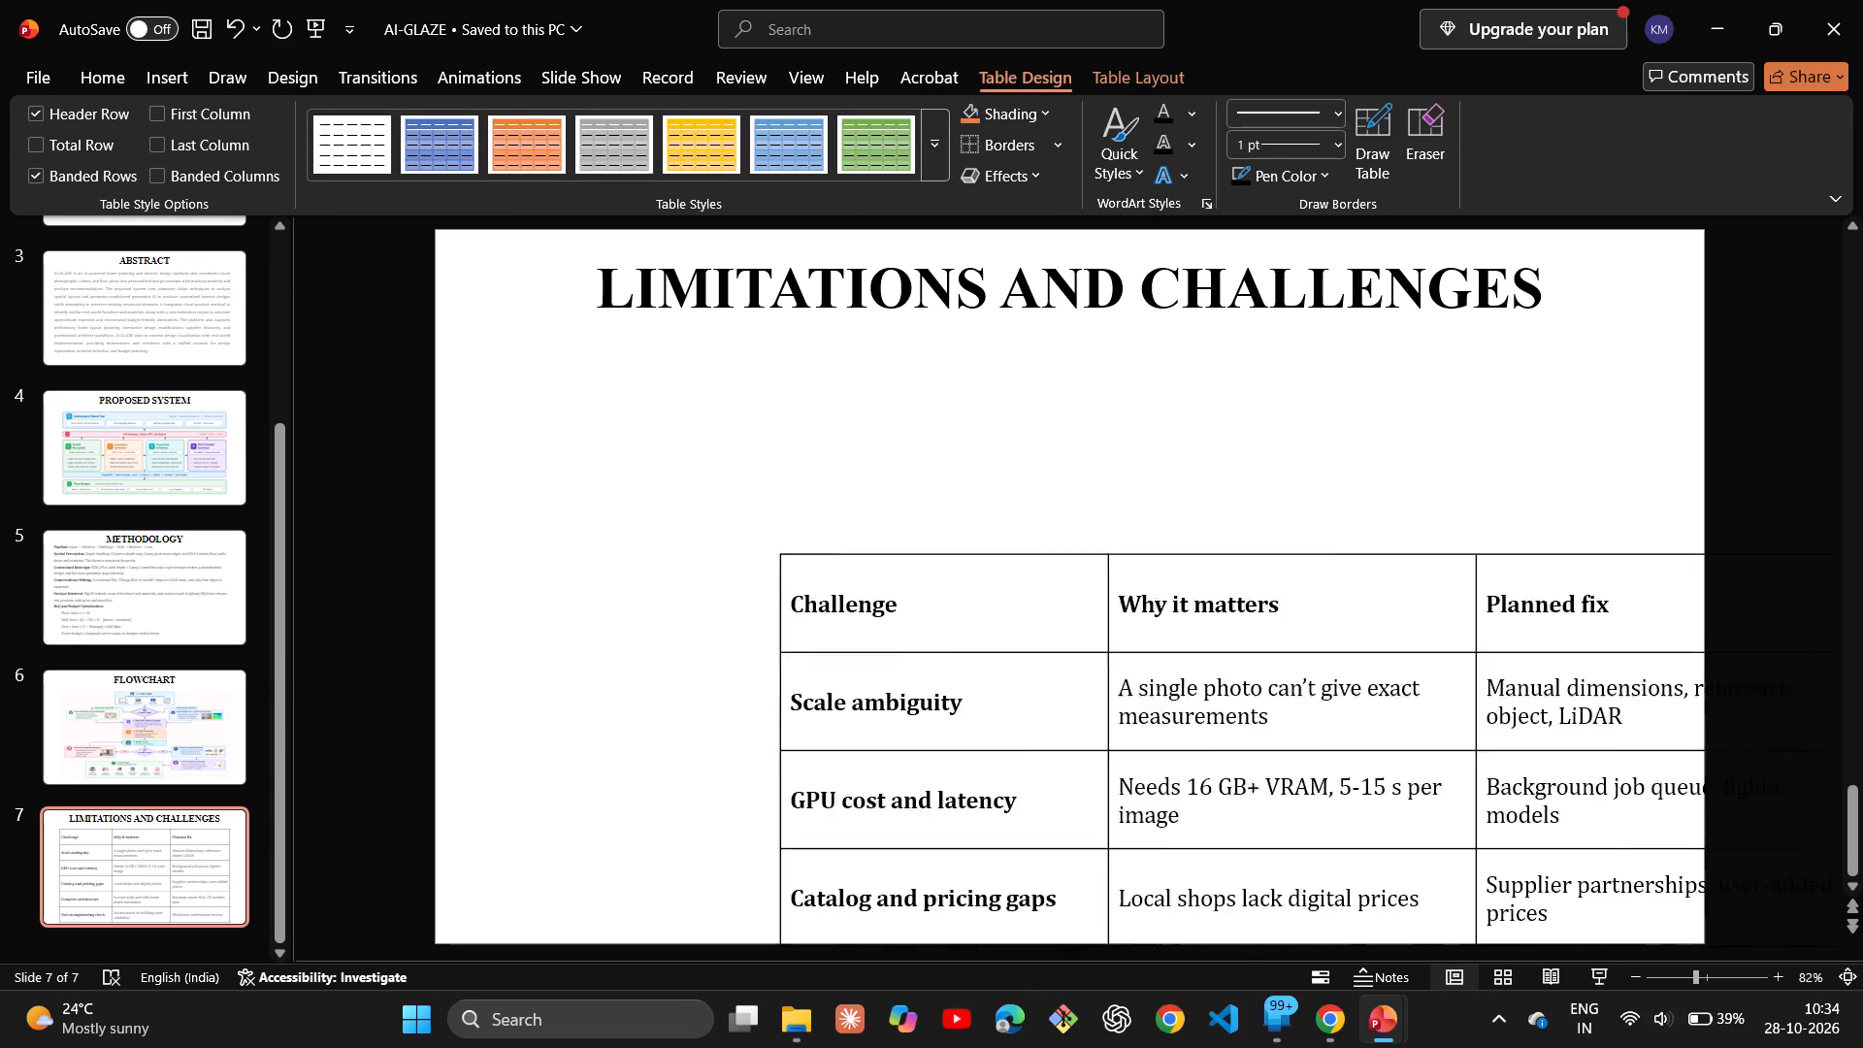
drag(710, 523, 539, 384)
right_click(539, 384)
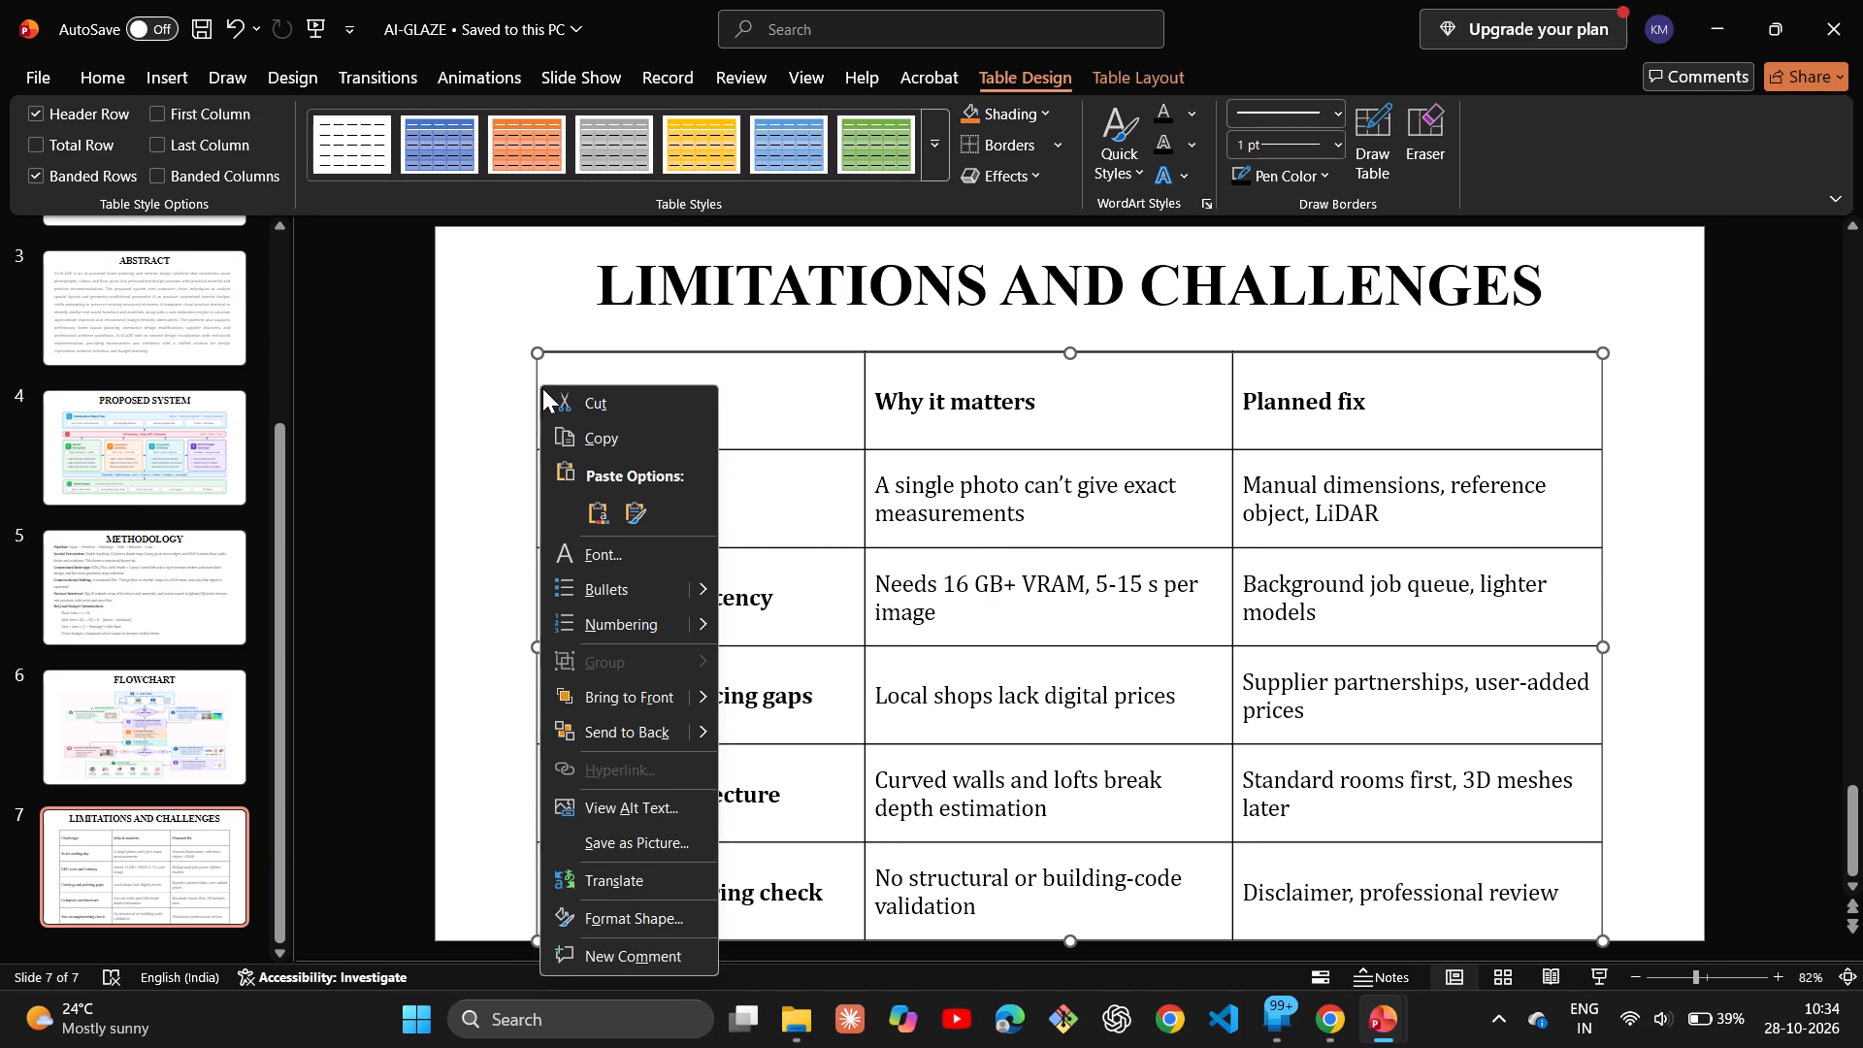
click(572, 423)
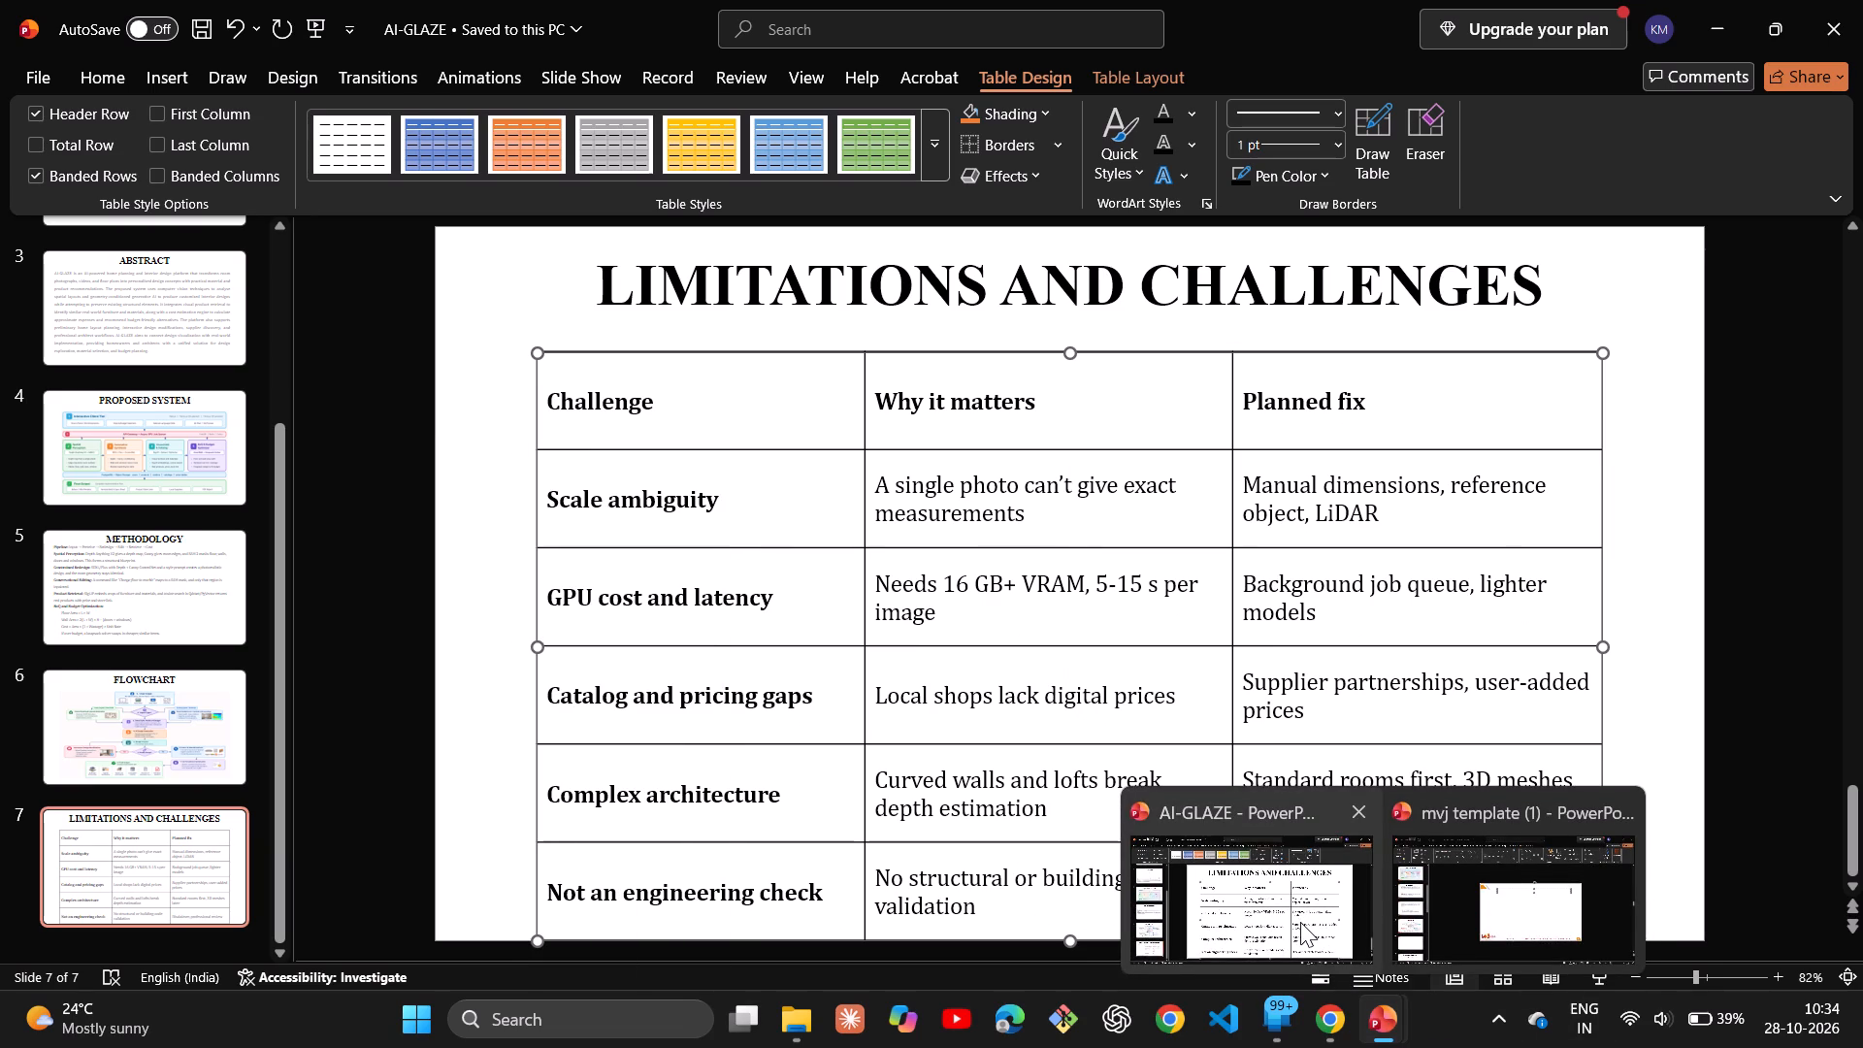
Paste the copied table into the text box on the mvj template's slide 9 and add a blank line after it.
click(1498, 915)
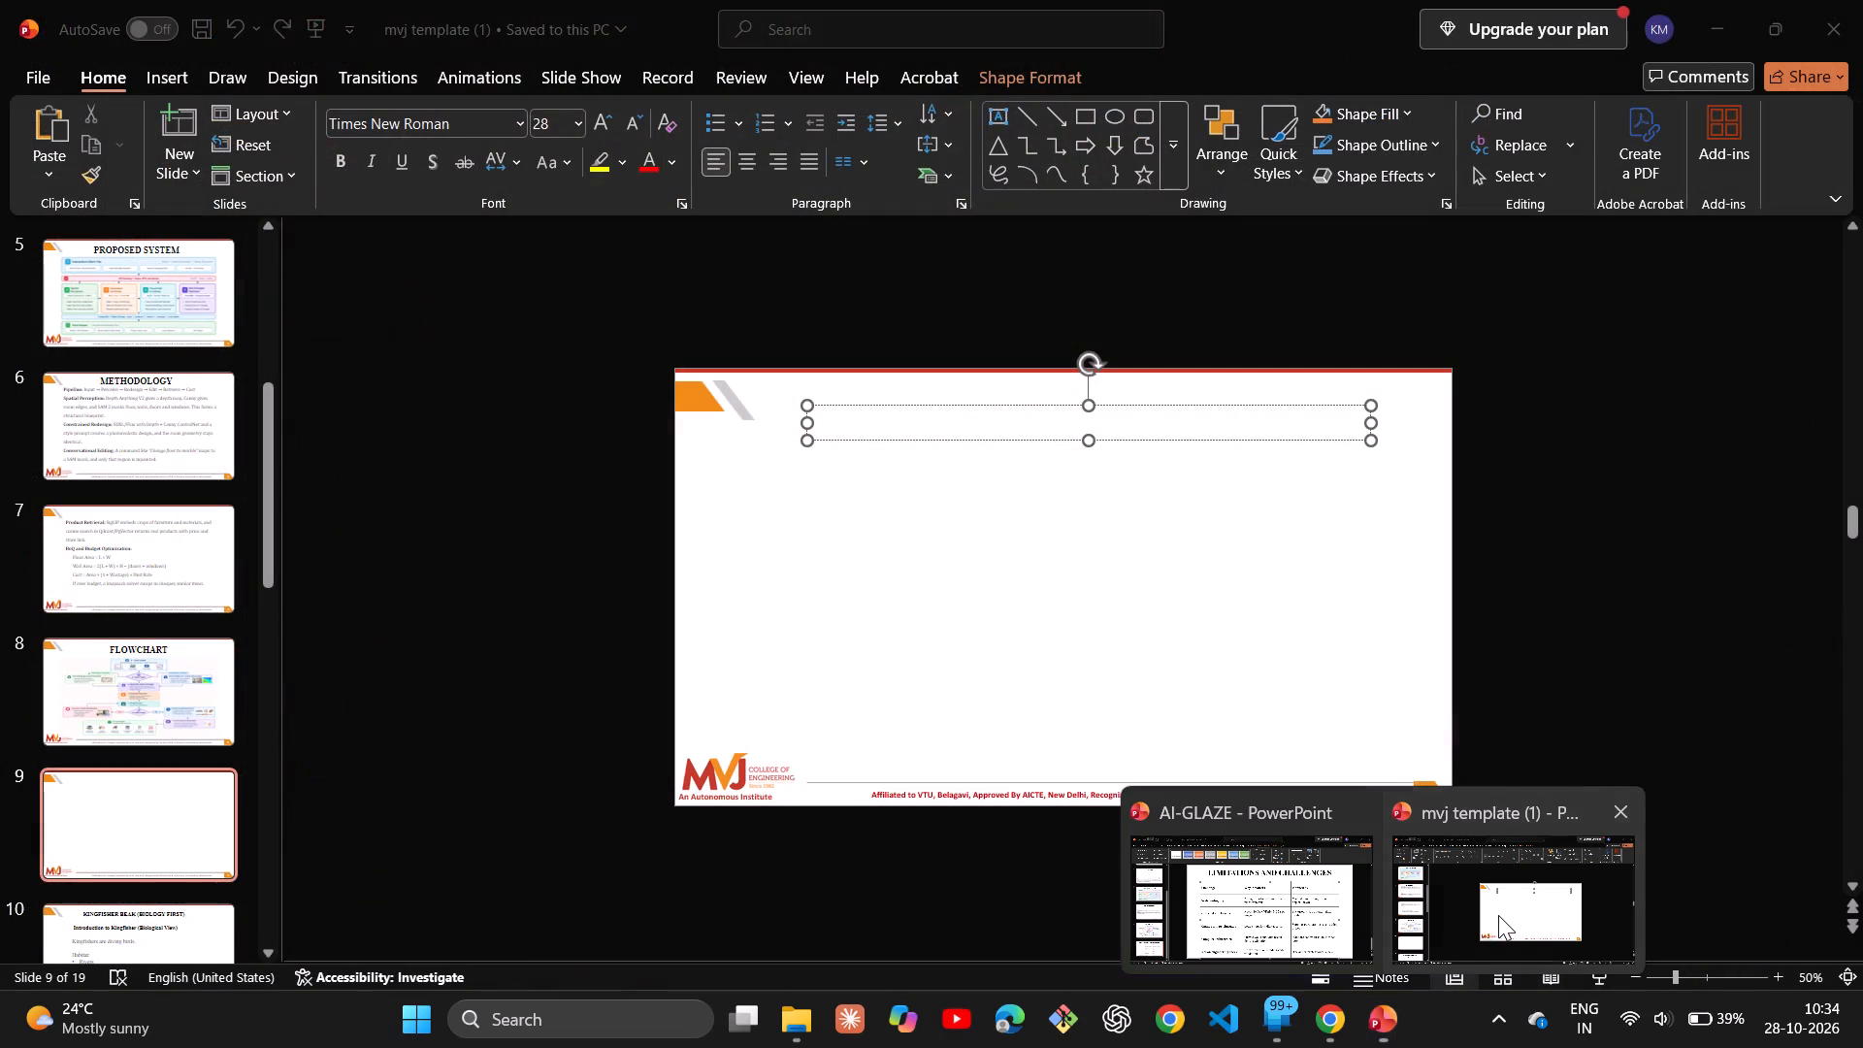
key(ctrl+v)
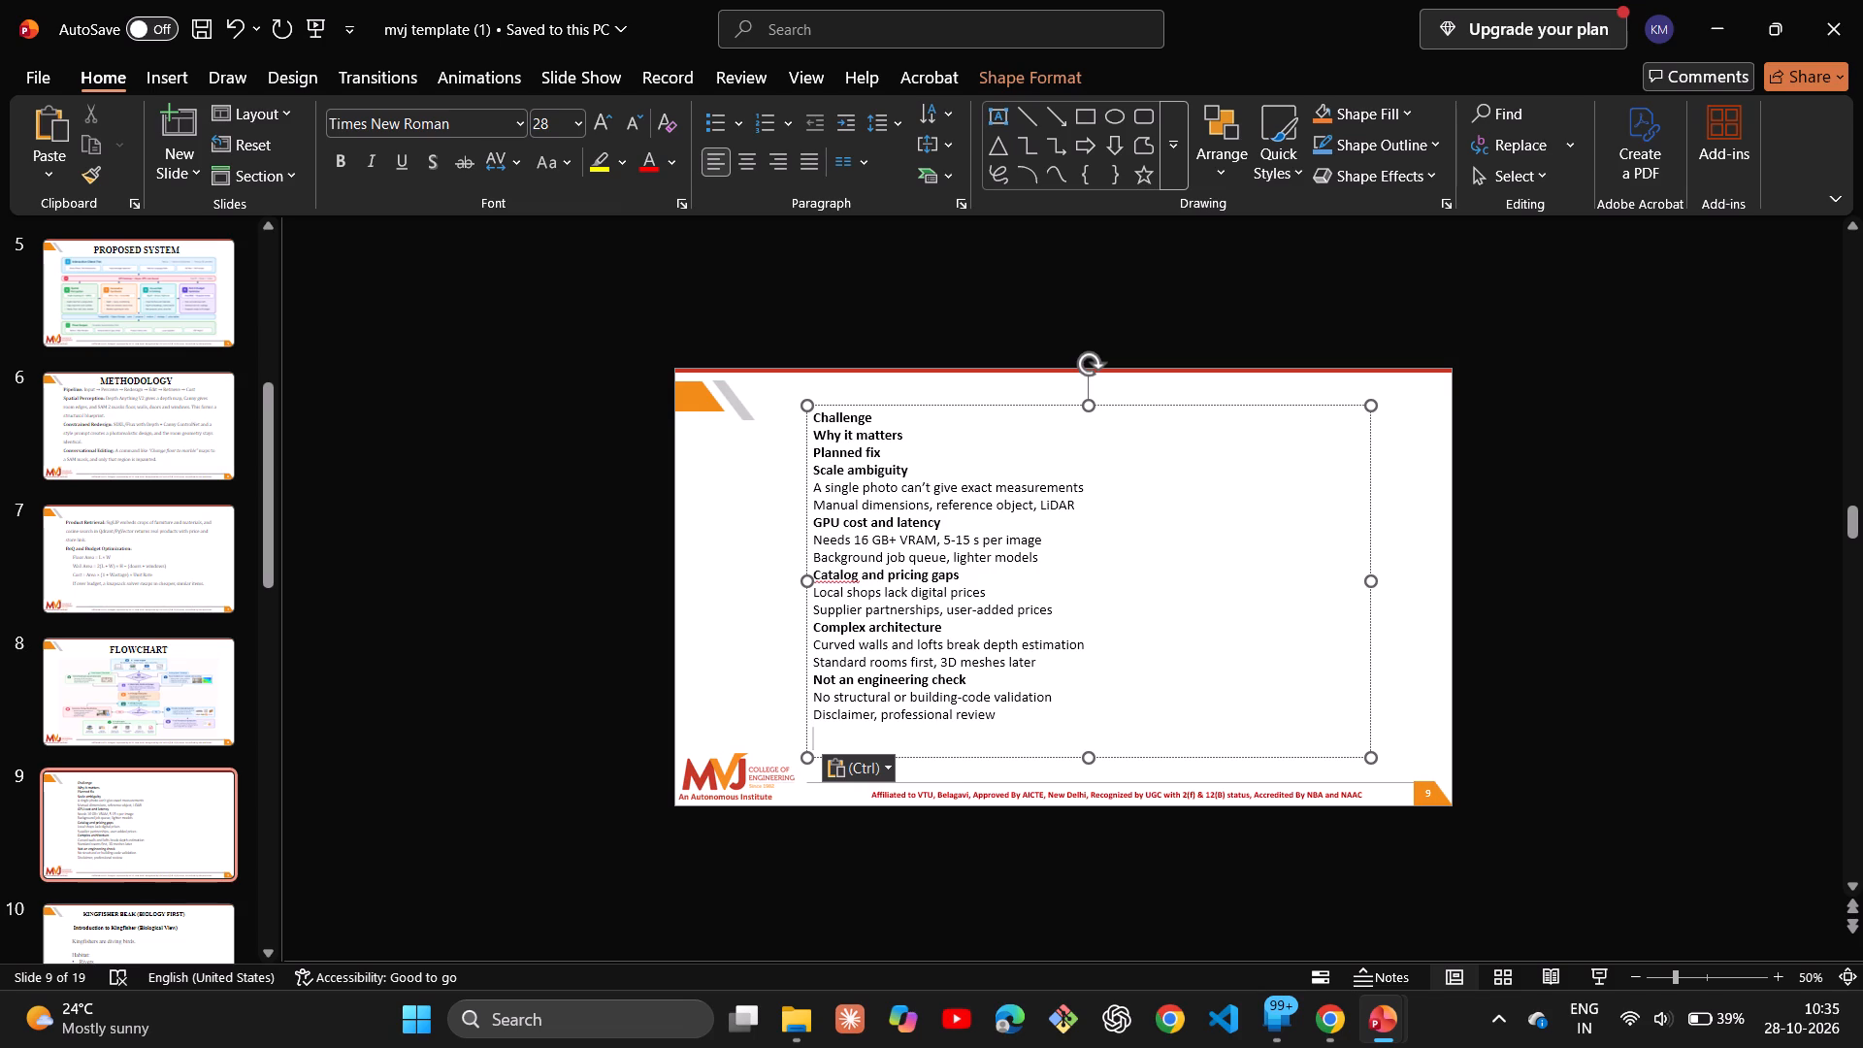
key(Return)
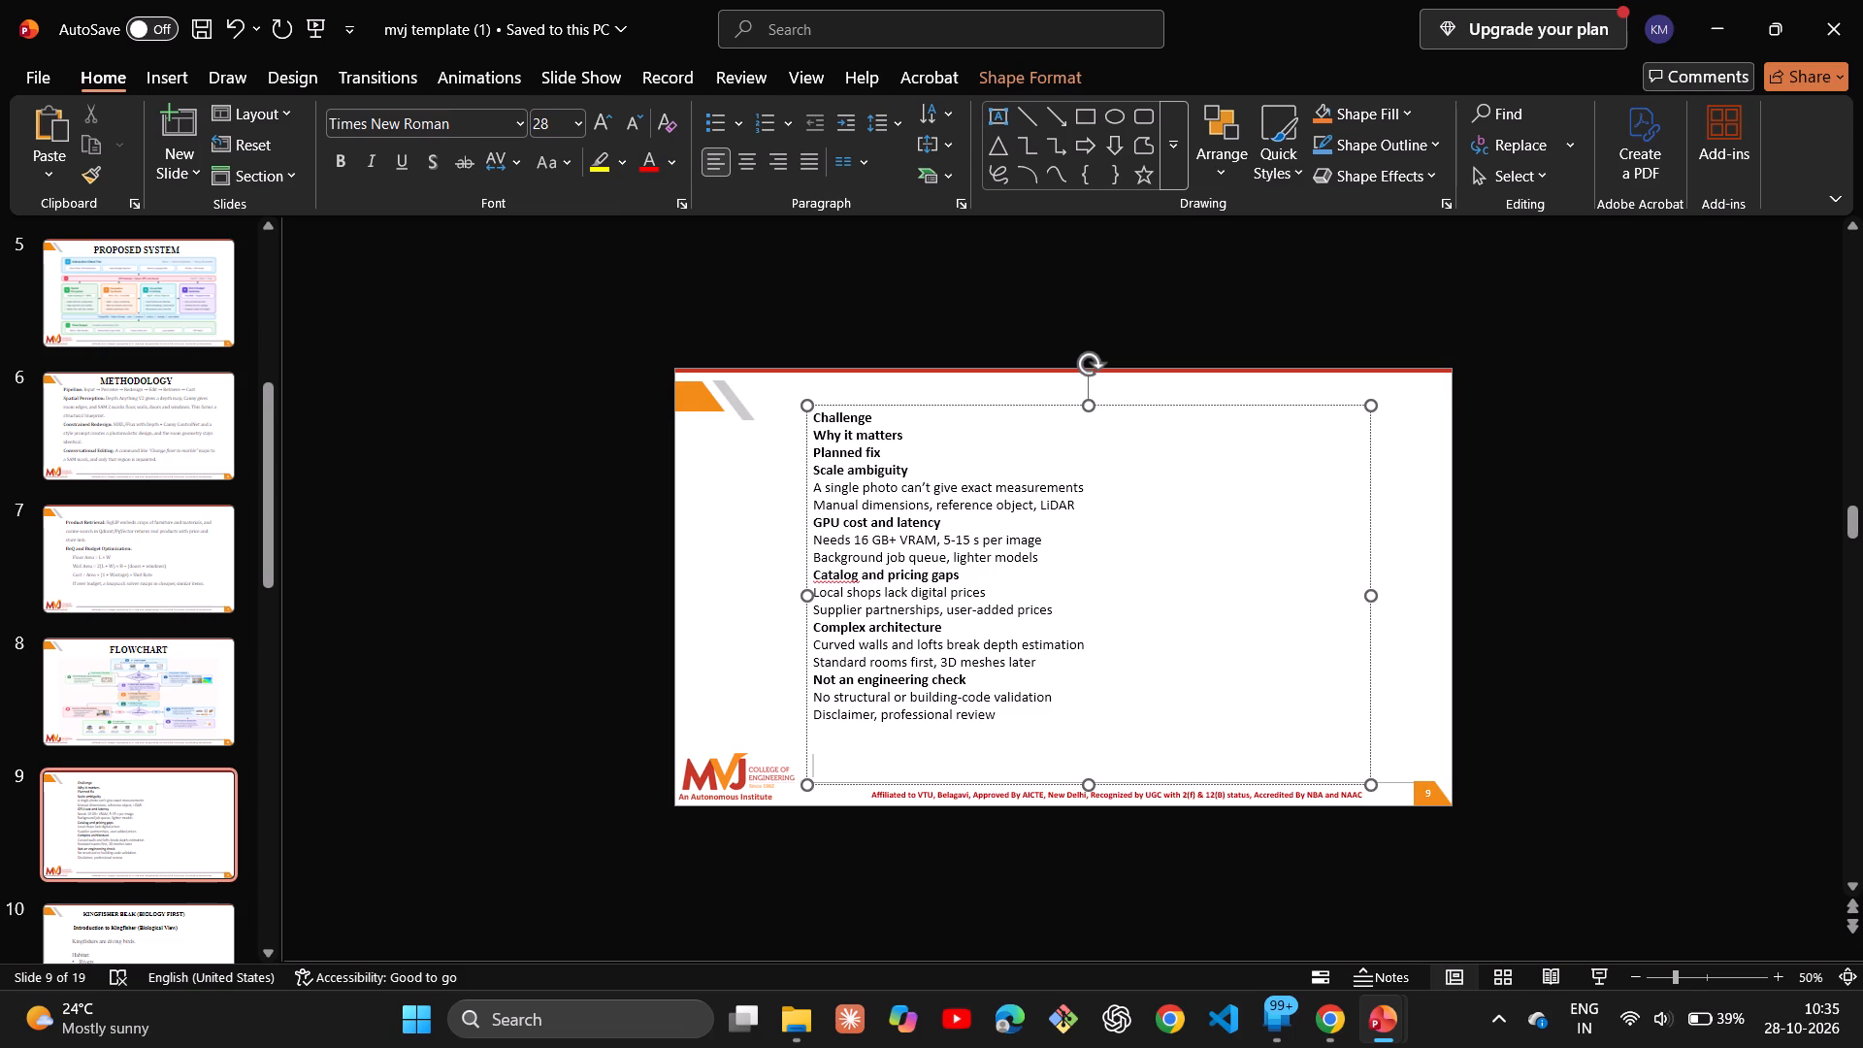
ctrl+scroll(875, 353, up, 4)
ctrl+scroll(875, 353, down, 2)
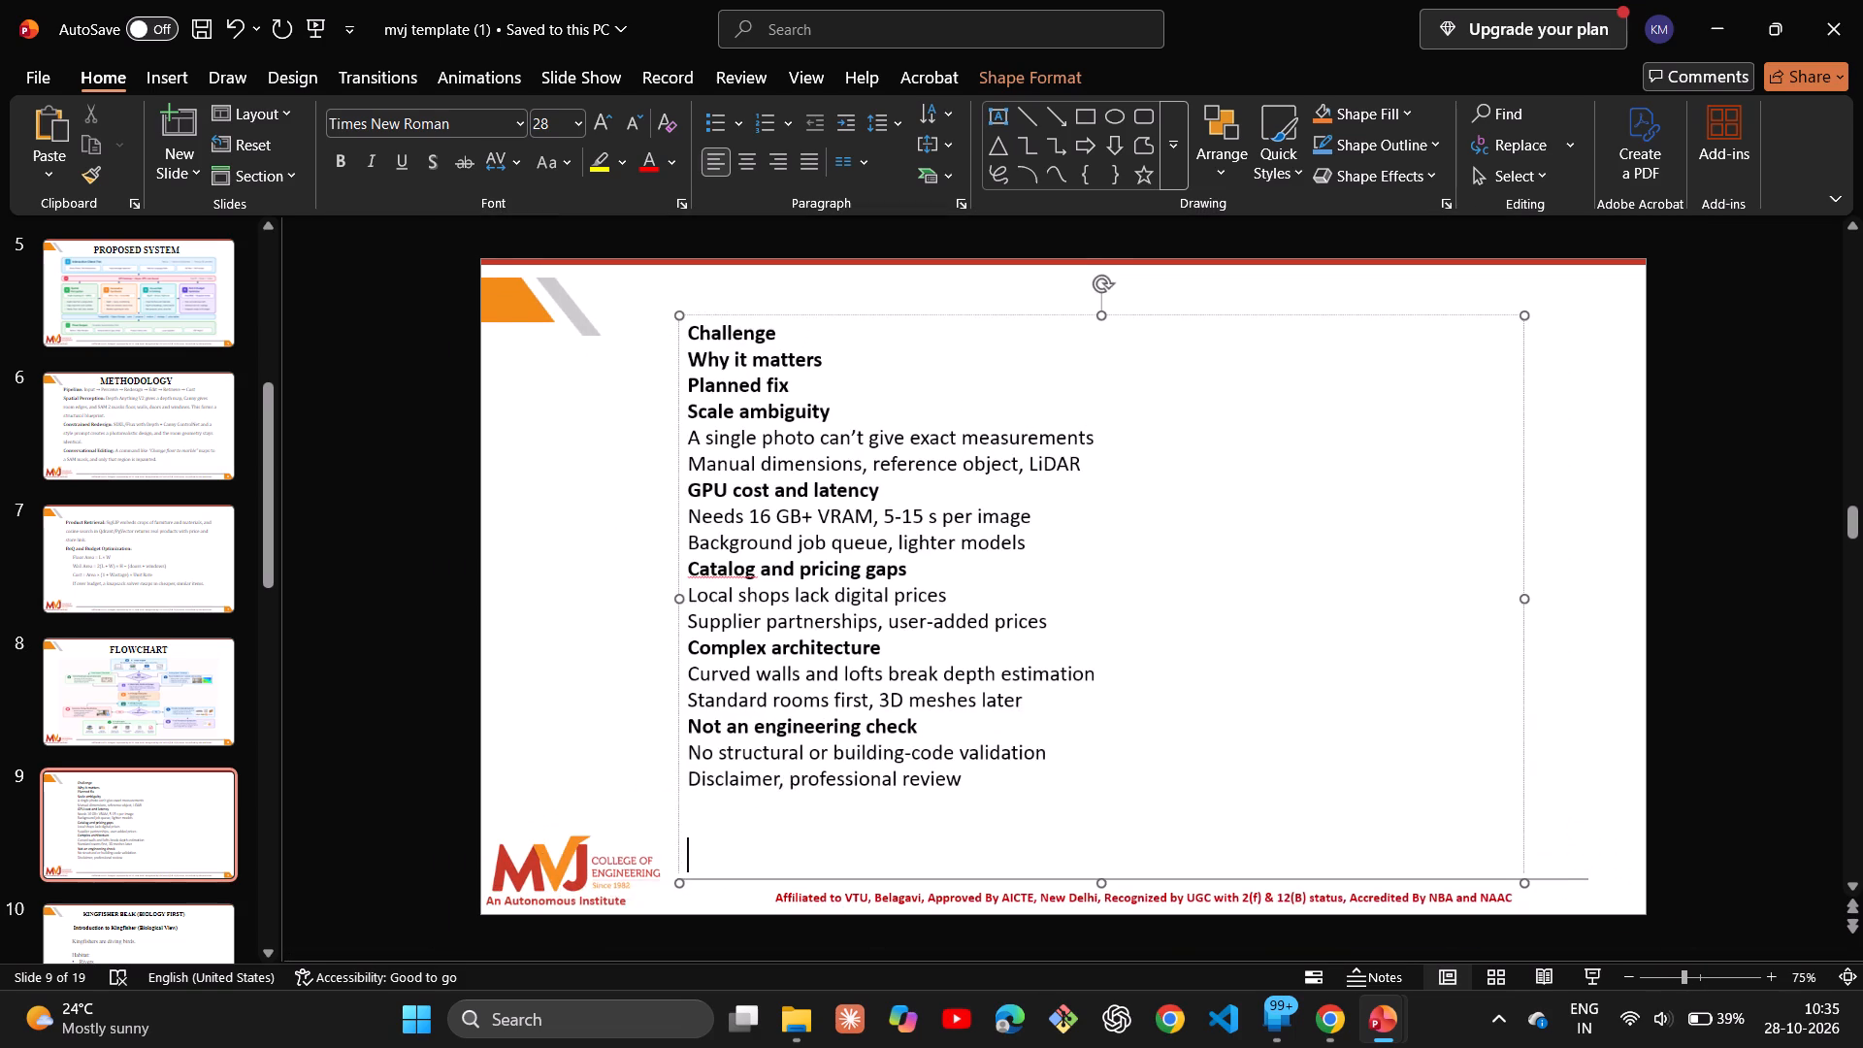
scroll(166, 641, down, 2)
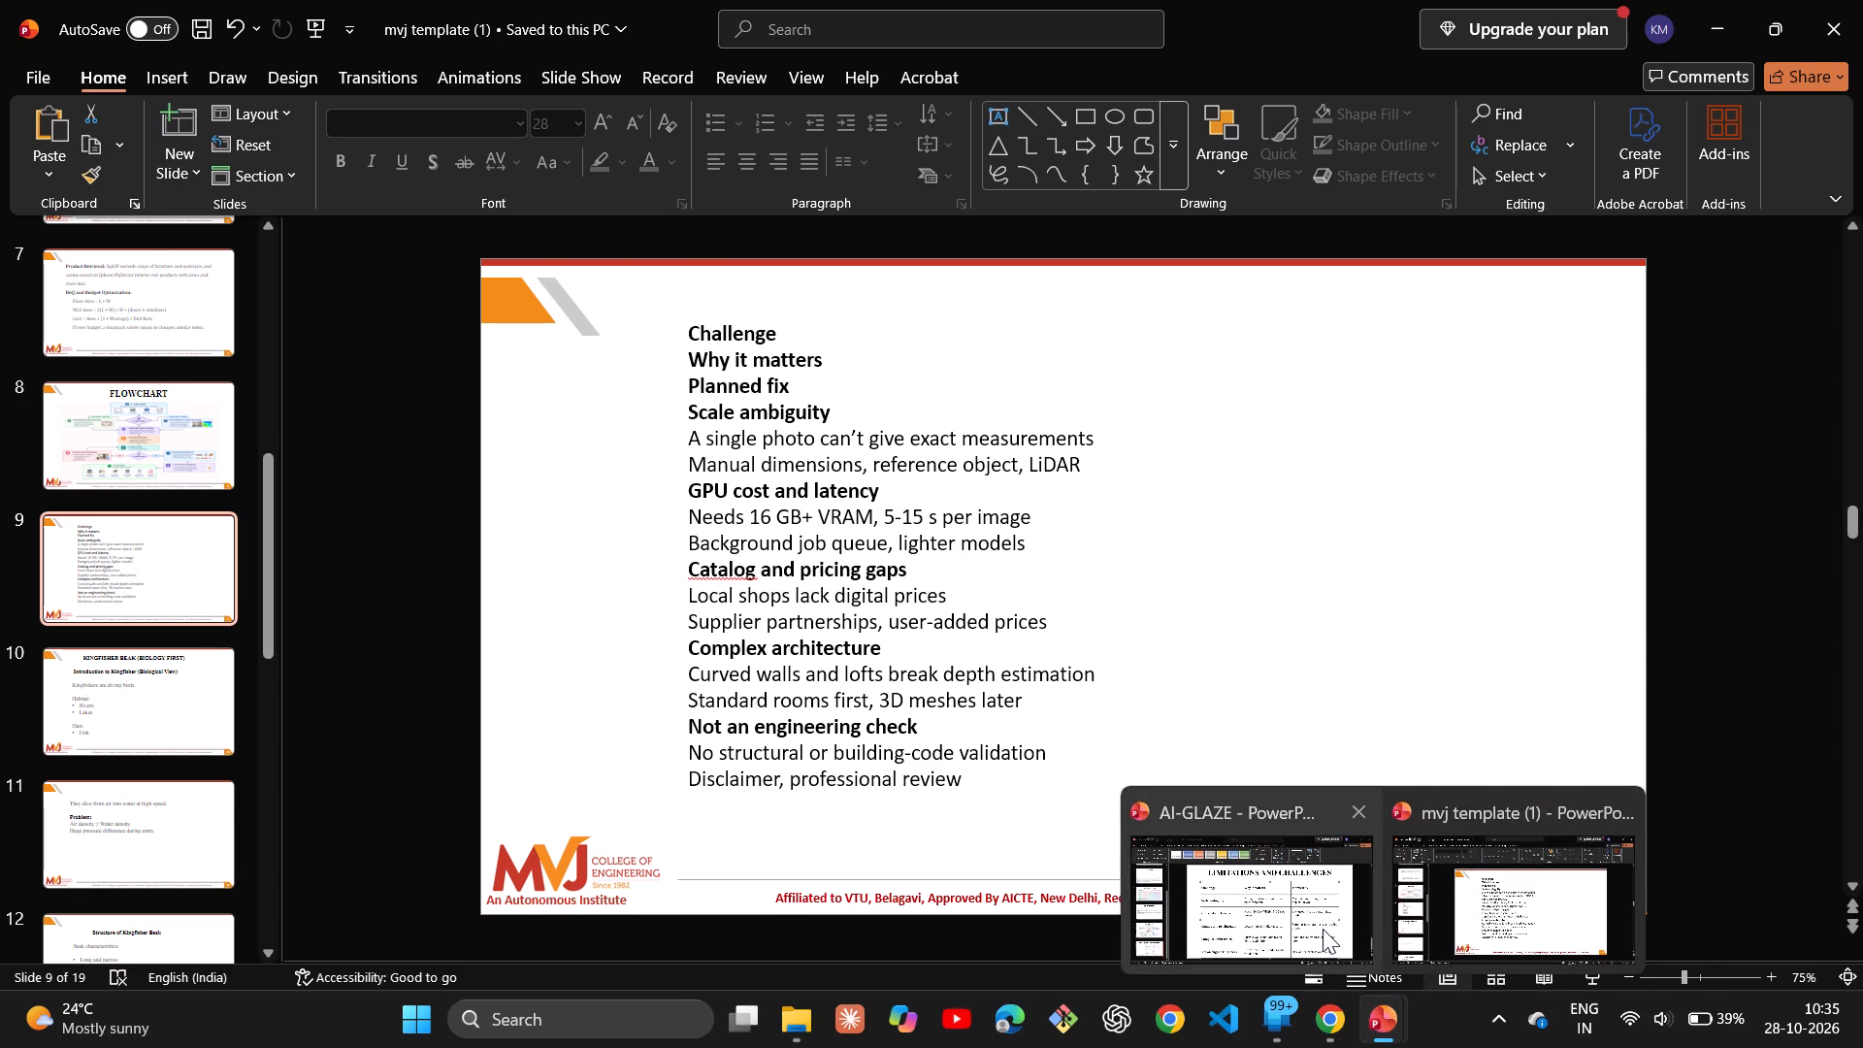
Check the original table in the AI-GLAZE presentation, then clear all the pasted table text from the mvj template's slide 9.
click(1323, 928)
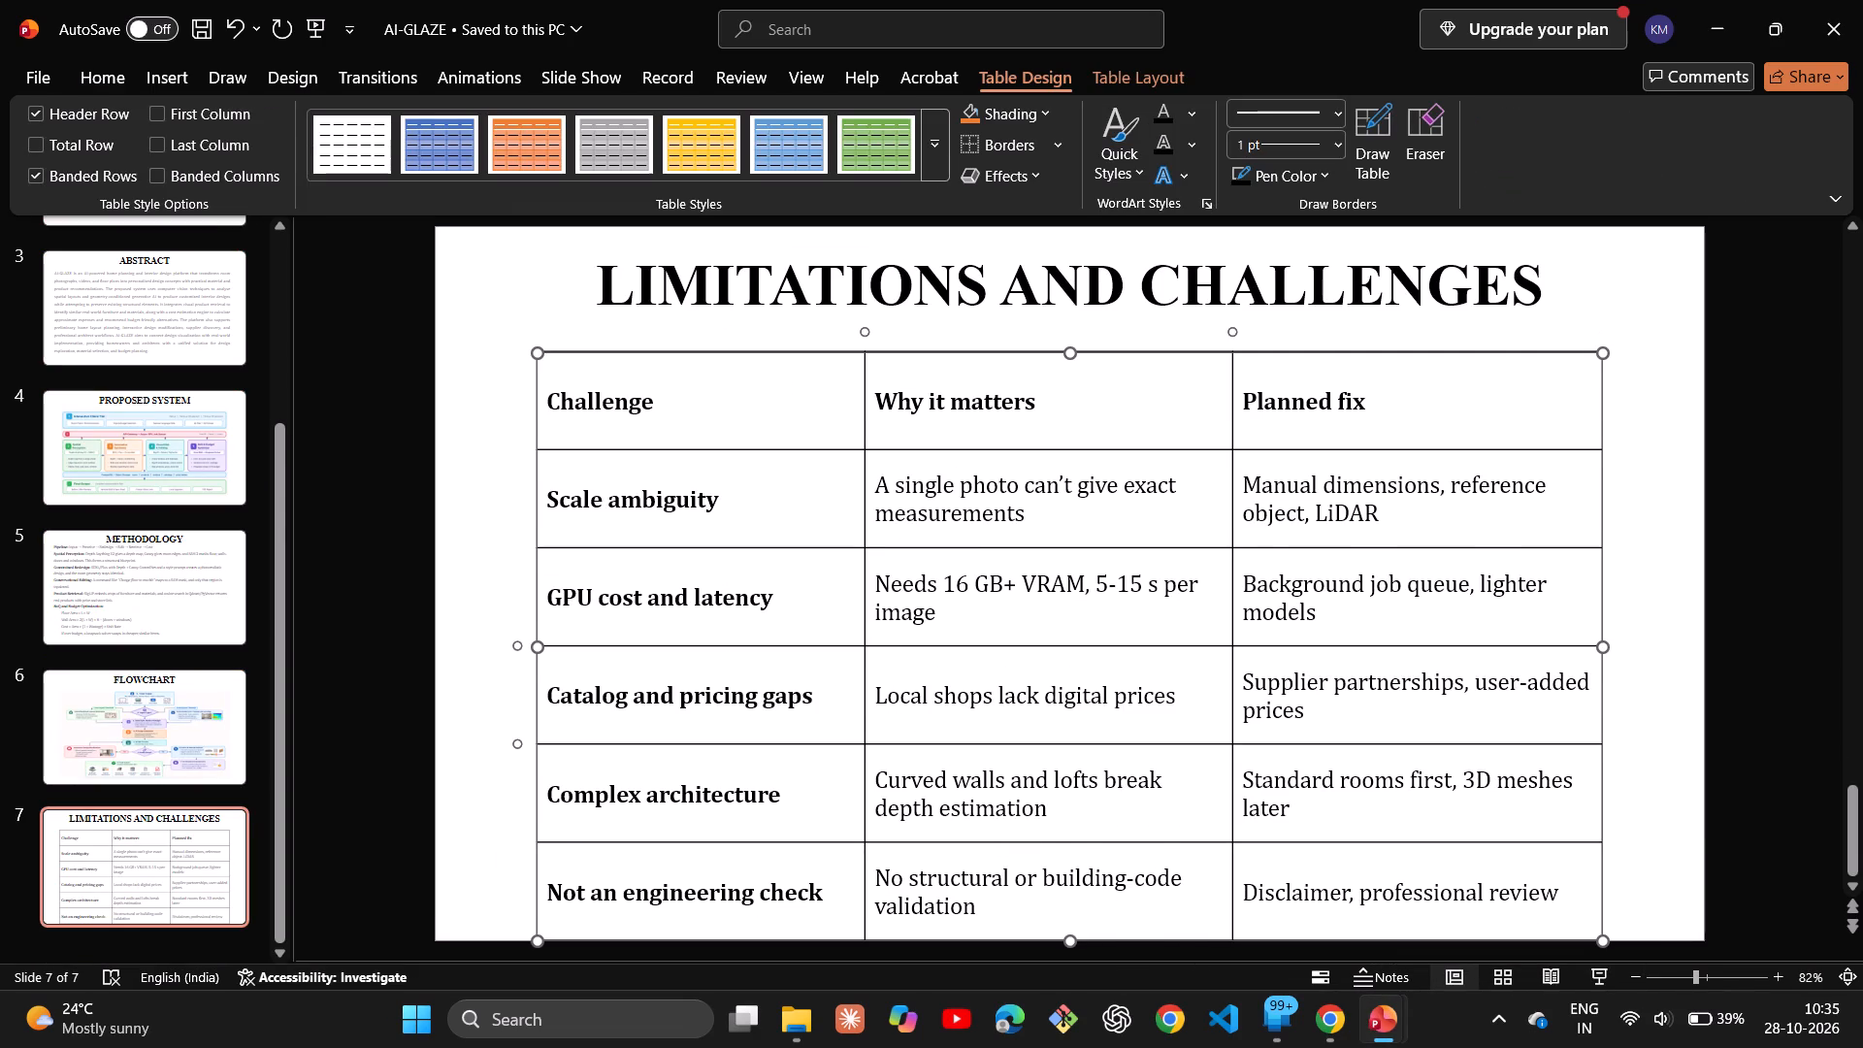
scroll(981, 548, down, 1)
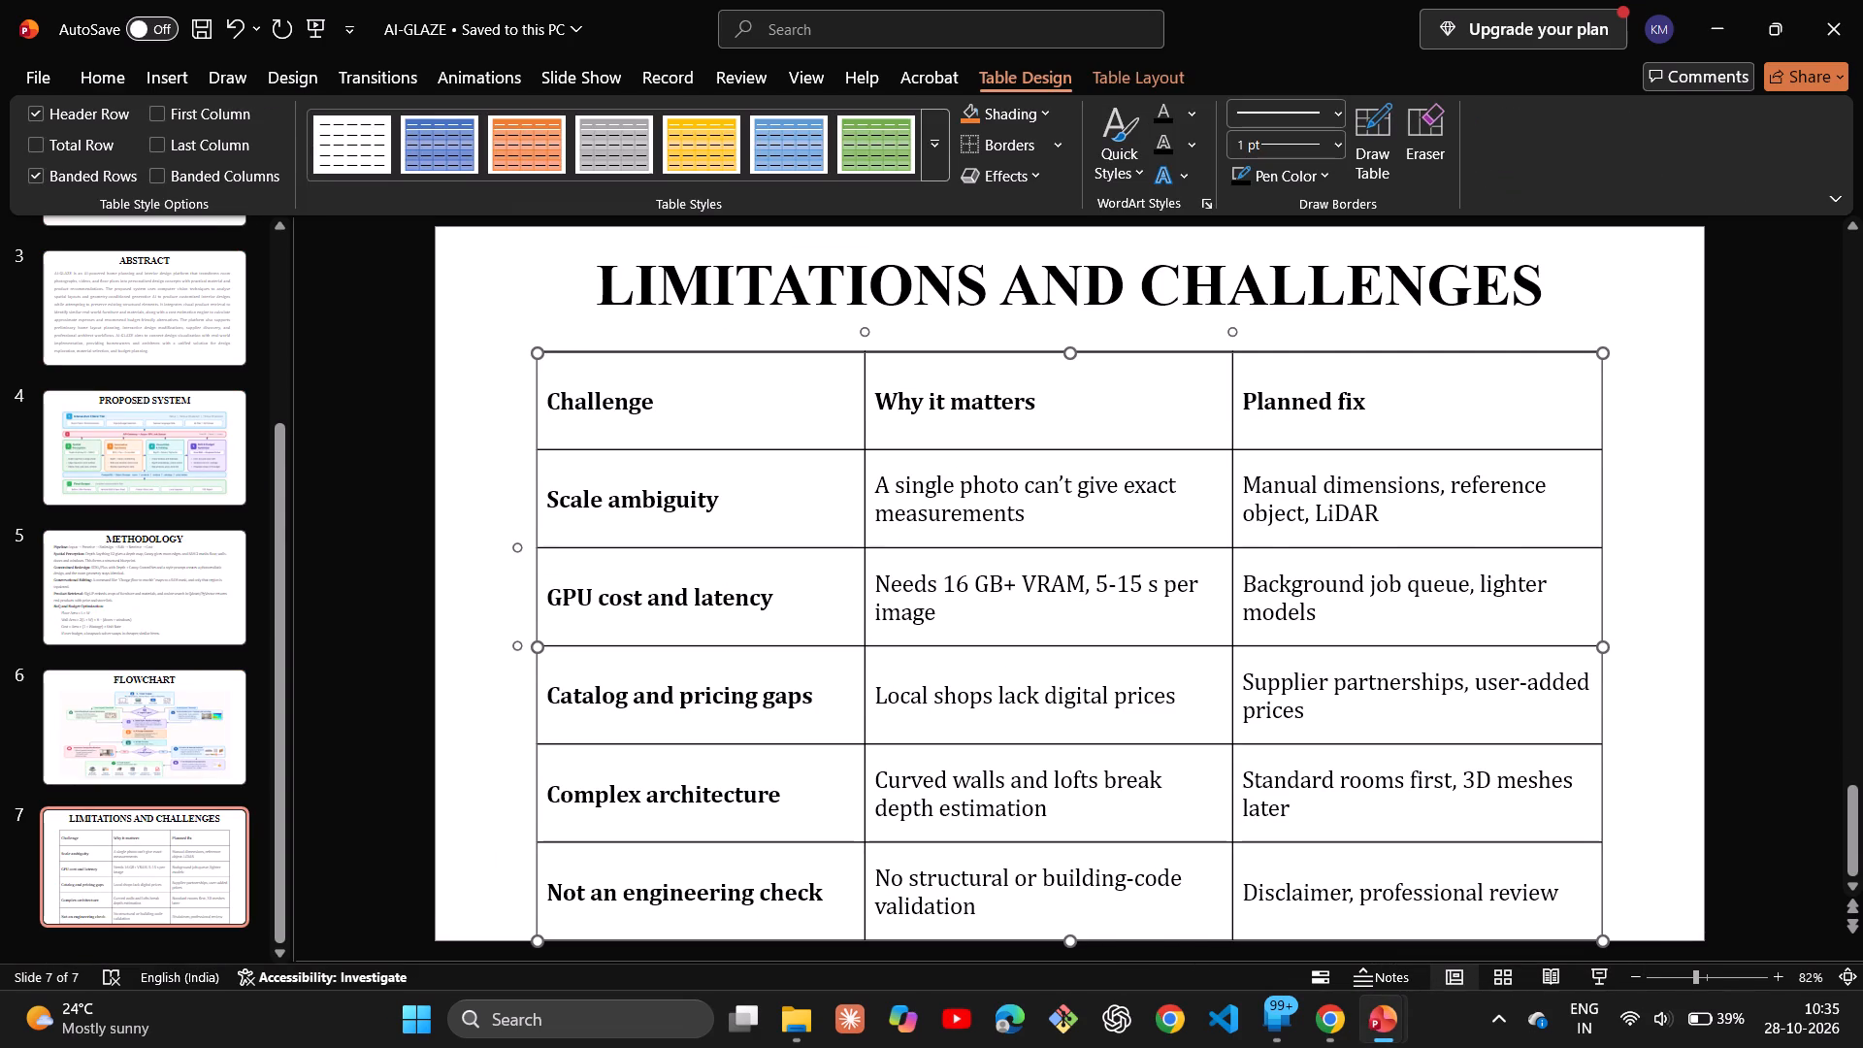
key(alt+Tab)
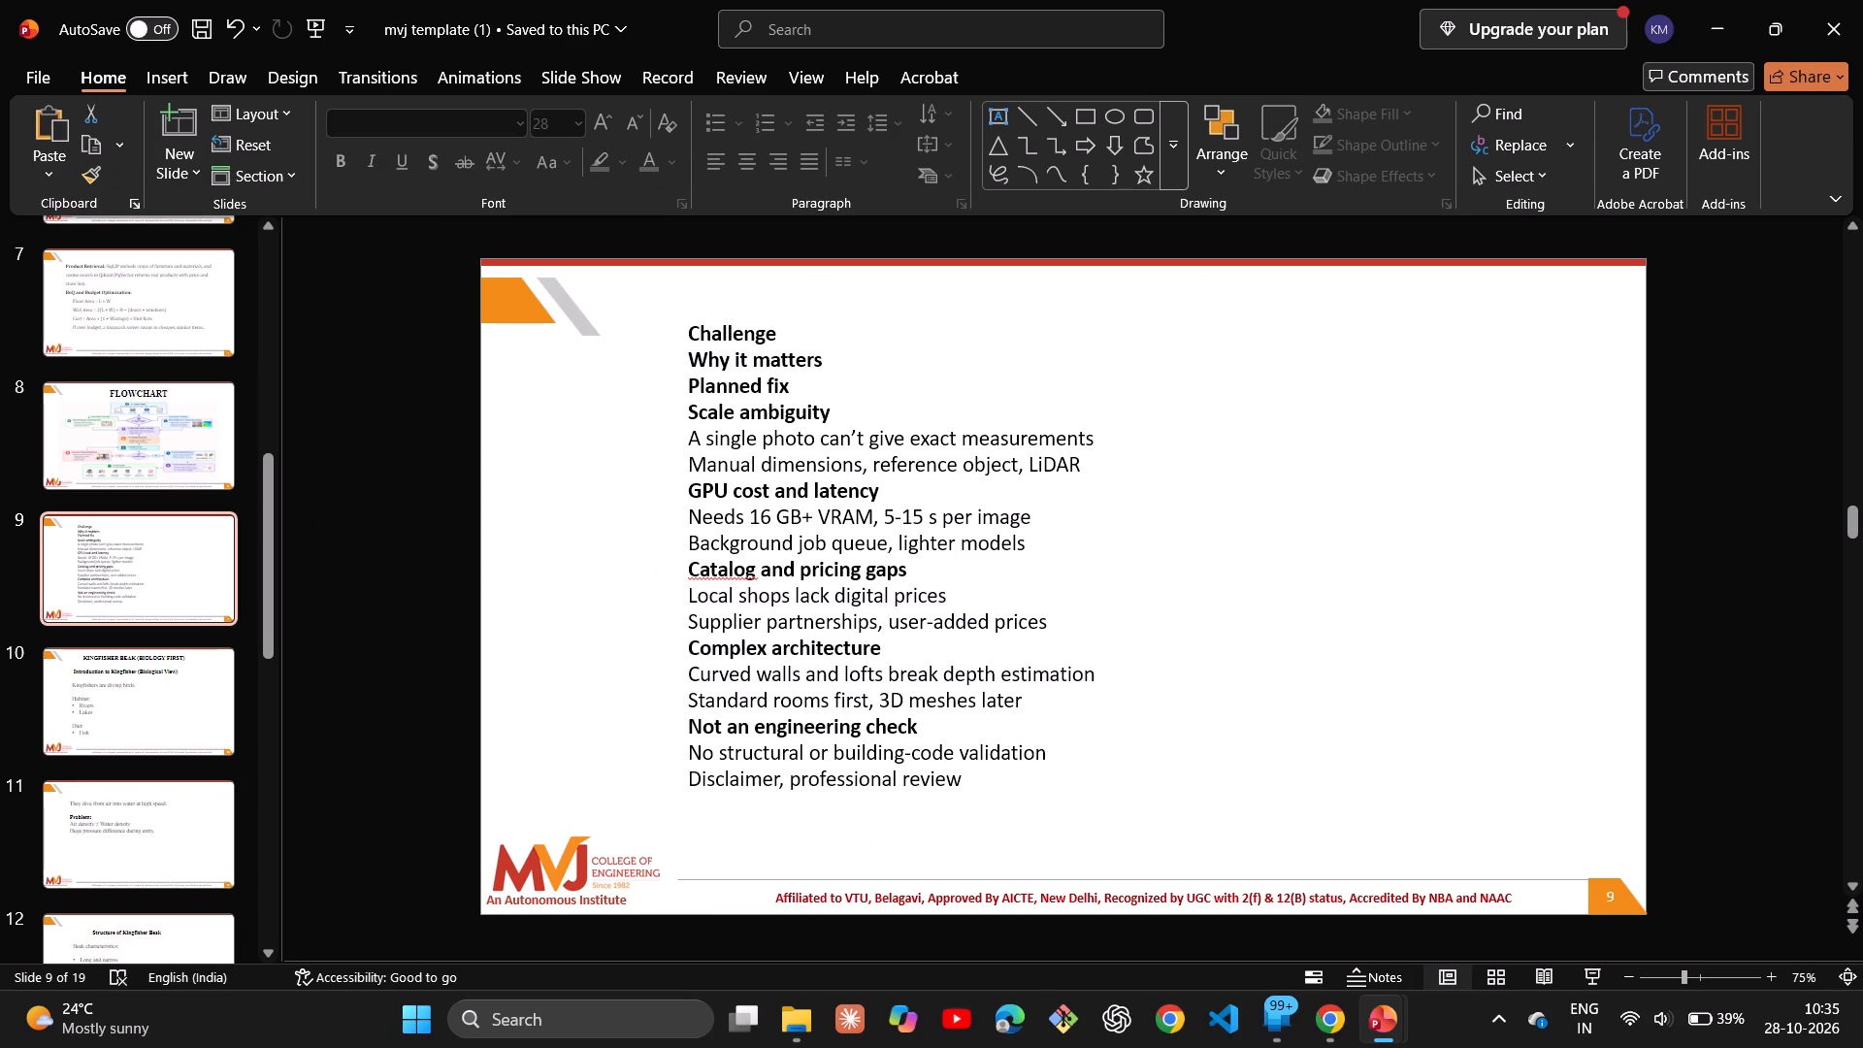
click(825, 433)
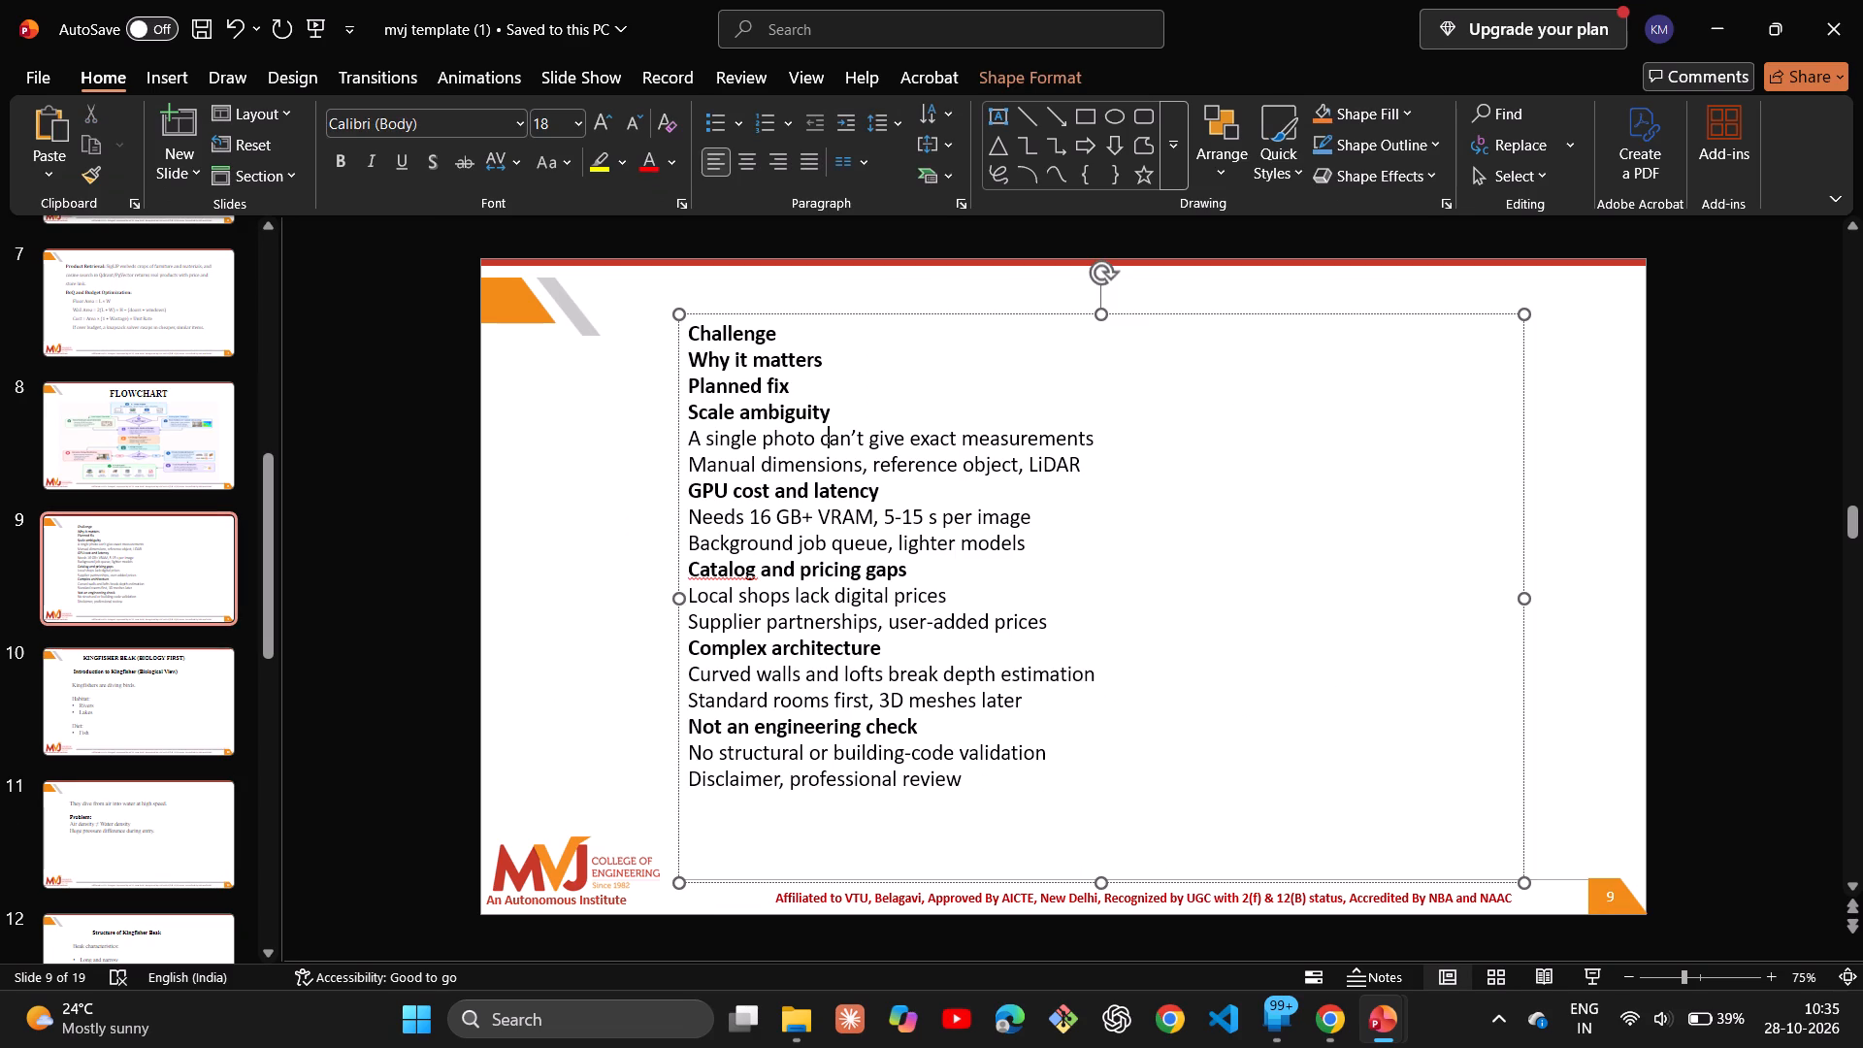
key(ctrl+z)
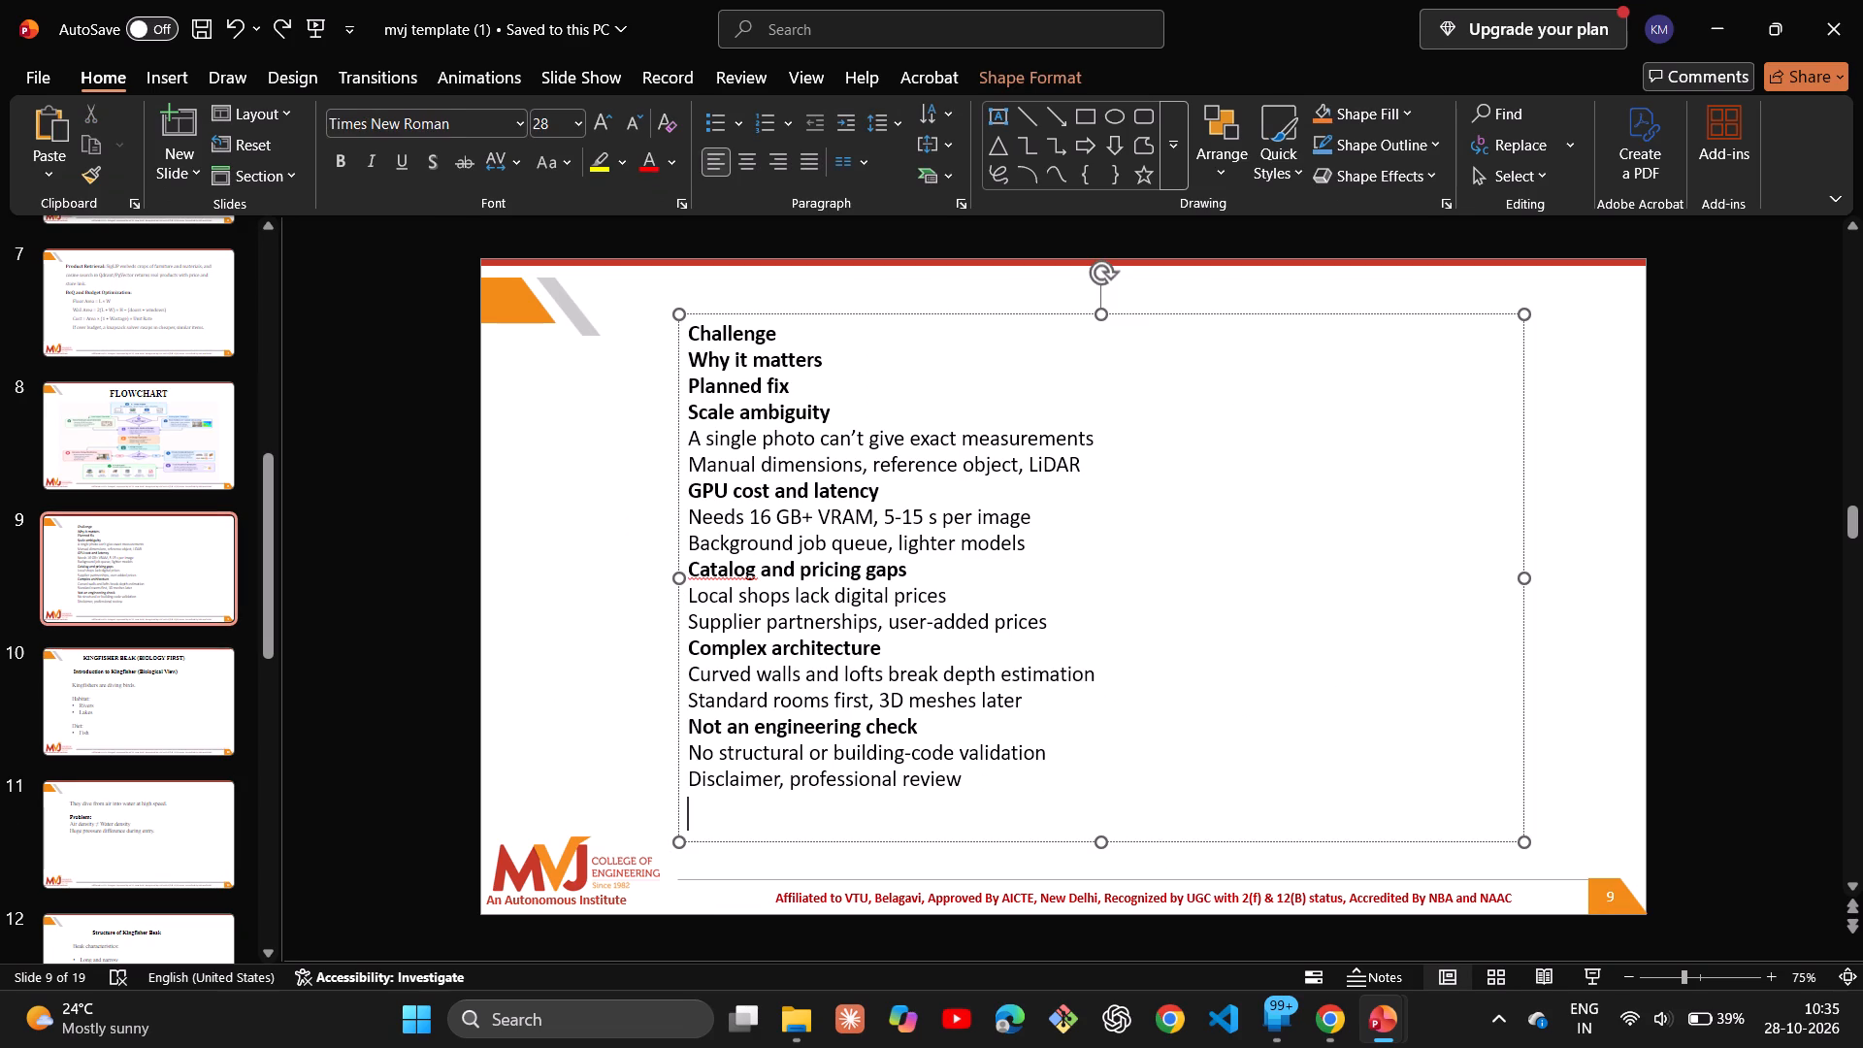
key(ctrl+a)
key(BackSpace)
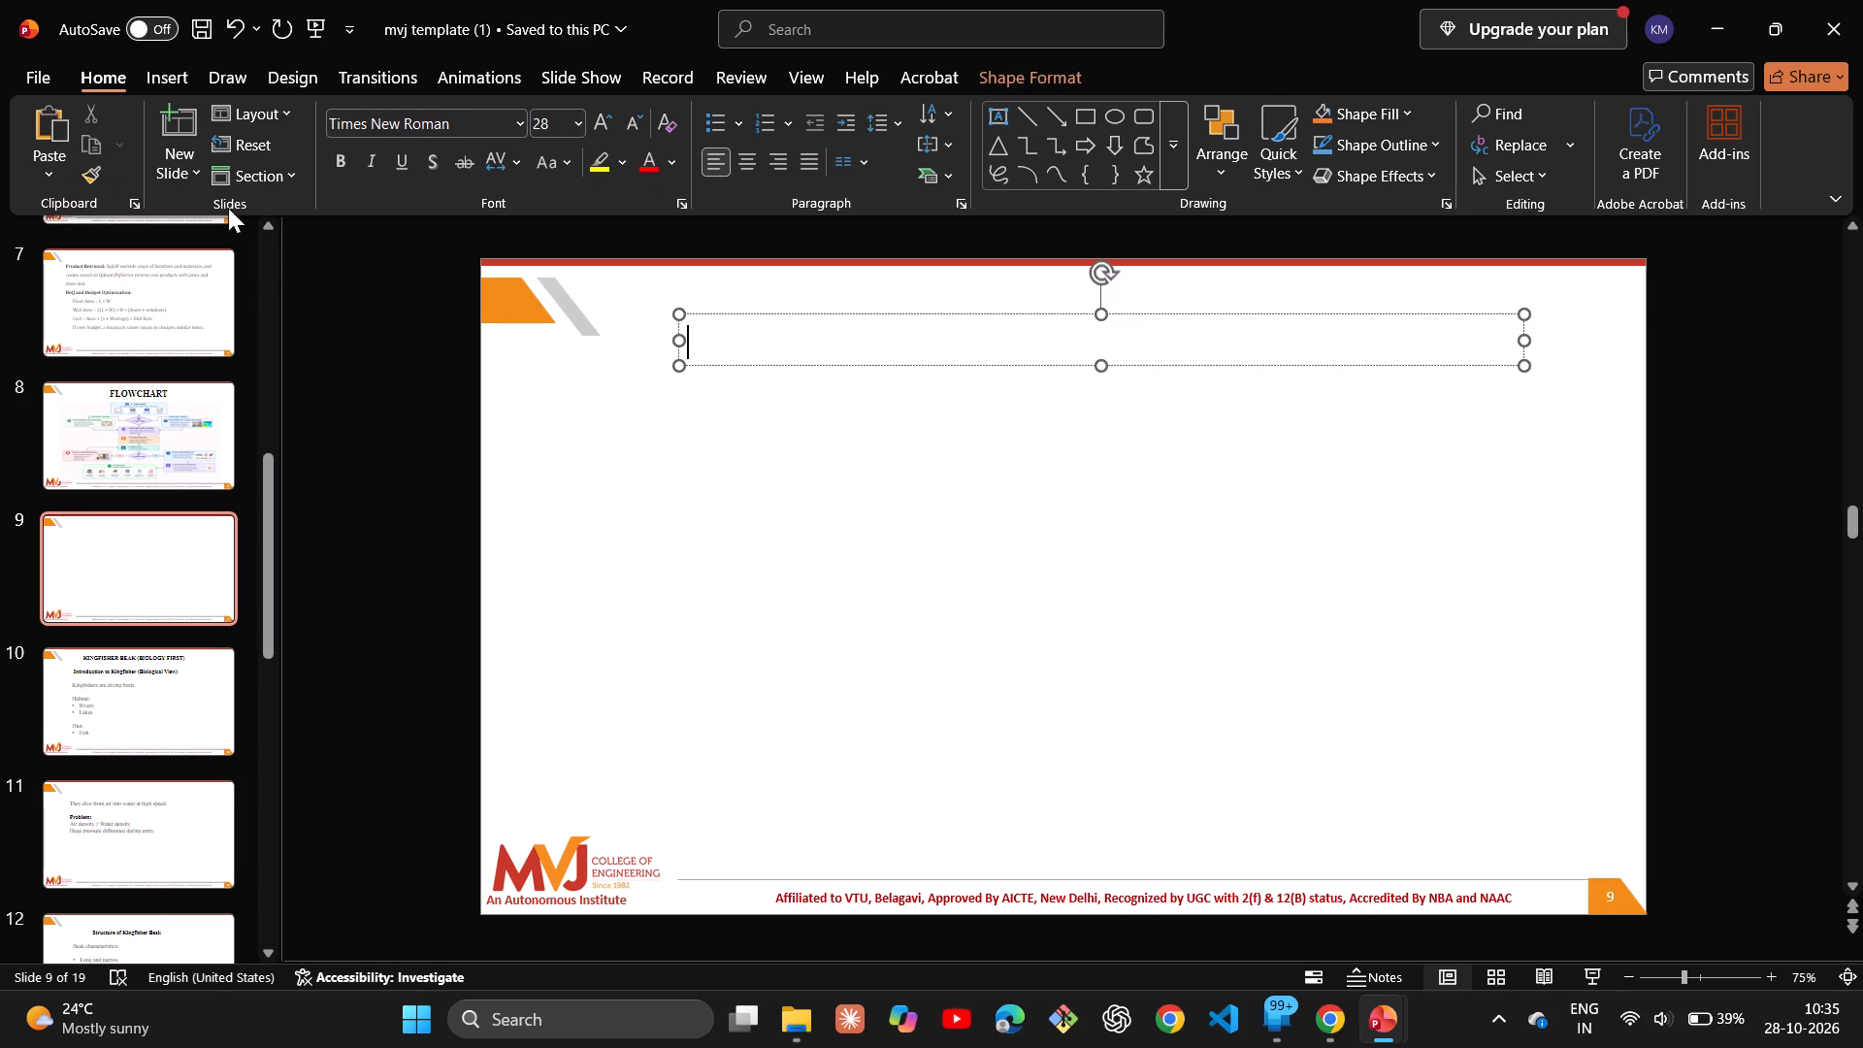
Insert a table with three columns and five rows on slide 9.
click(168, 70)
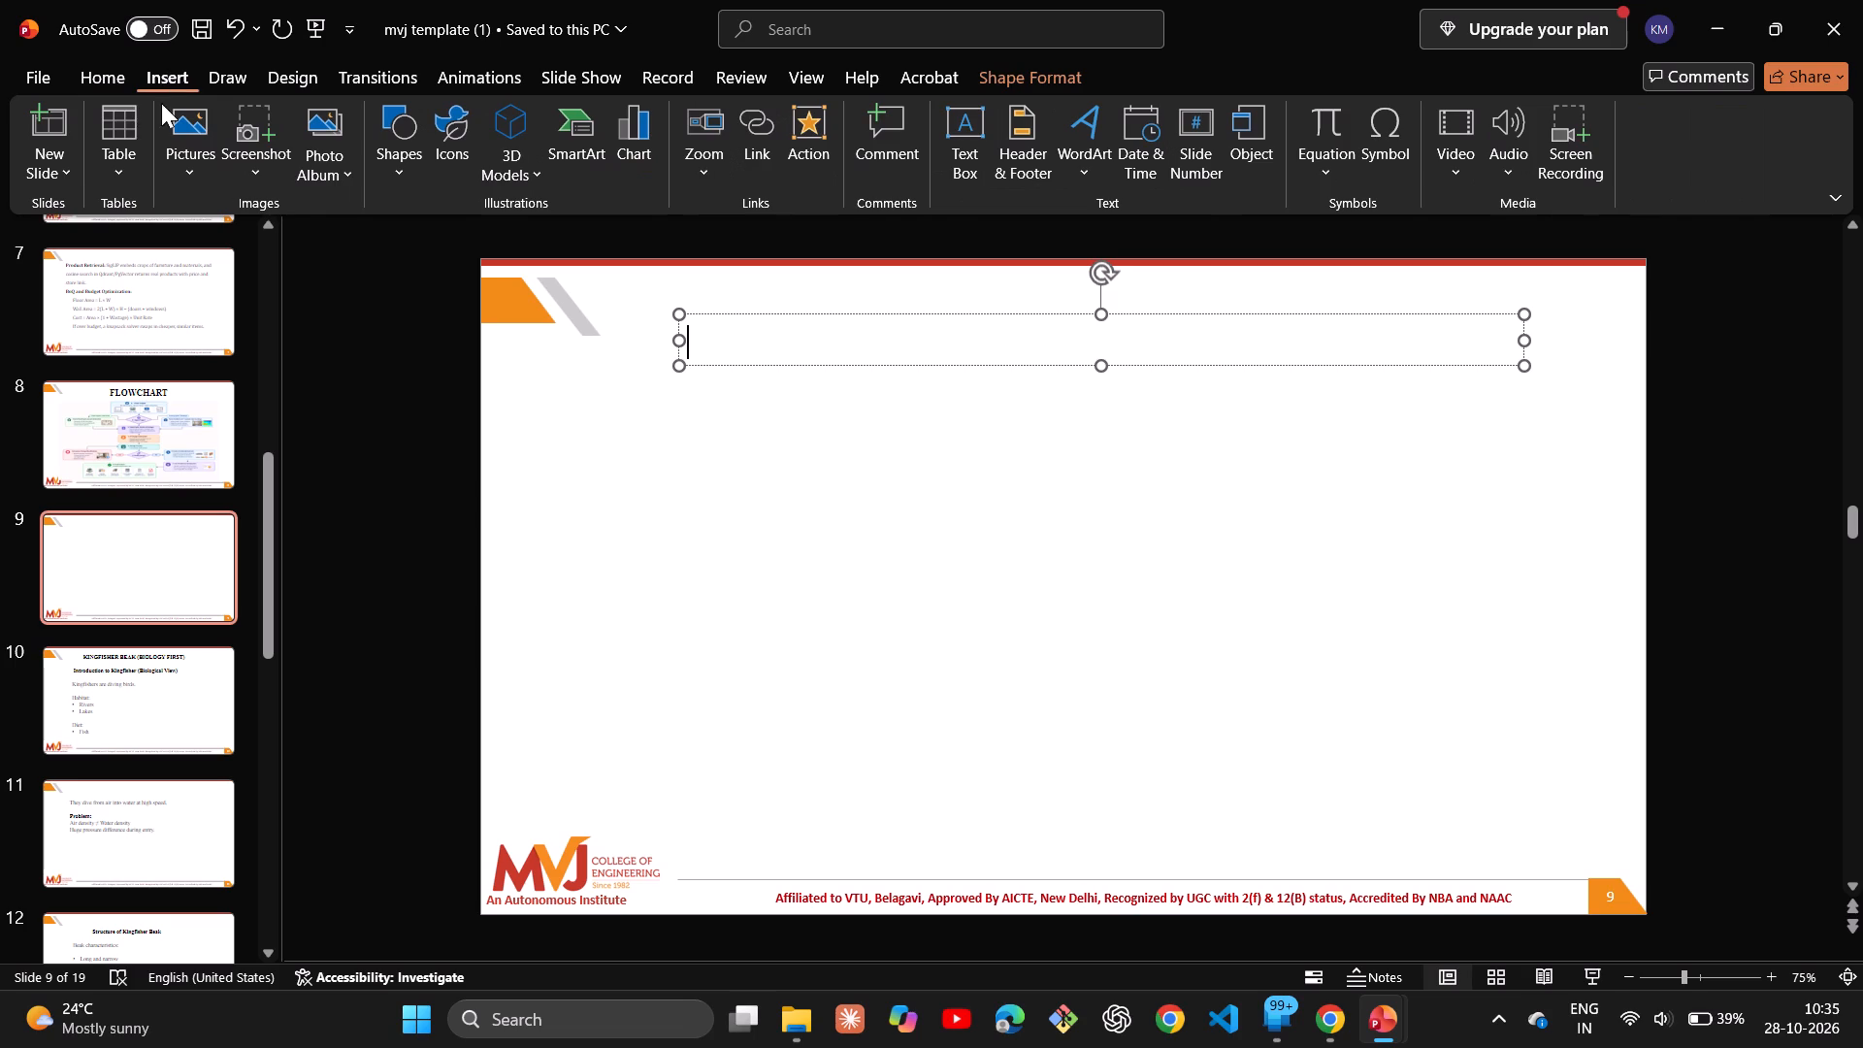
click(119, 148)
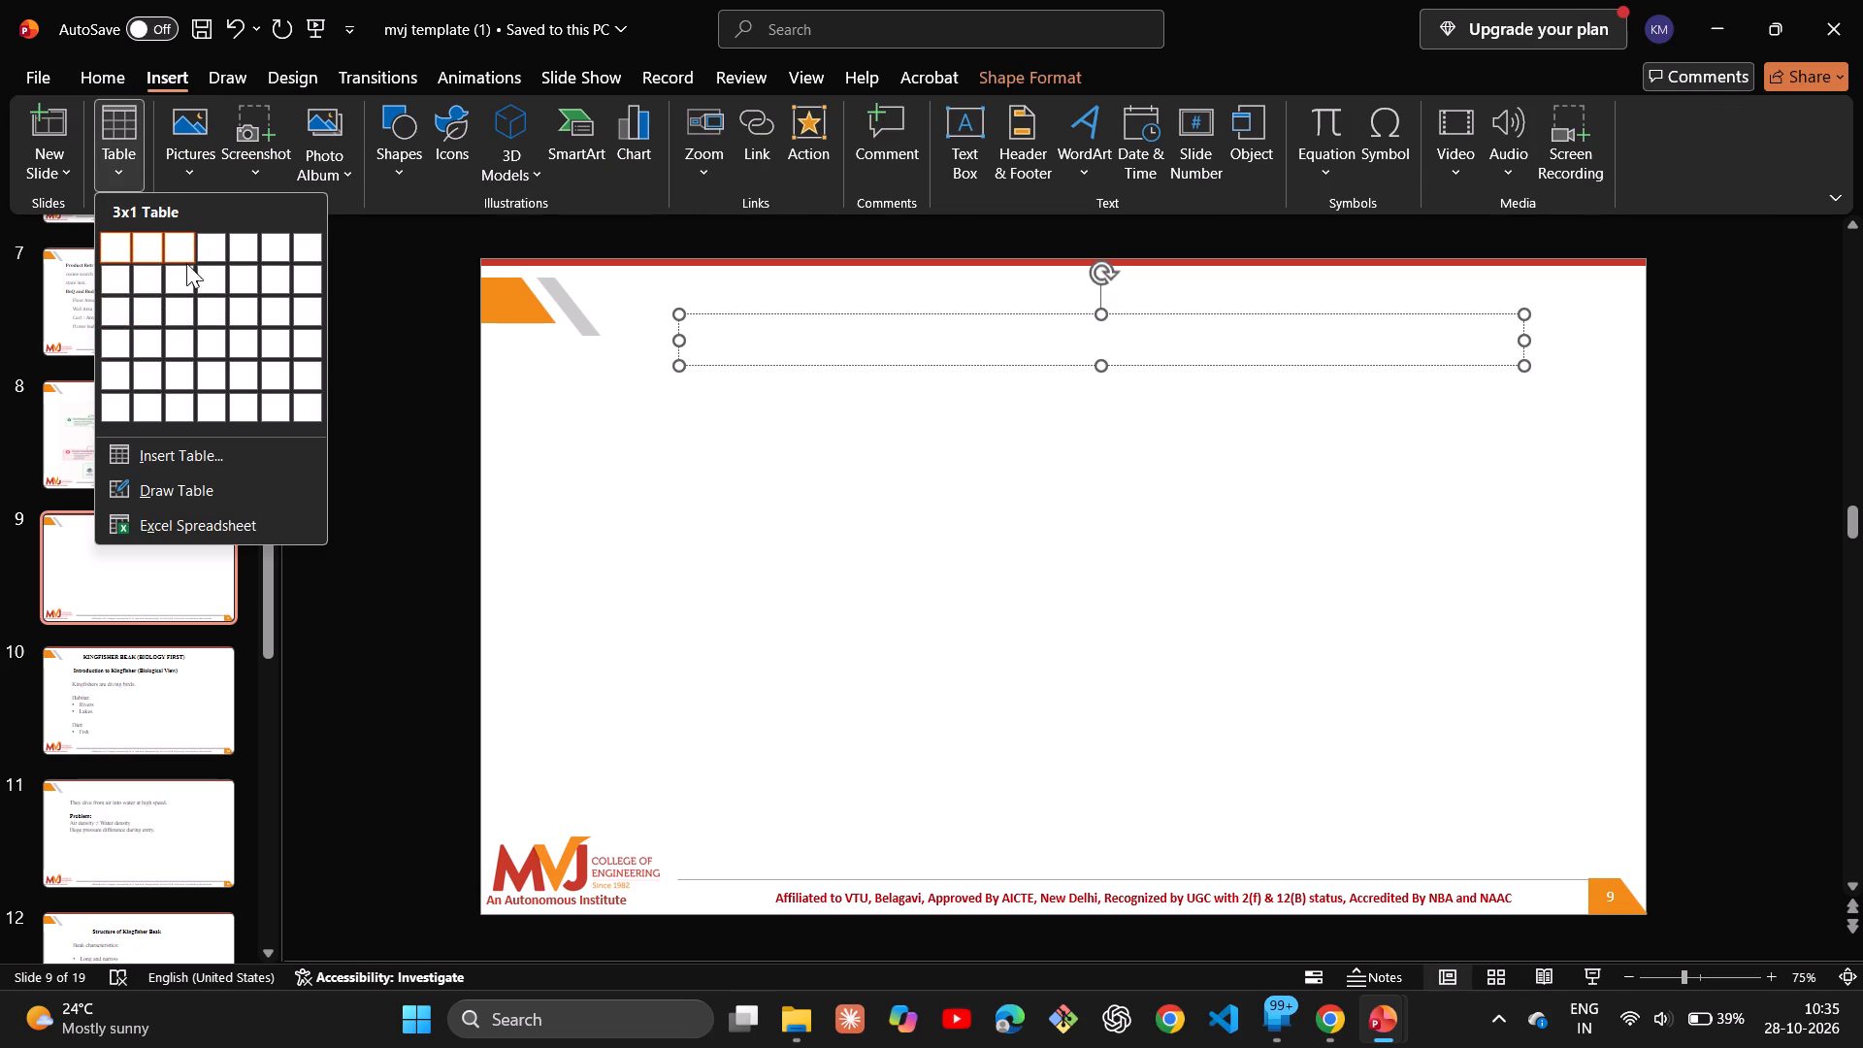
click(184, 372)
Check the original table in the AI-GLAZE presentation, then replace slide 9's new table with one of three columns and six rows.
key(alt+Tab)
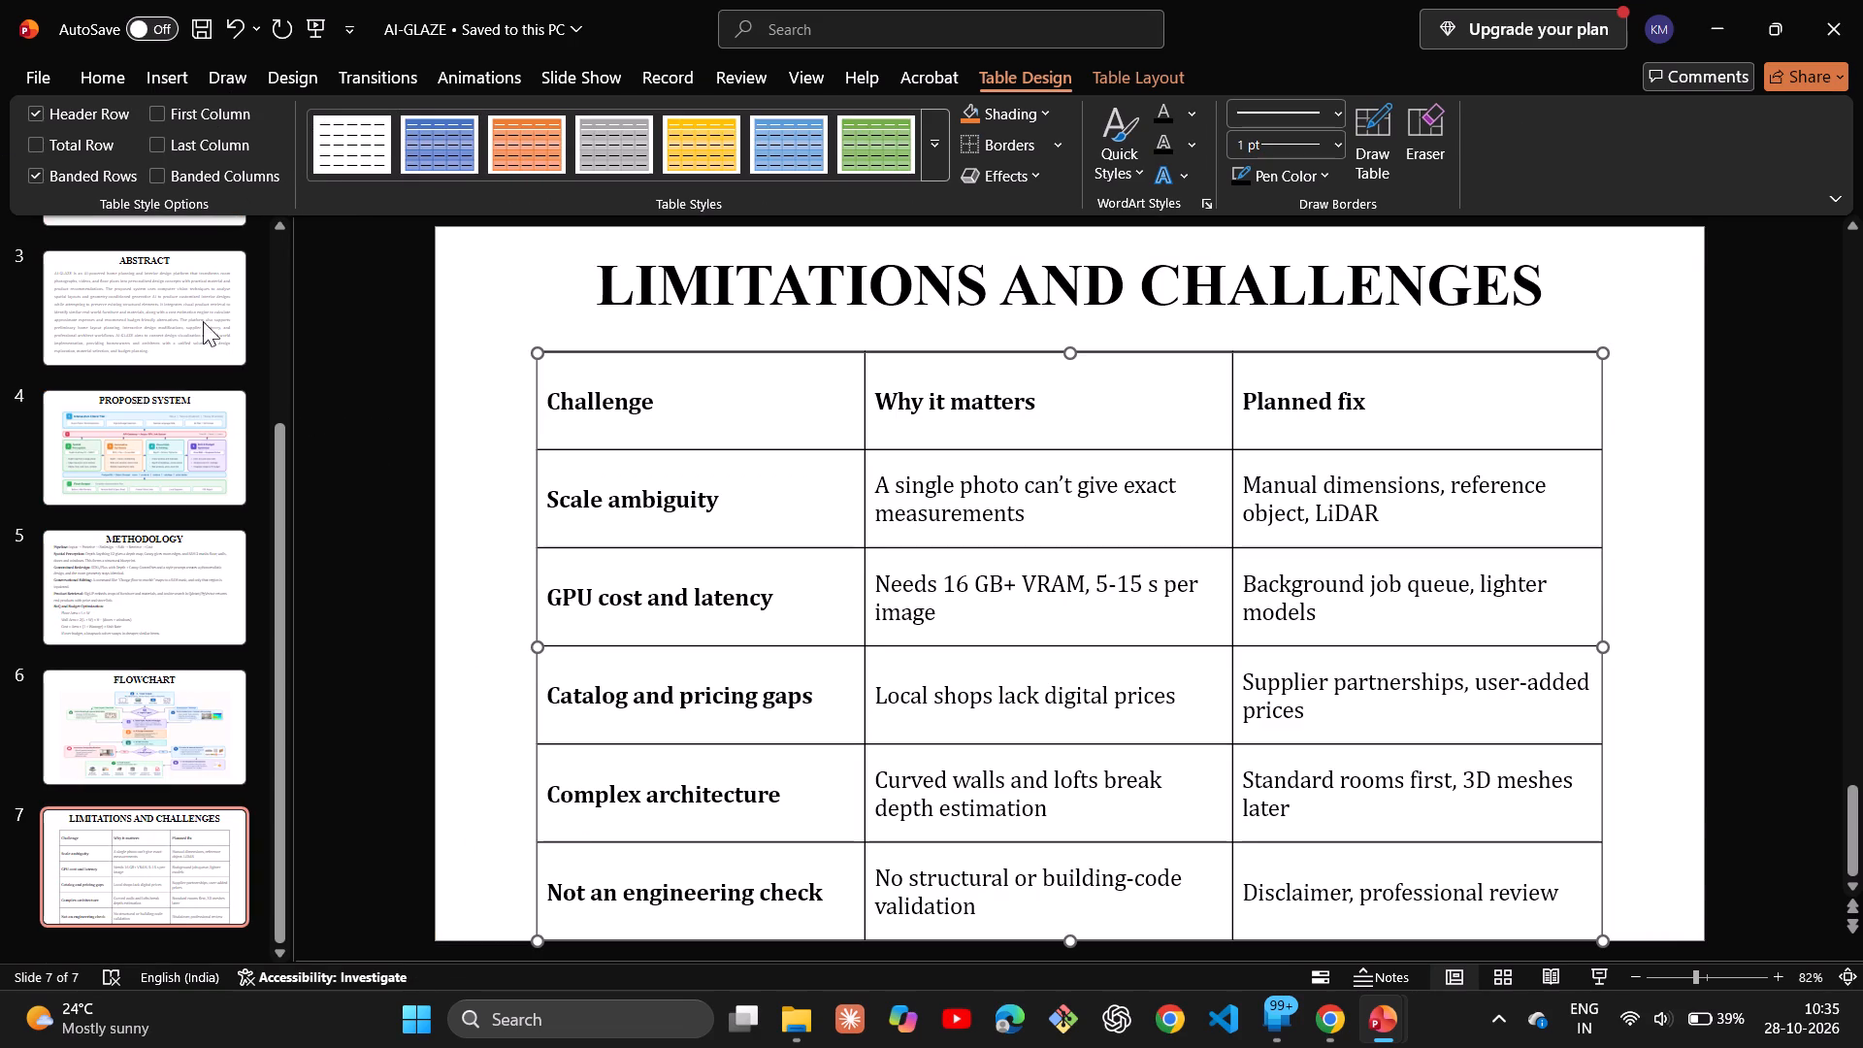
key(alt+Tab)
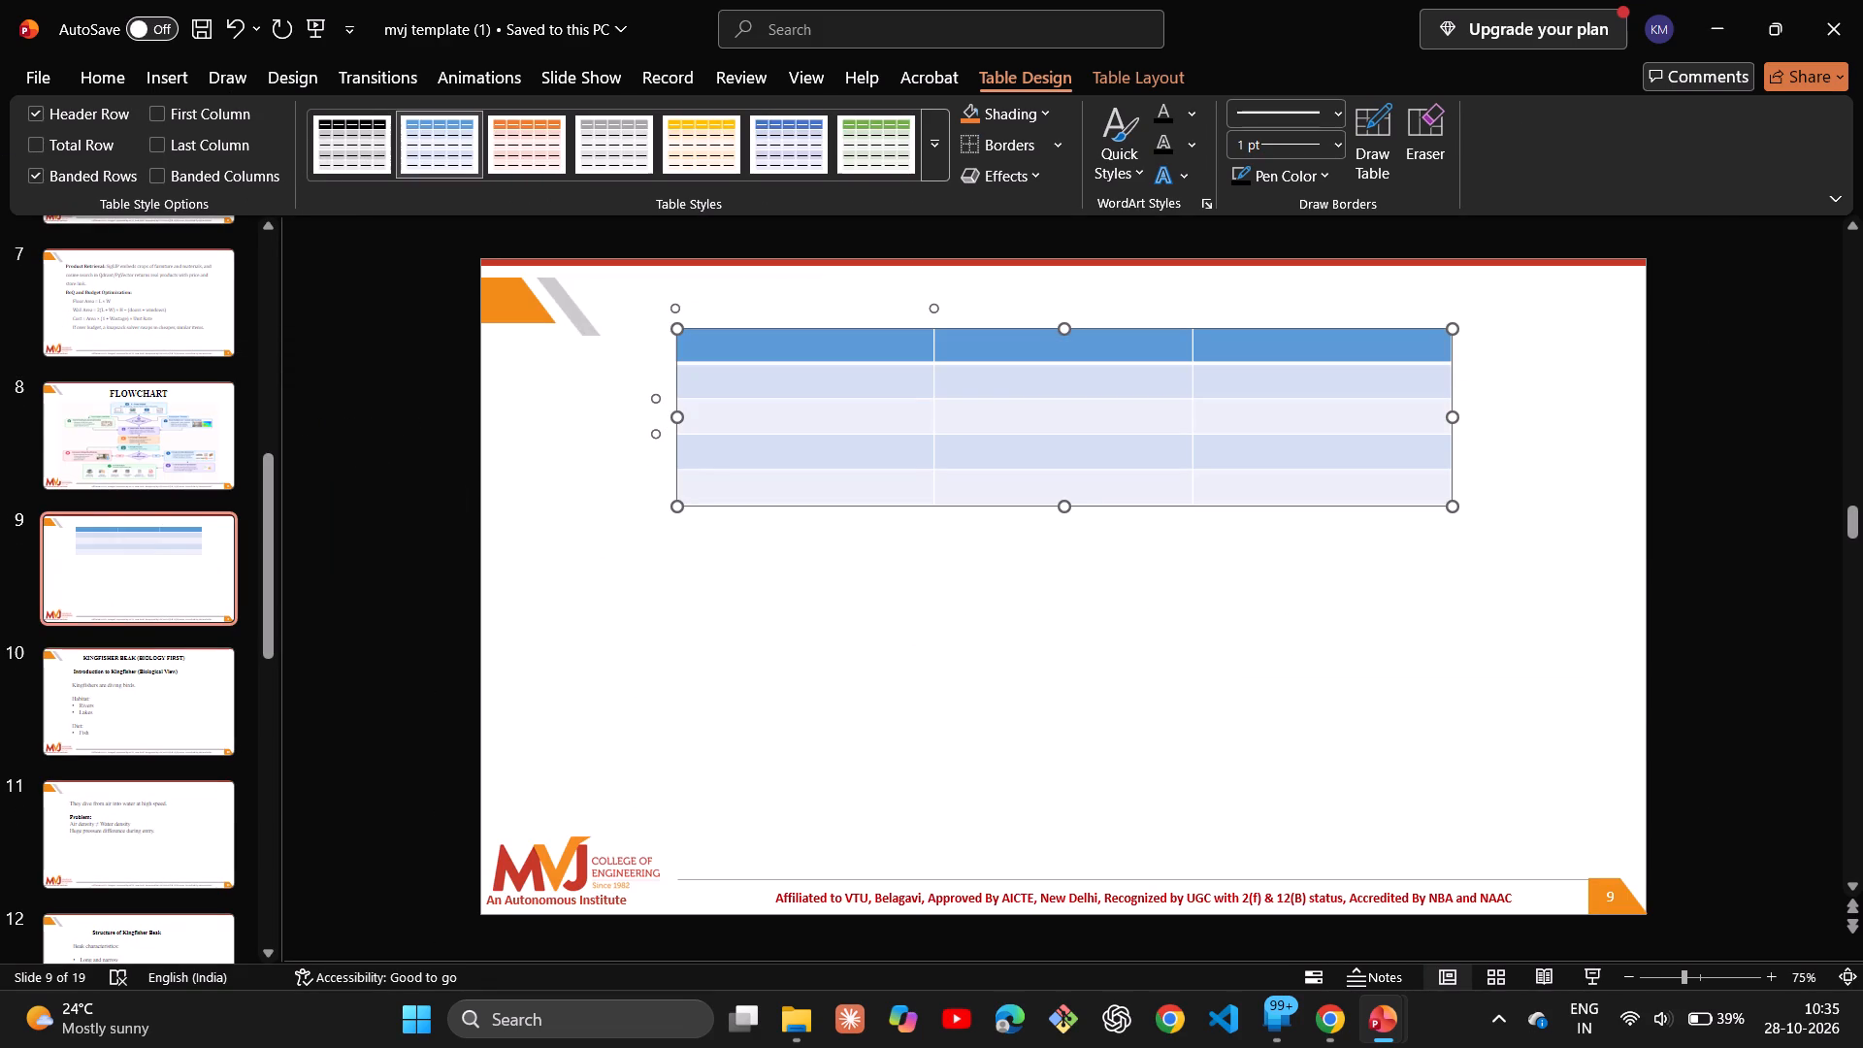
key(ctrl+z)
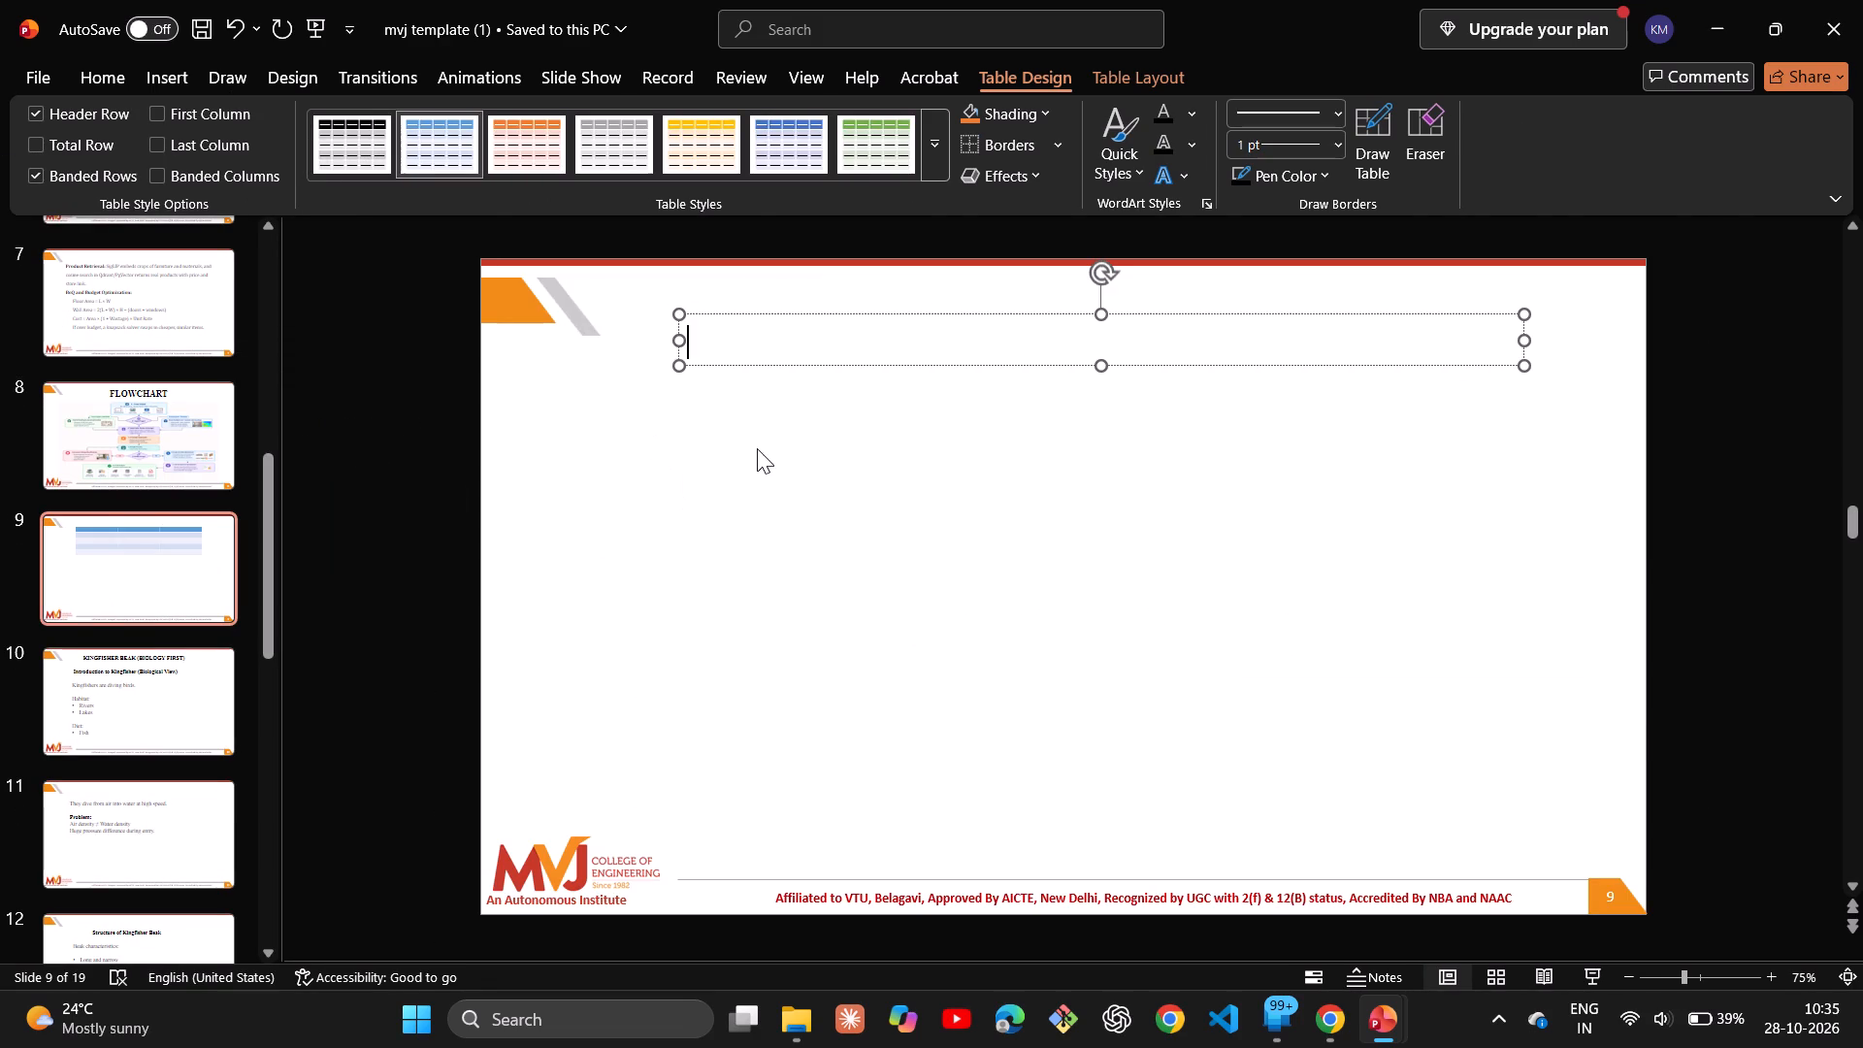
click(161, 73)
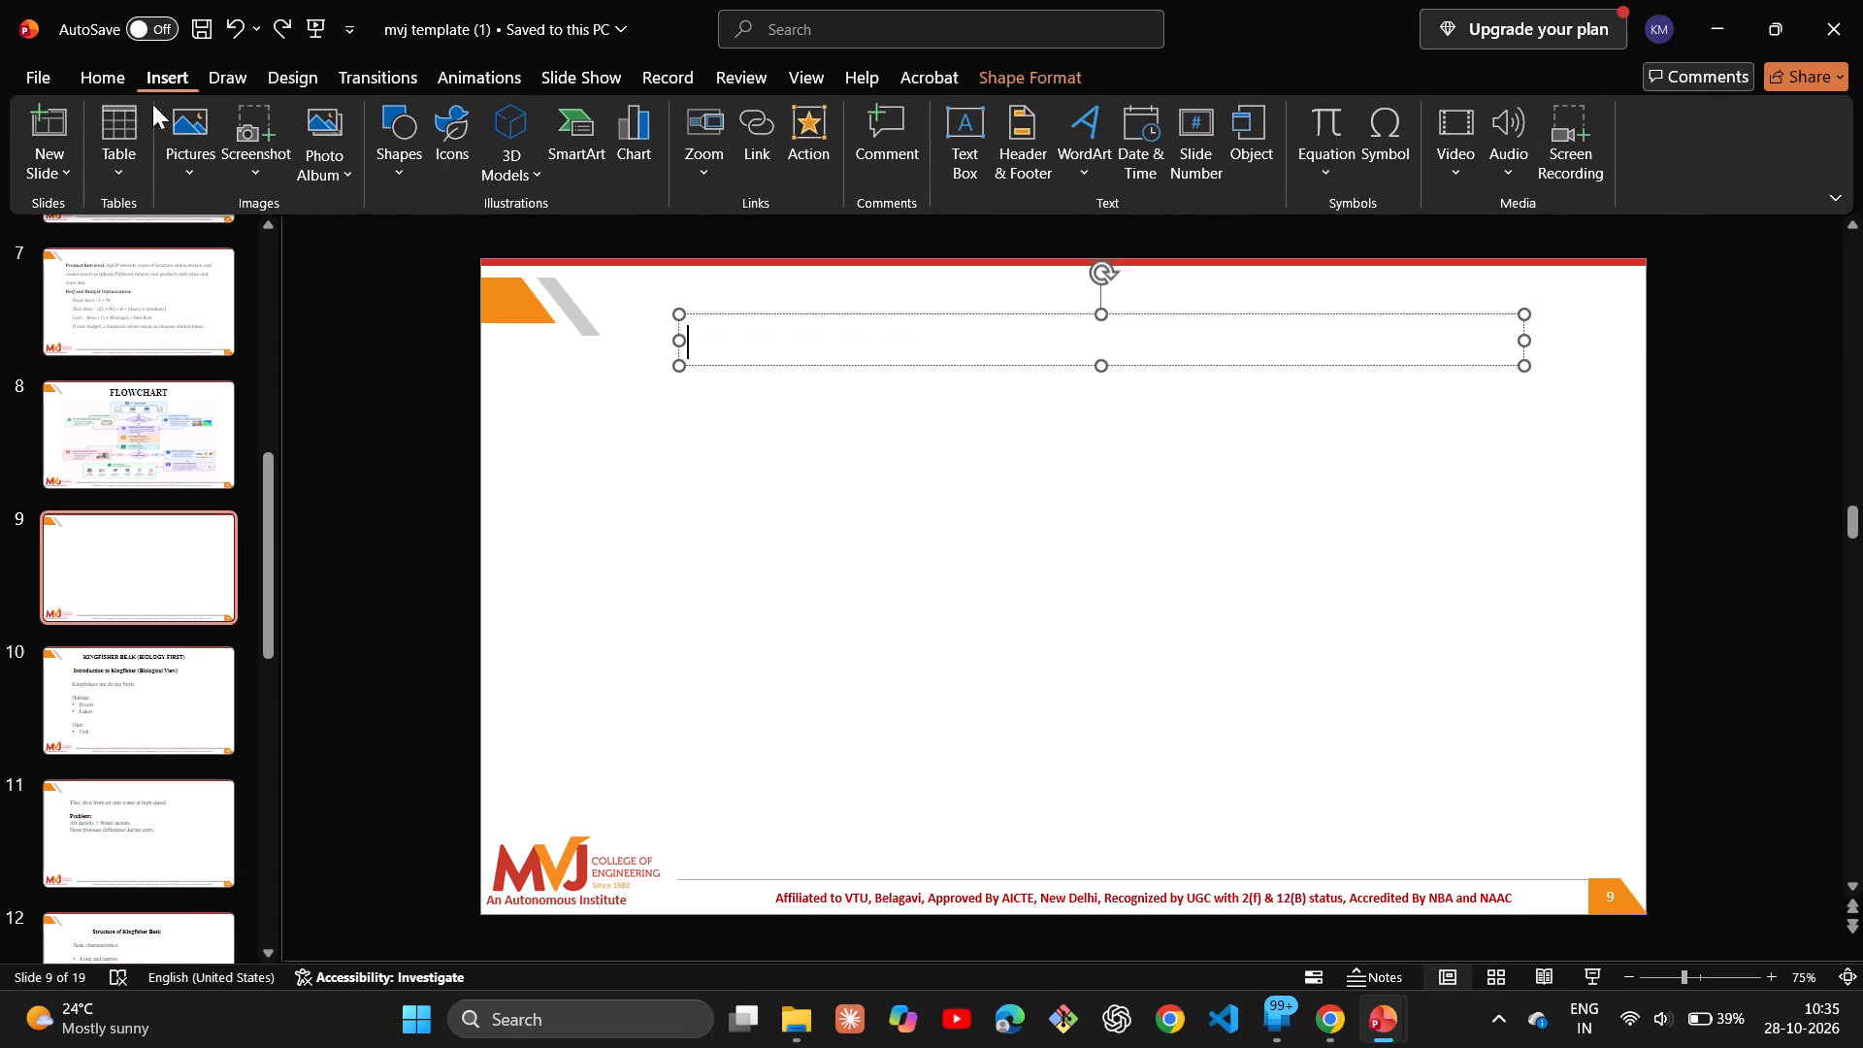
click(107, 162)
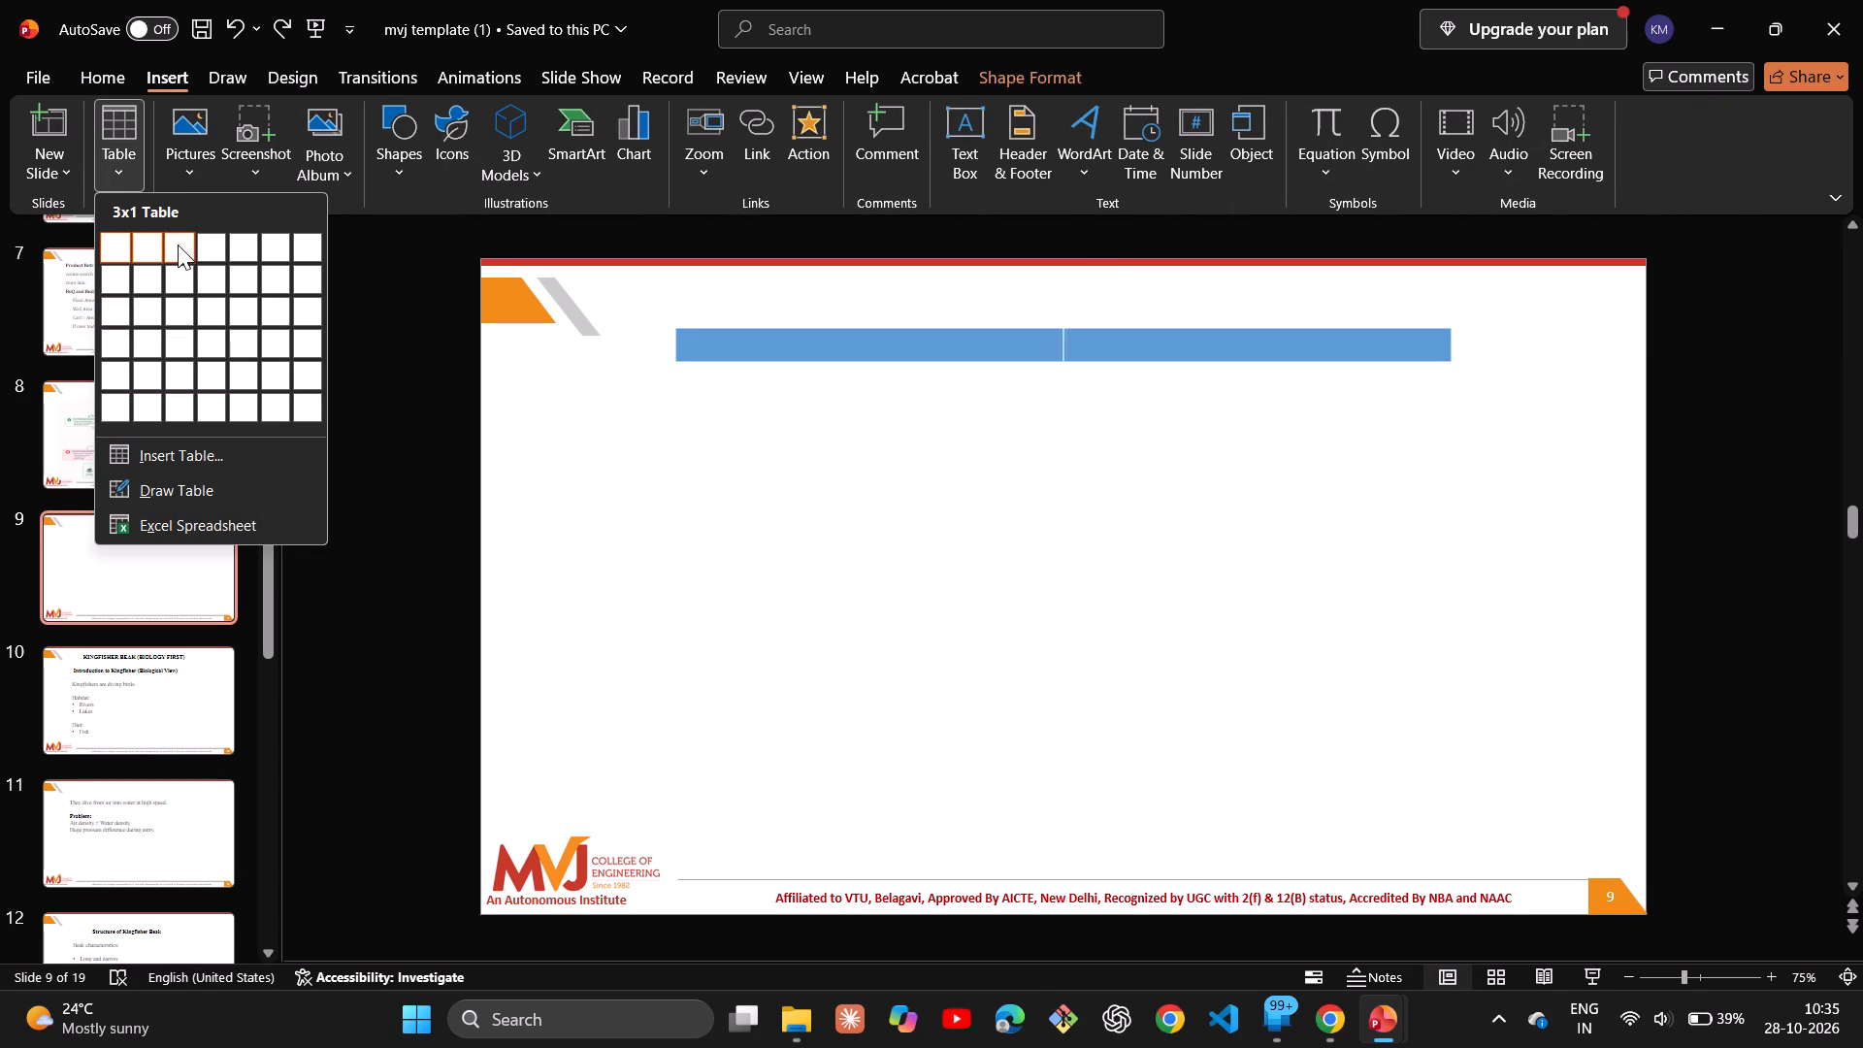
click(180, 407)
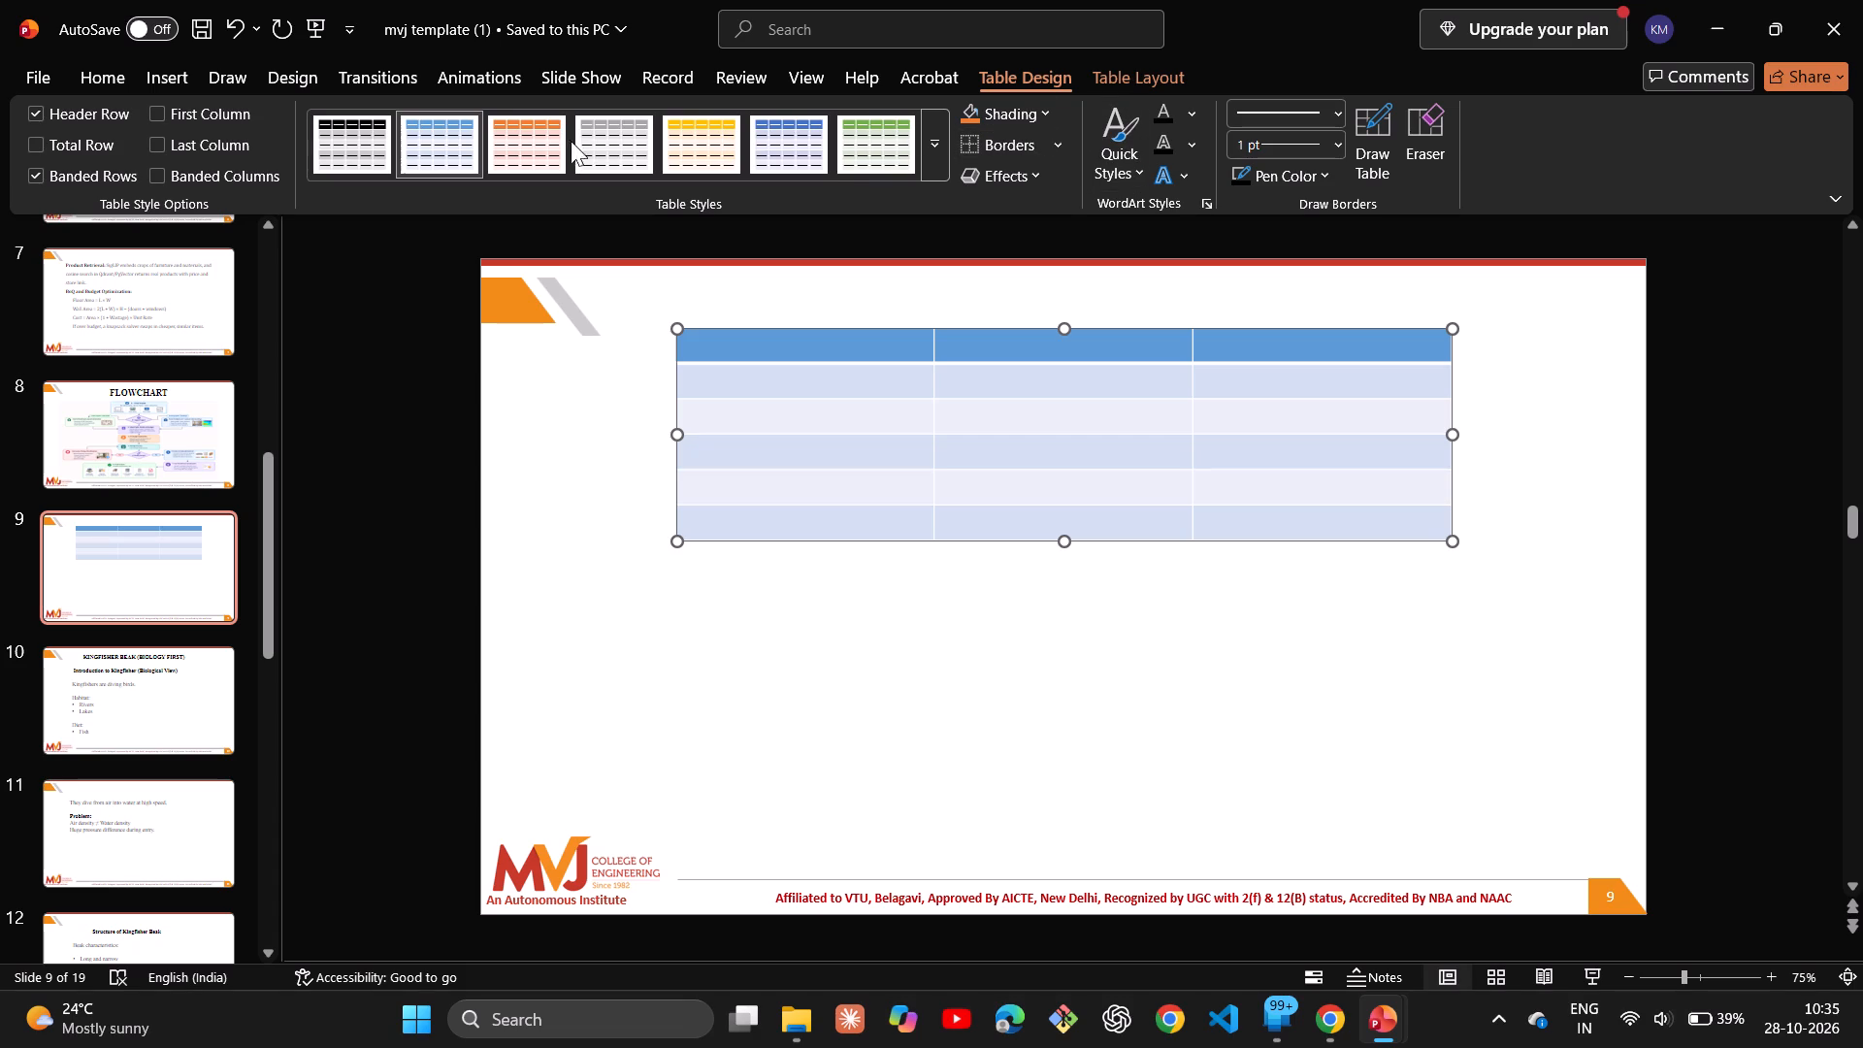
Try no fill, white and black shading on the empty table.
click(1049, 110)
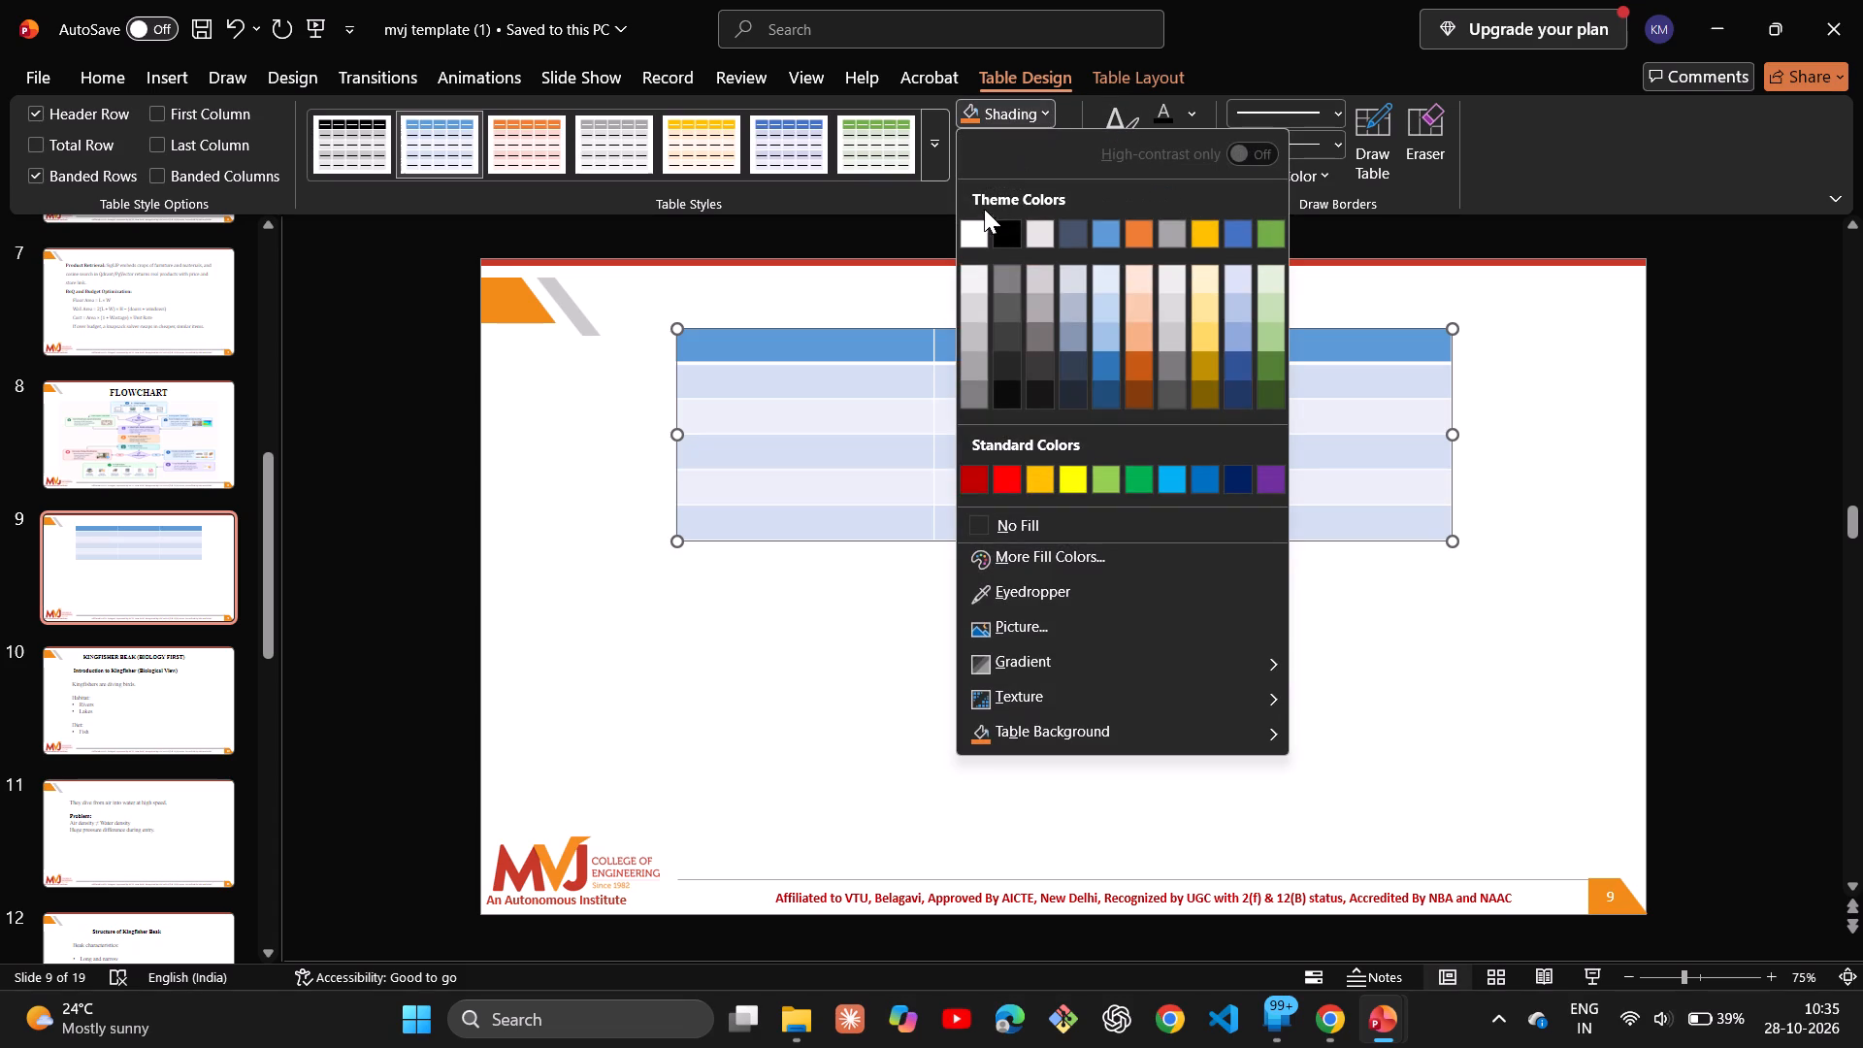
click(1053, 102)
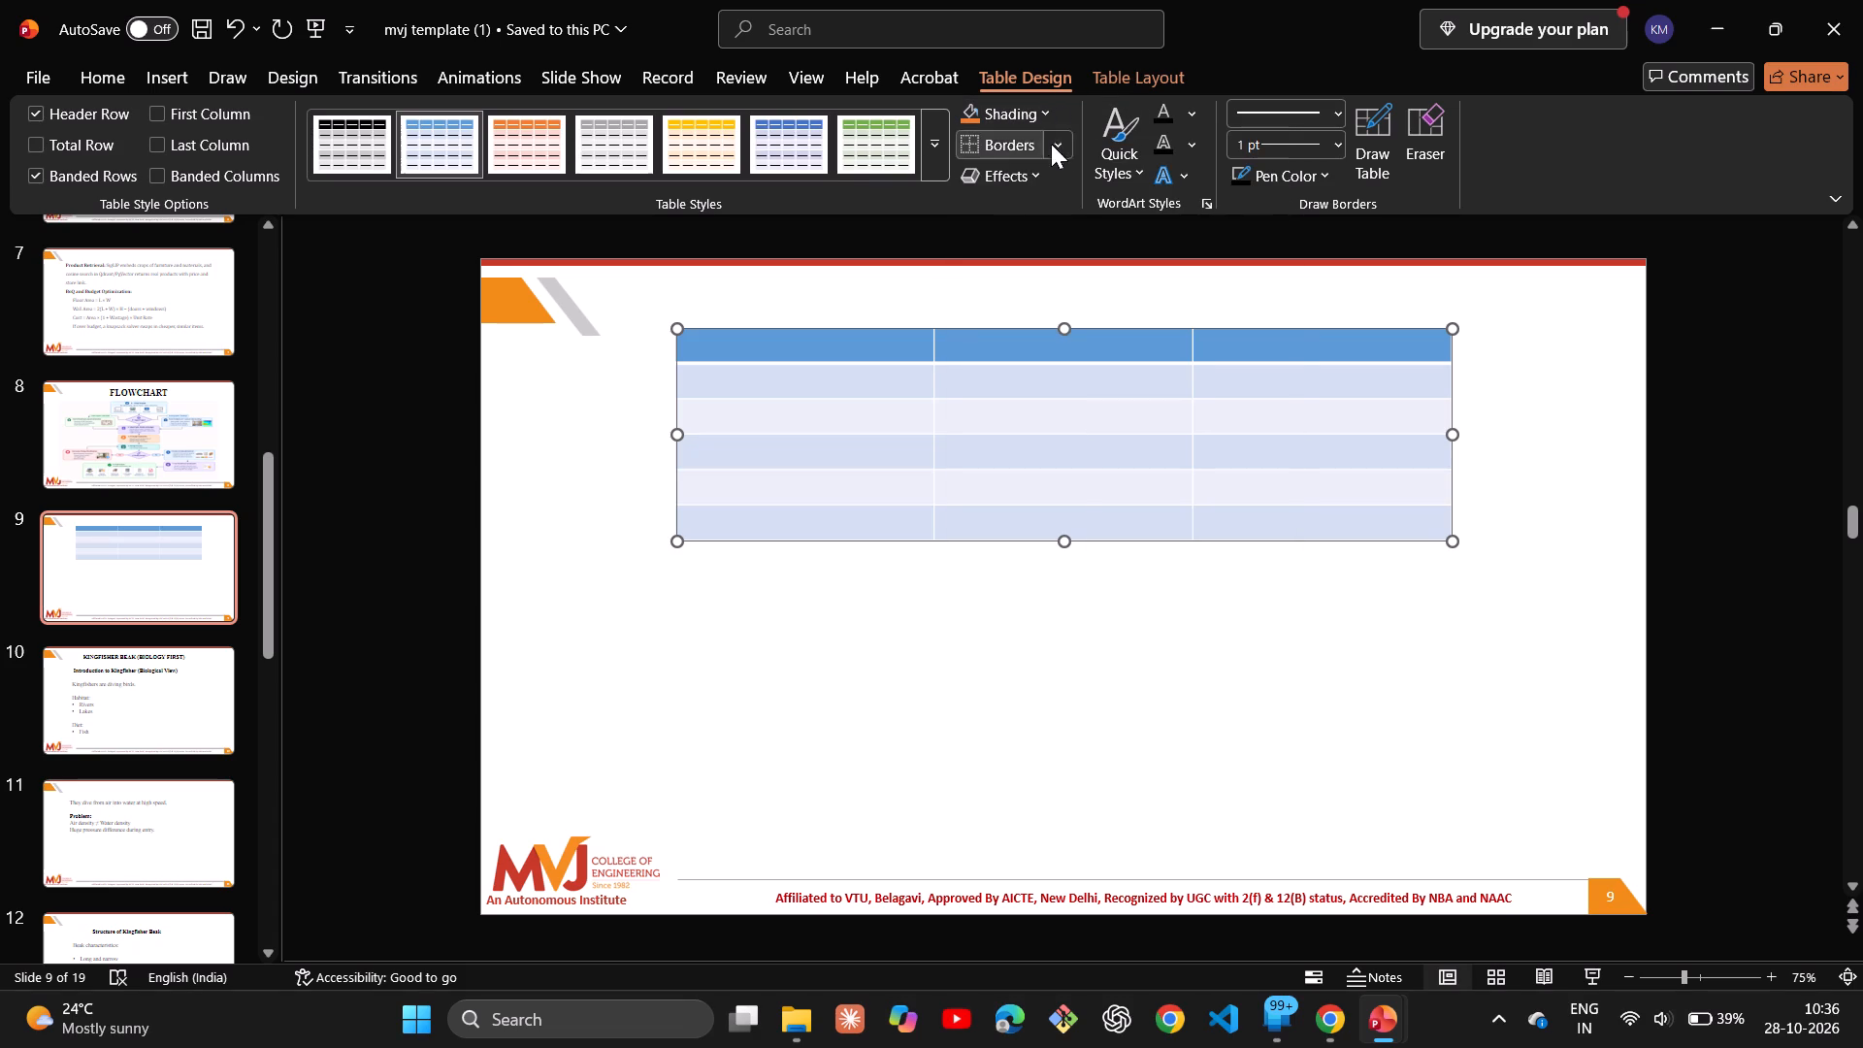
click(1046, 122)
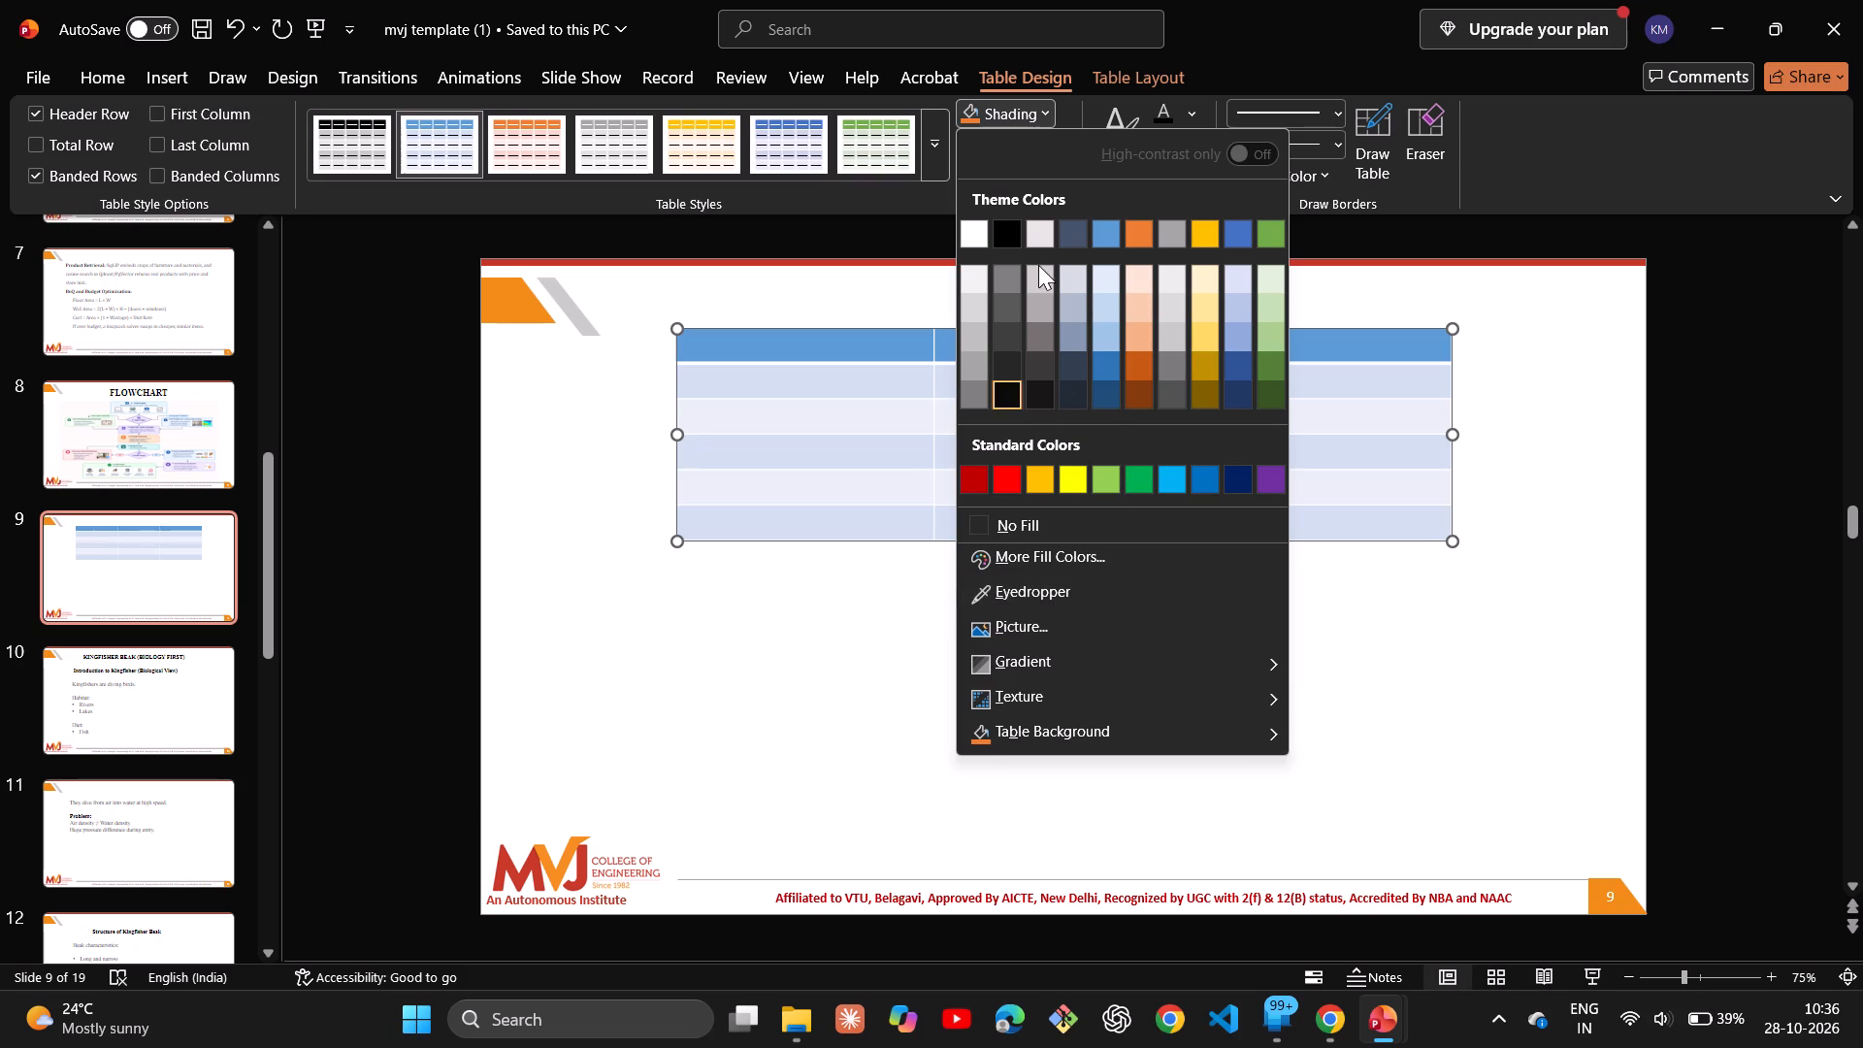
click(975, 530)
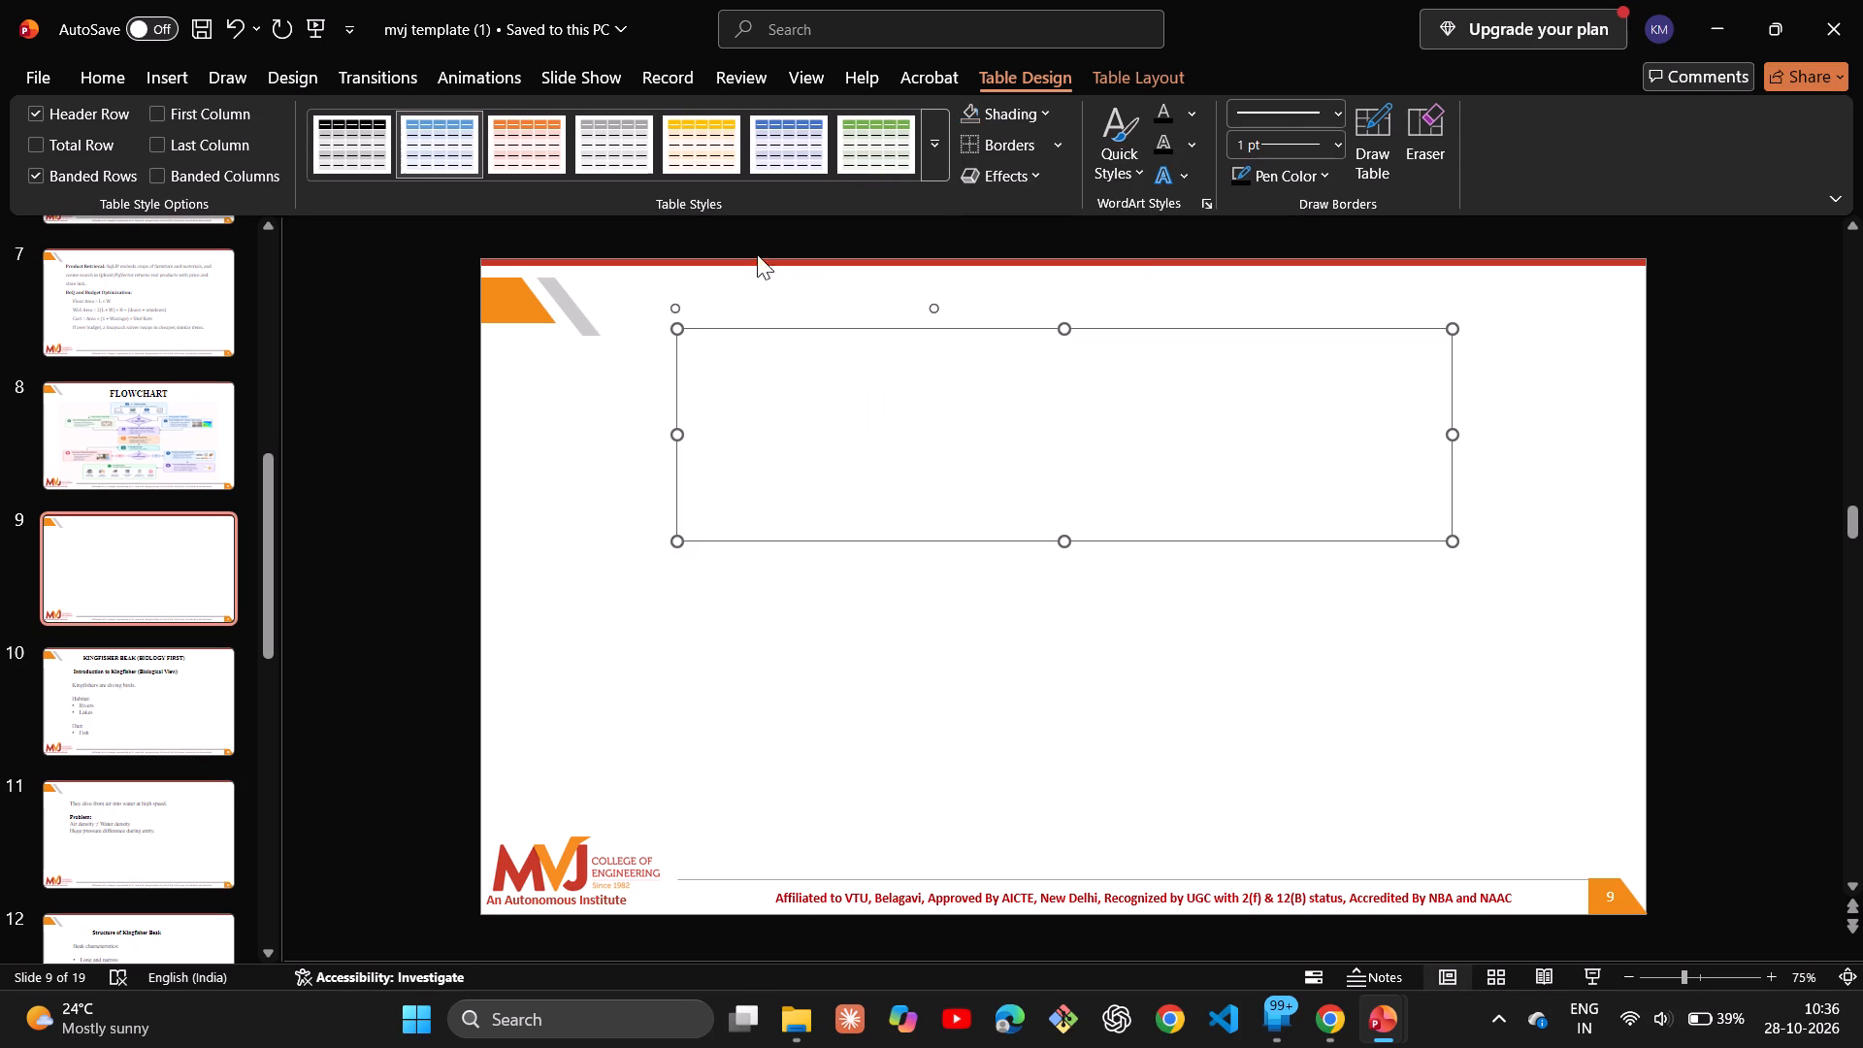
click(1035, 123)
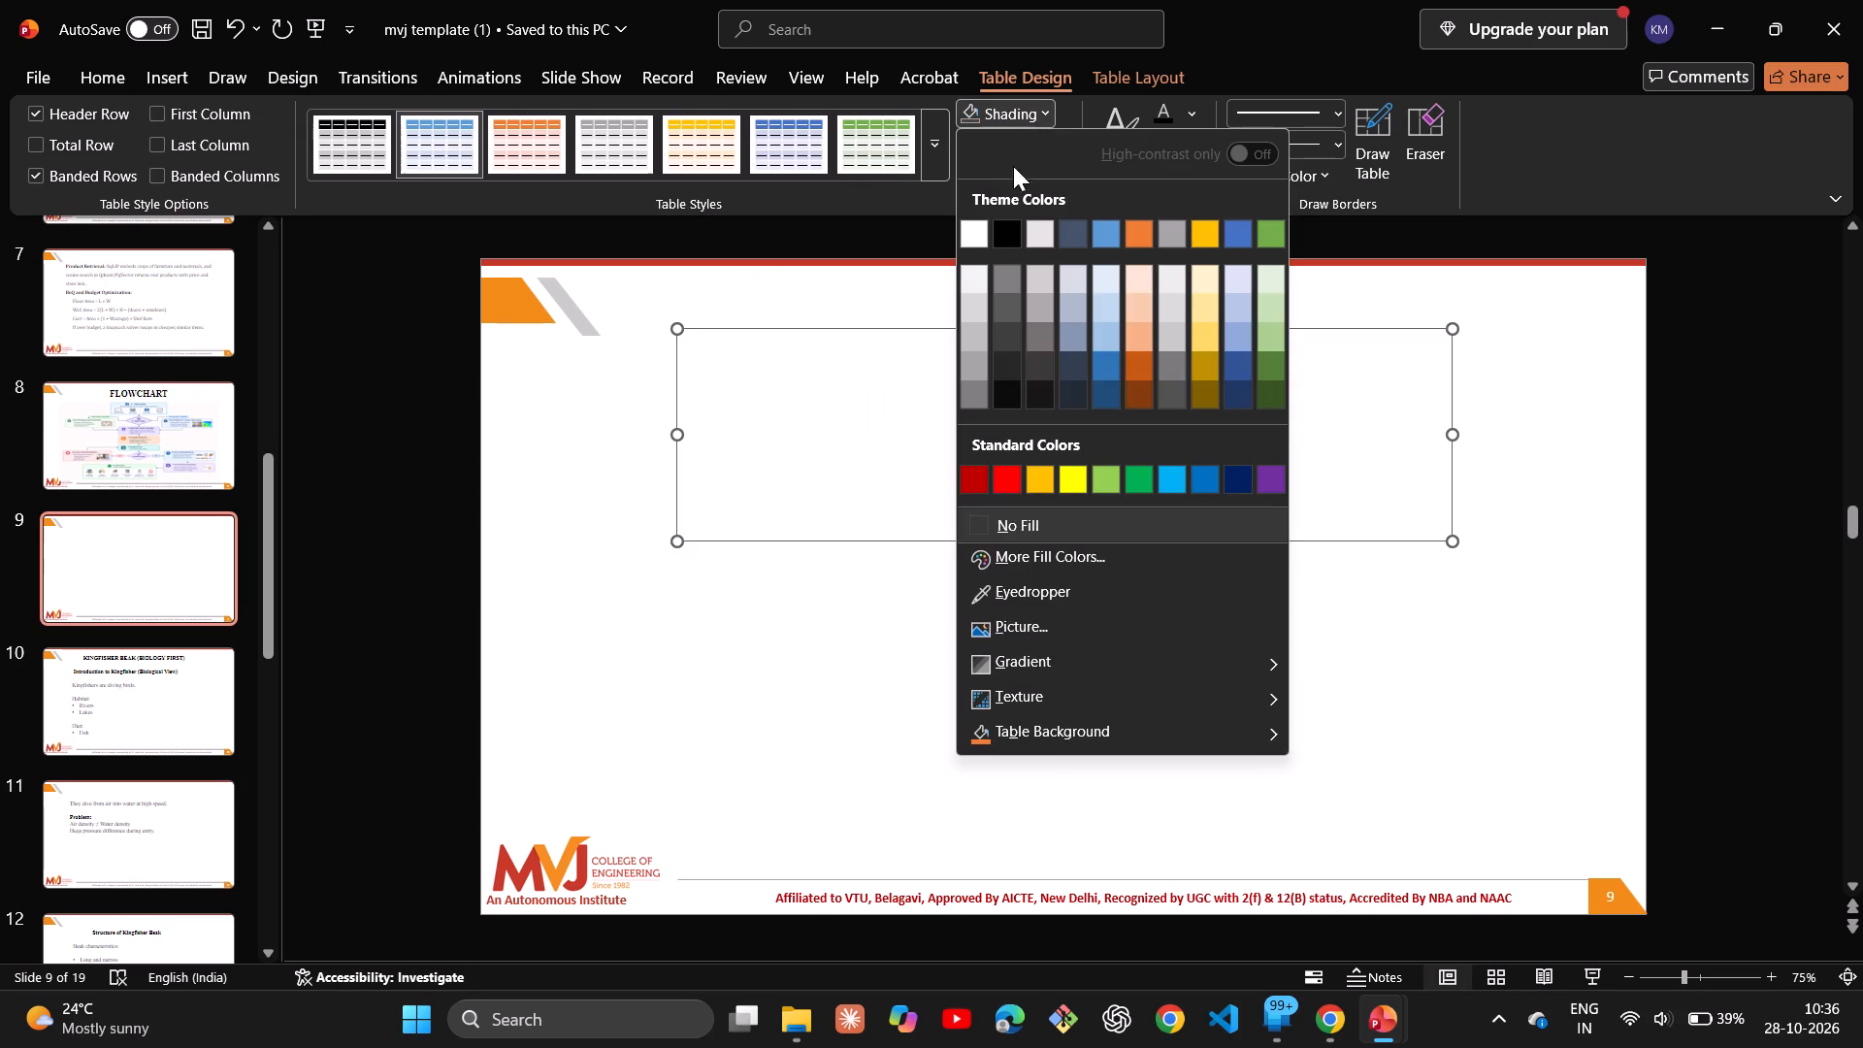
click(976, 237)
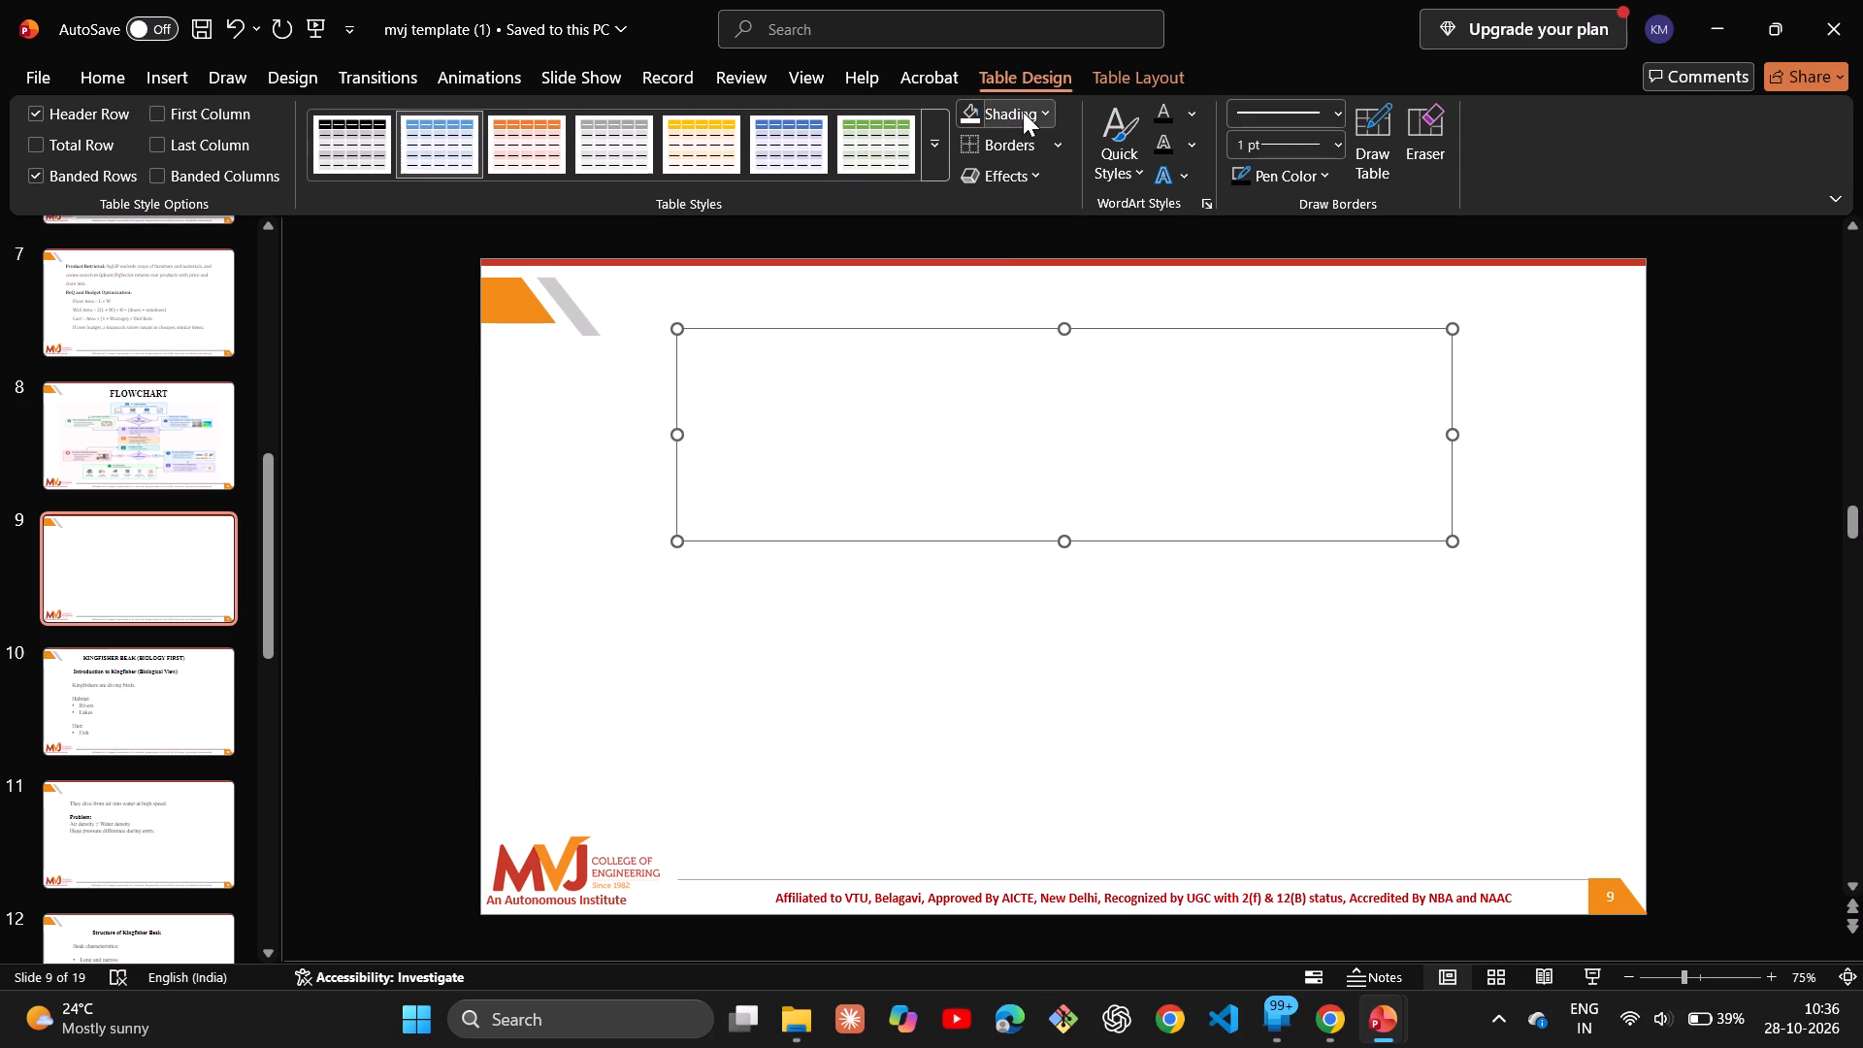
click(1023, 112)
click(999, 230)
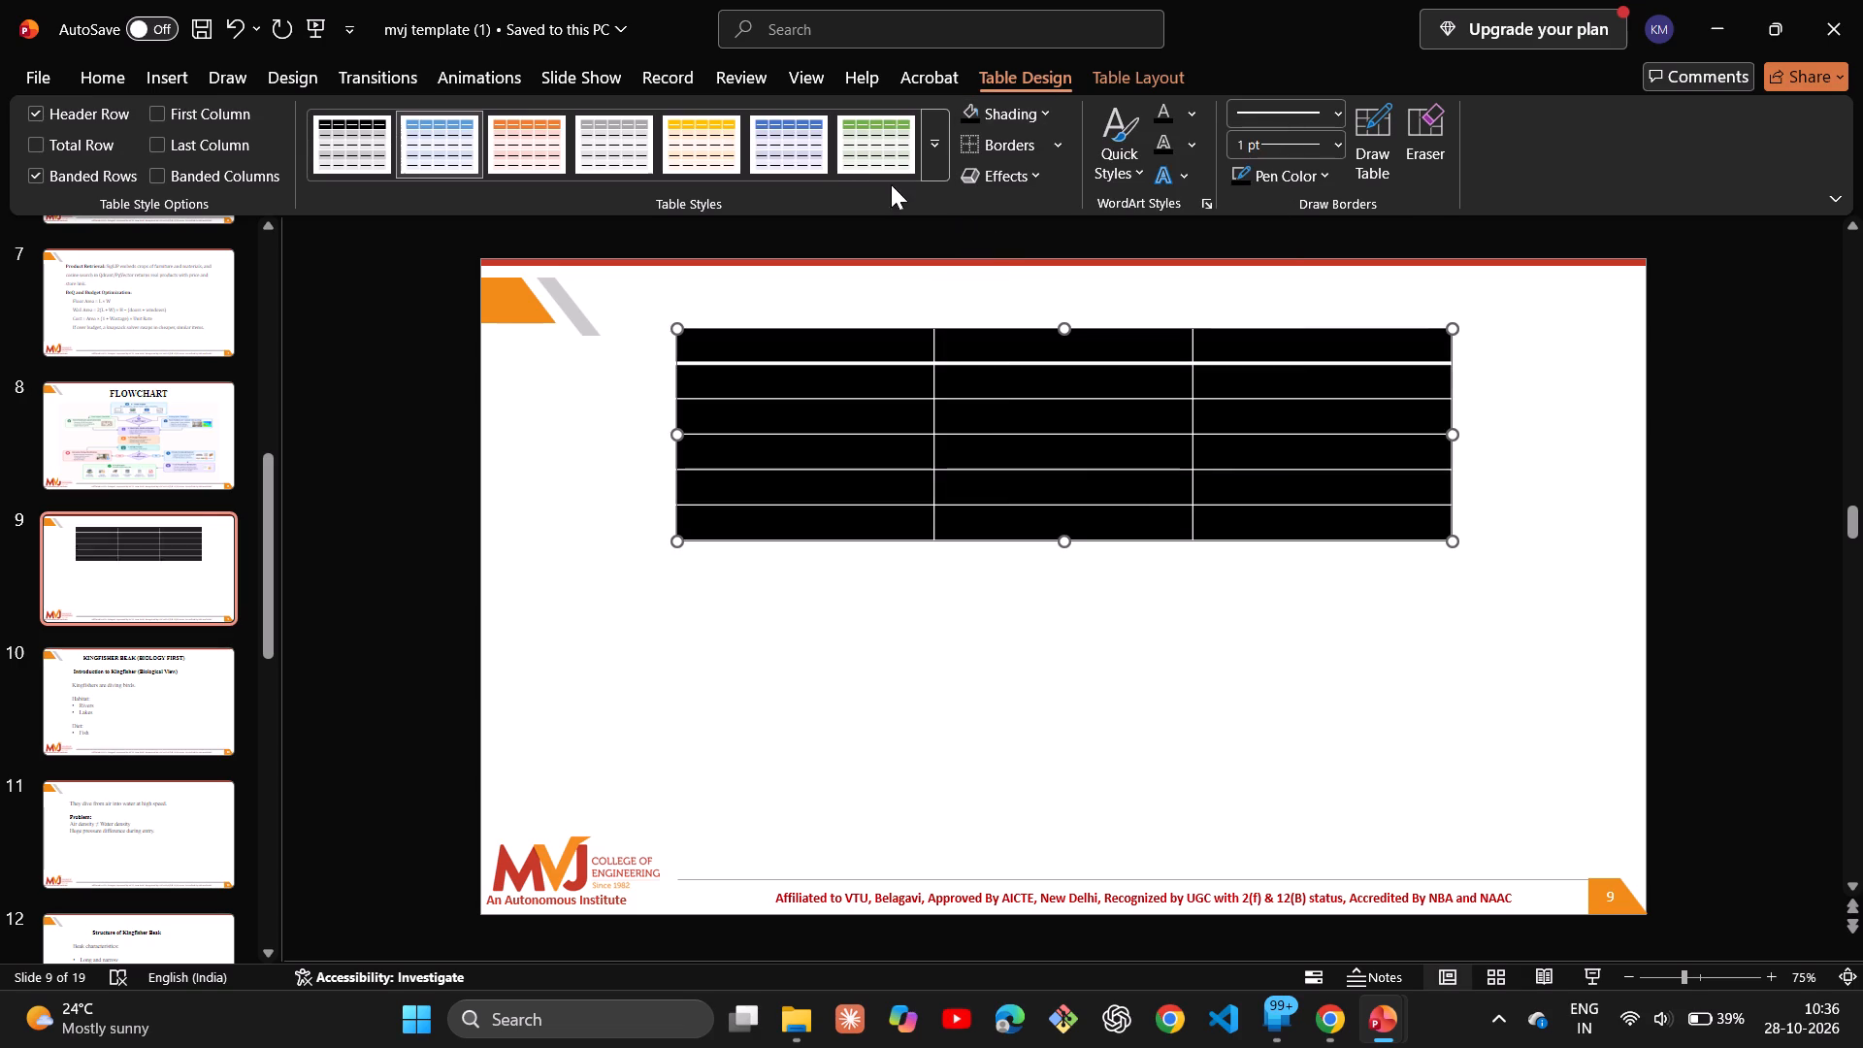
Apply all borders to the empty table and set its shading to no fill.
click(1054, 139)
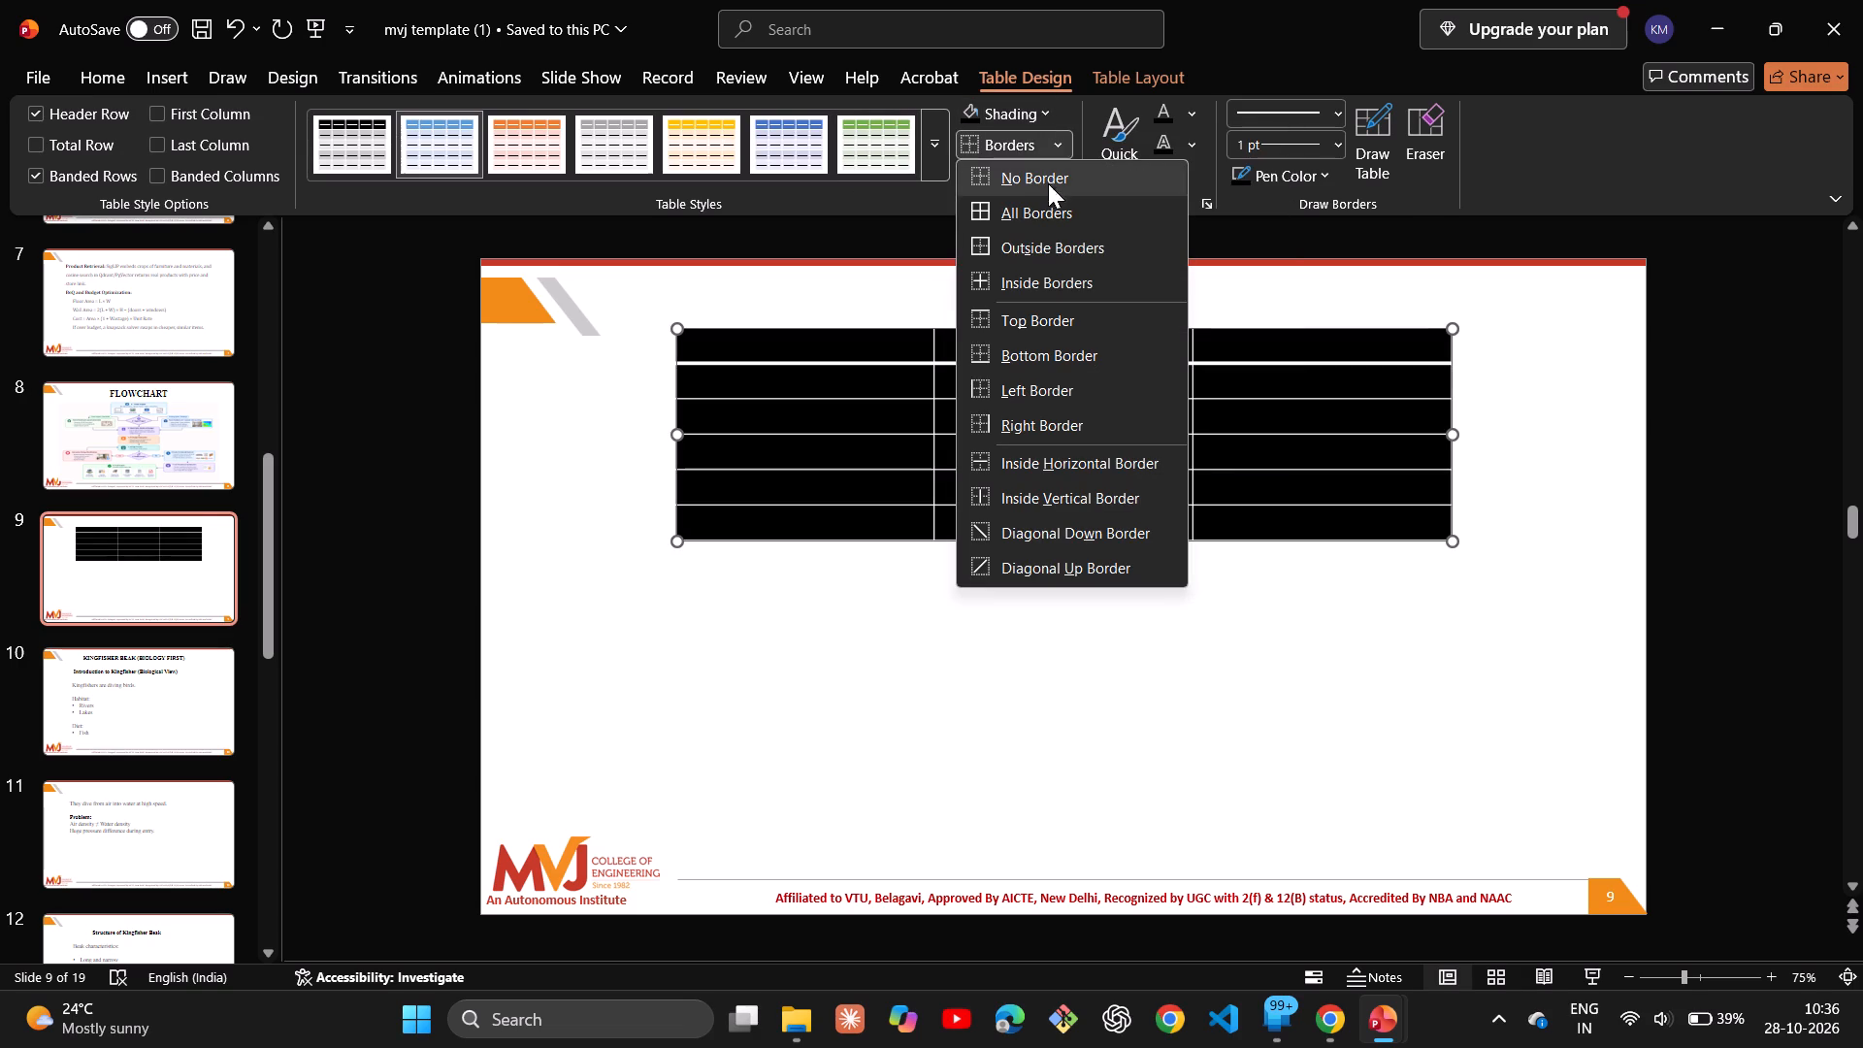
click(1036, 207)
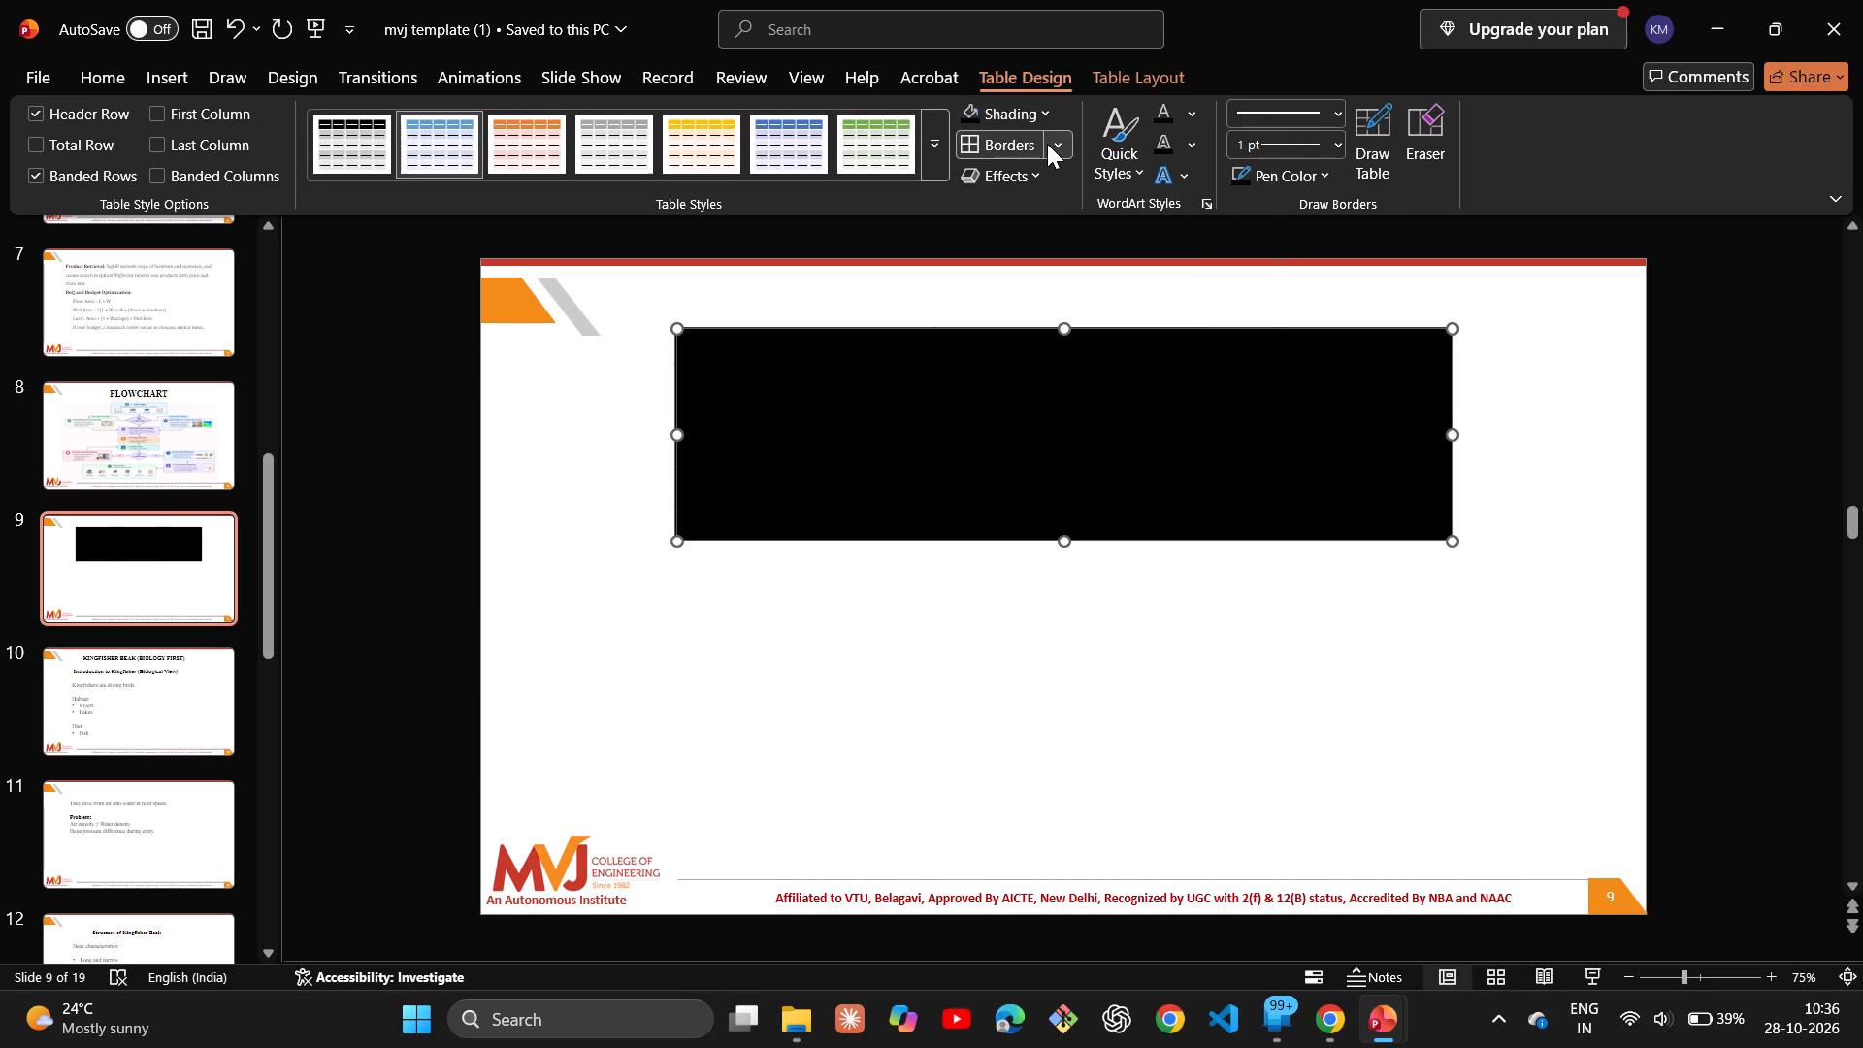
click(1049, 102)
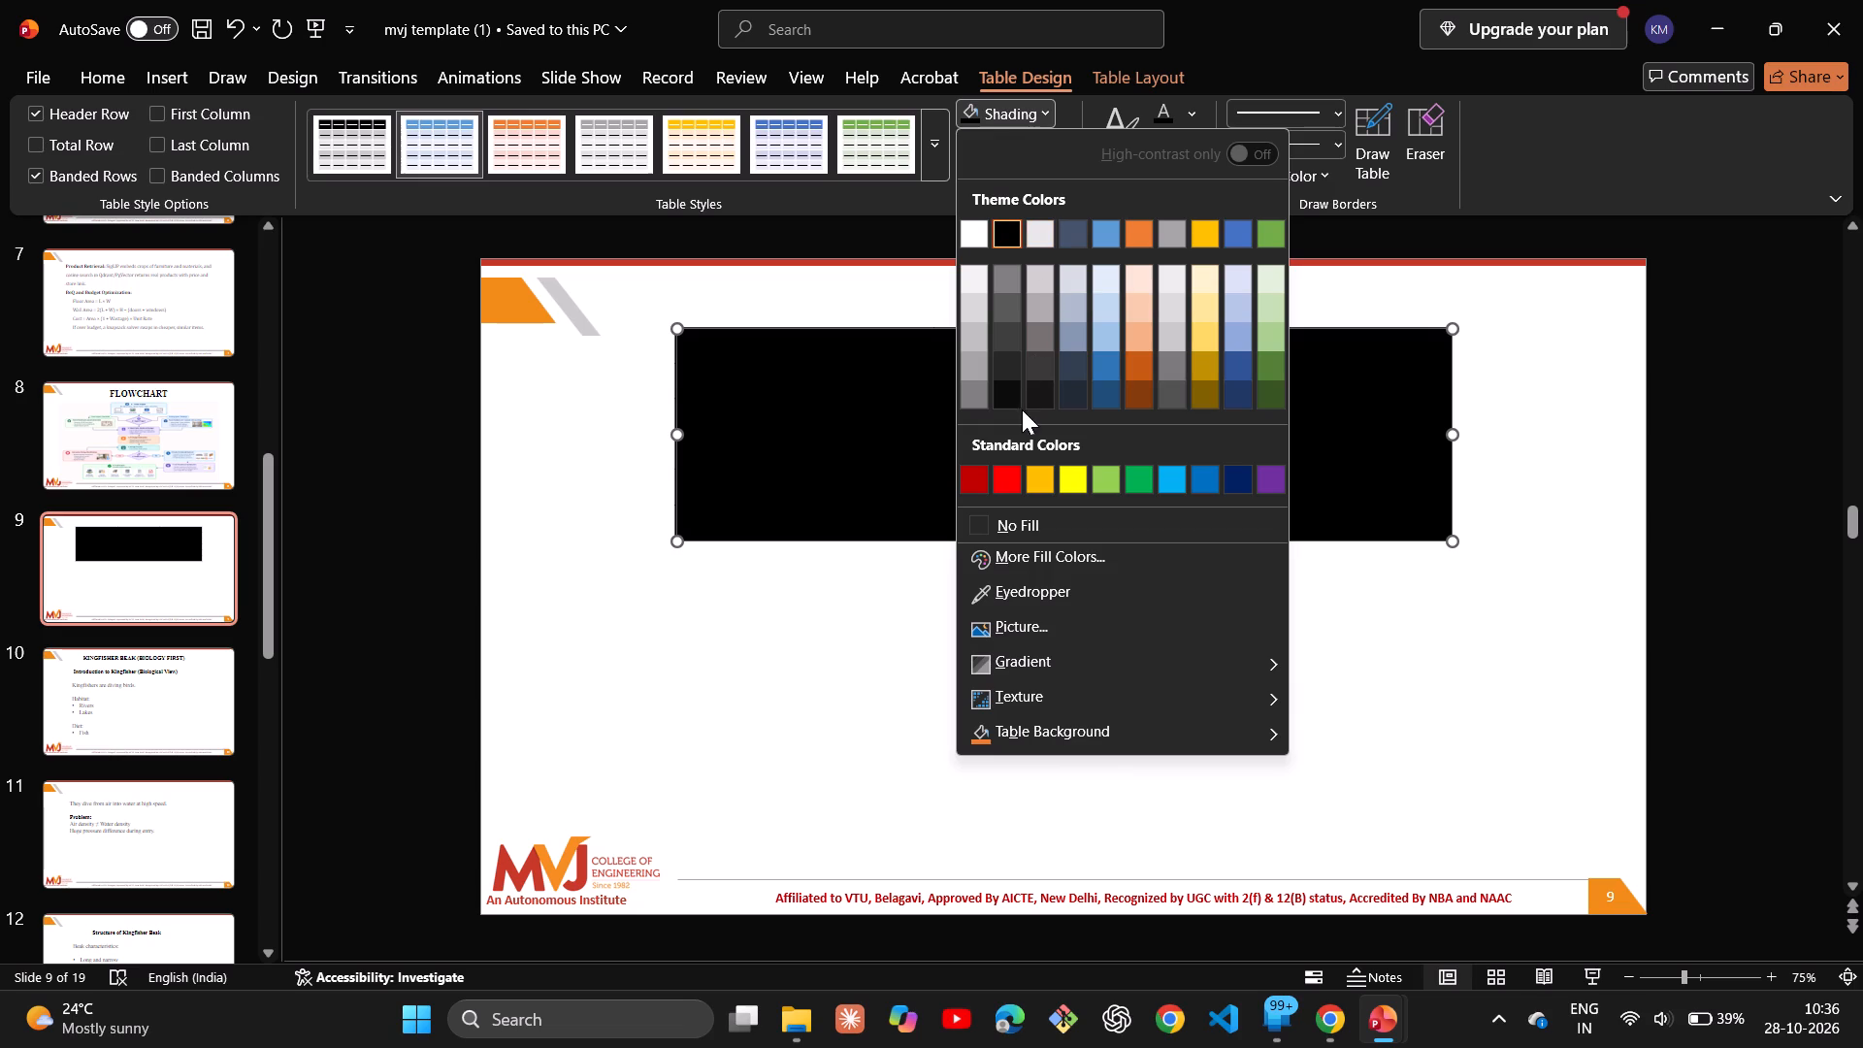
click(978, 518)
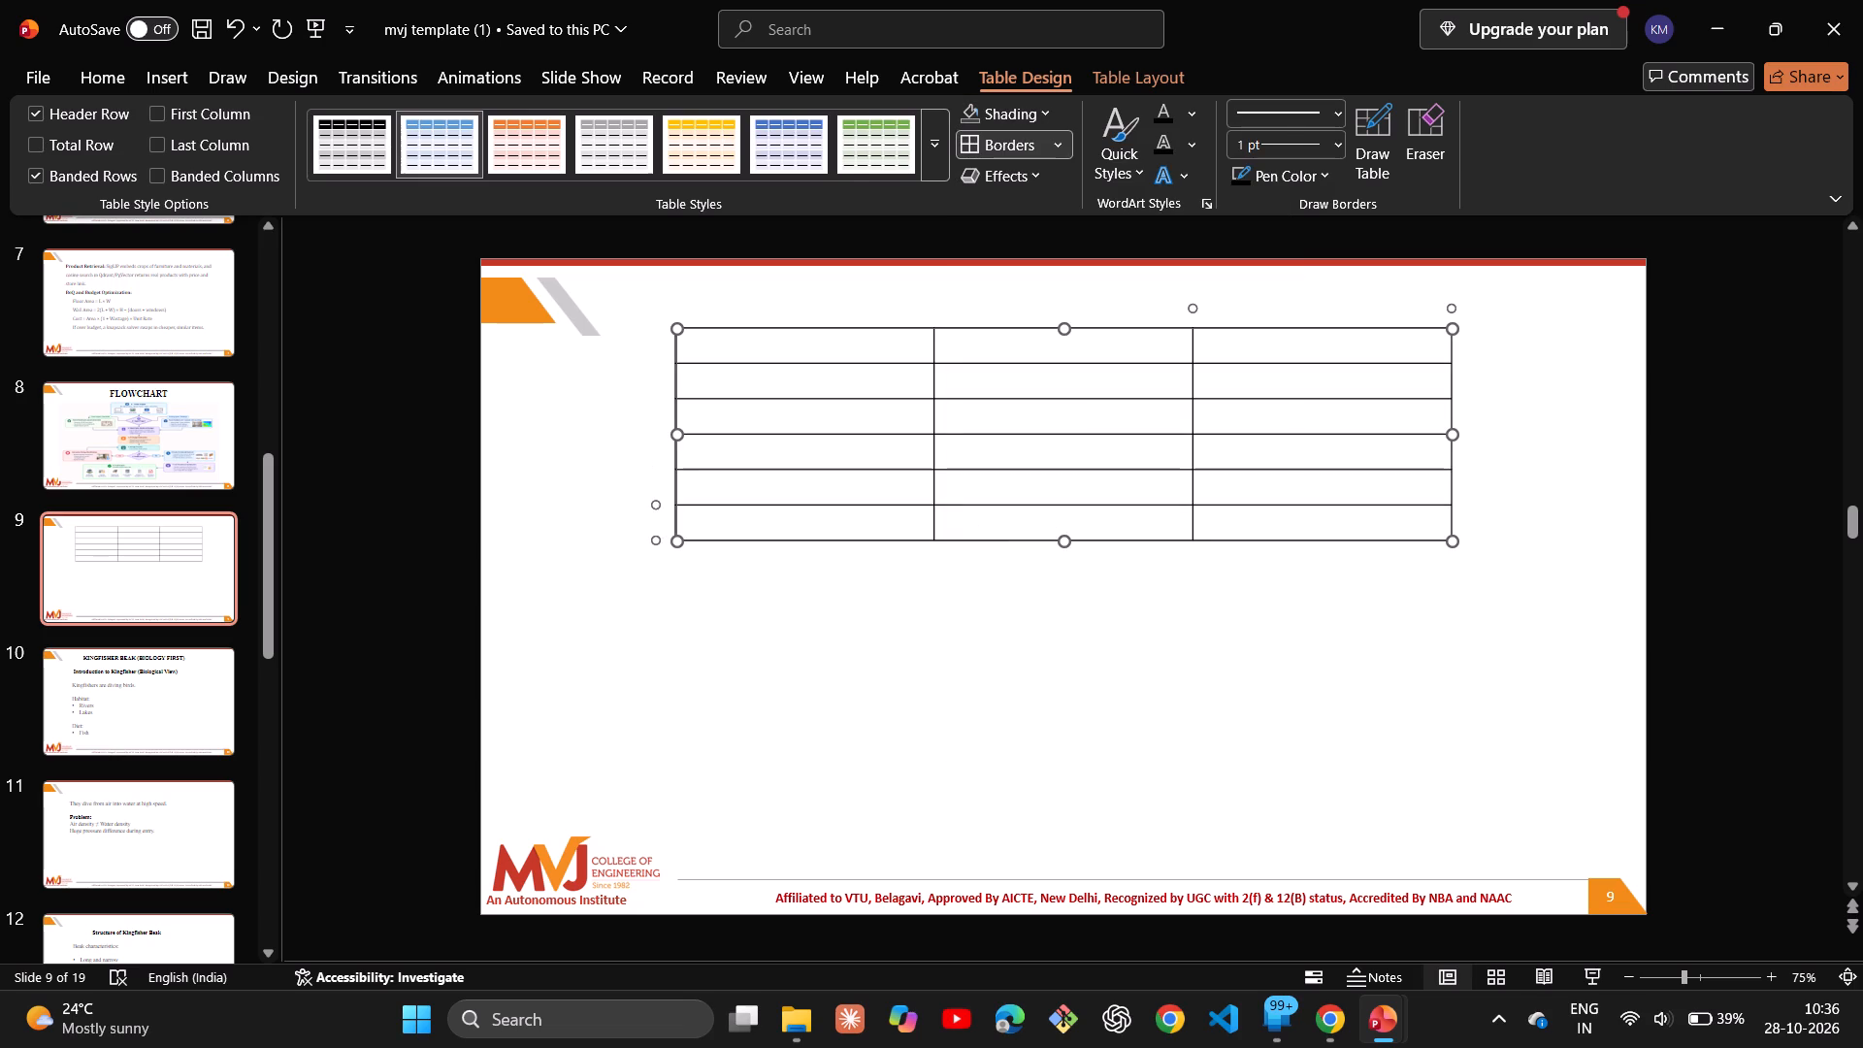
Enlarge the empty table slightly in width and to about twice its height, filling most of the slide body.
drag(1448, 542, 1516, 728)
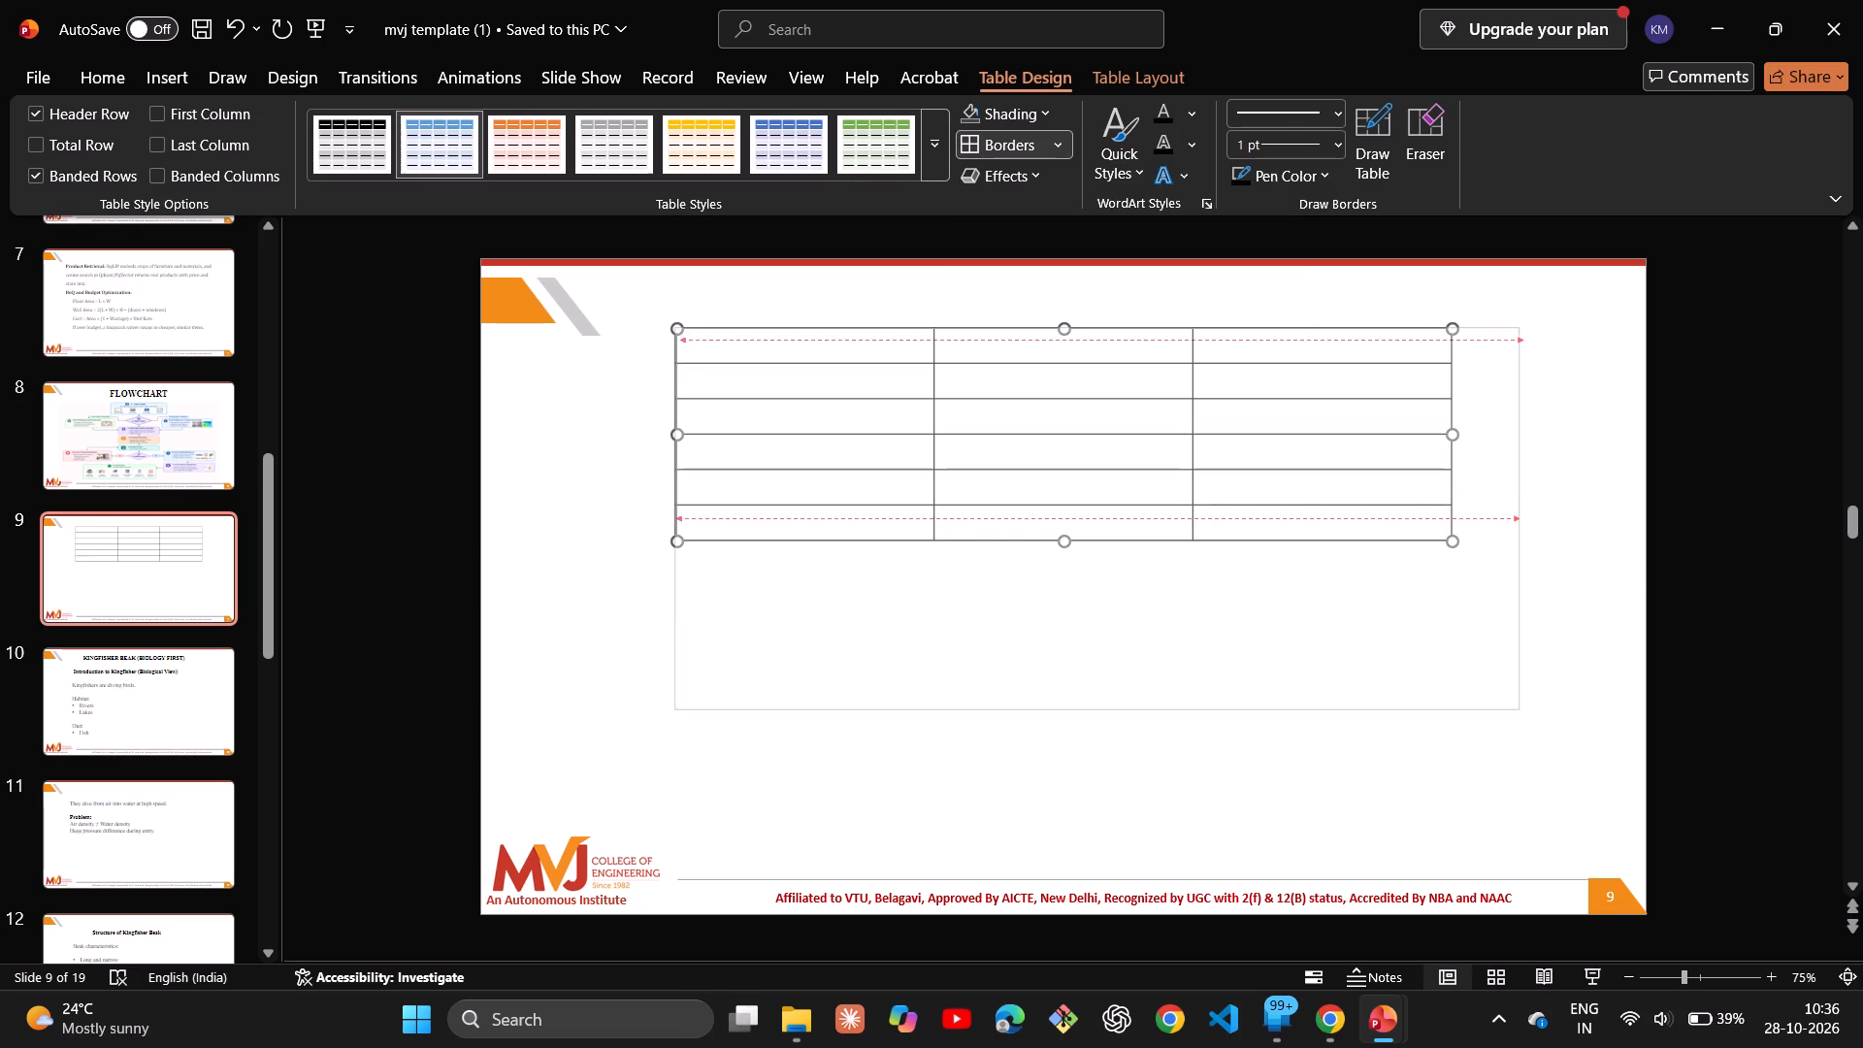
drag(1516, 728, 1508, 778)
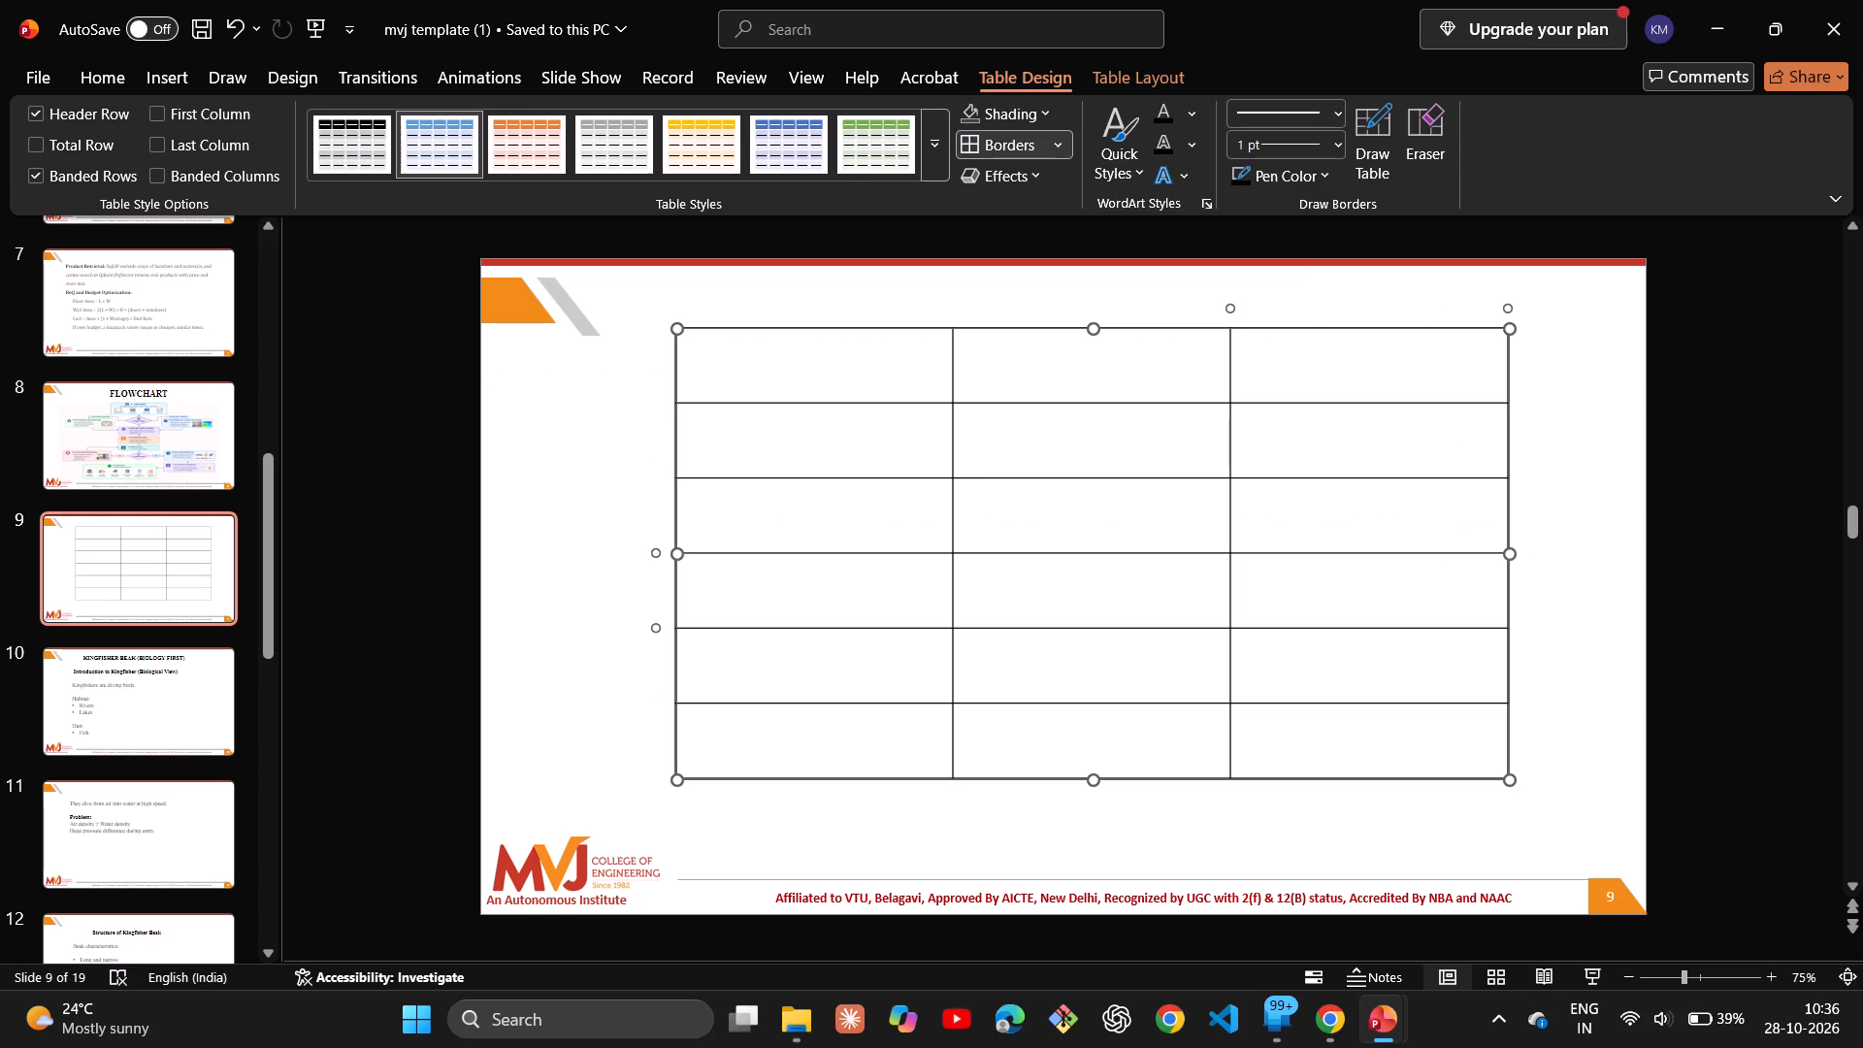
Copy all cell contents of the LIMITATIONS AND CHALLENGES table in the AI-GLAZE presentation into the empty table on the mvj template's slide 9.
key(alt+Tab)
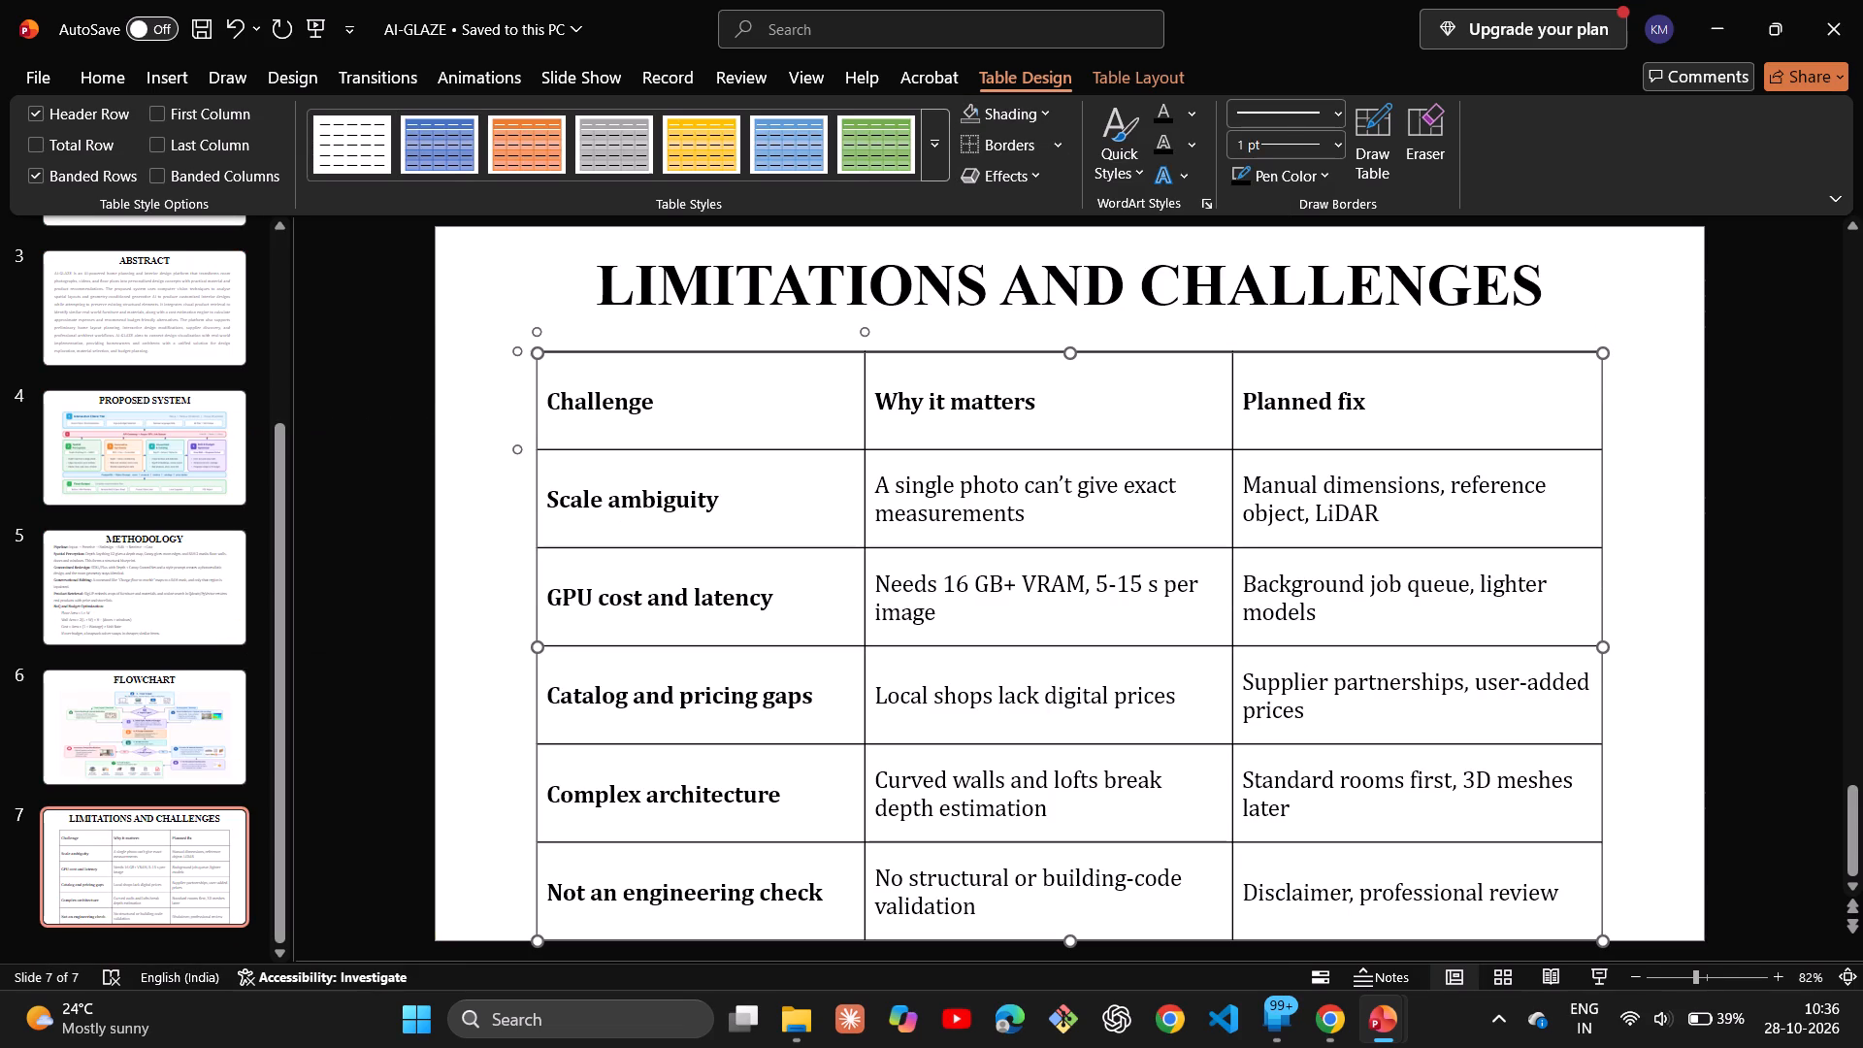
click(716, 440)
key(ctrl+a)
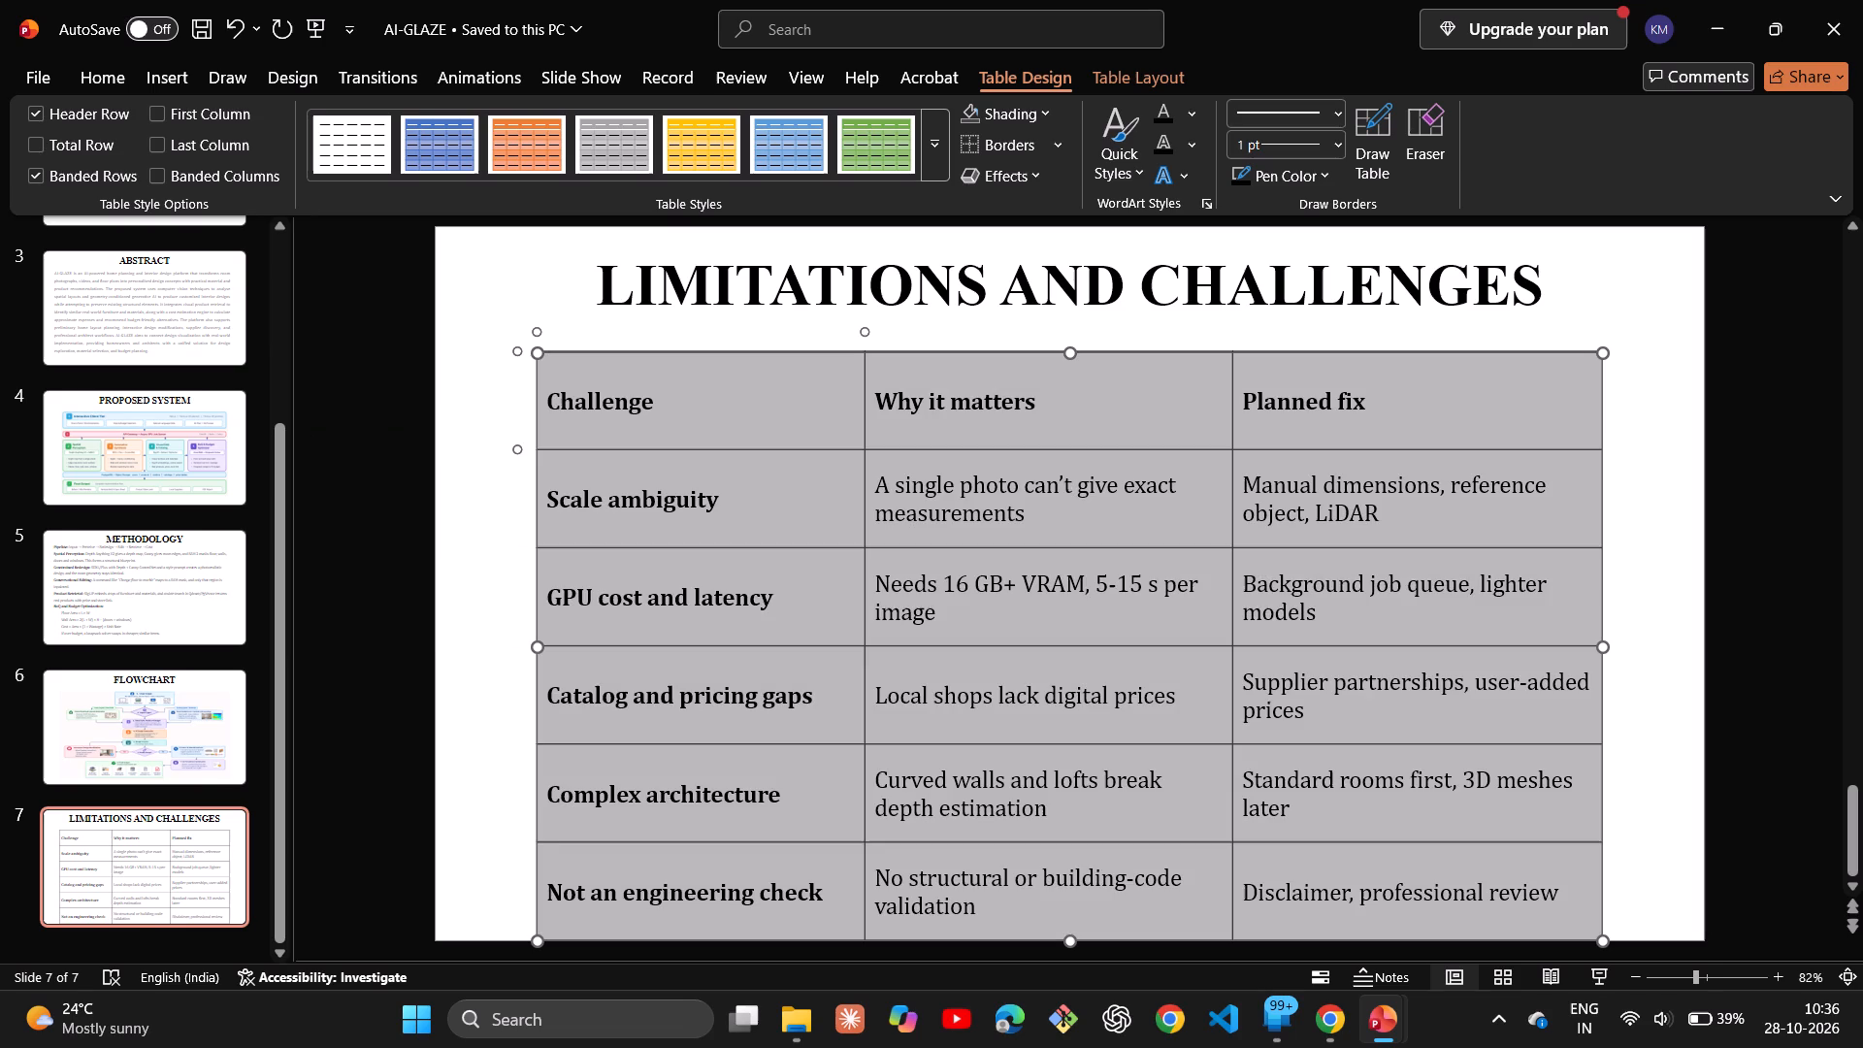
key(ctrl+c)
key(alt+Tab)
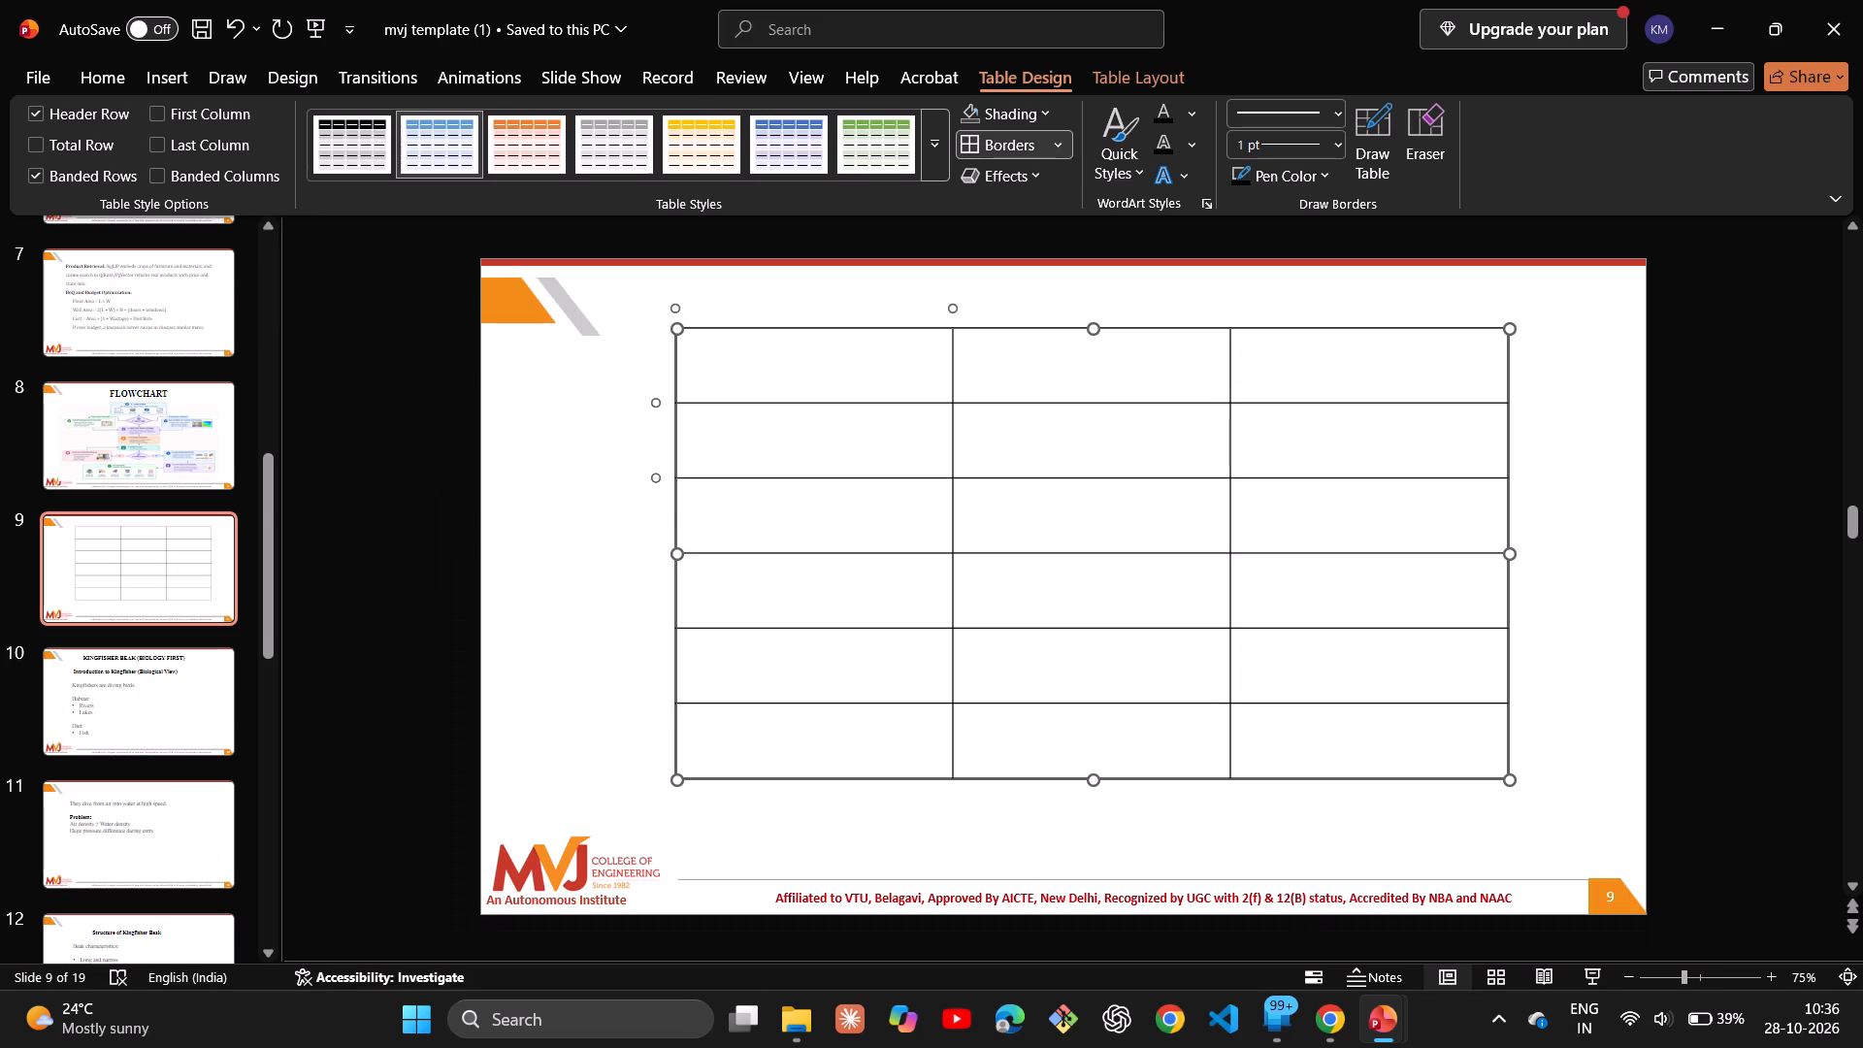
click(736, 361)
key(ctrl+v)
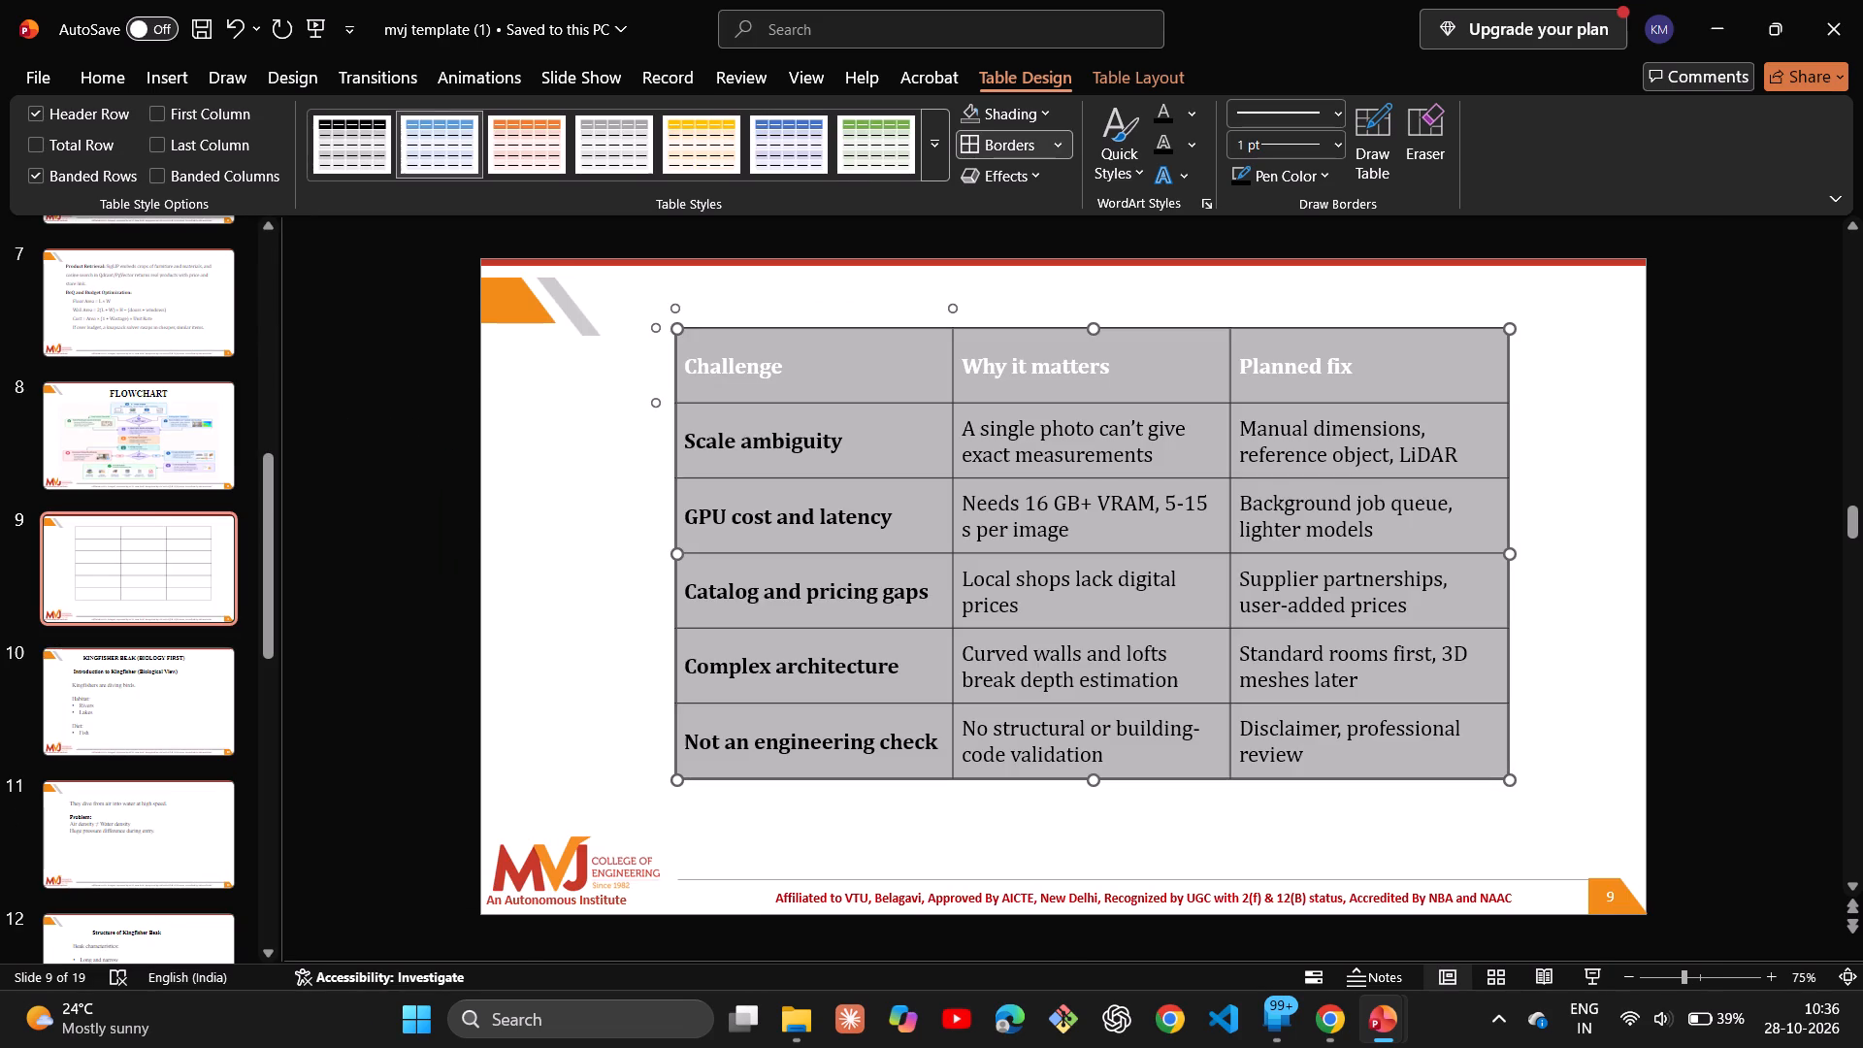
click(1611, 639)
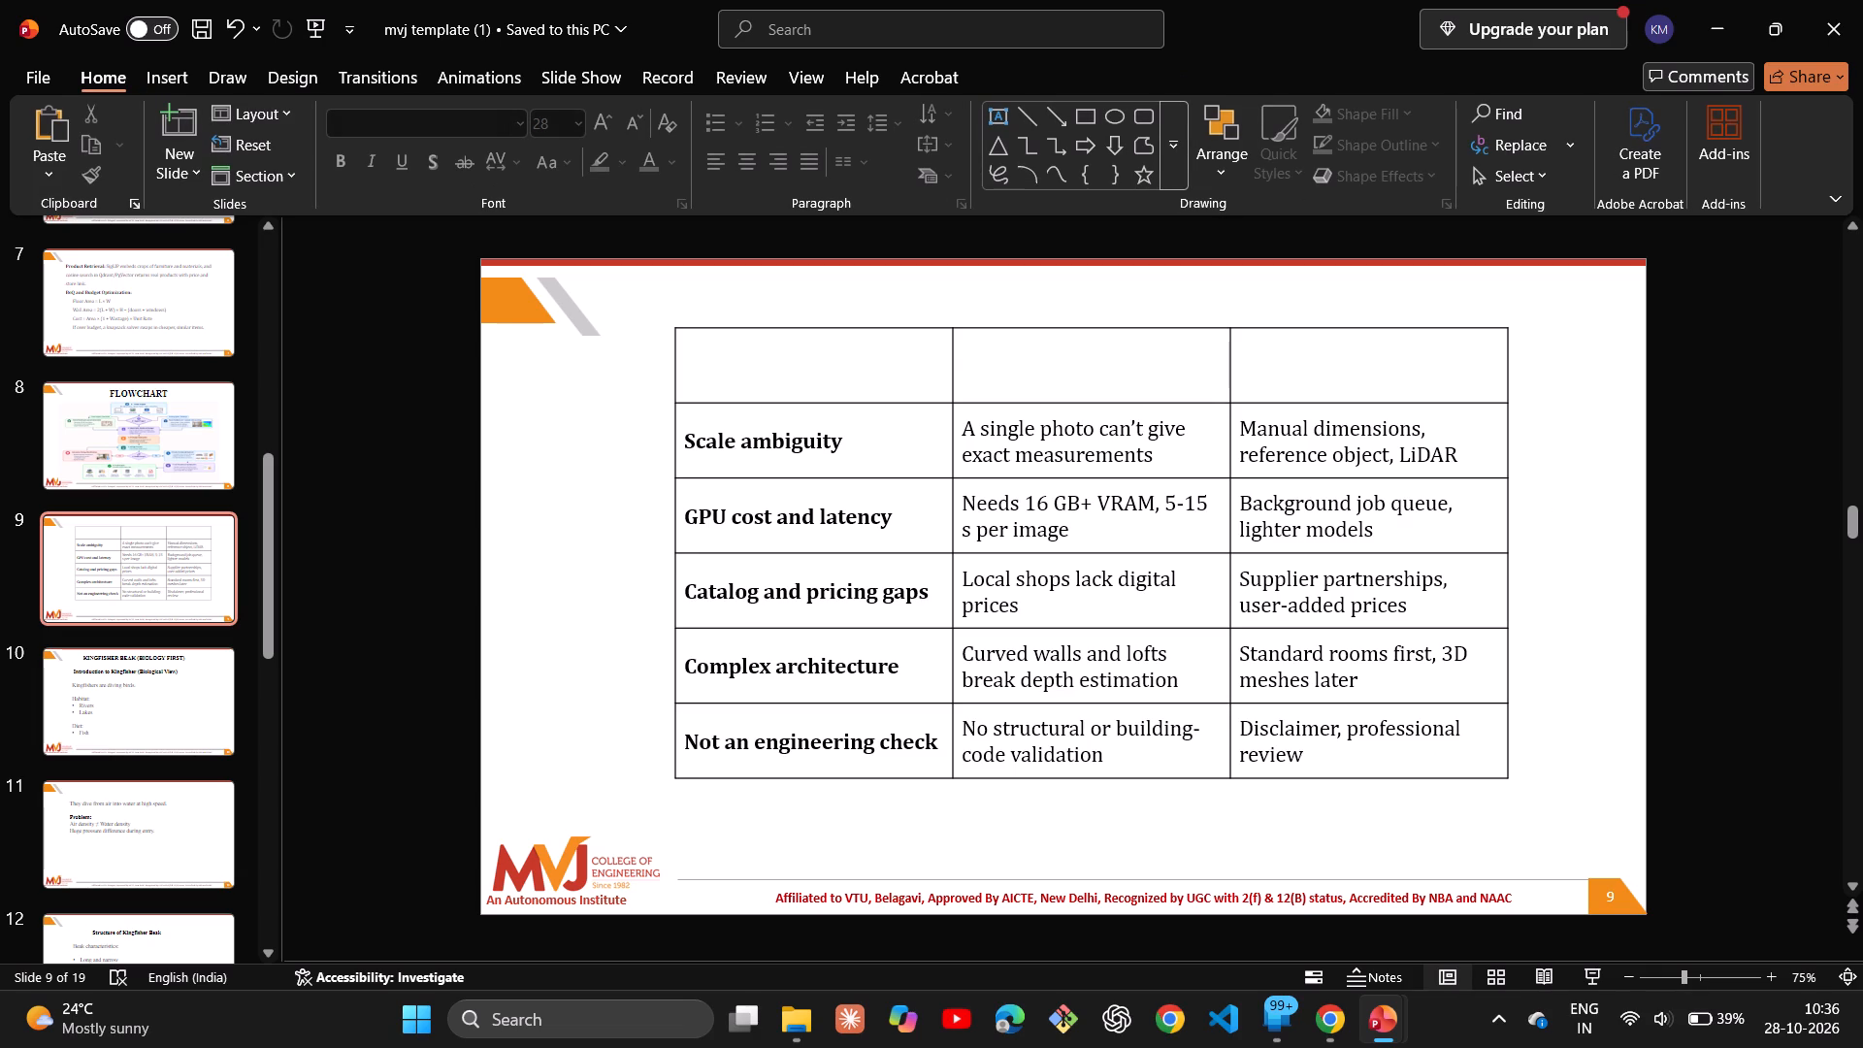
Set the font colour of the header row cells Challenge, Why it matters and Planned fix to black.
click(890, 365)
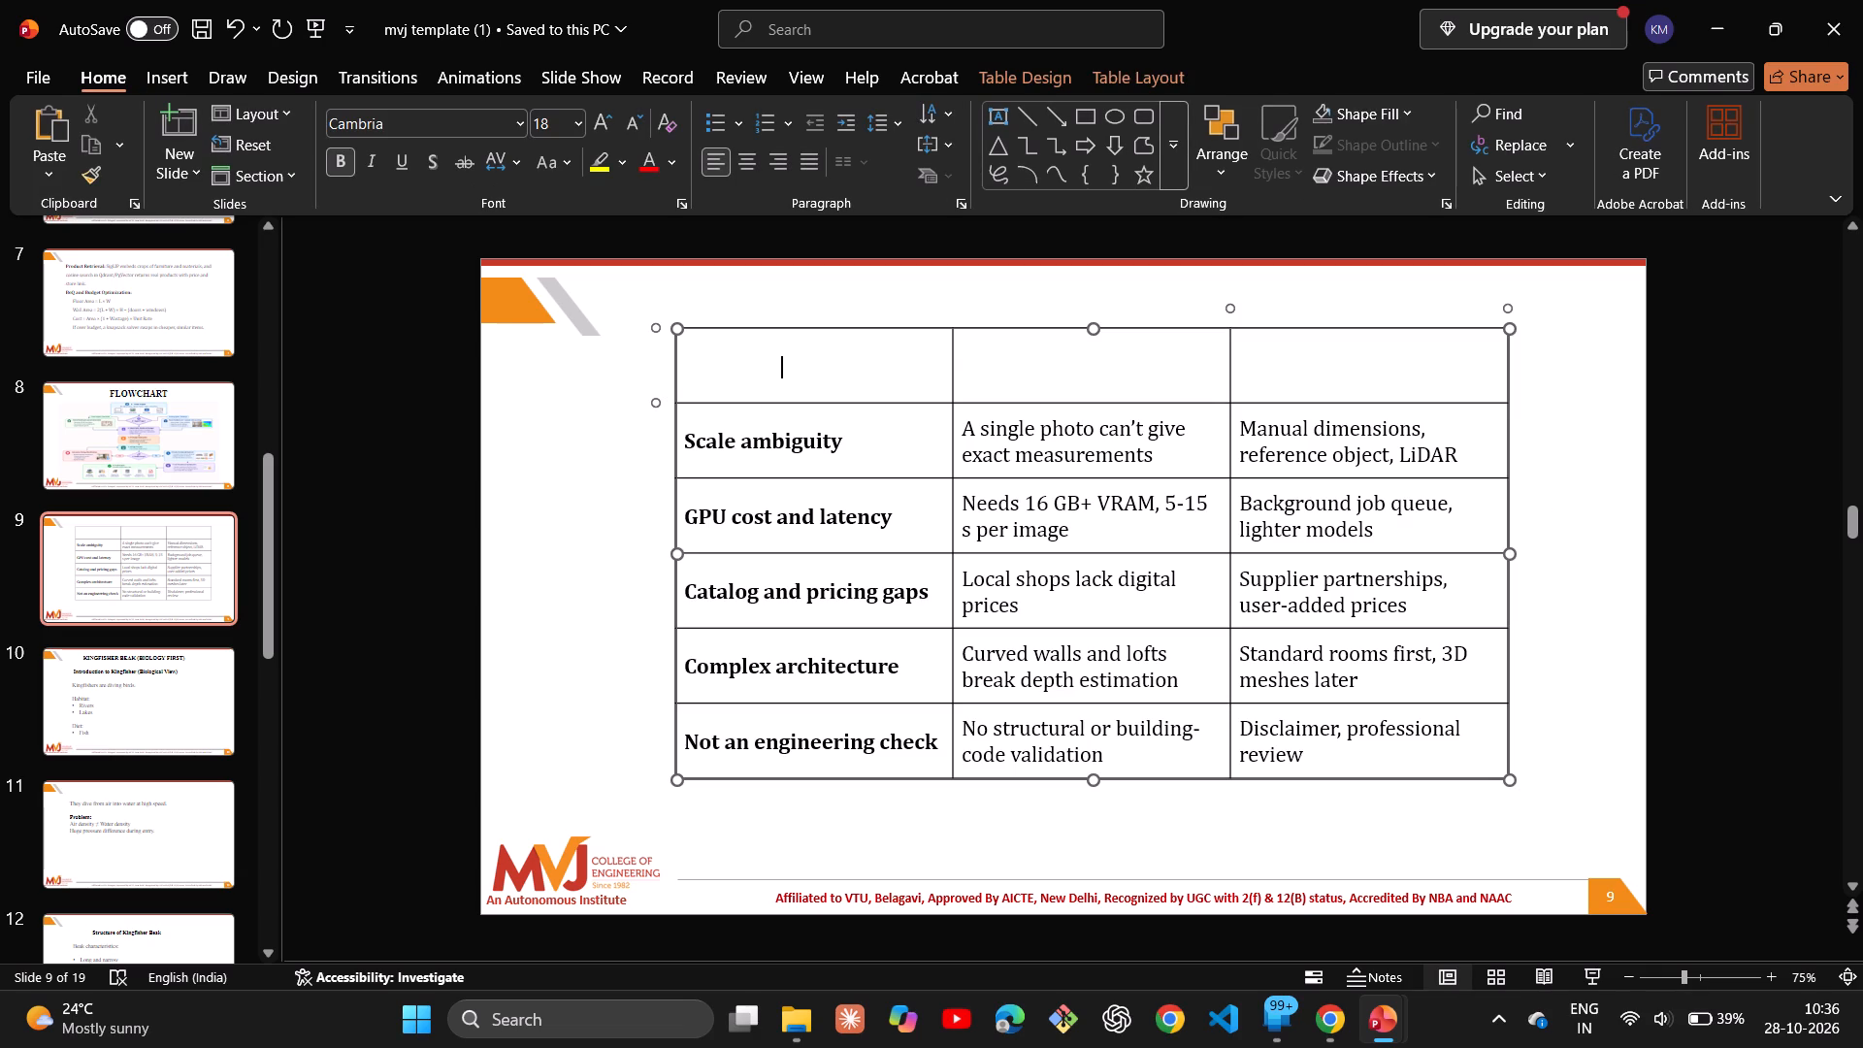
drag(1476, 359, 735, 383)
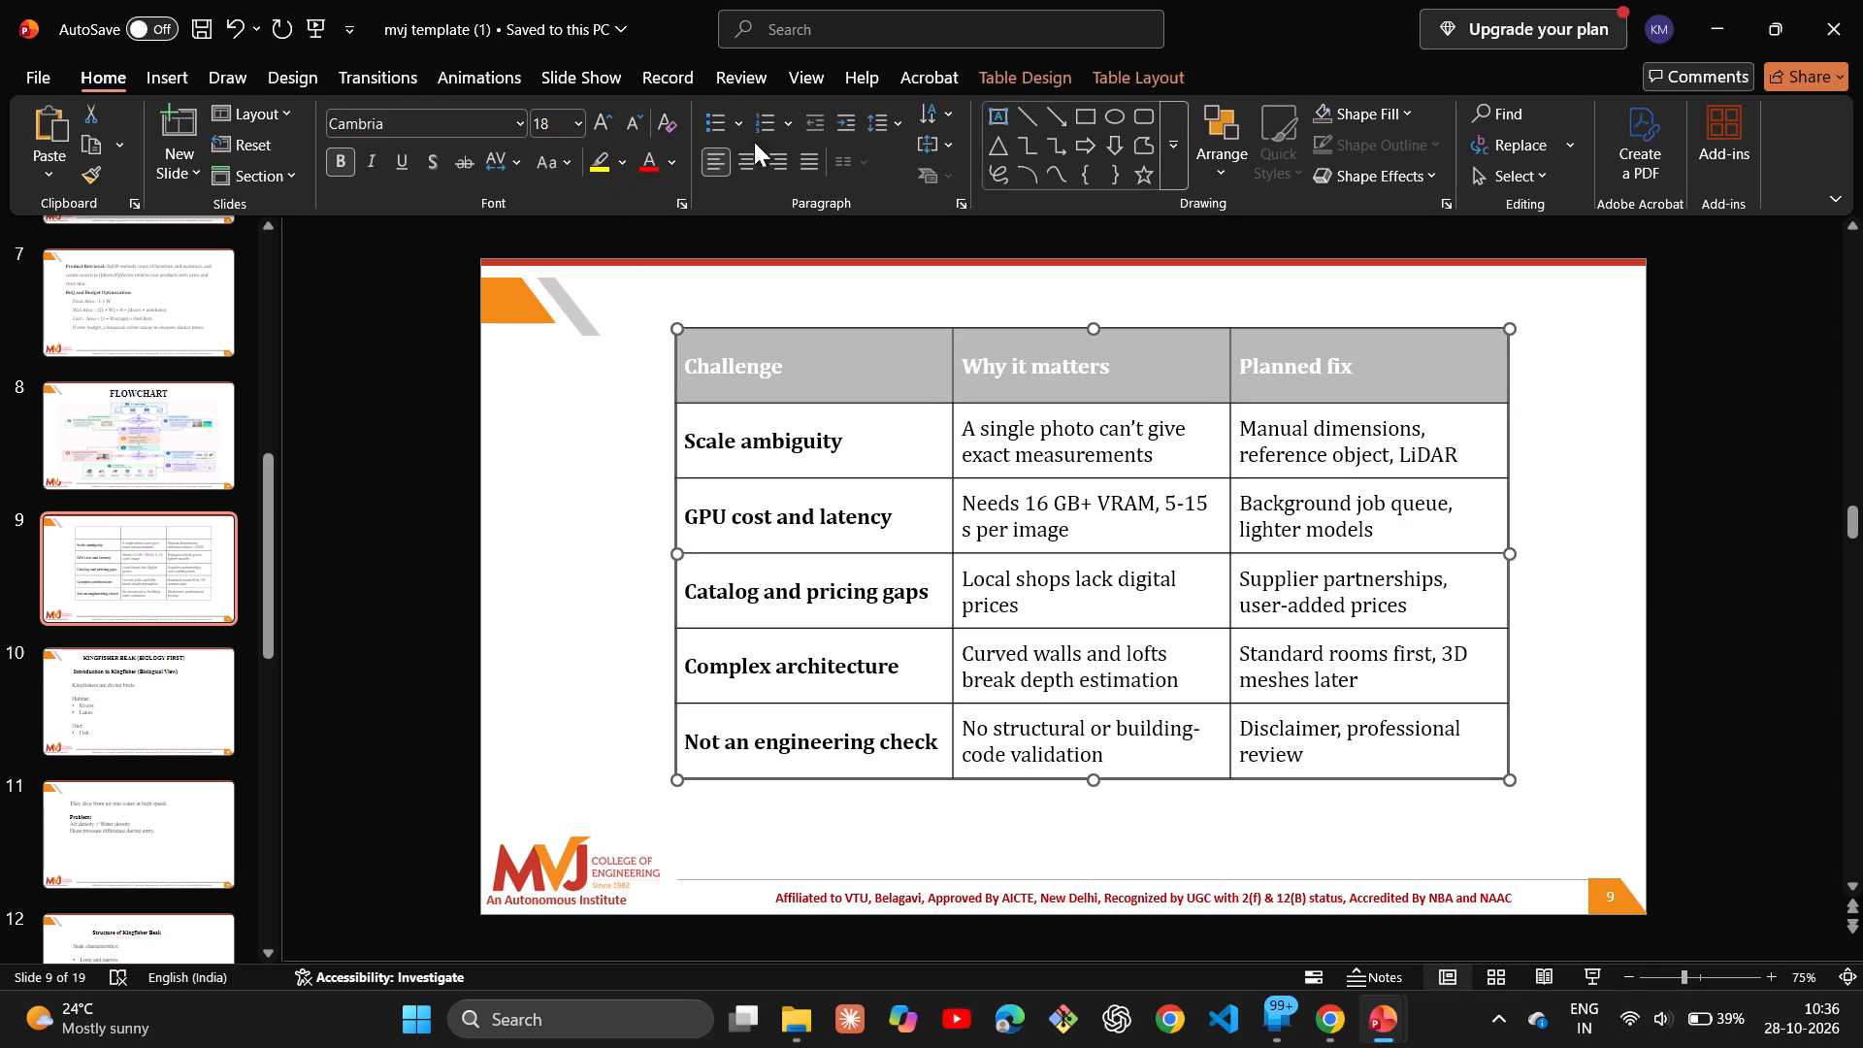
click(615, 159)
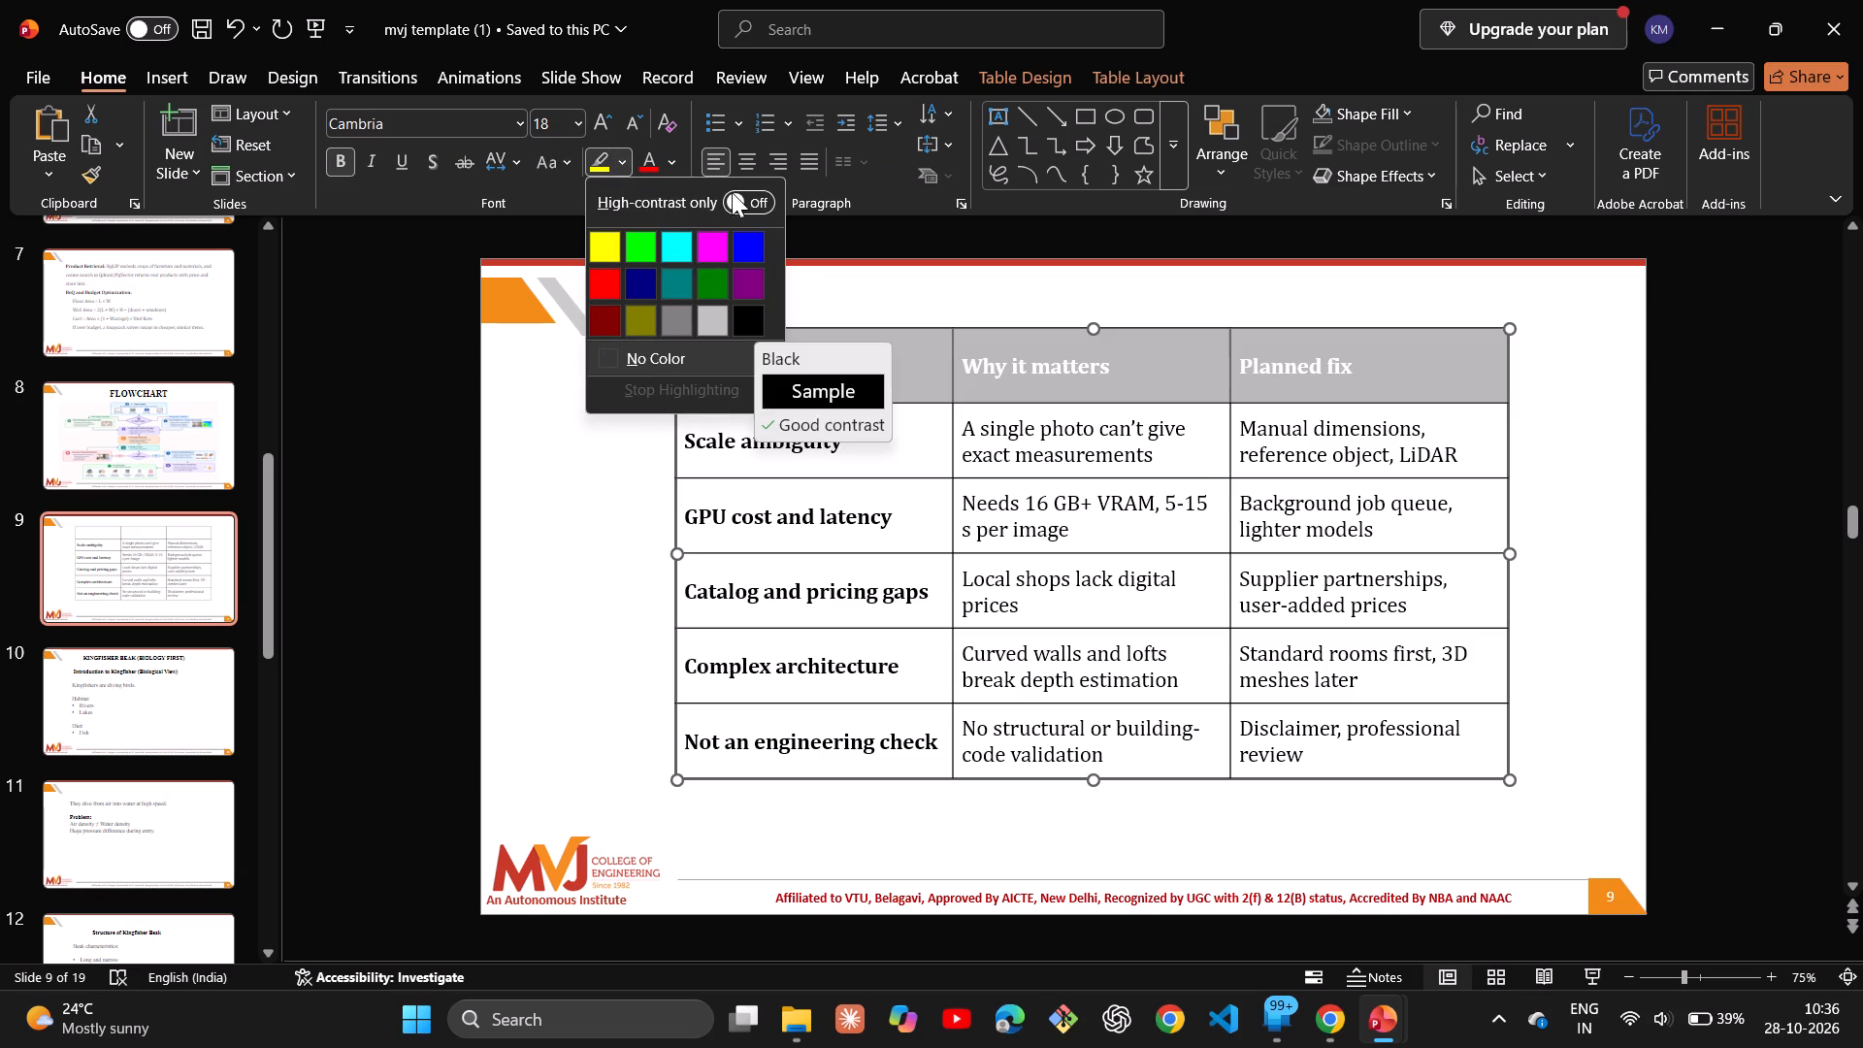
click(663, 158)
click(663, 158)
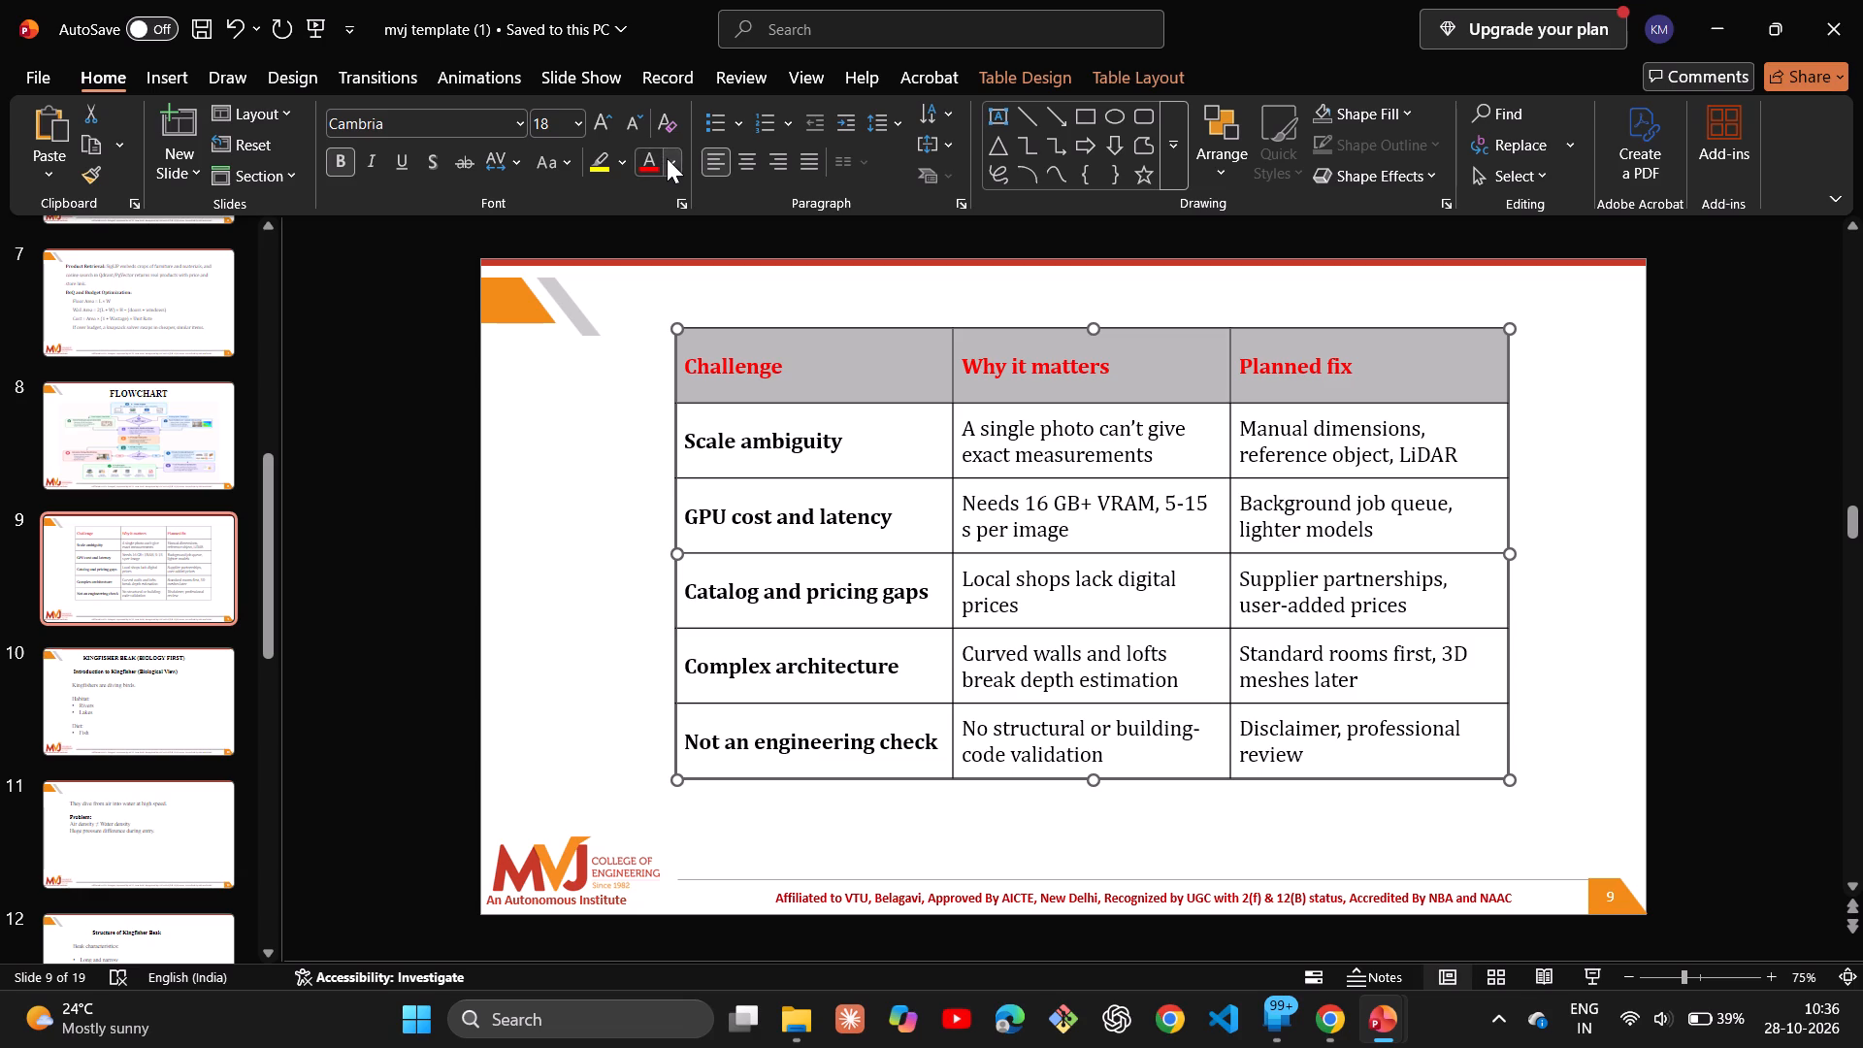
click(676, 160)
click(681, 272)
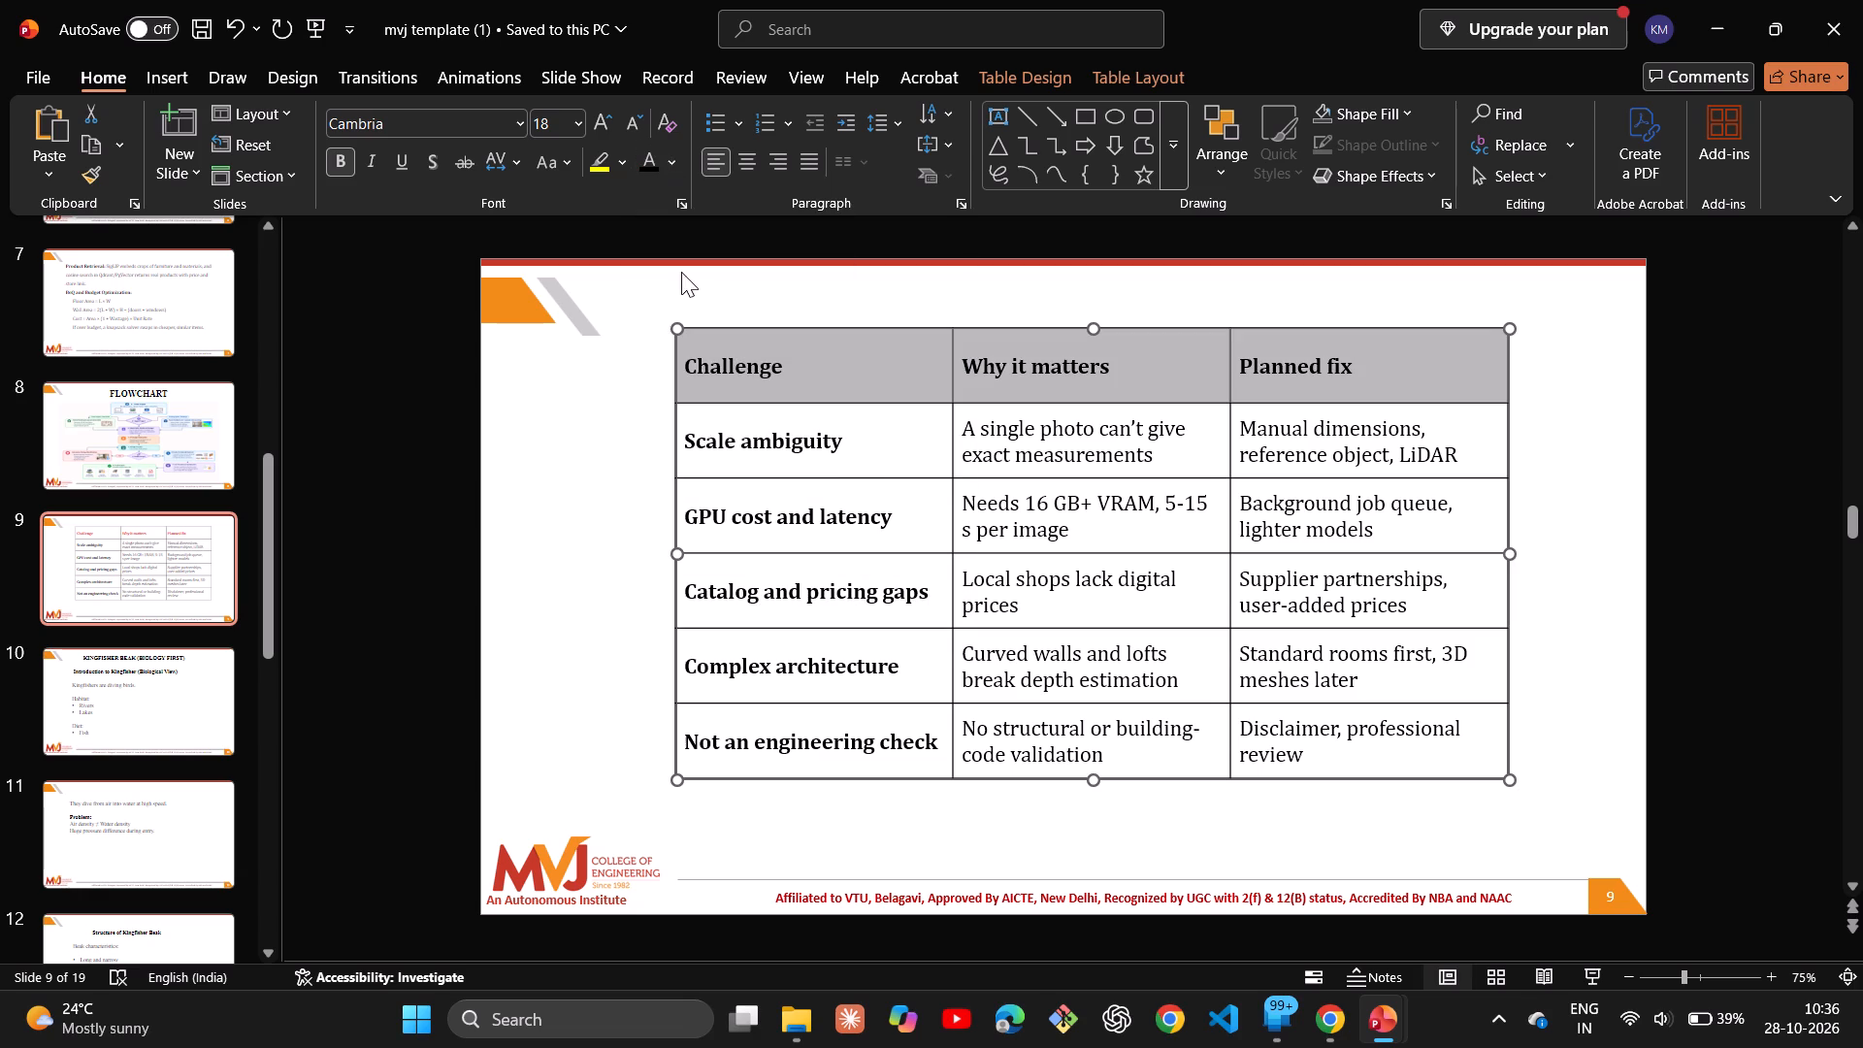
click(1625, 373)
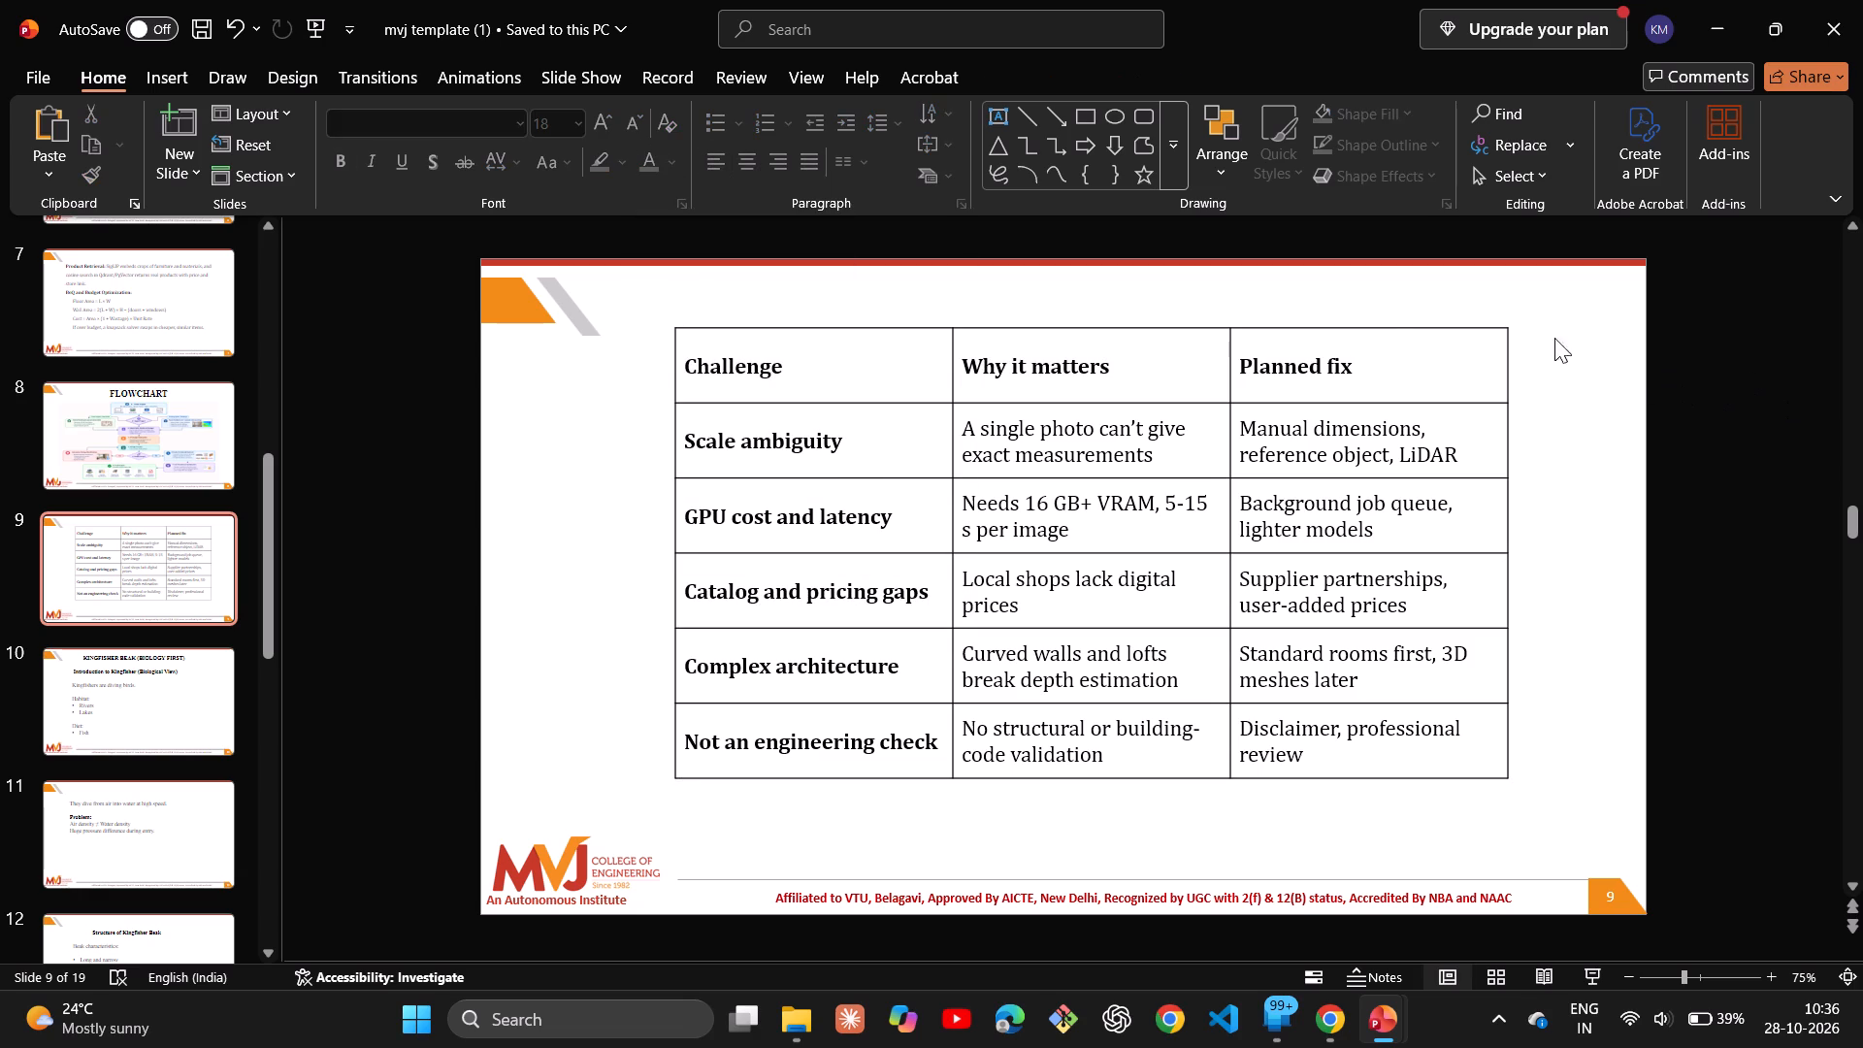
Extend the table's top edge upward and left edge outward, and move the whole table down to just above the footer.
click(1506, 776)
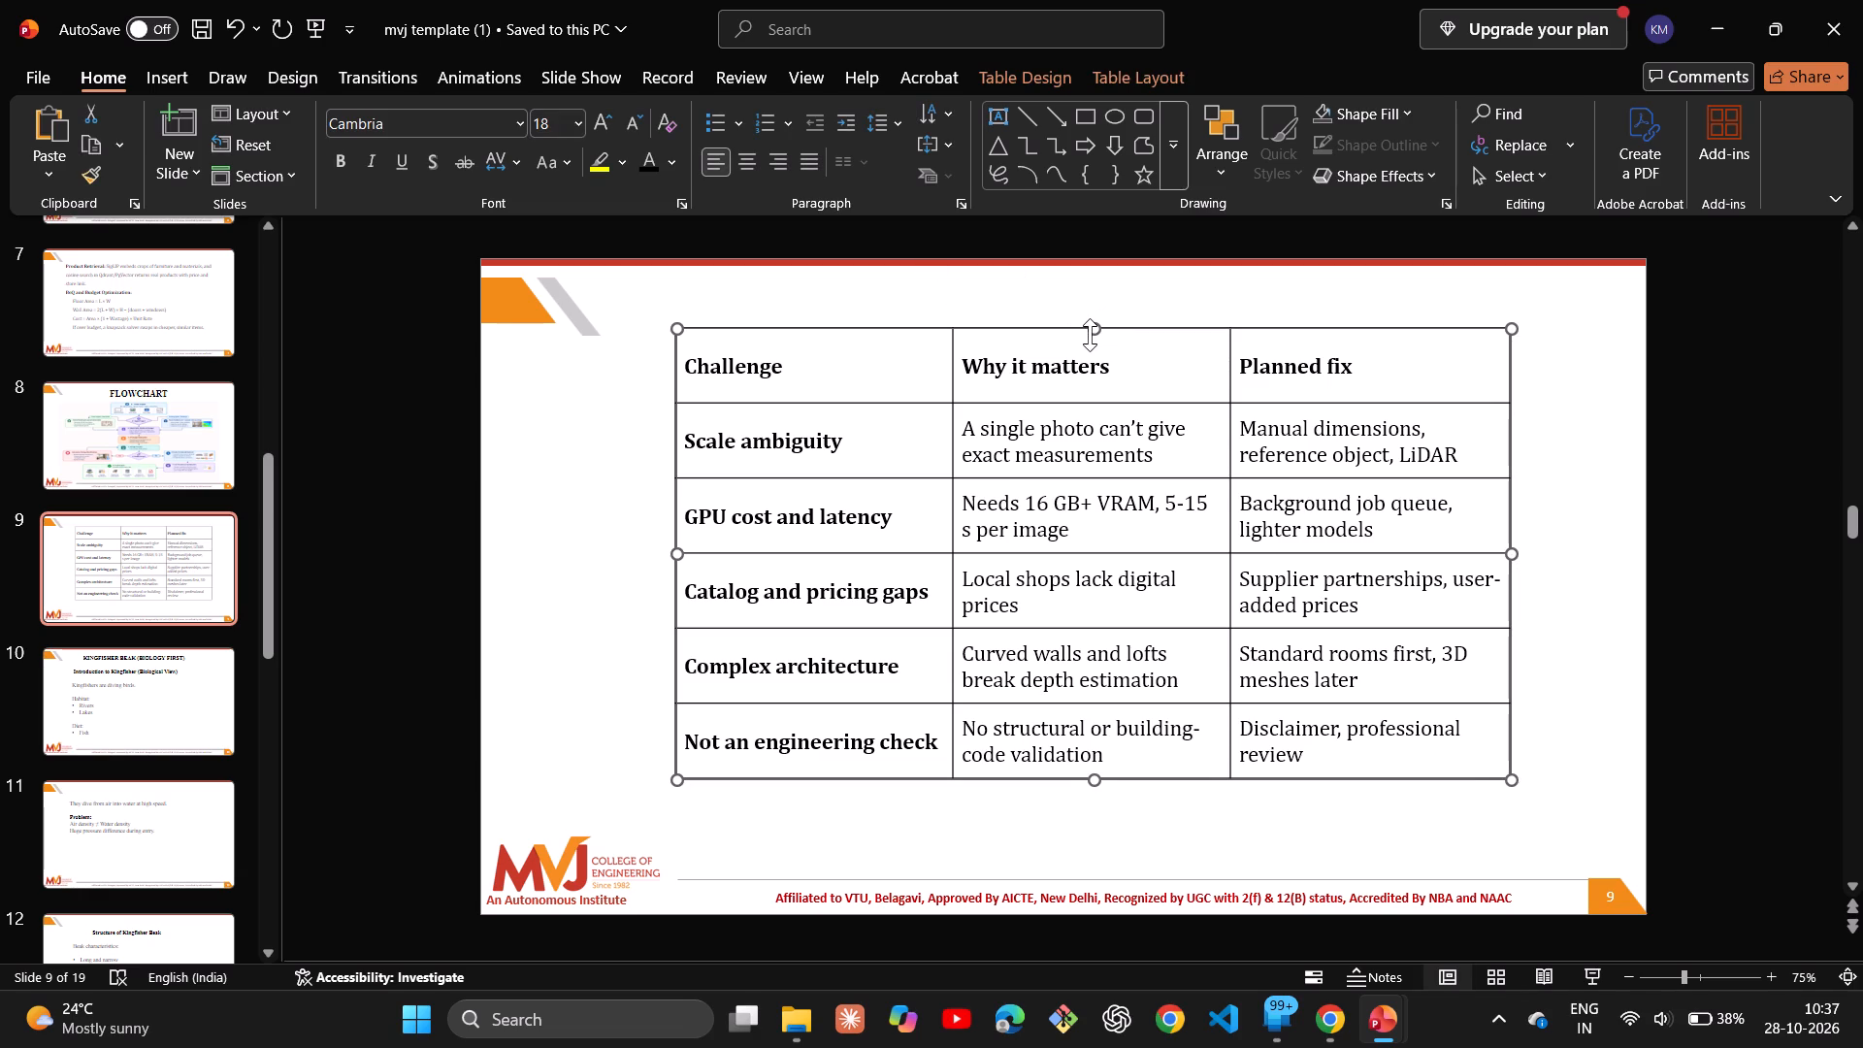
drag(1090, 335, 1036, 301)
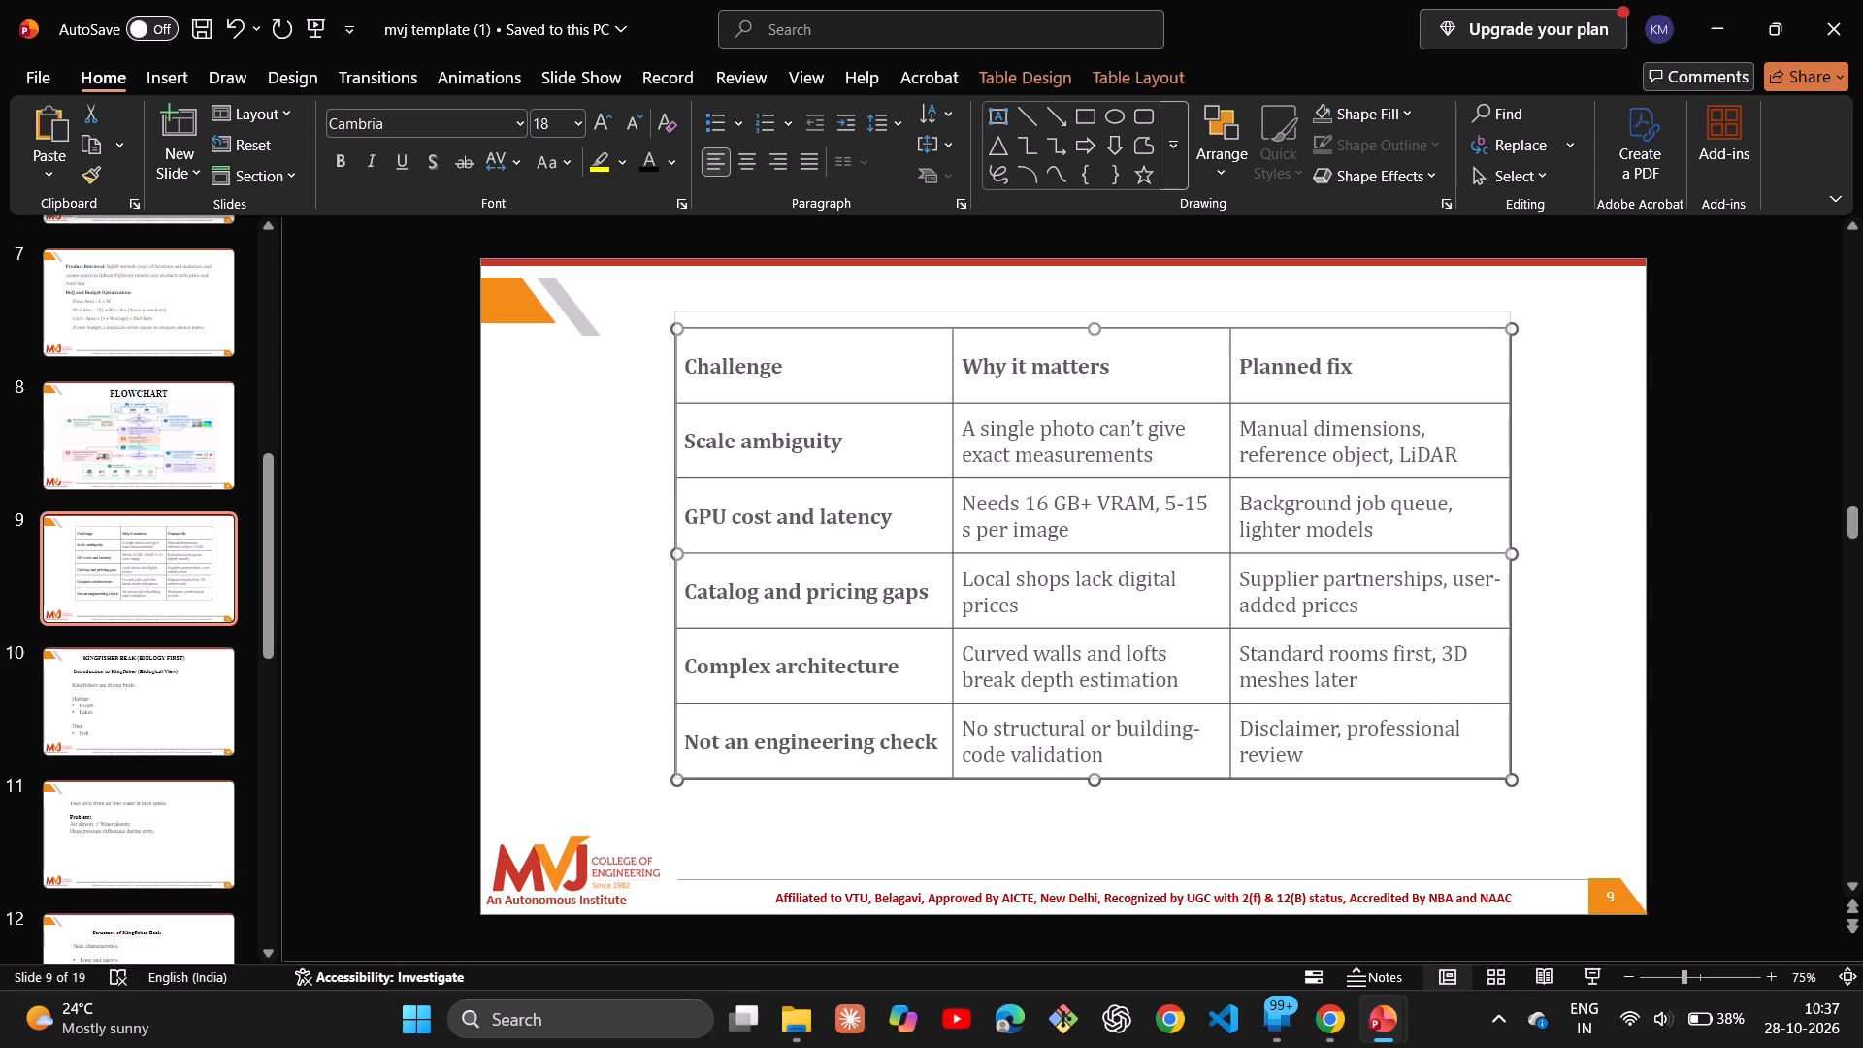
drag(1036, 301, 1036, 300)
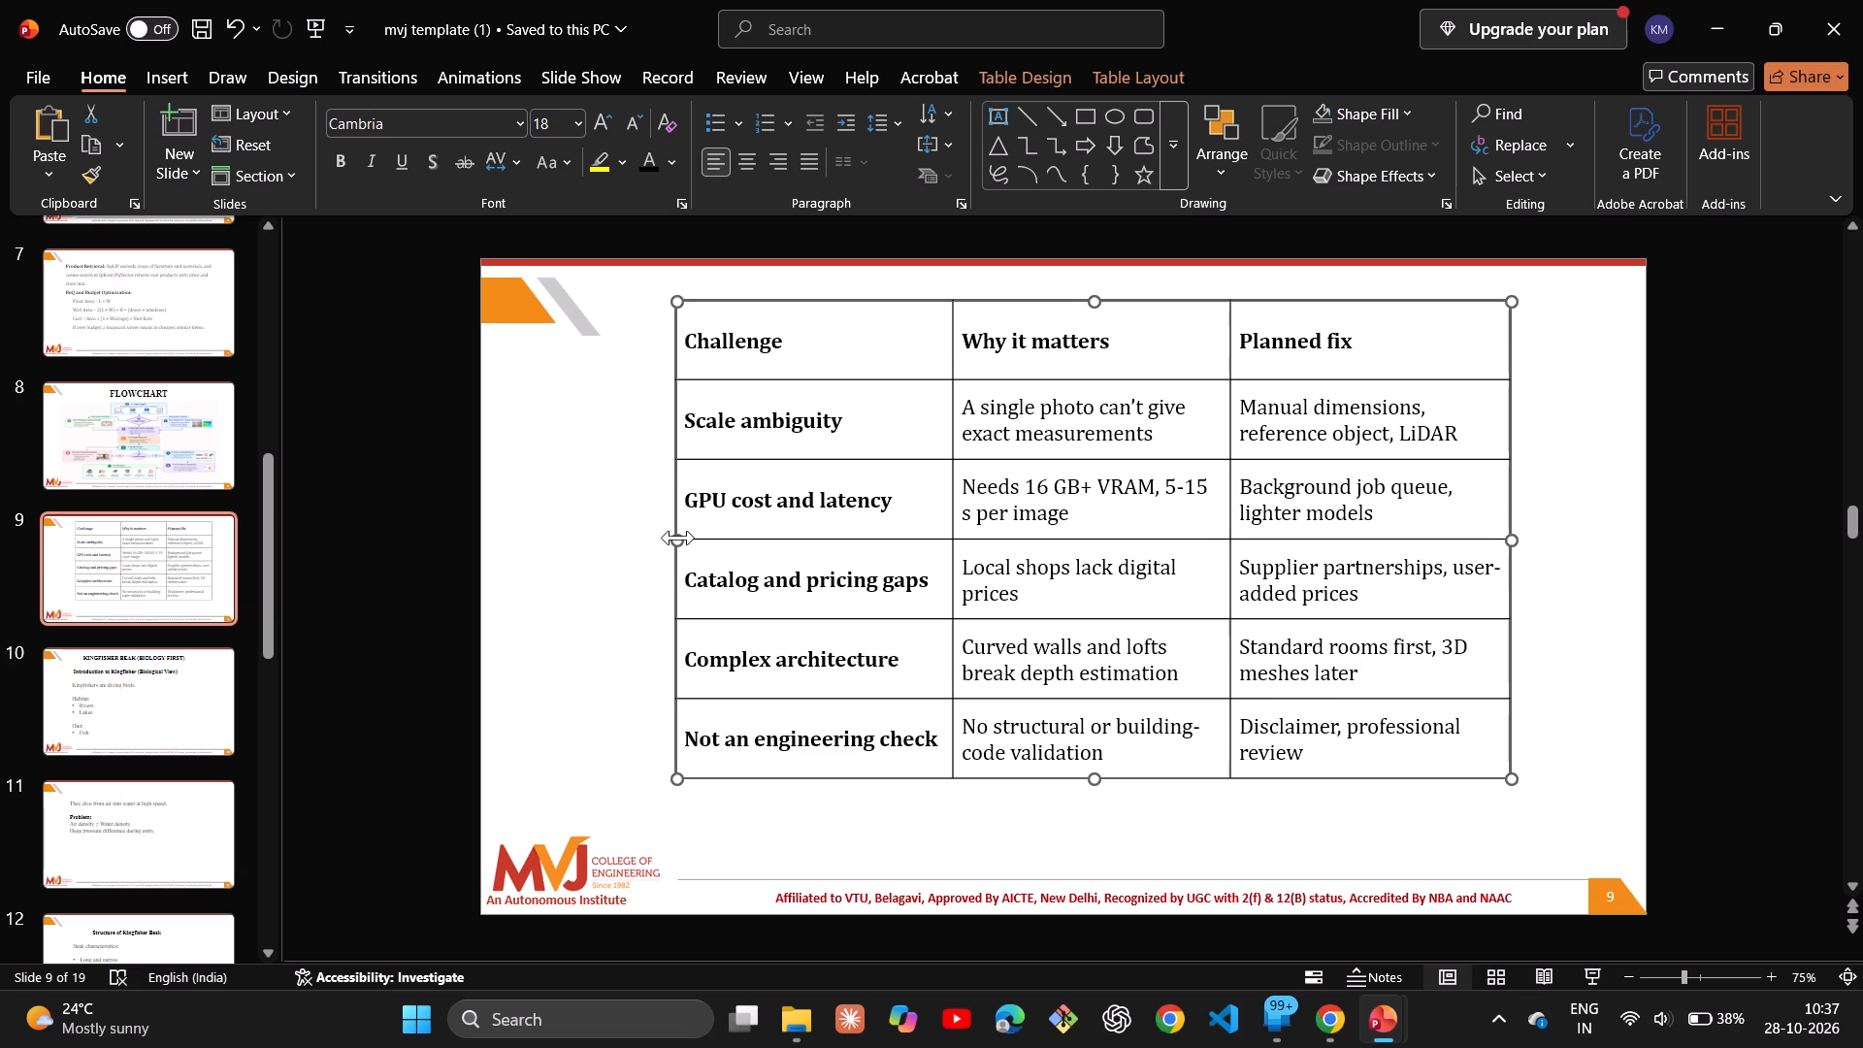
drag(678, 538, 608, 555)
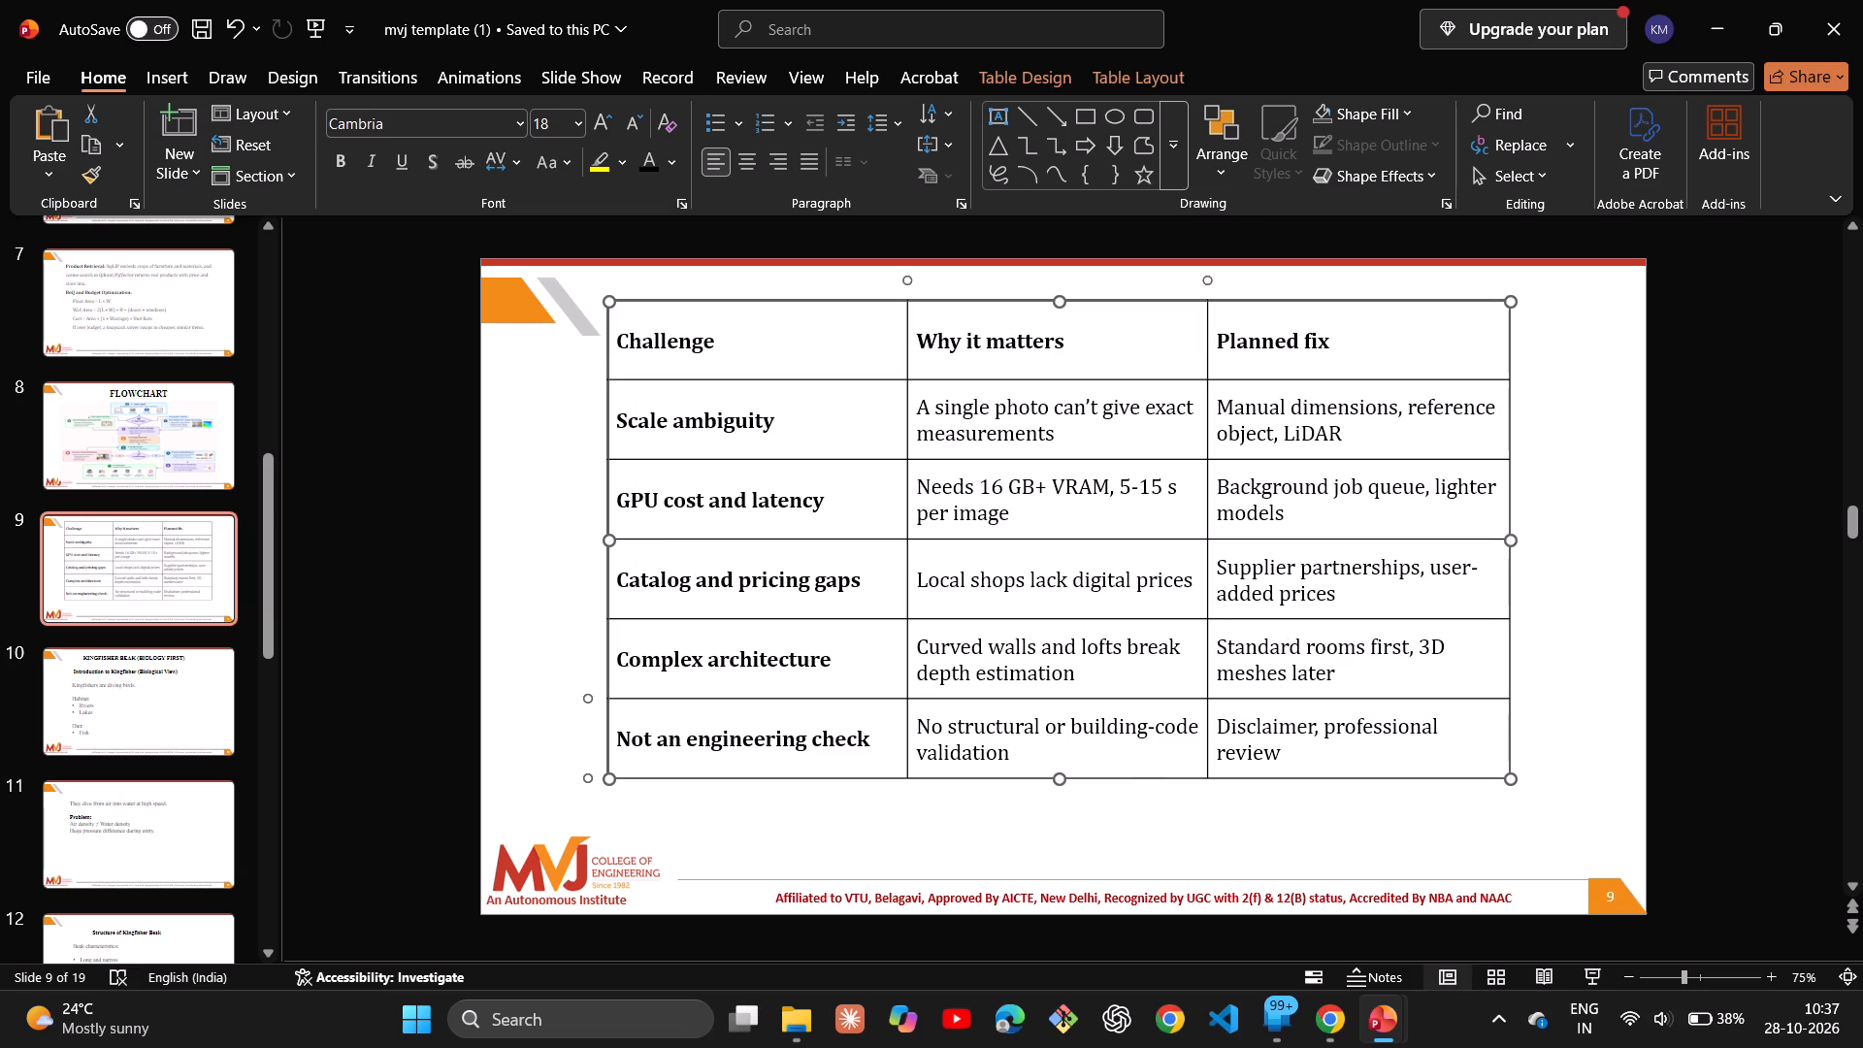
drag(1148, 777, 1157, 823)
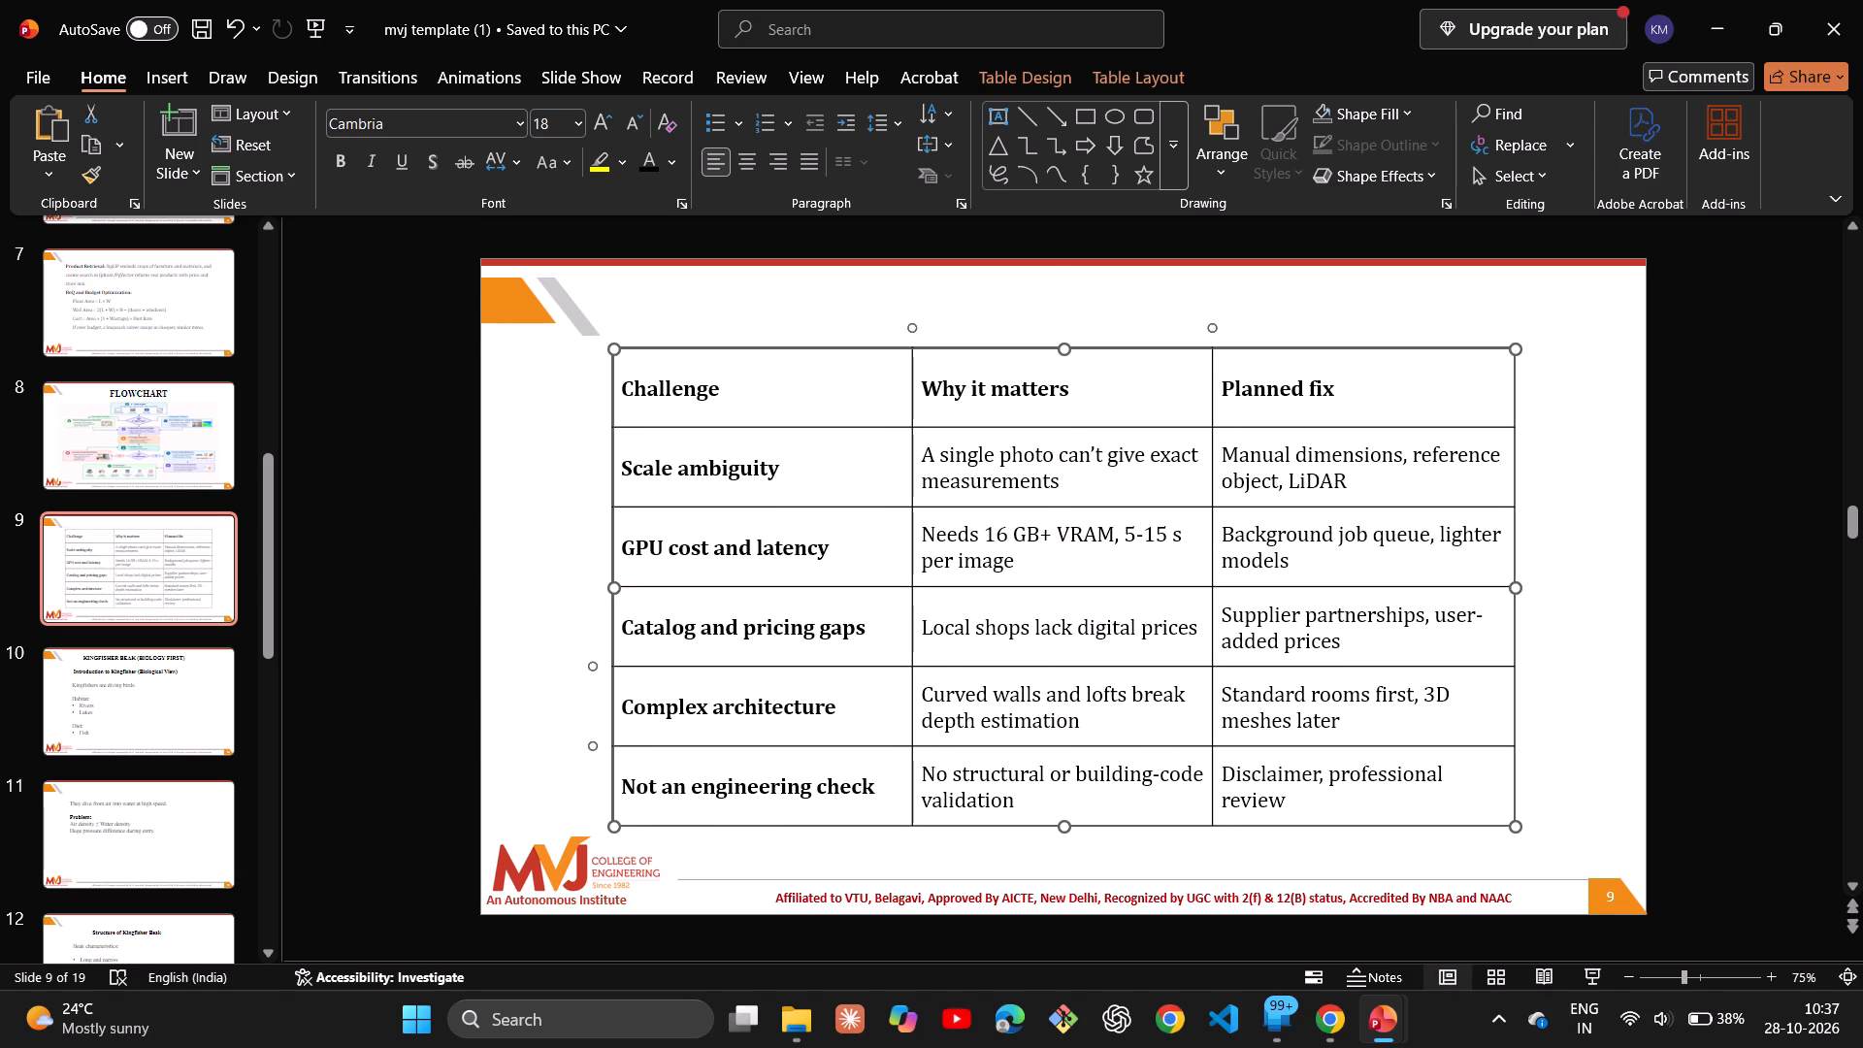
Review the template's slides 6 to 10 and compare its METHODOLOGY slide with the one in the AI-GLAZE presentation.
click(190, 700)
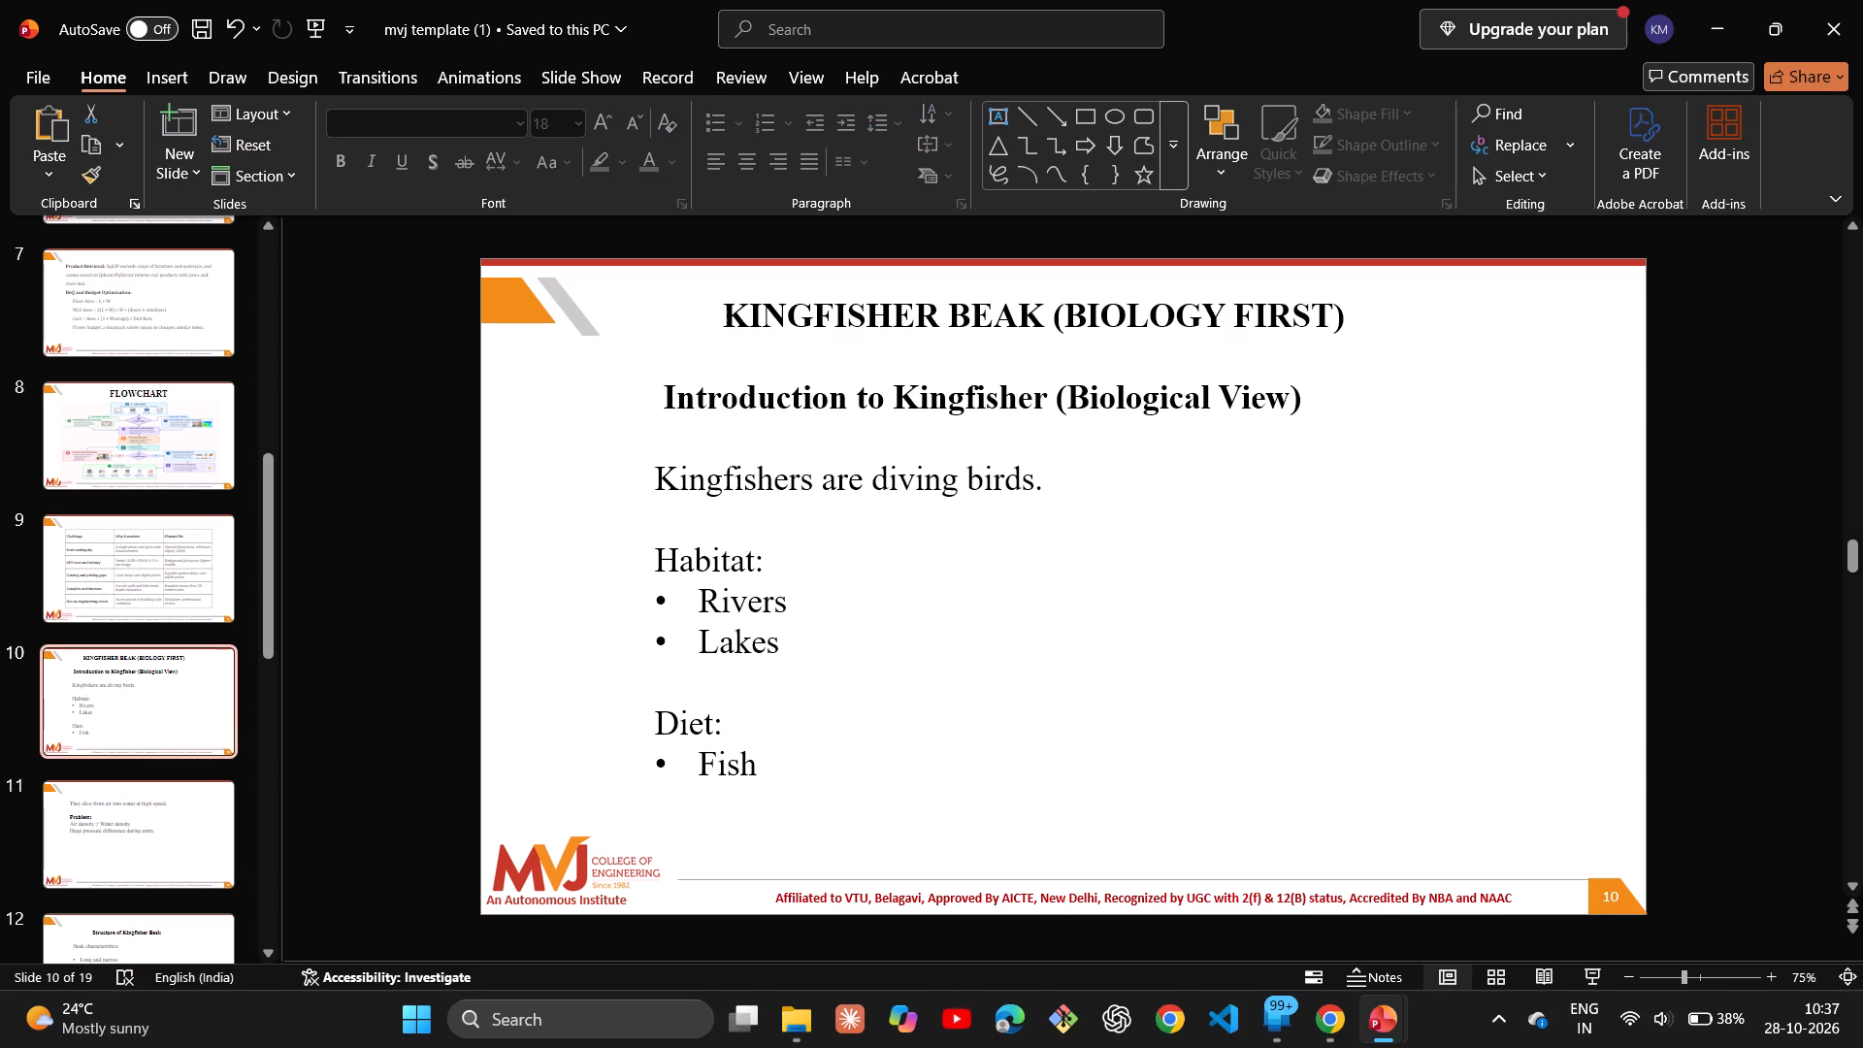
click(171, 558)
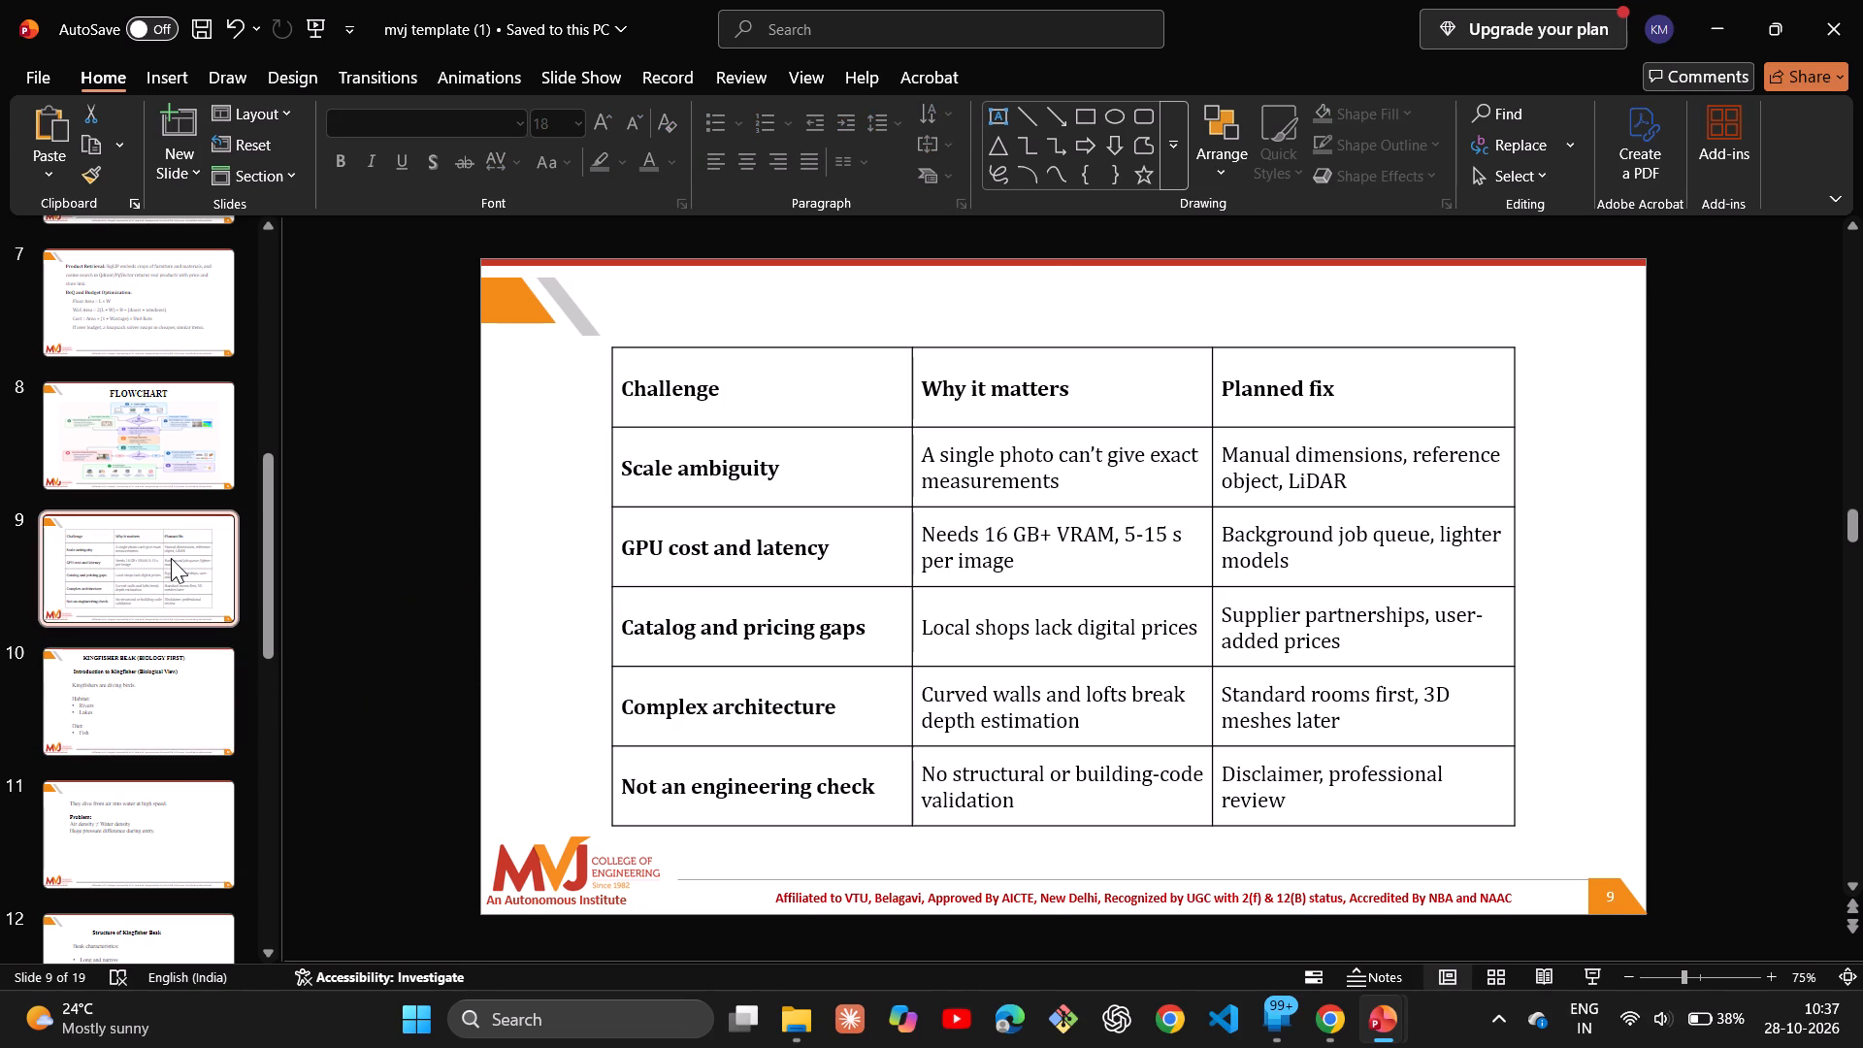
click(184, 459)
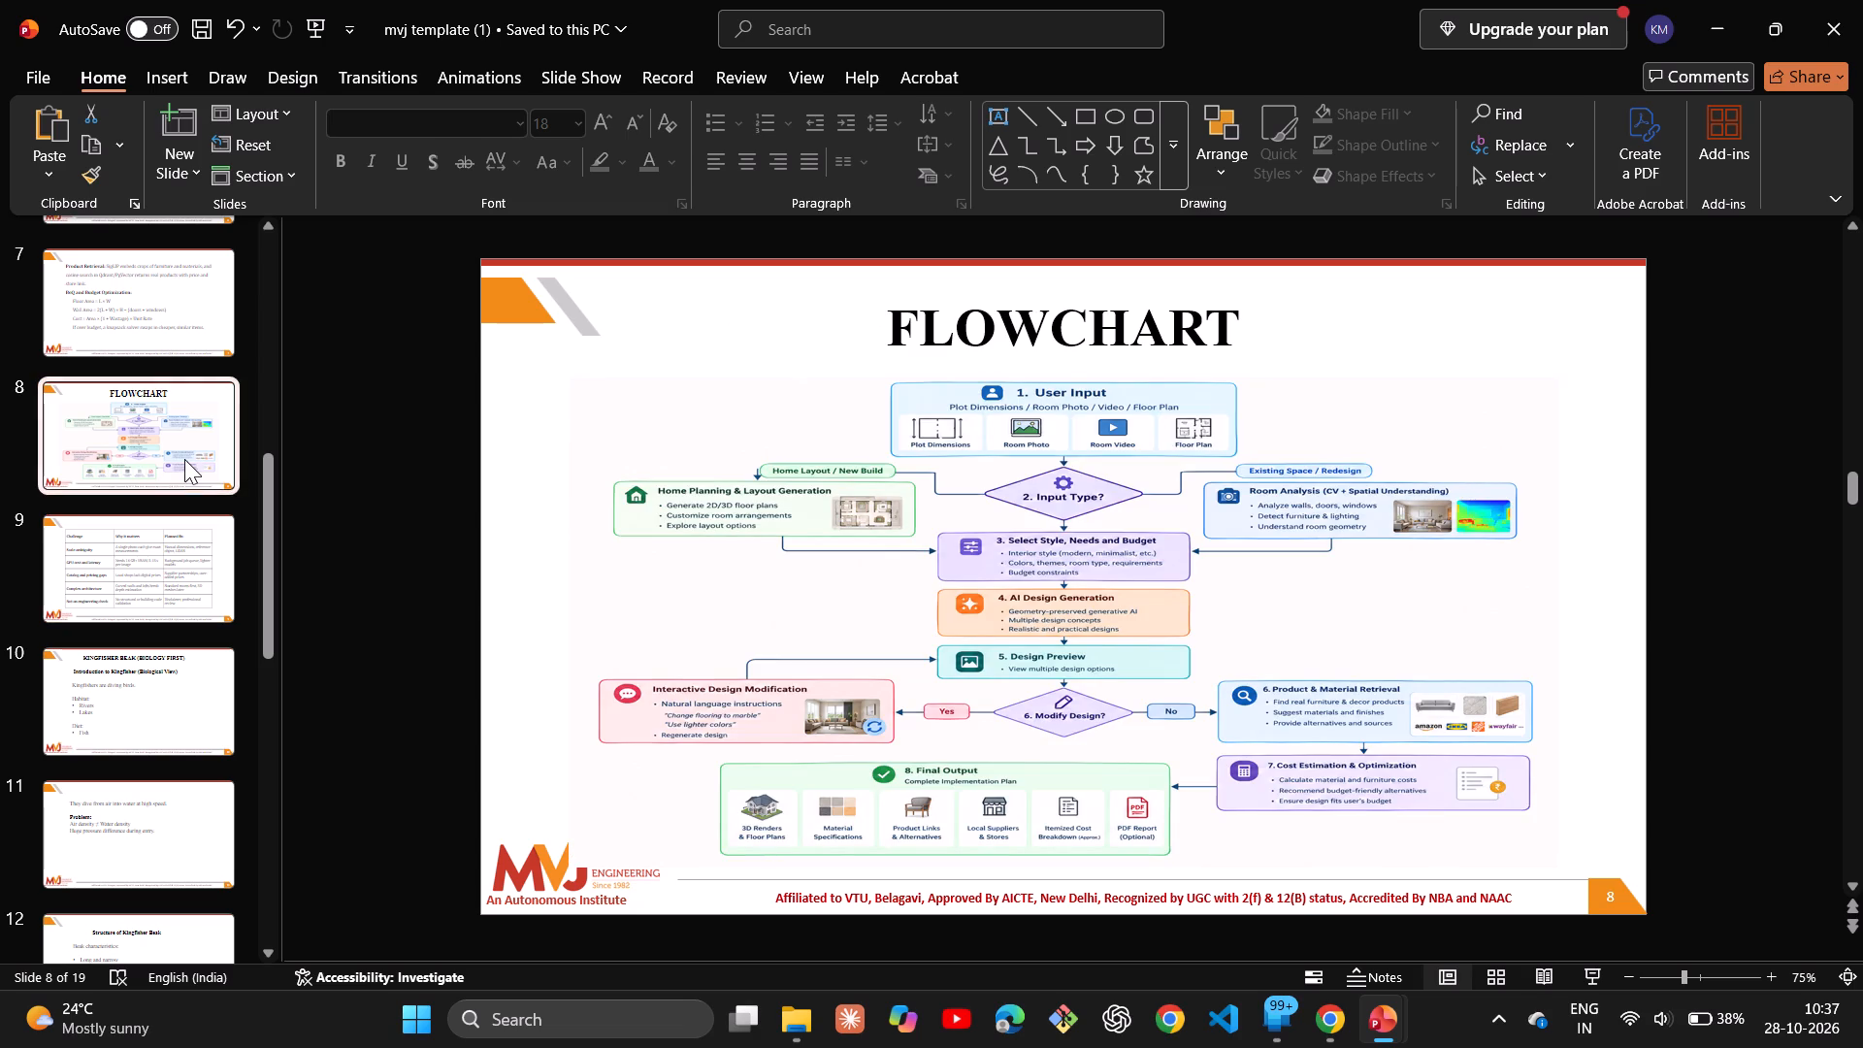
click(180, 313)
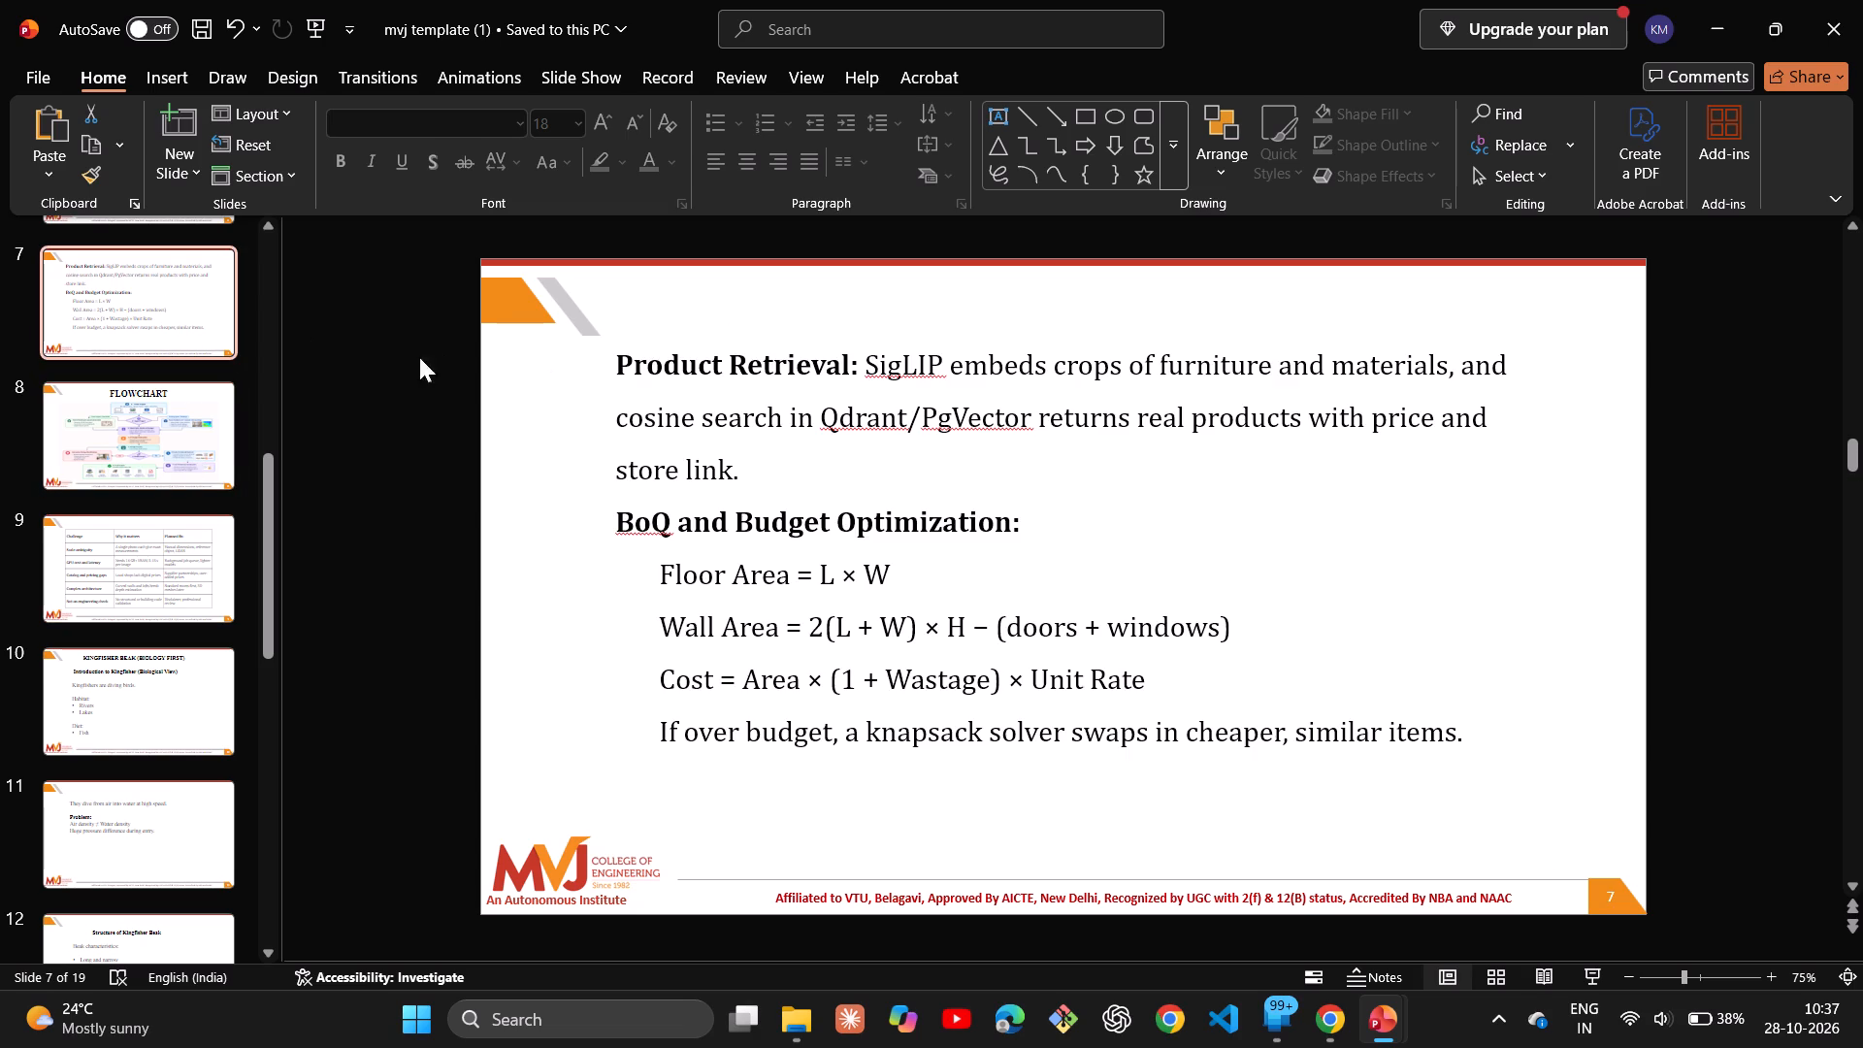
scroll(180, 396, up, 4)
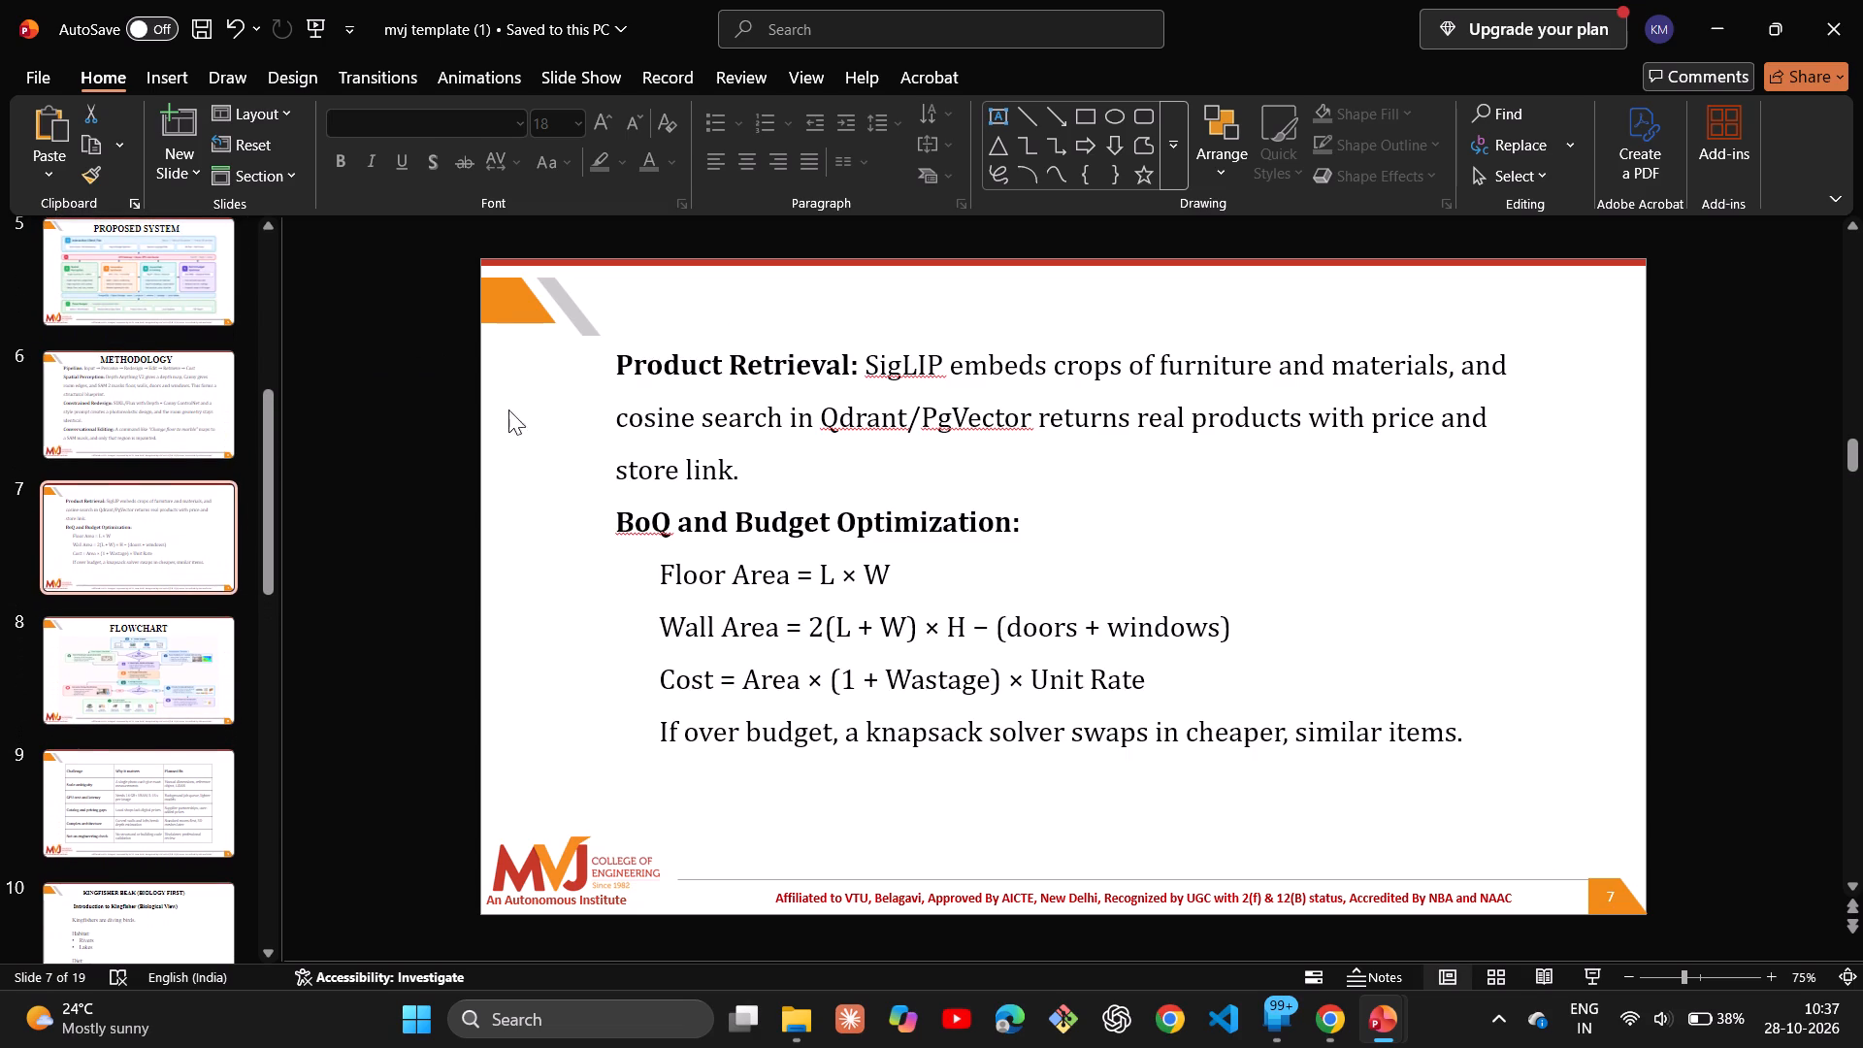
scroll(911, 390, left, 5)
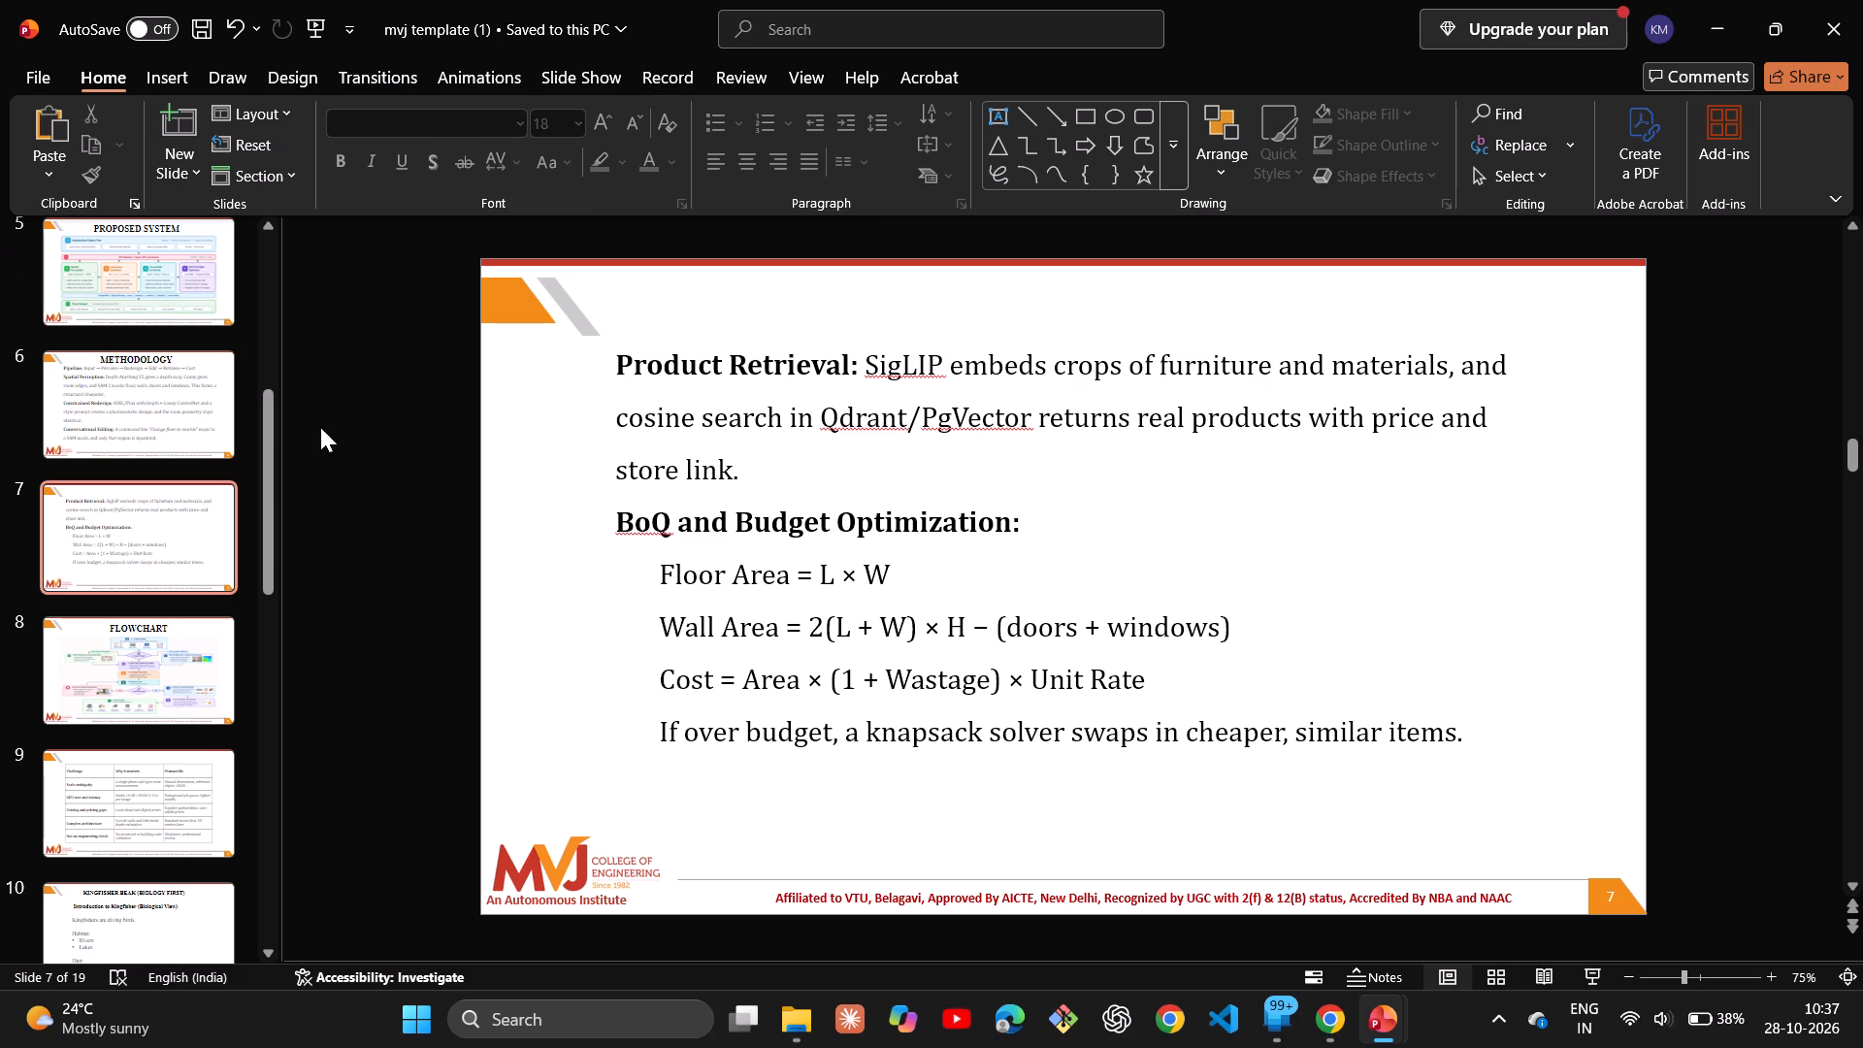
click(128, 409)
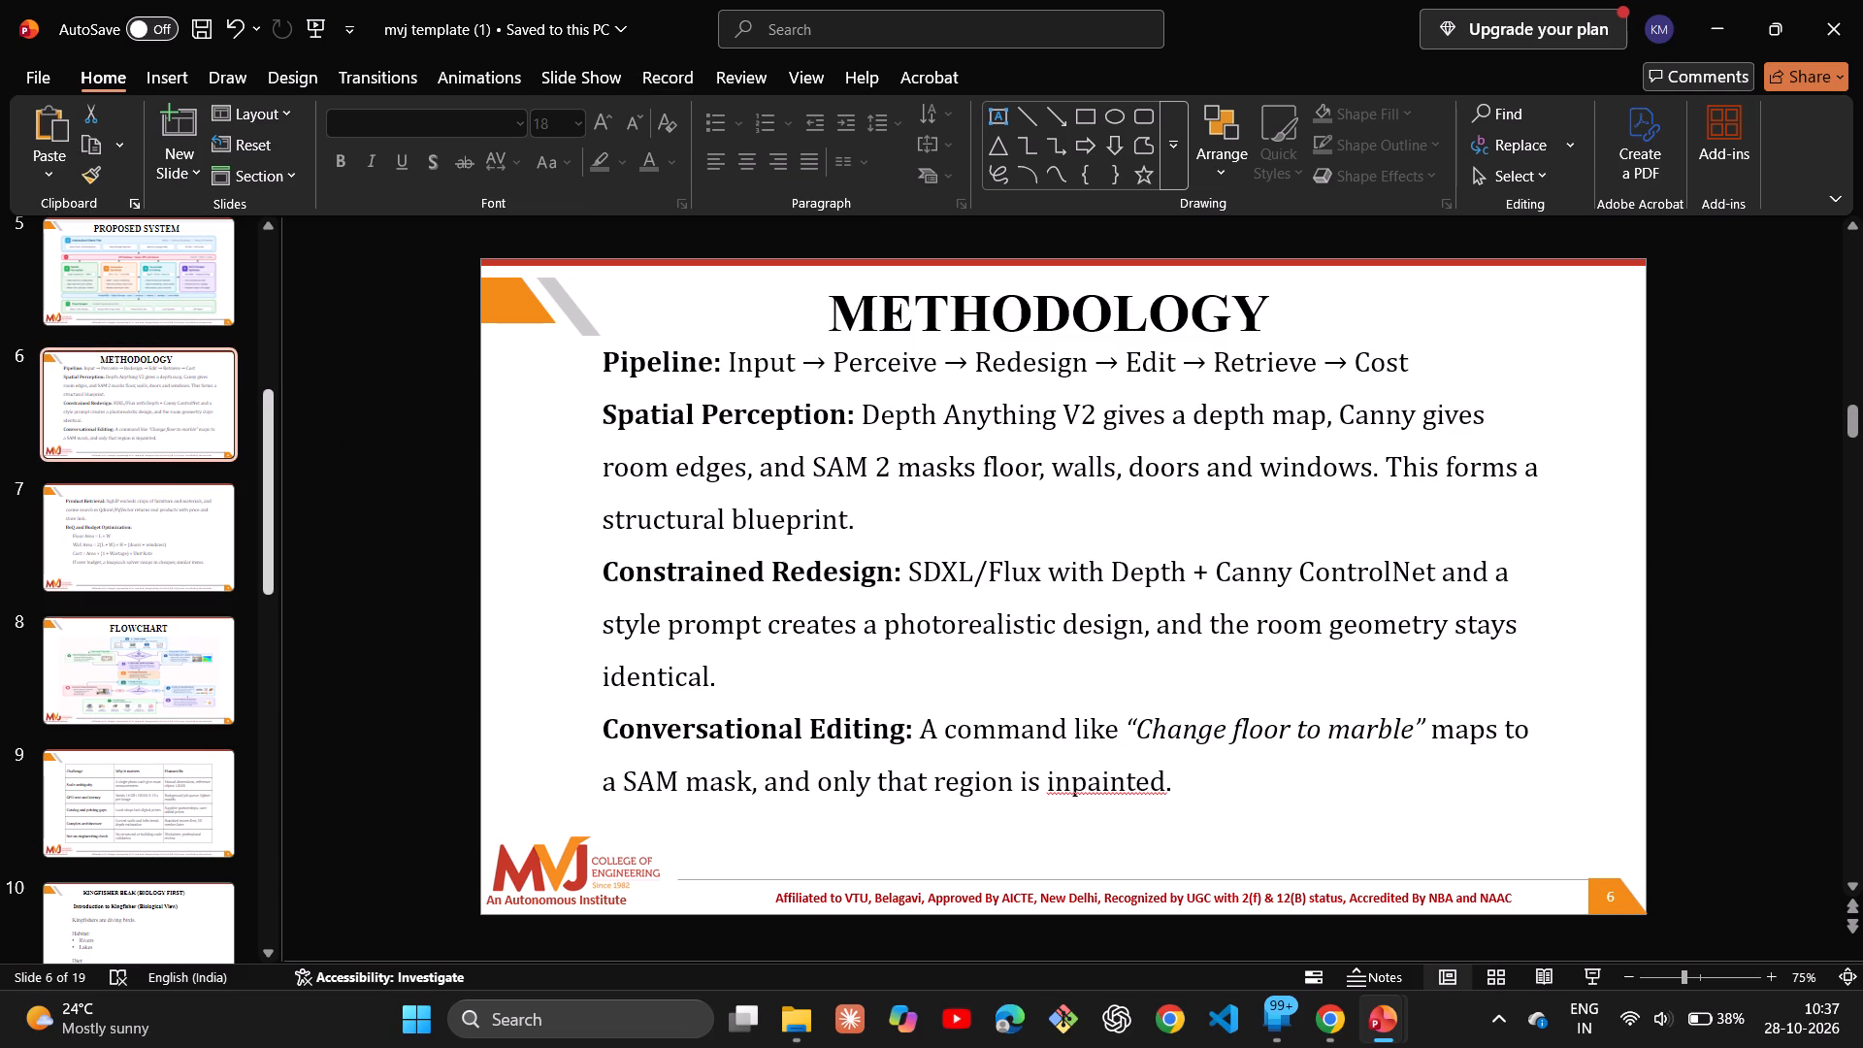
key(alt+Tab)
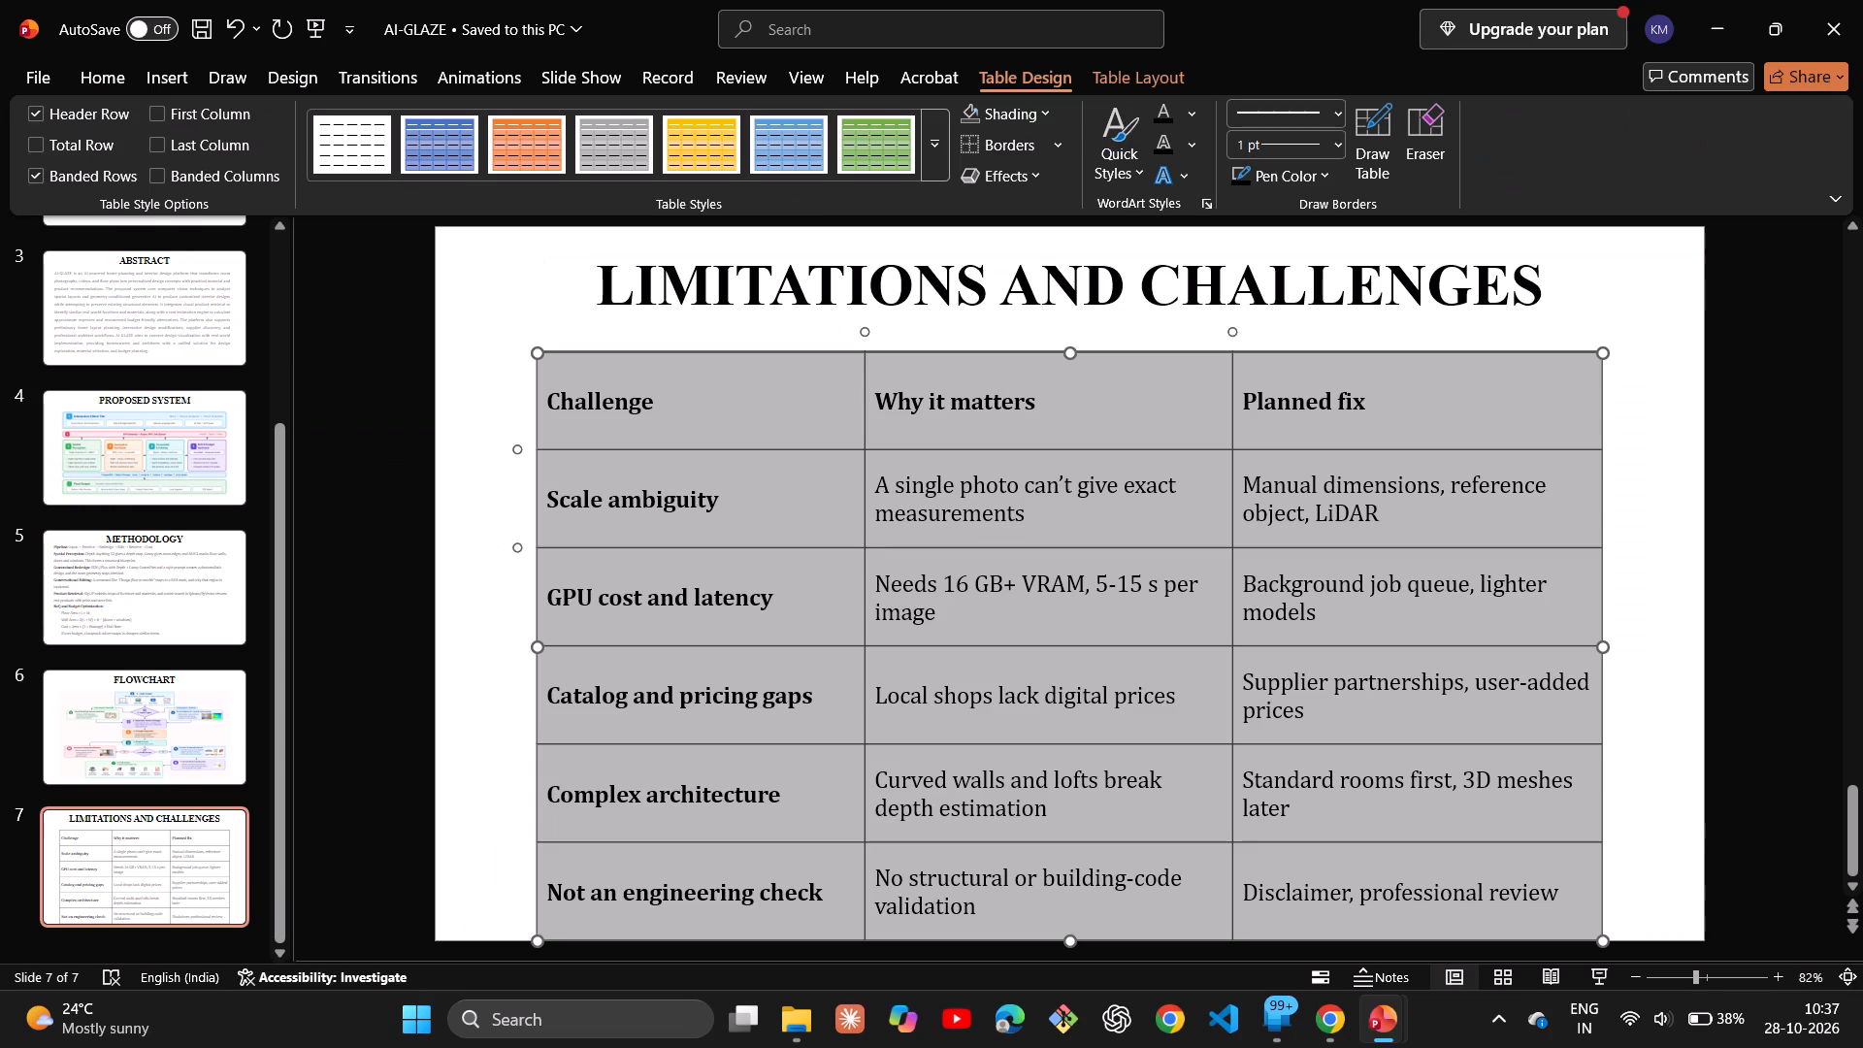
click(186, 262)
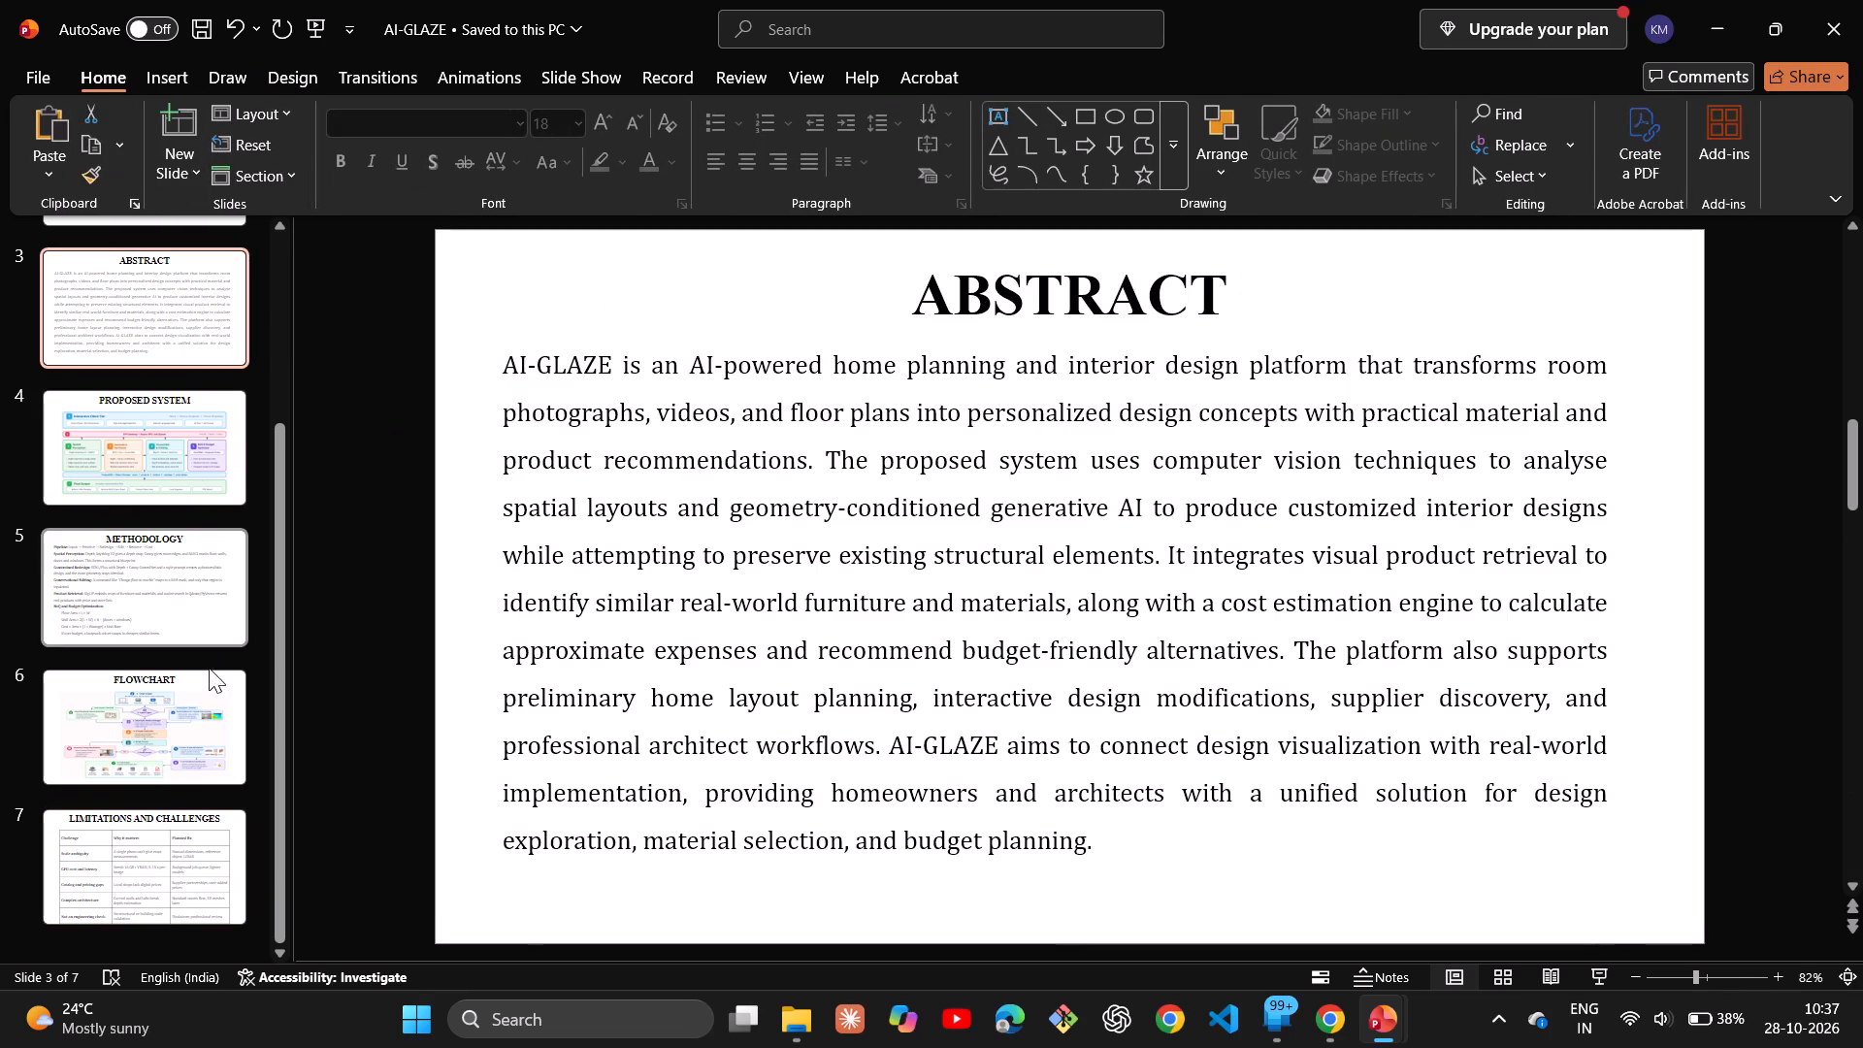
click(159, 603)
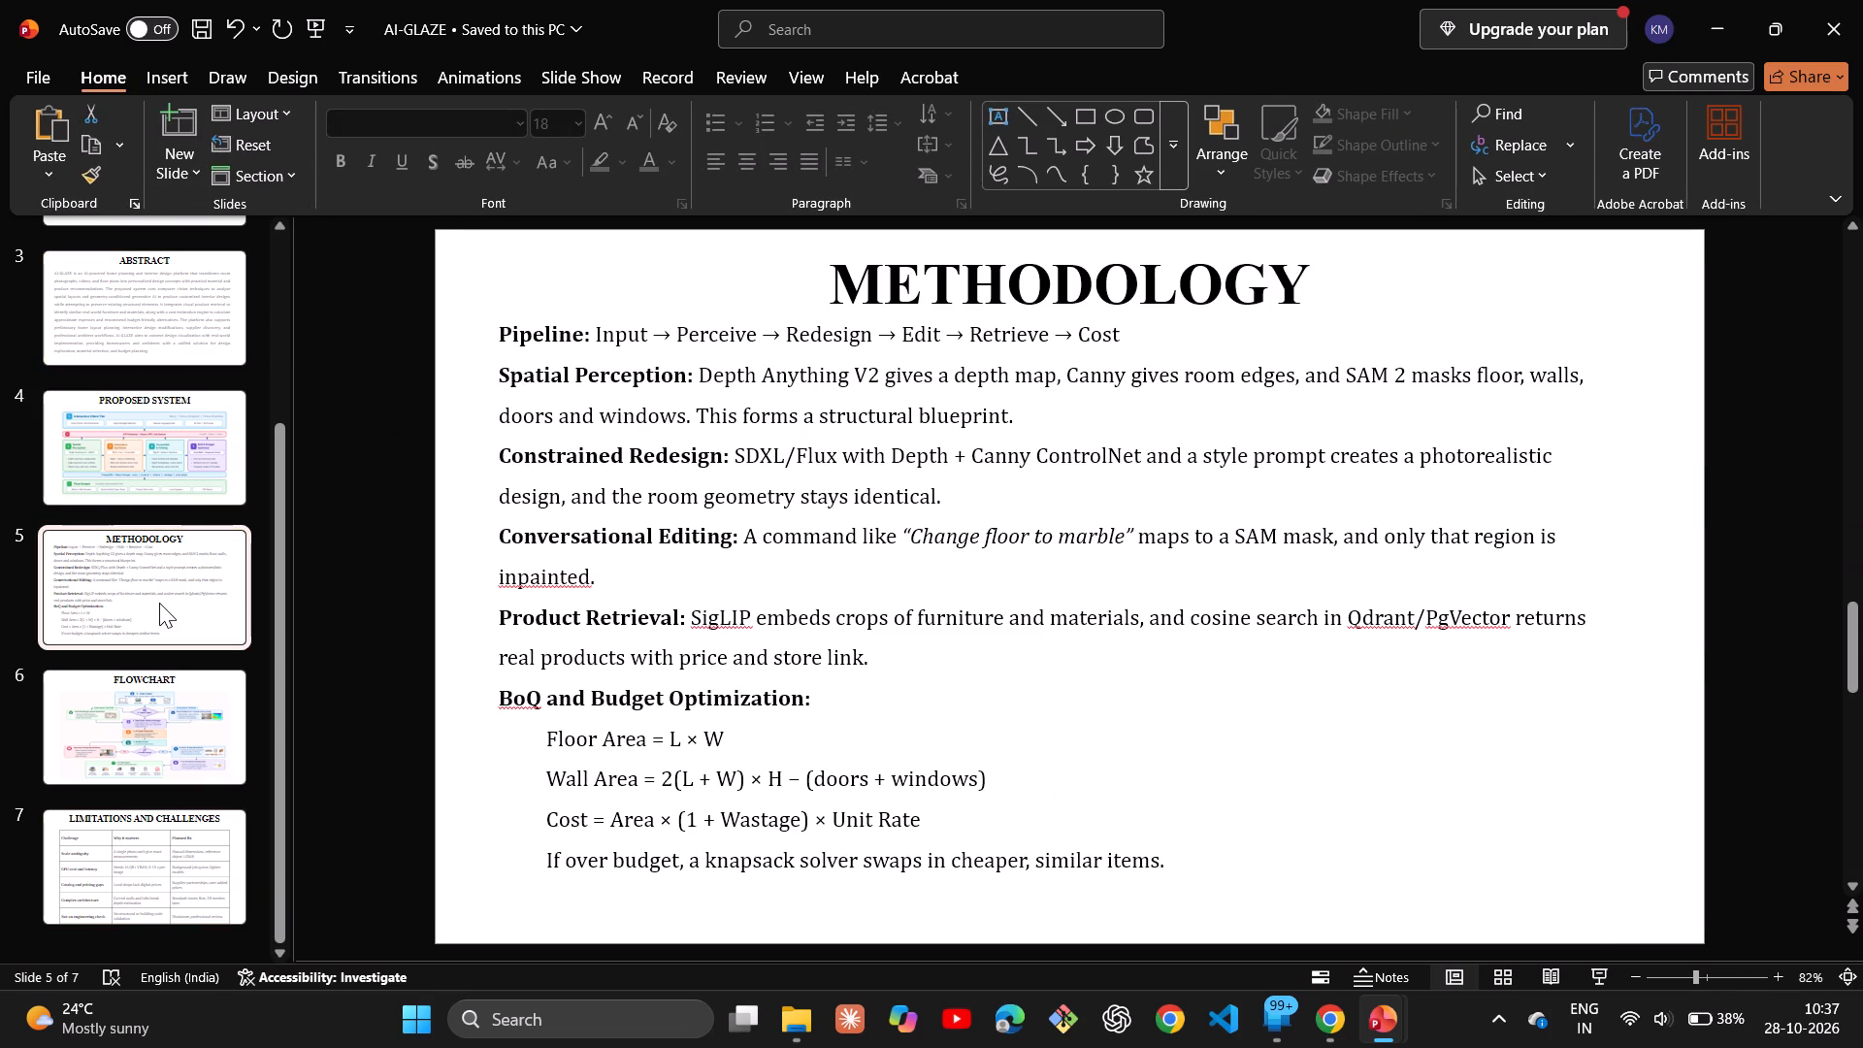
click(768, 543)
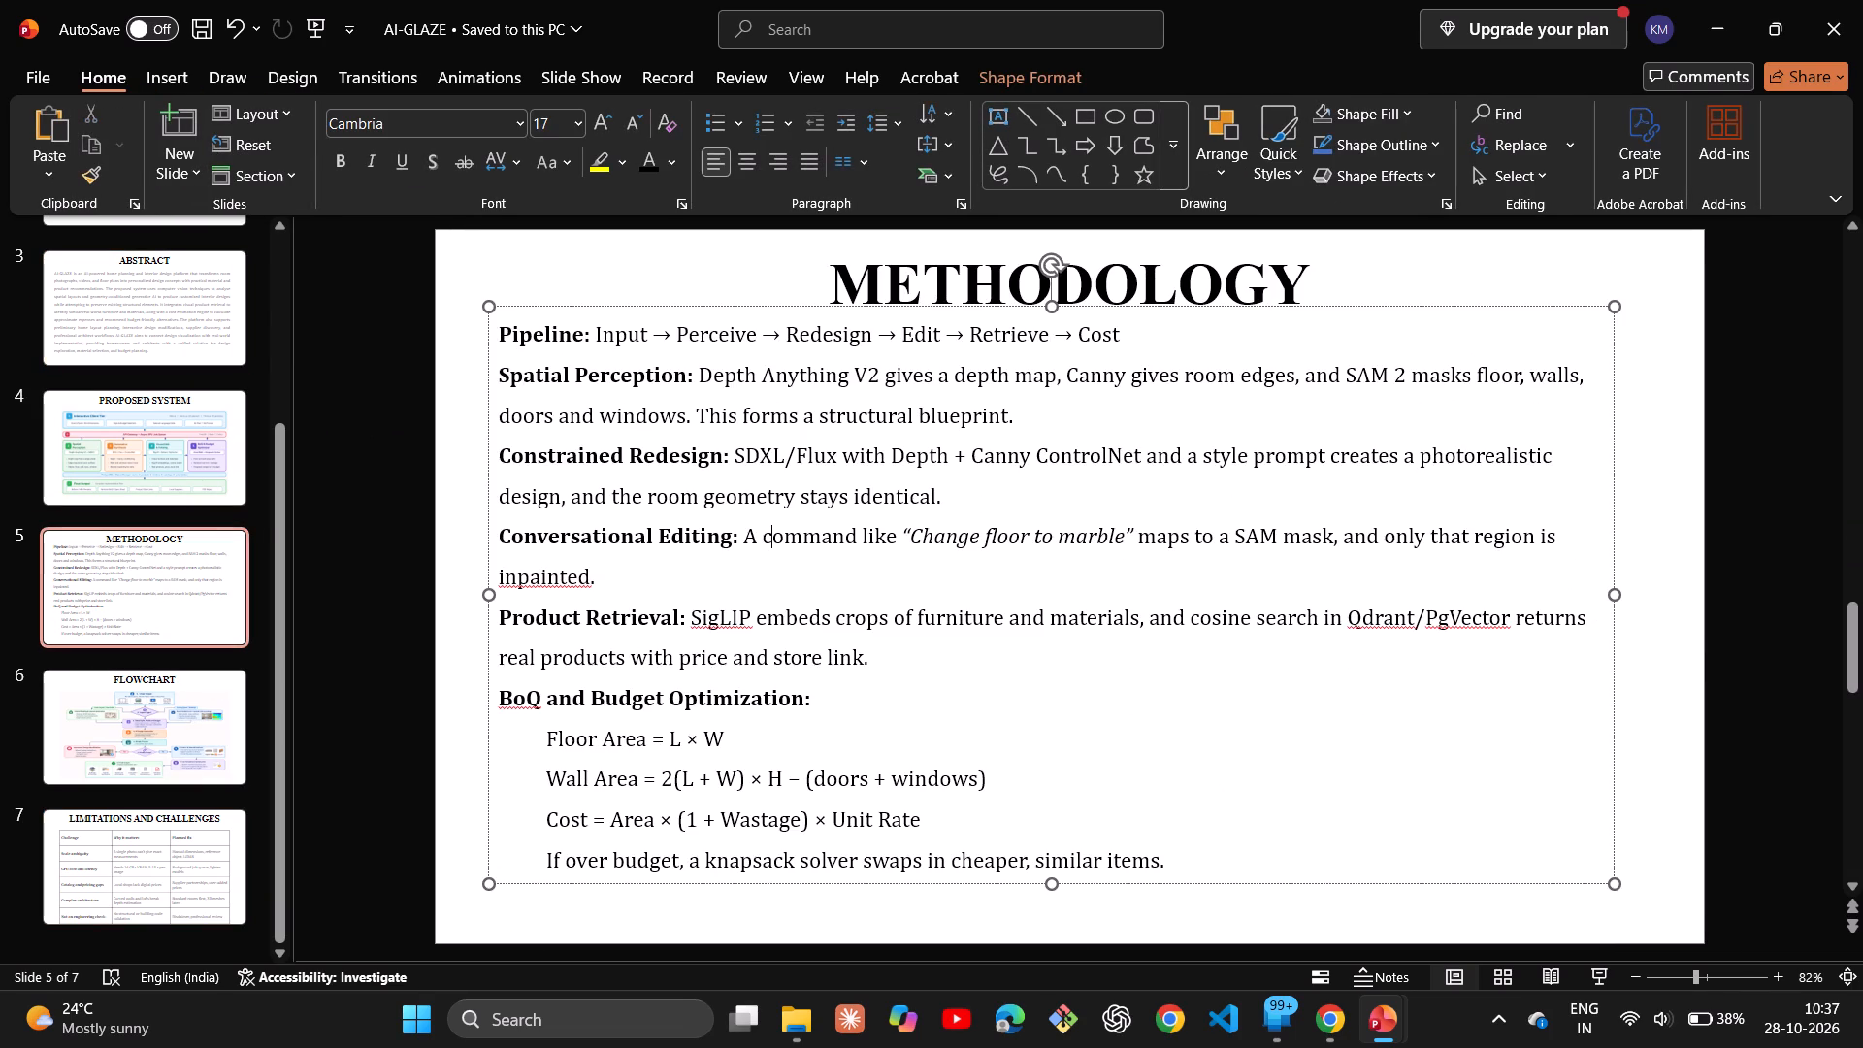
key(alt+Tab)
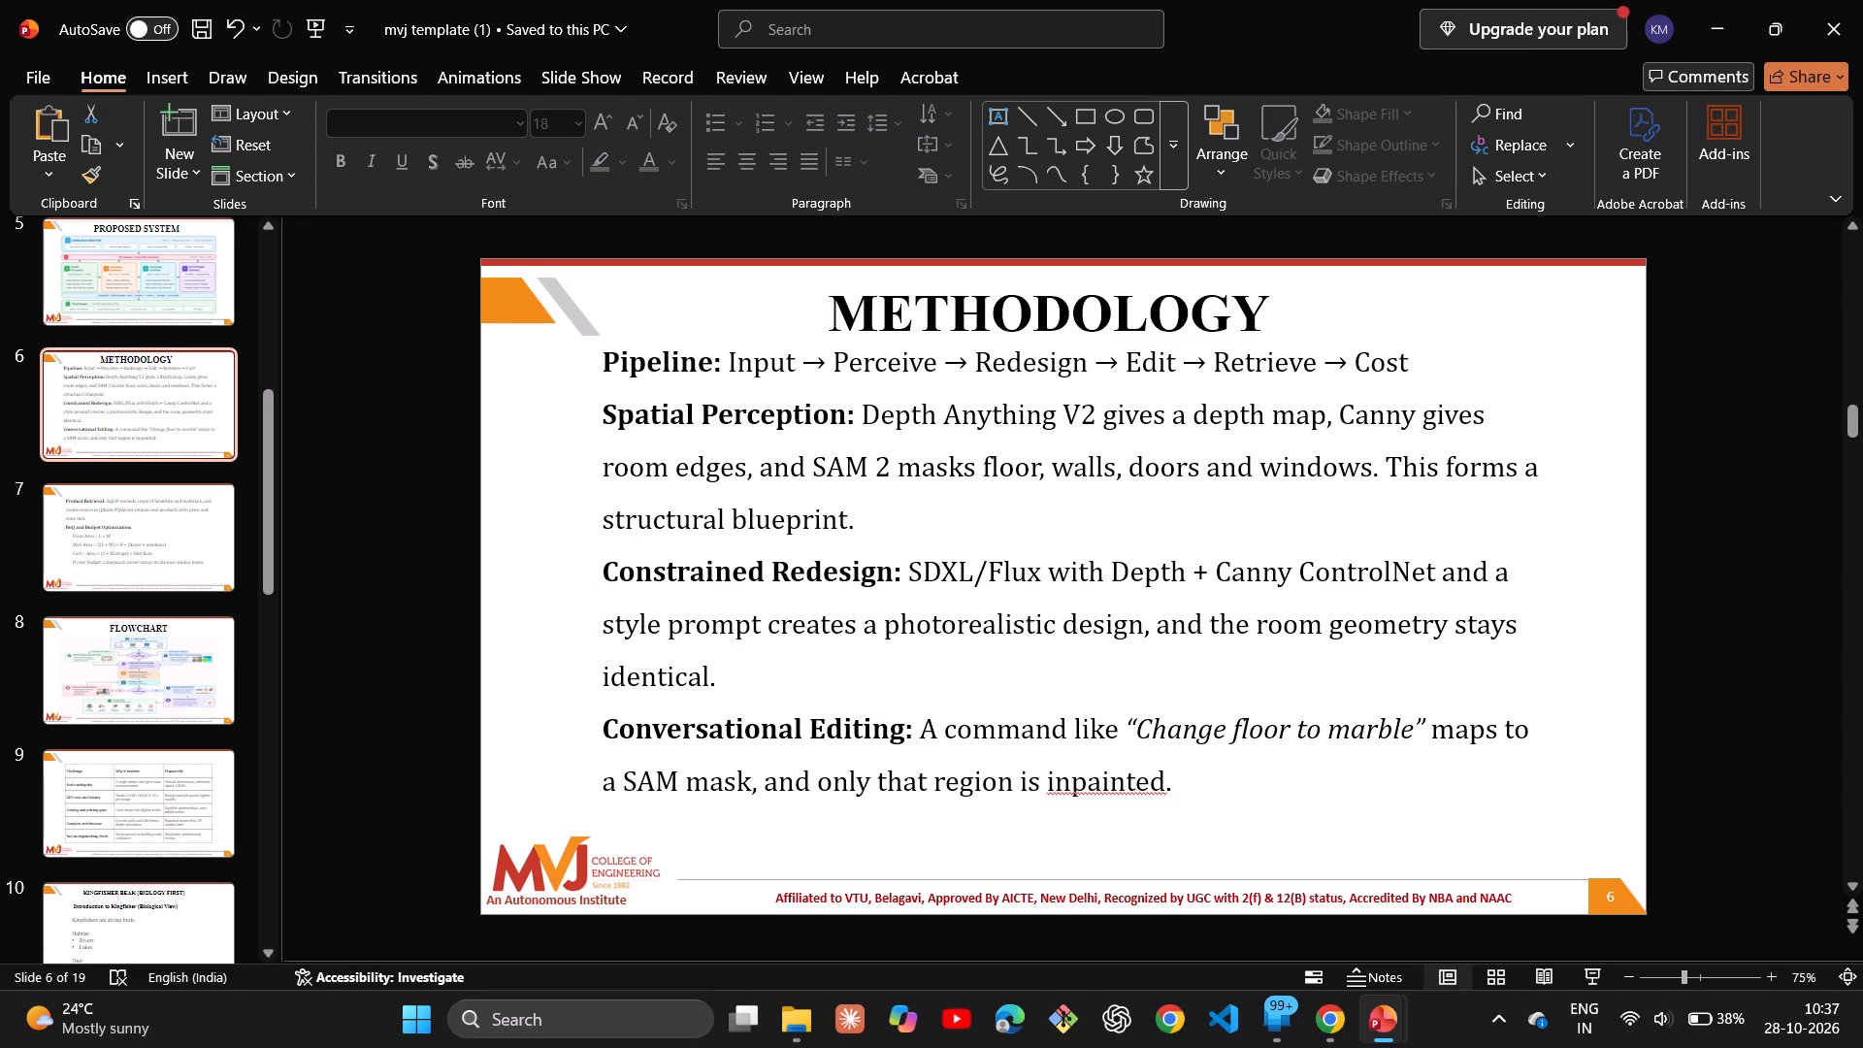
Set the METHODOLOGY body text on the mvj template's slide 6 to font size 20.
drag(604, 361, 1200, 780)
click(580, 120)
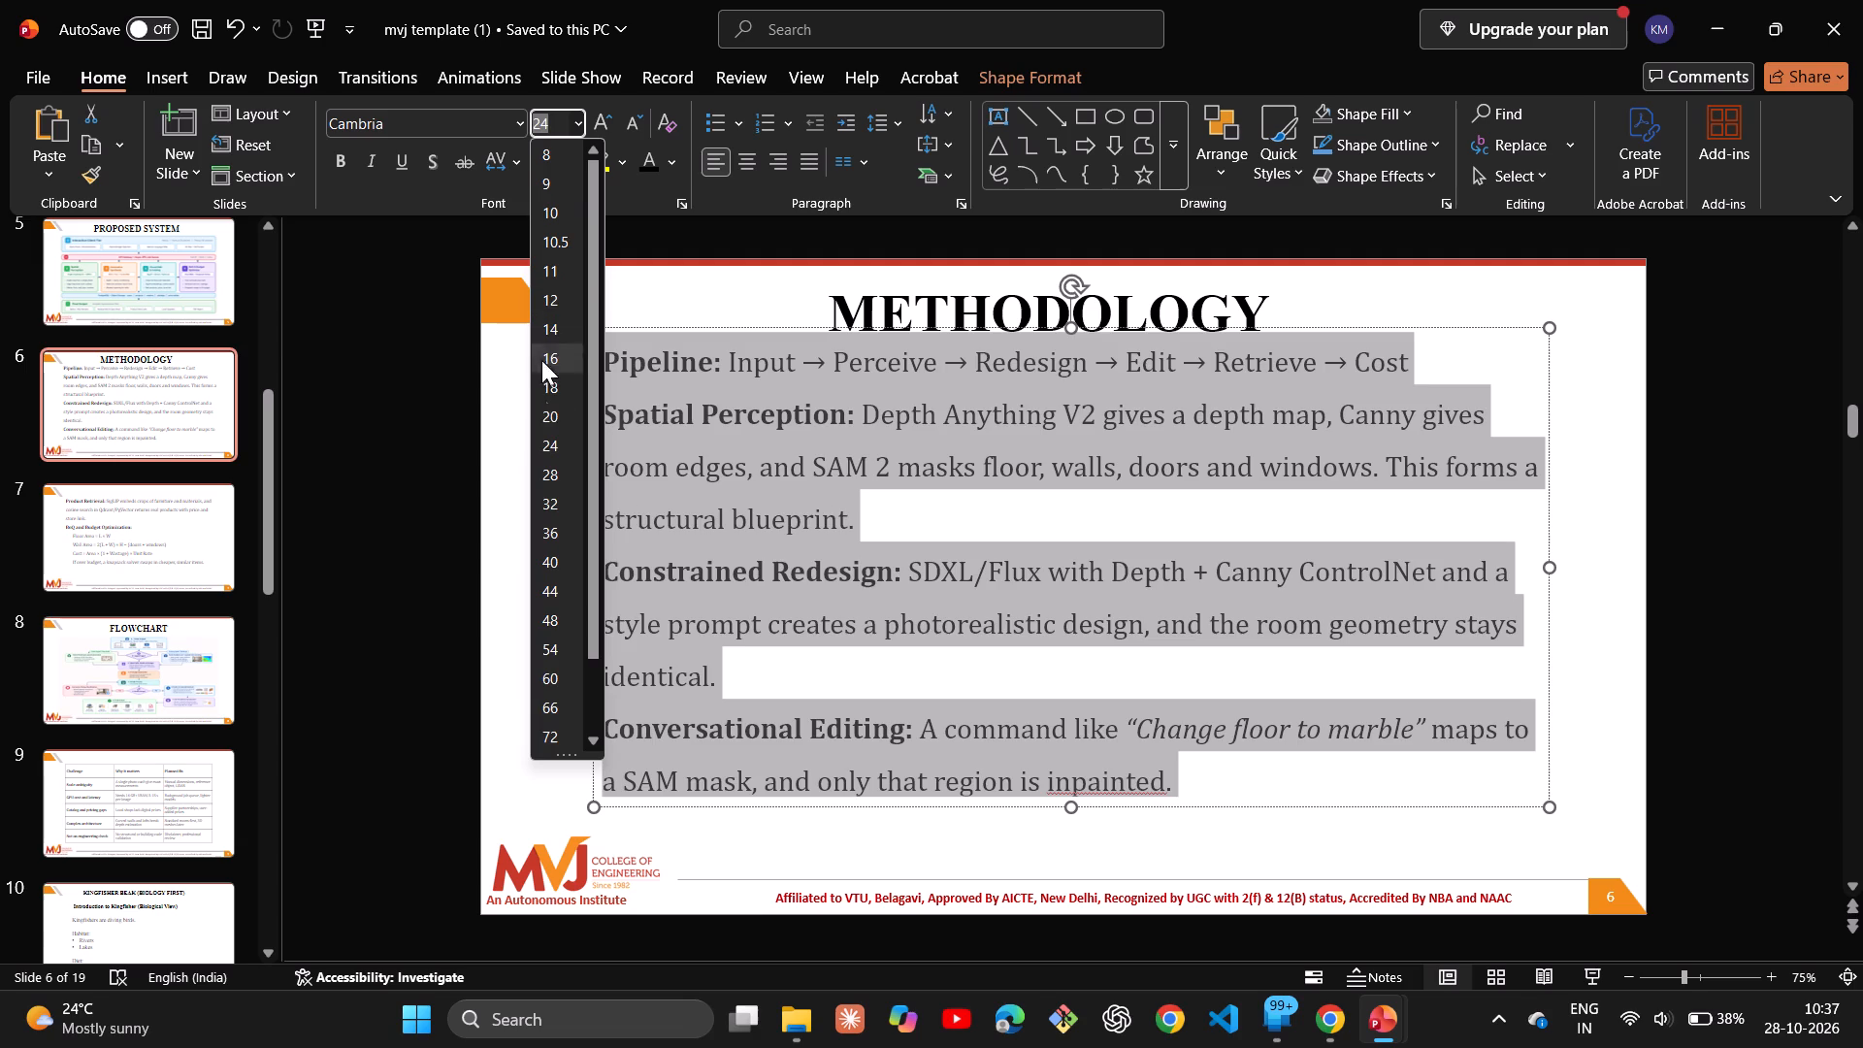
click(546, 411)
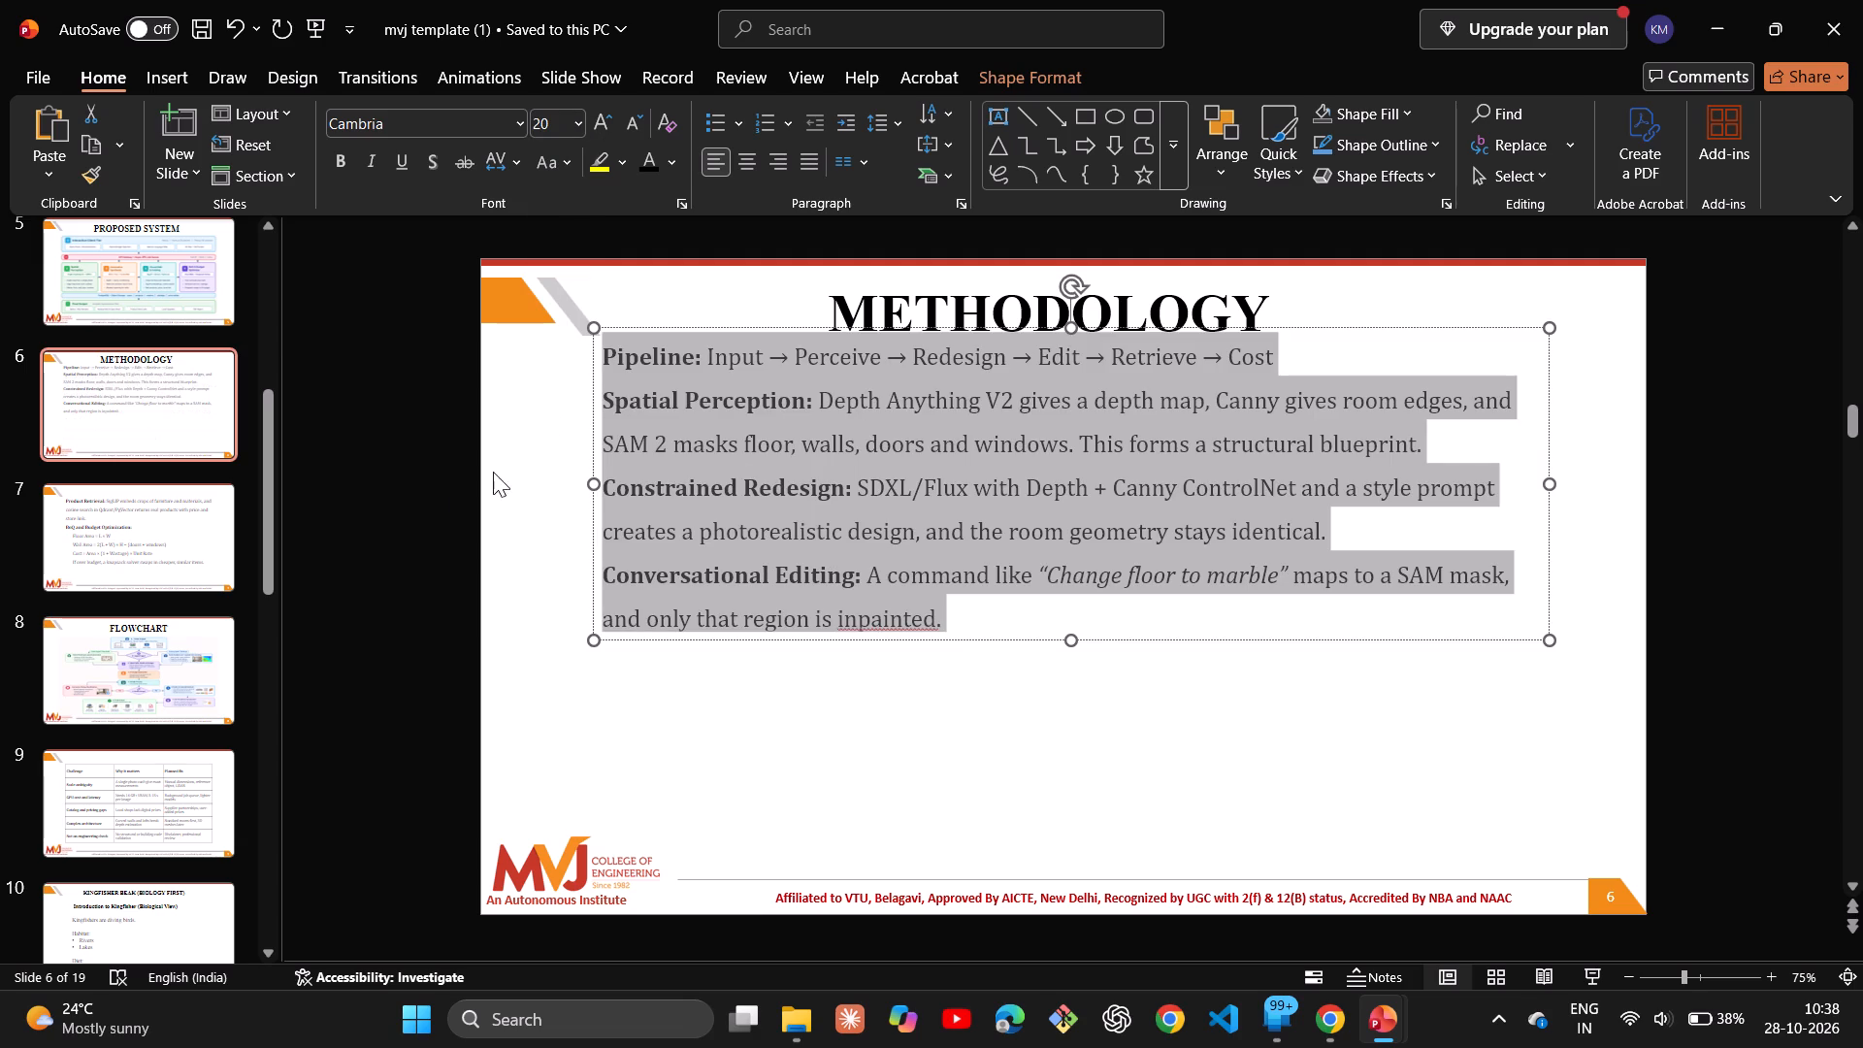
Copy all the Product Retrieval and BoQ text from slide 7 onto a new line at the end of slide 6's METHODOLOGY body.
click(120, 508)
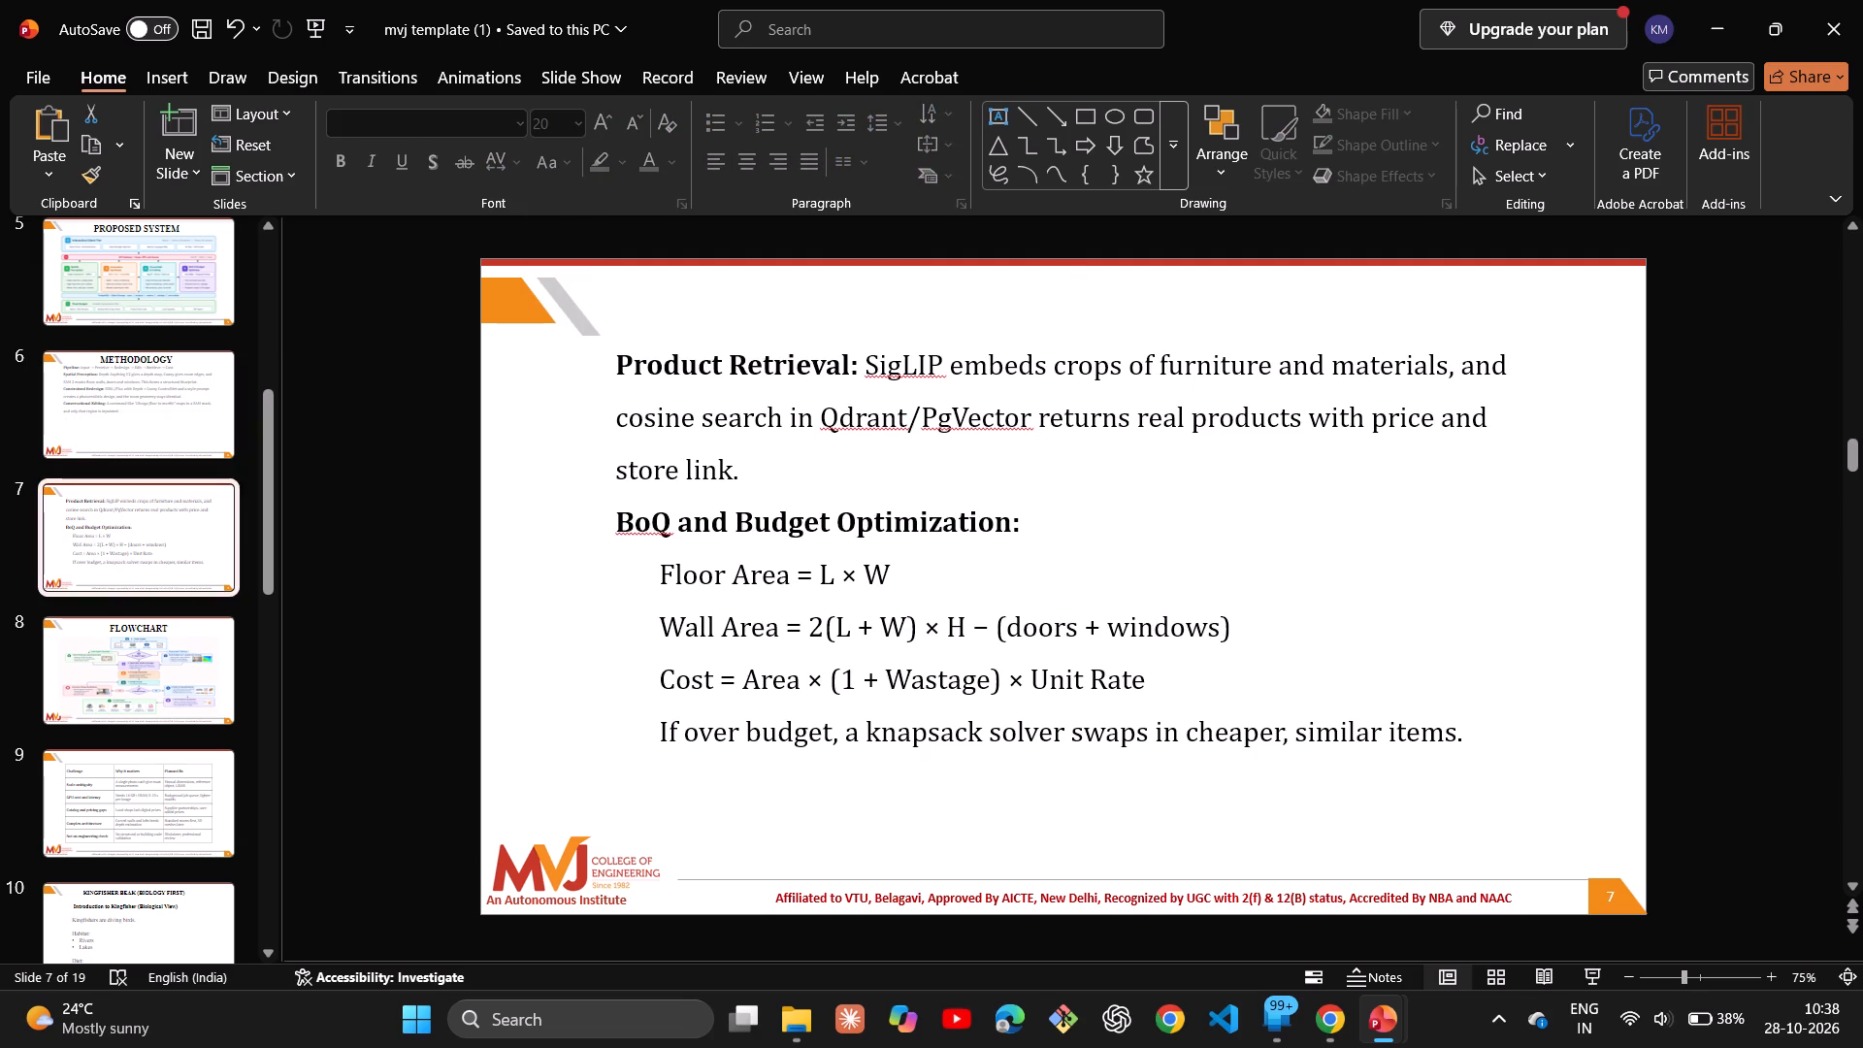
click(869, 700)
key(ctrl+a)
key(ctrl+c)
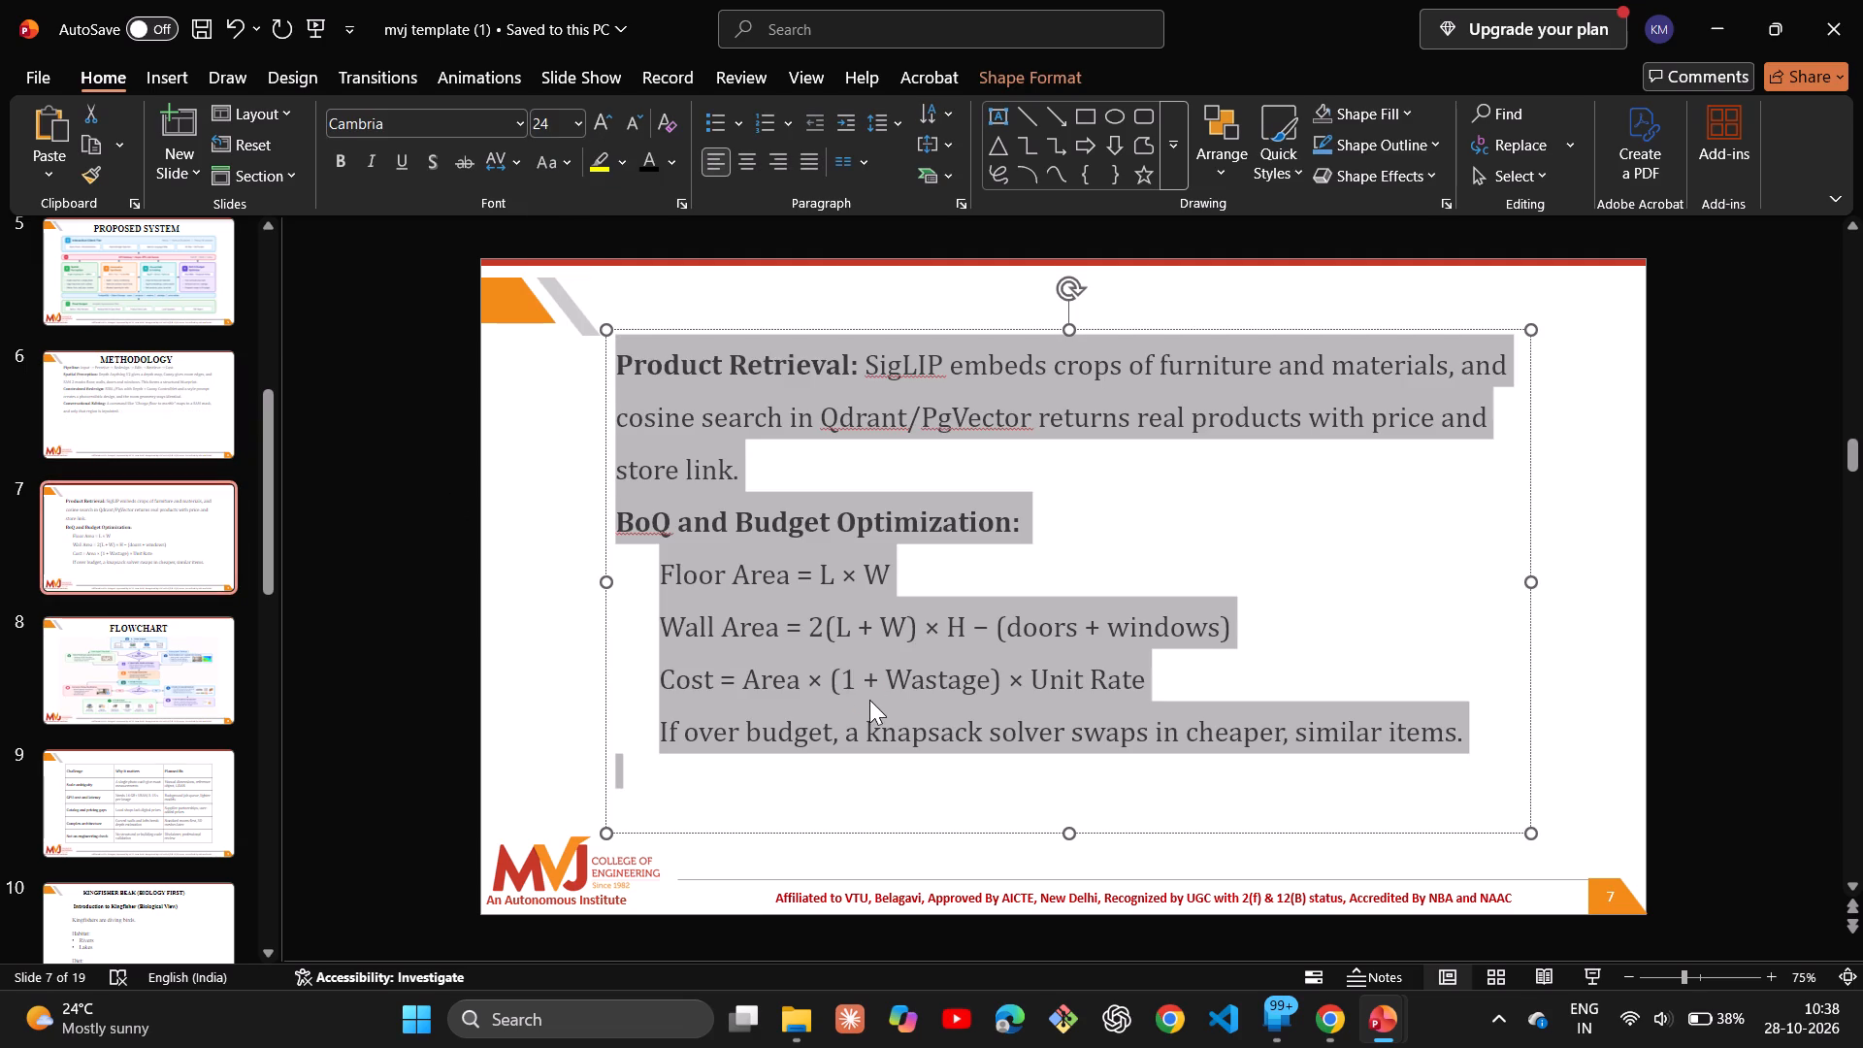
click(185, 382)
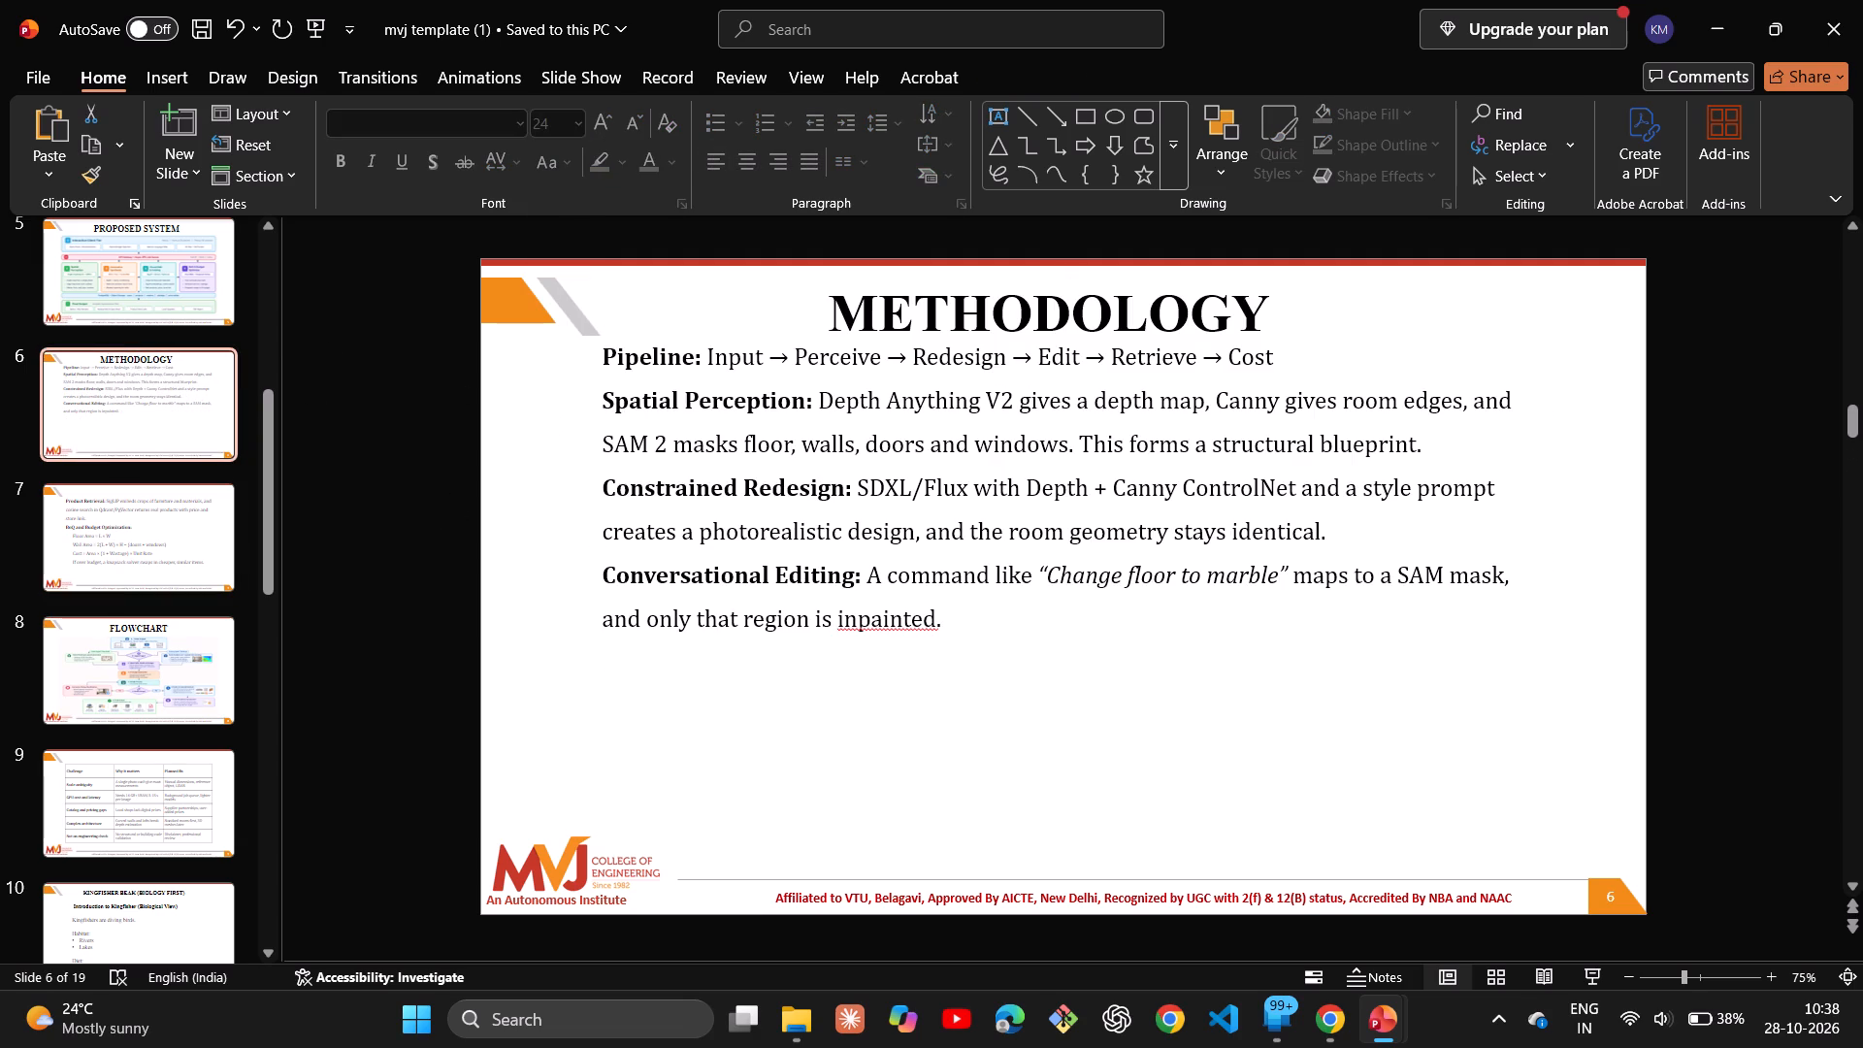
click(963, 619)
key(Return)
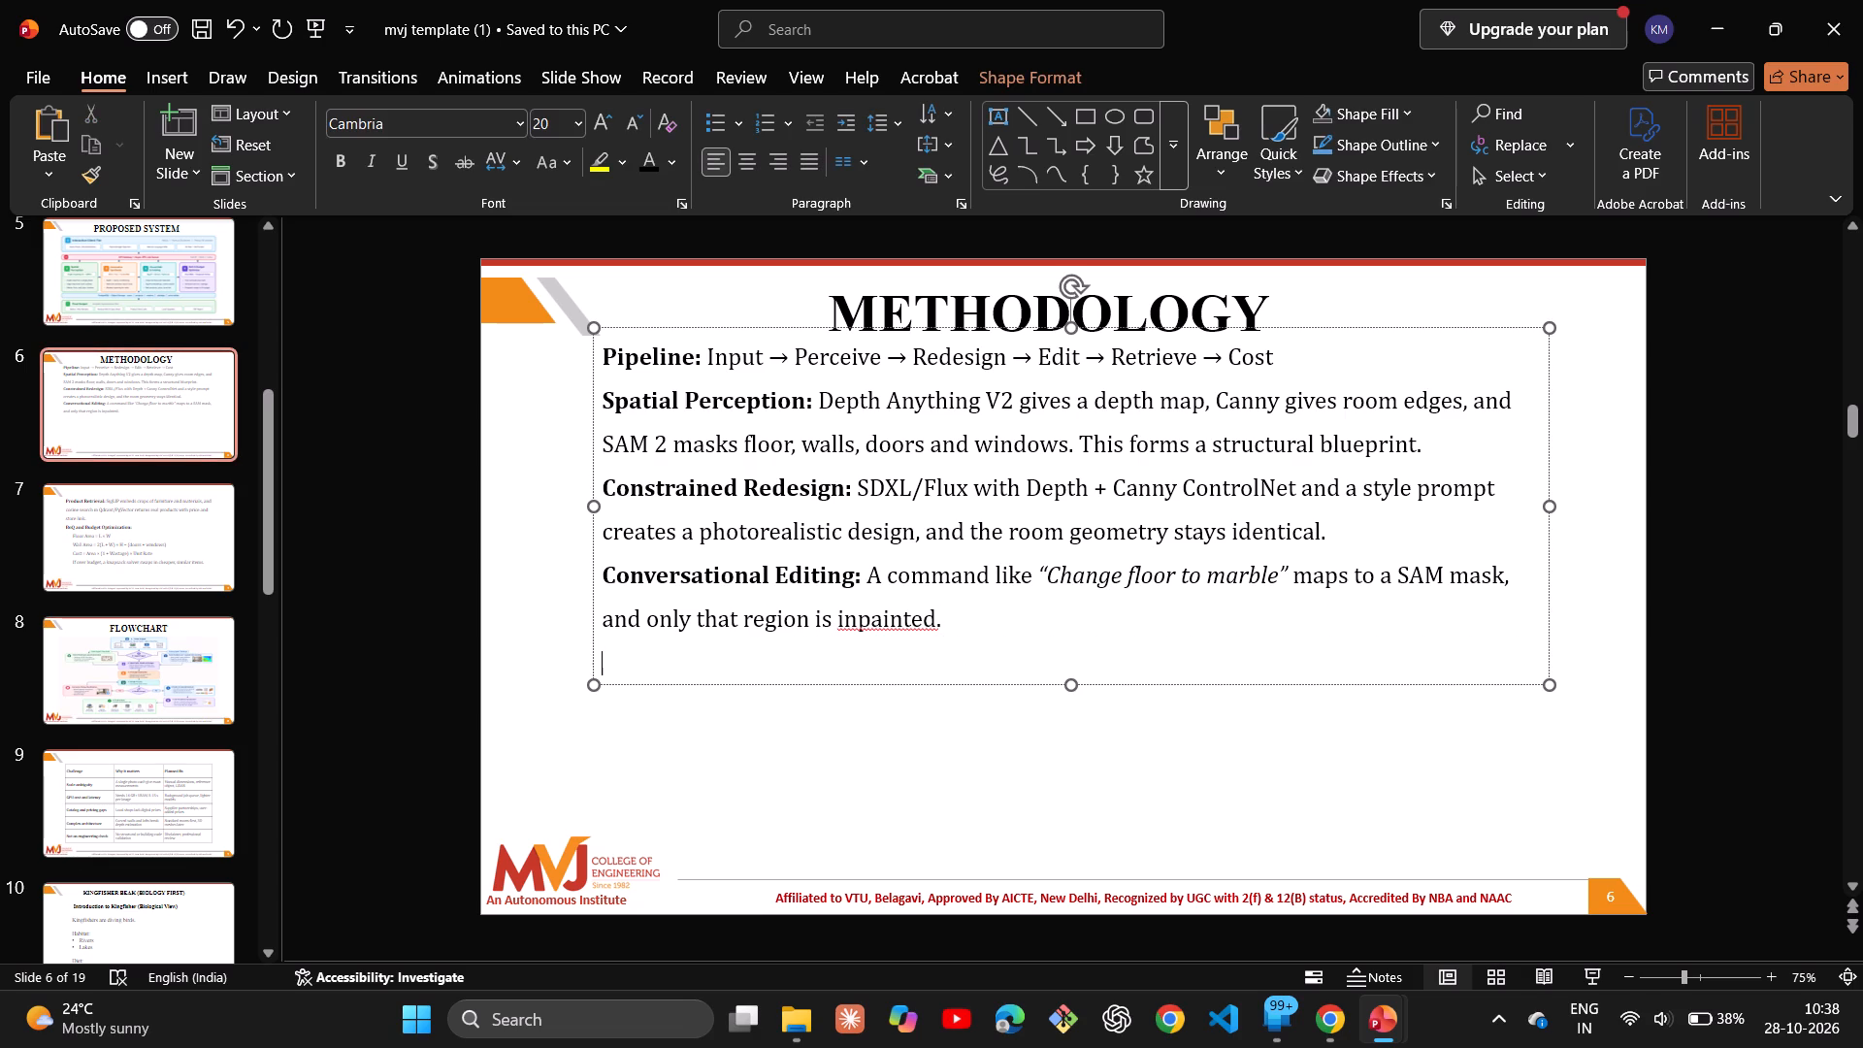
key(ctrl+v)
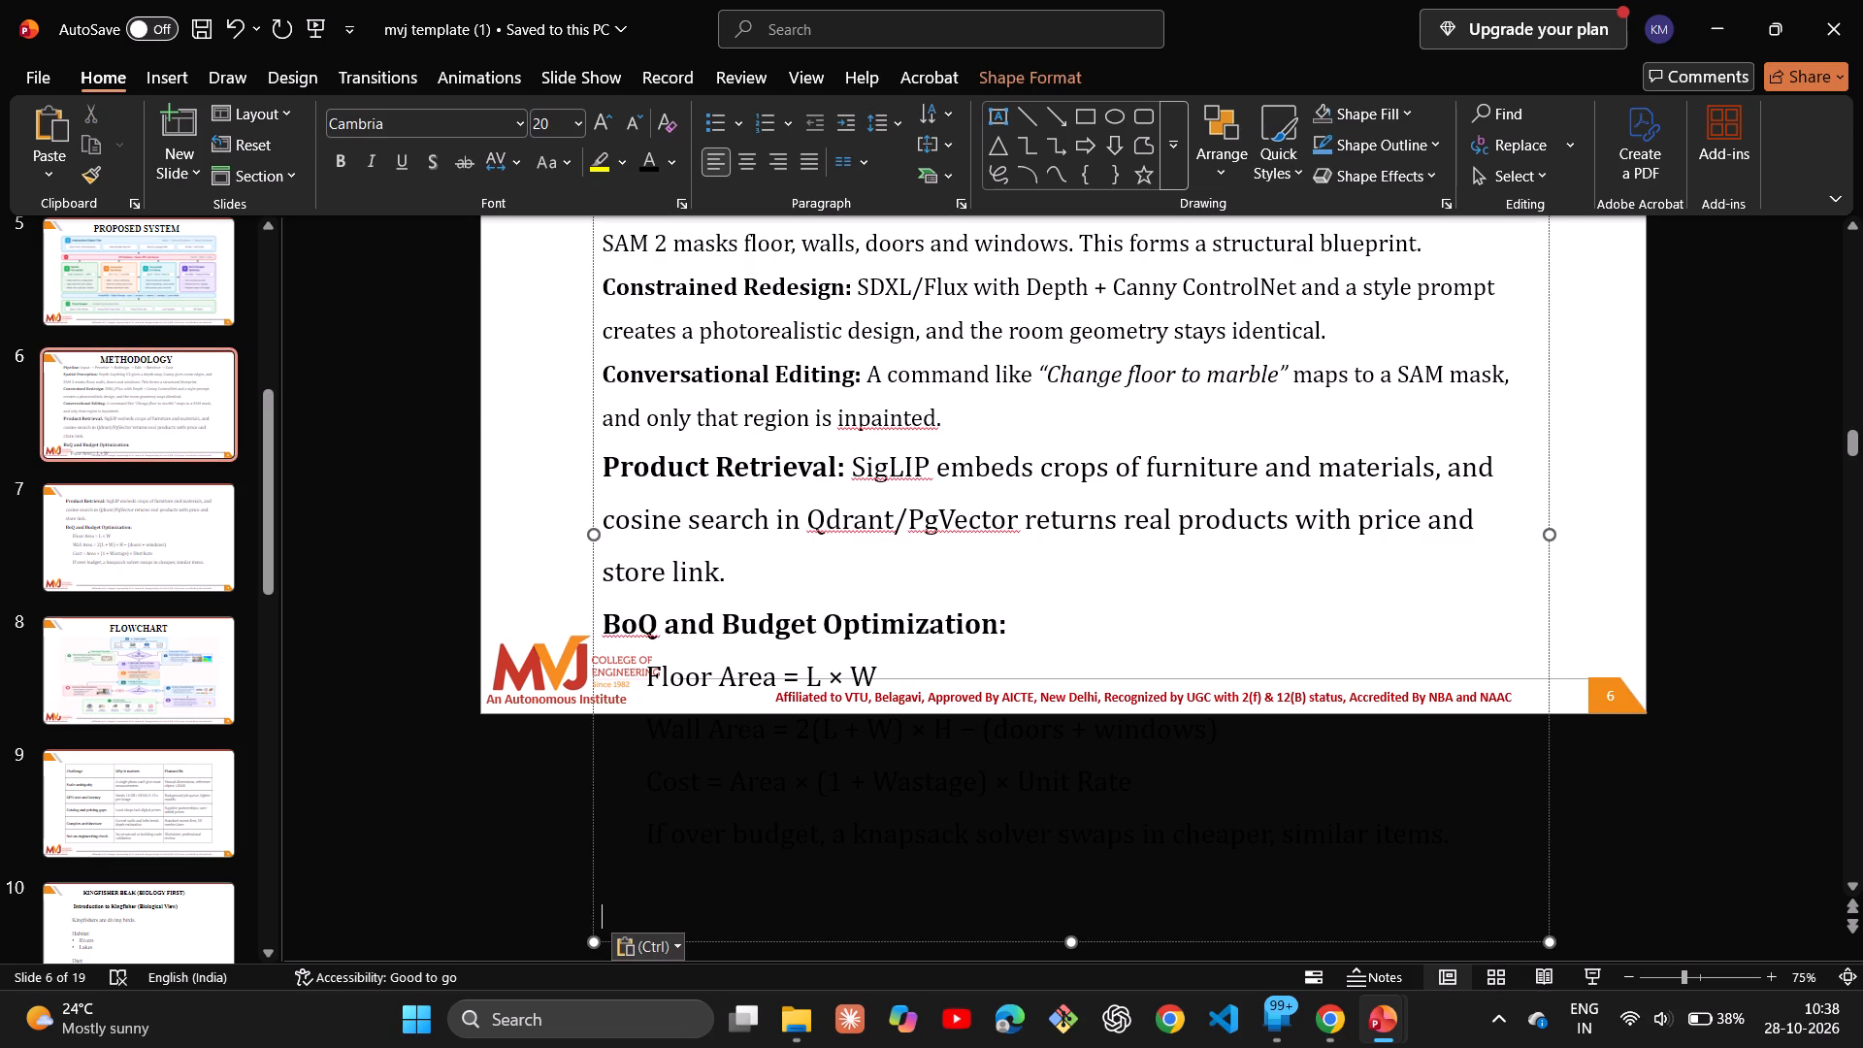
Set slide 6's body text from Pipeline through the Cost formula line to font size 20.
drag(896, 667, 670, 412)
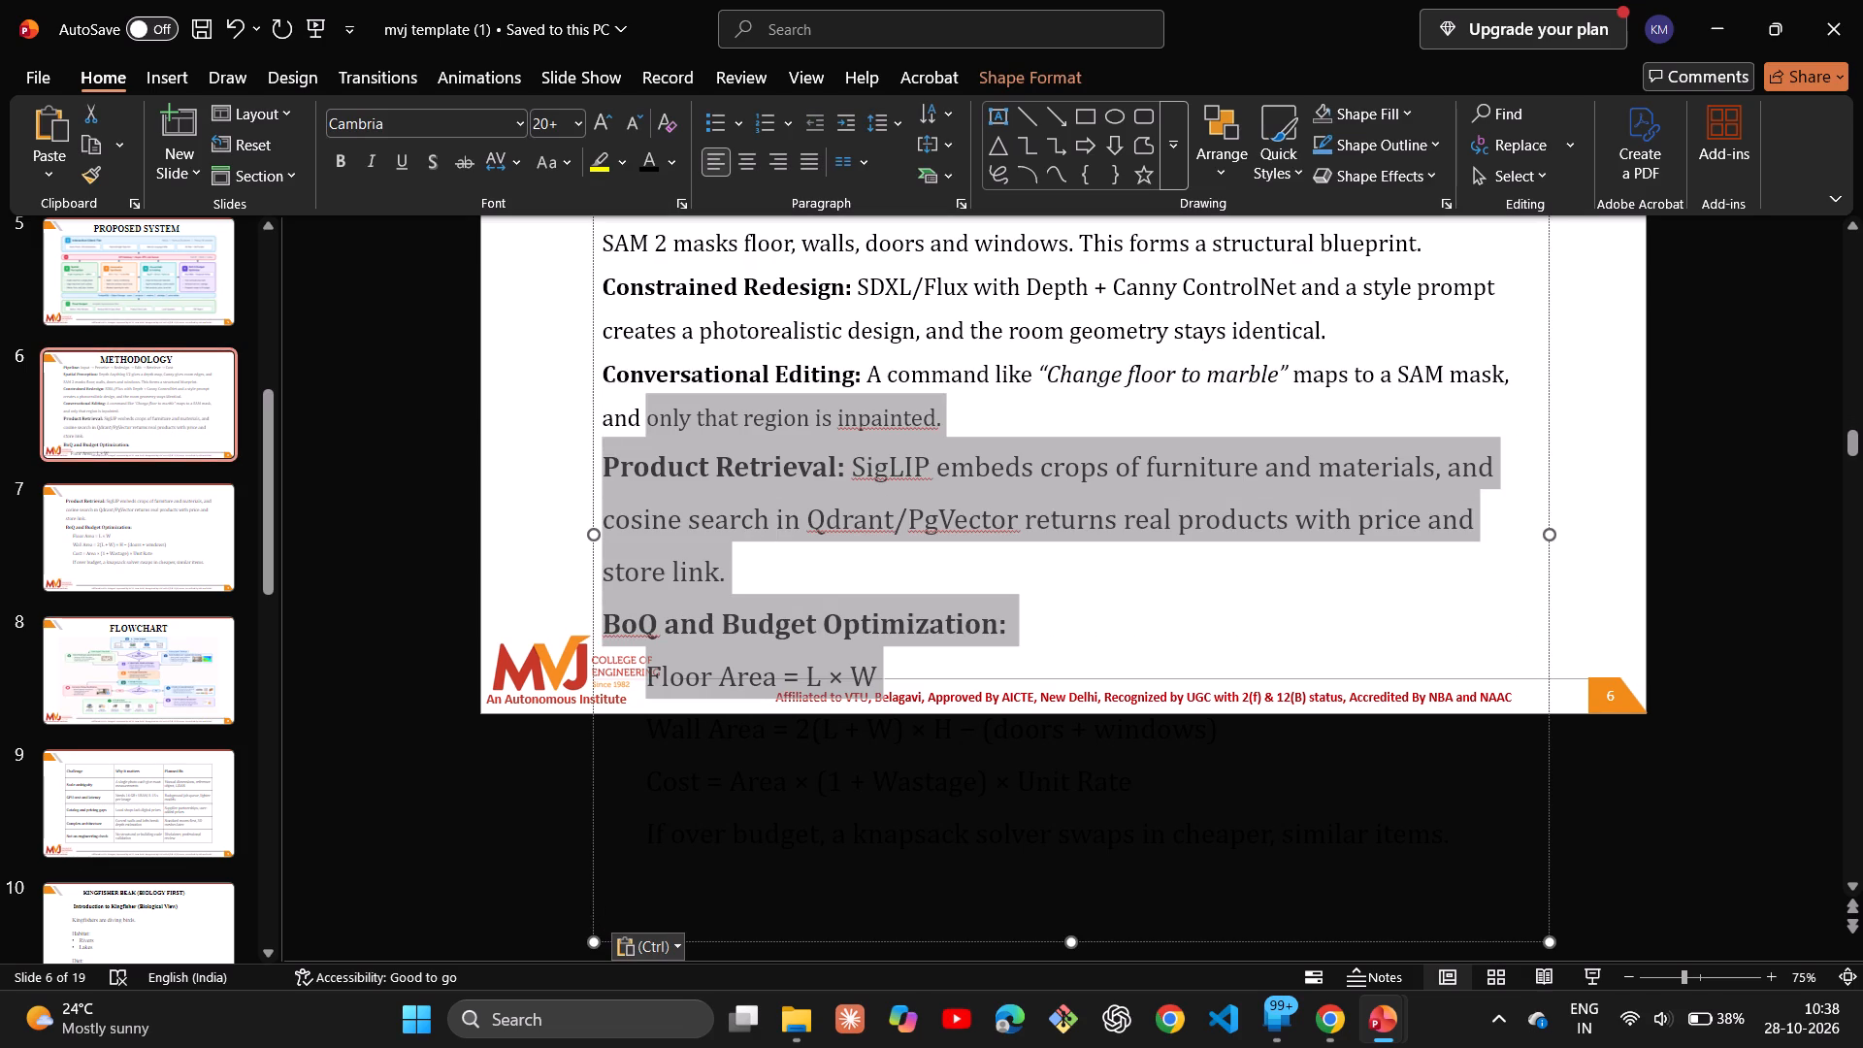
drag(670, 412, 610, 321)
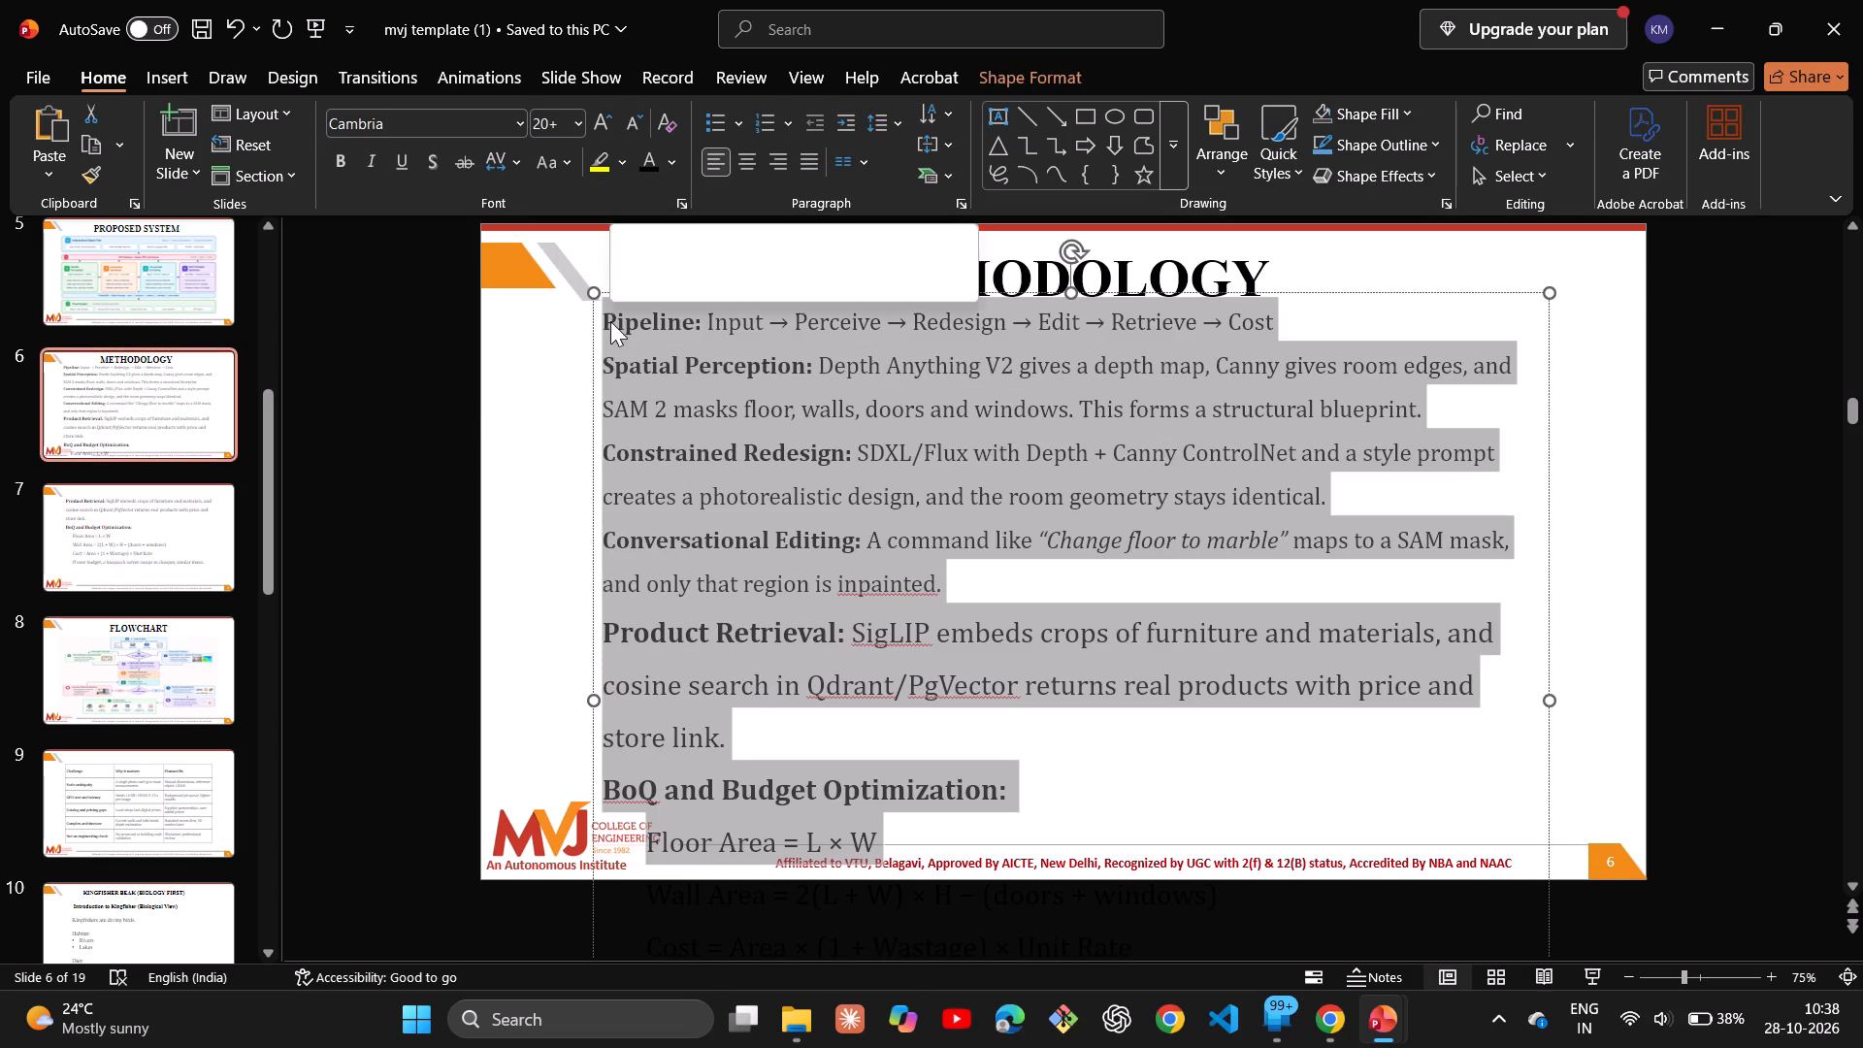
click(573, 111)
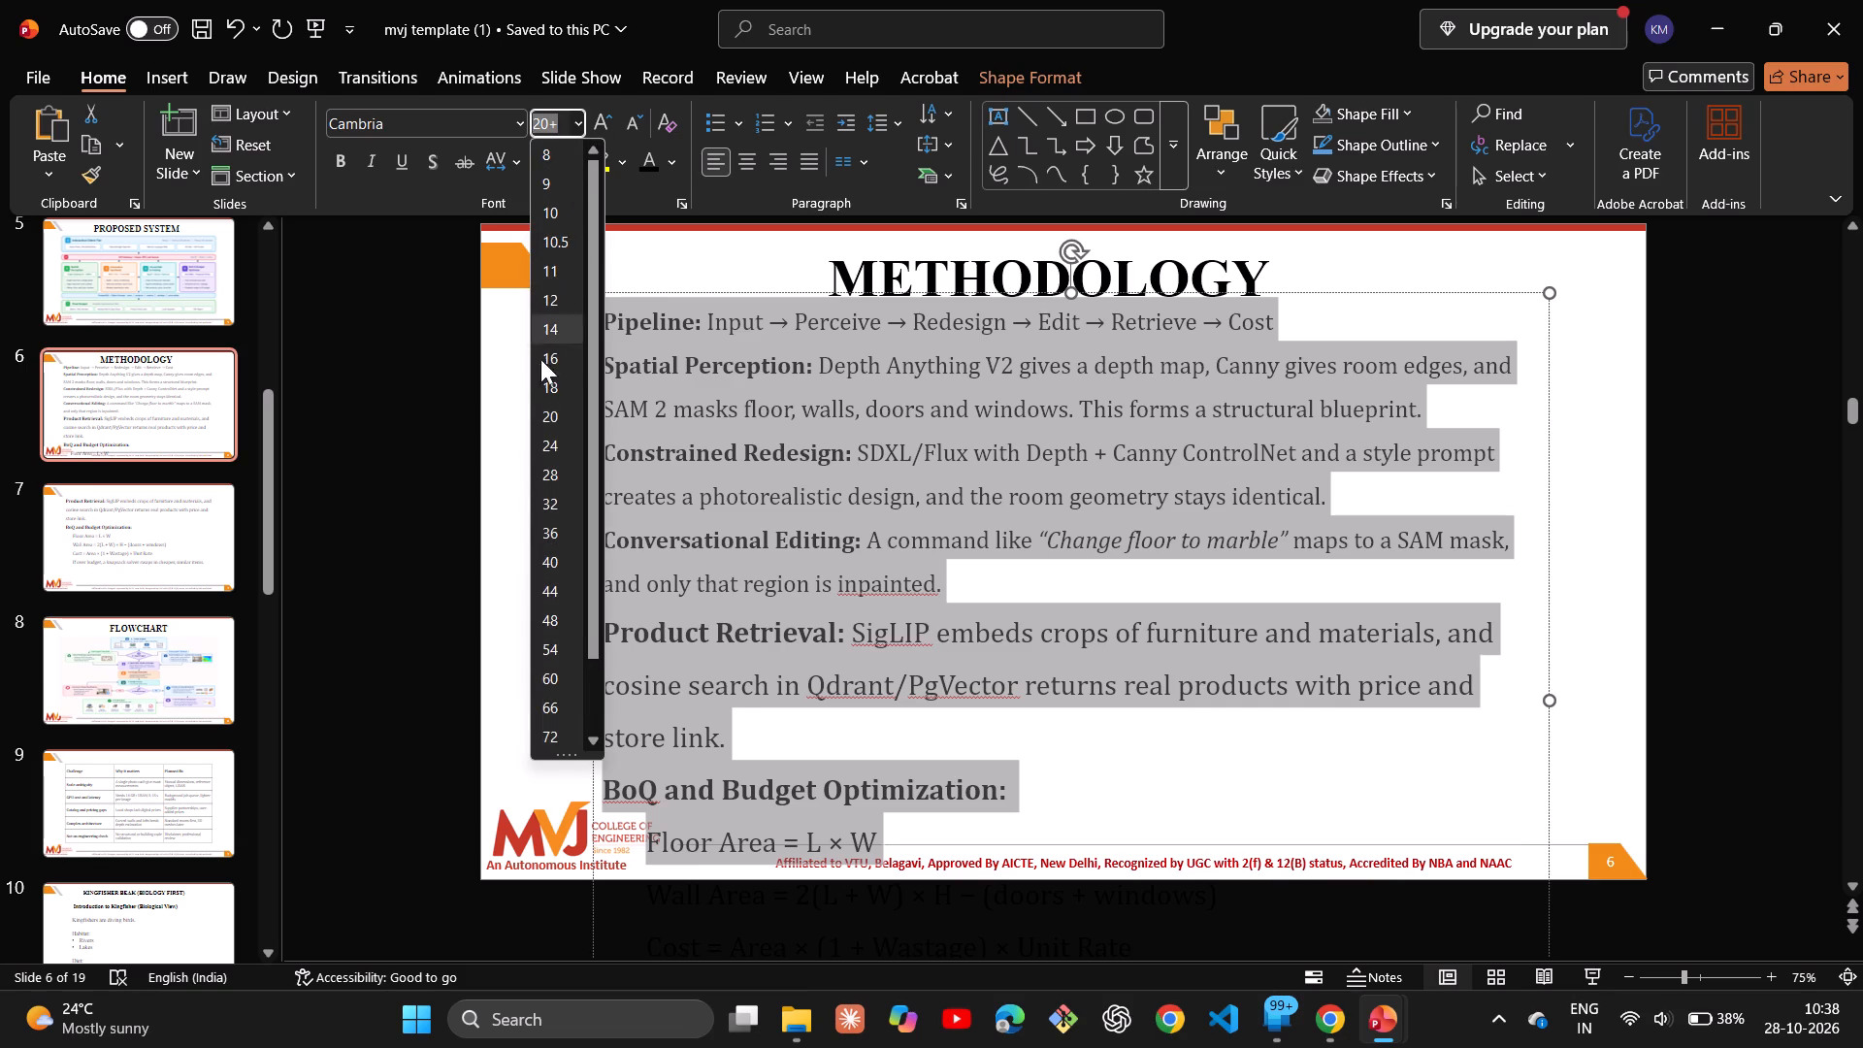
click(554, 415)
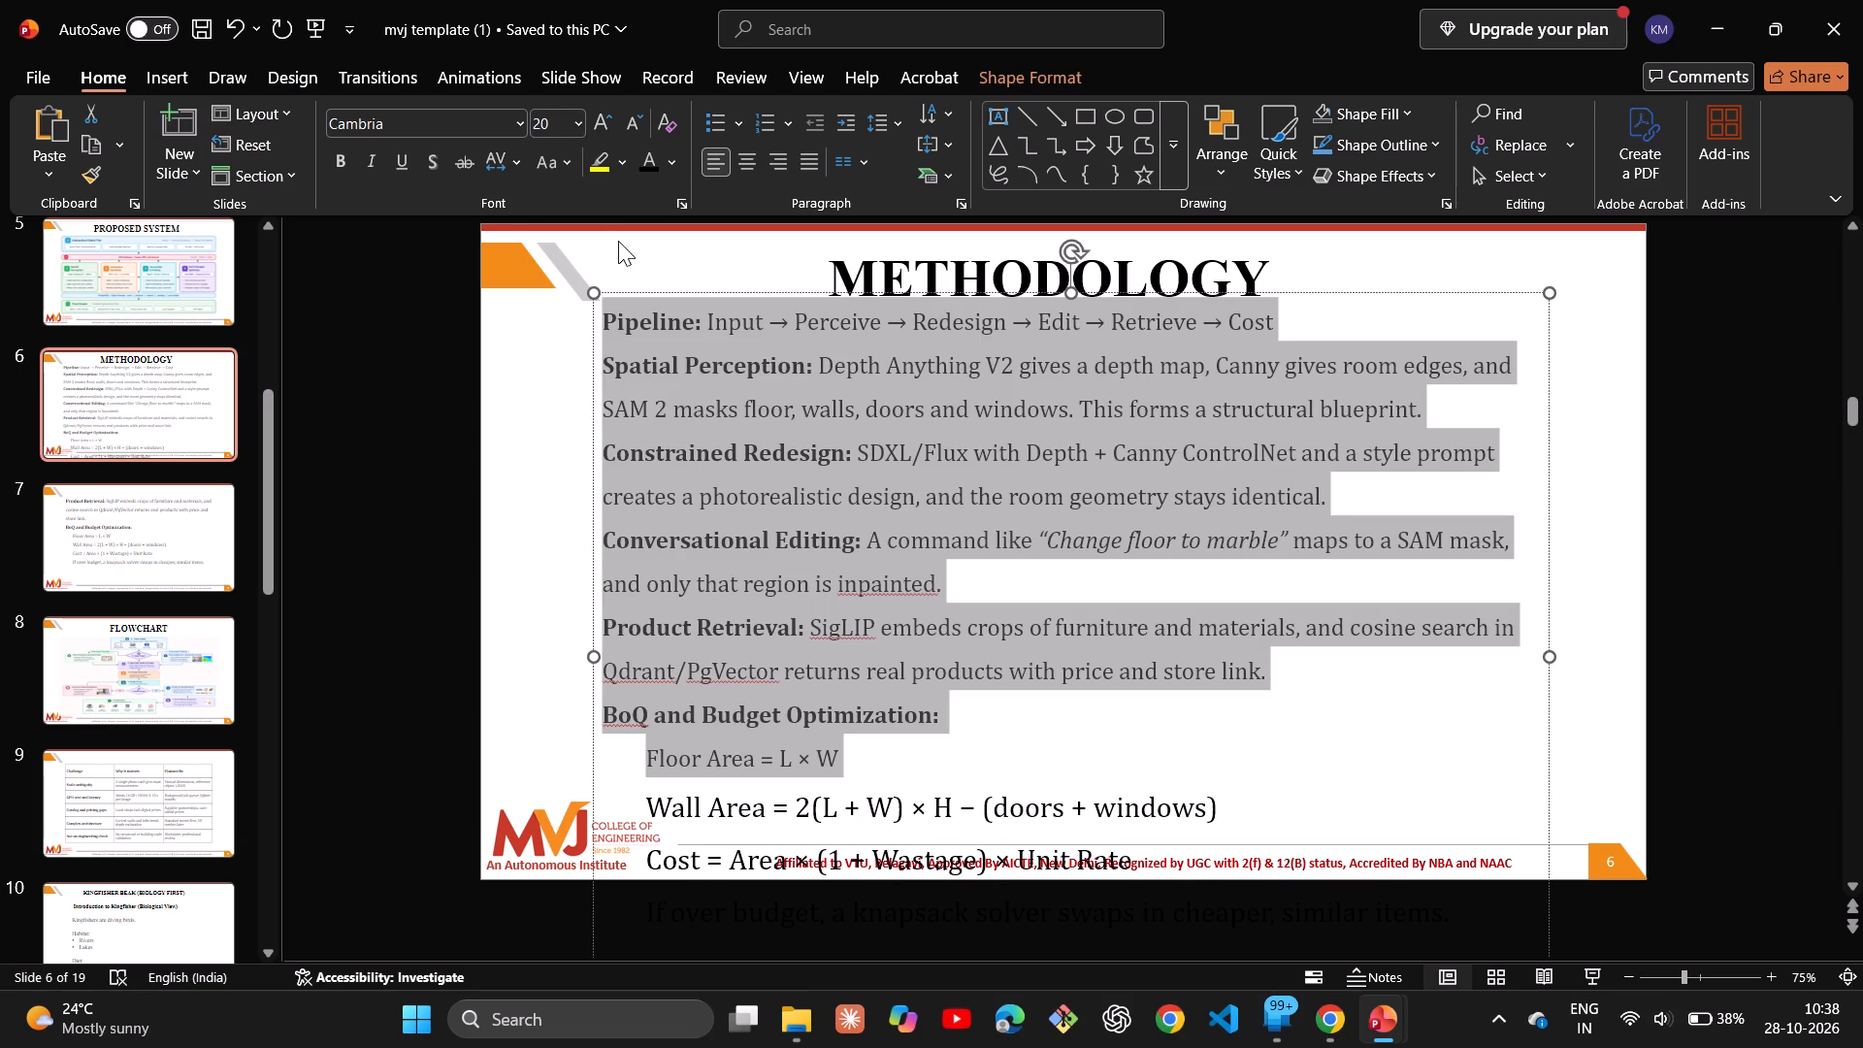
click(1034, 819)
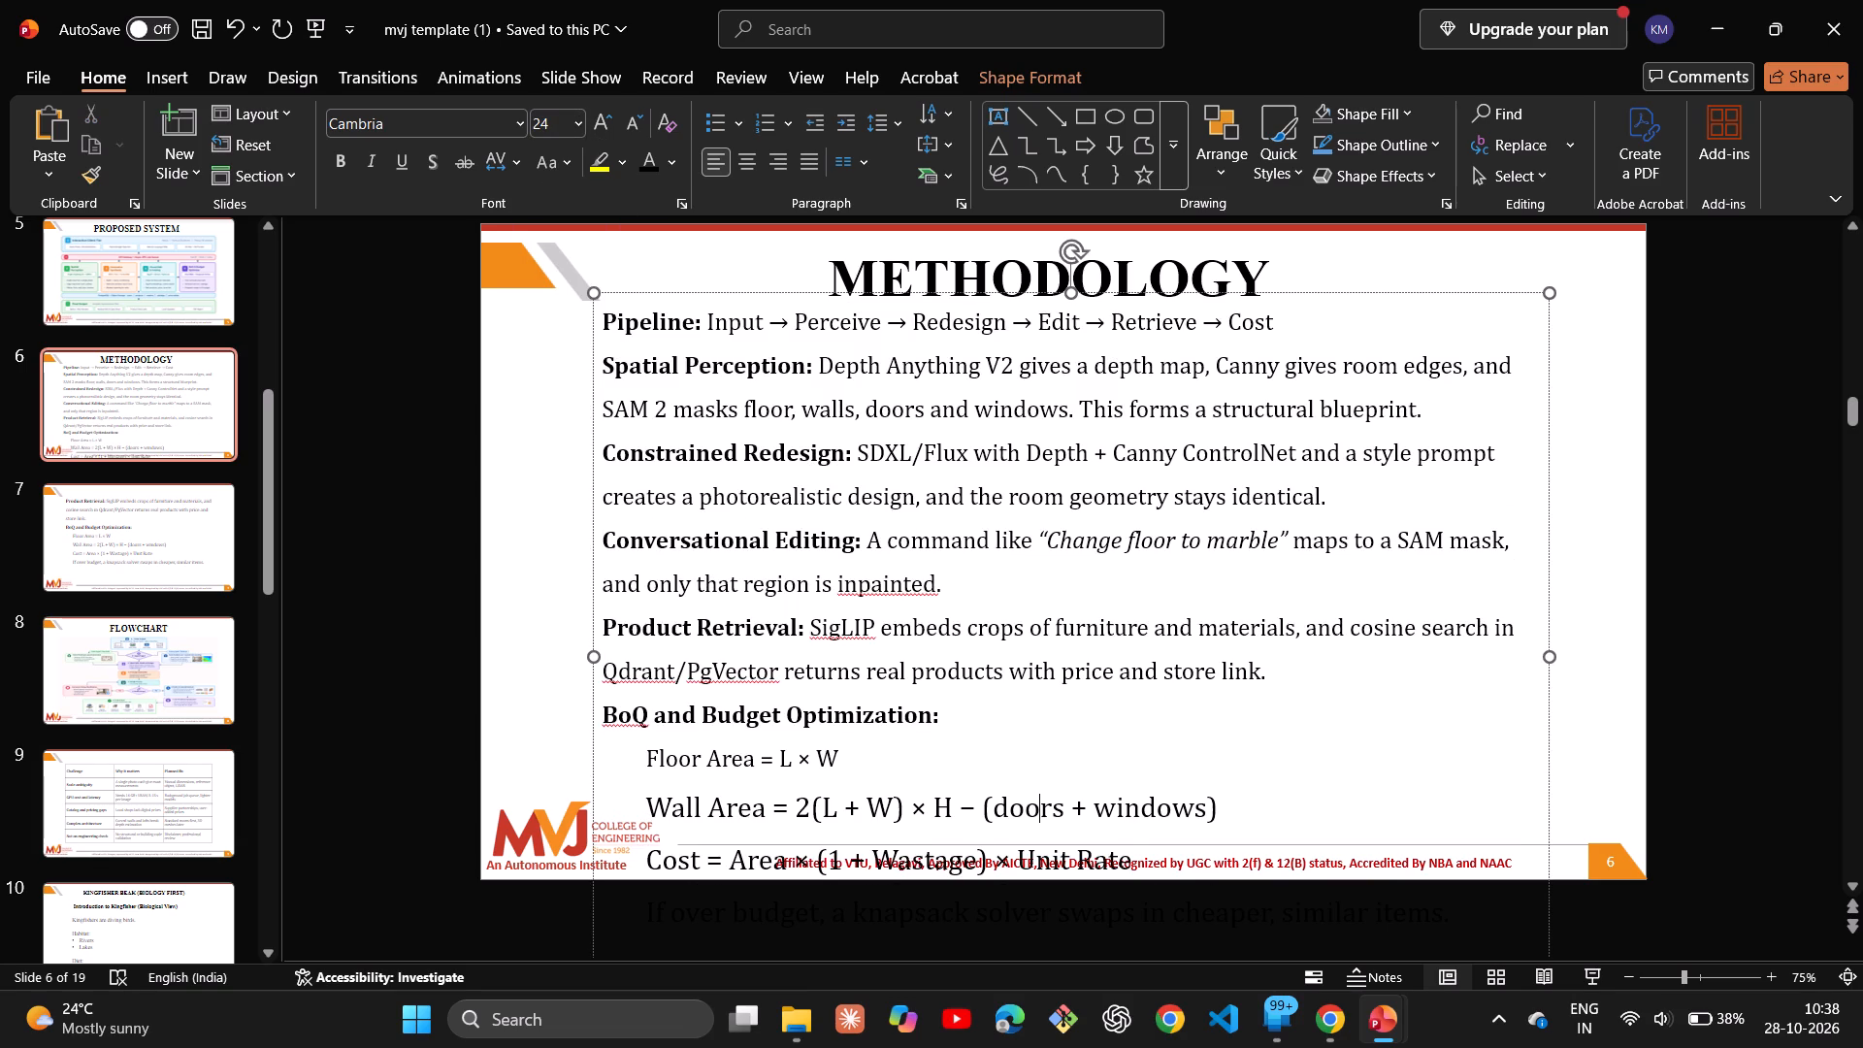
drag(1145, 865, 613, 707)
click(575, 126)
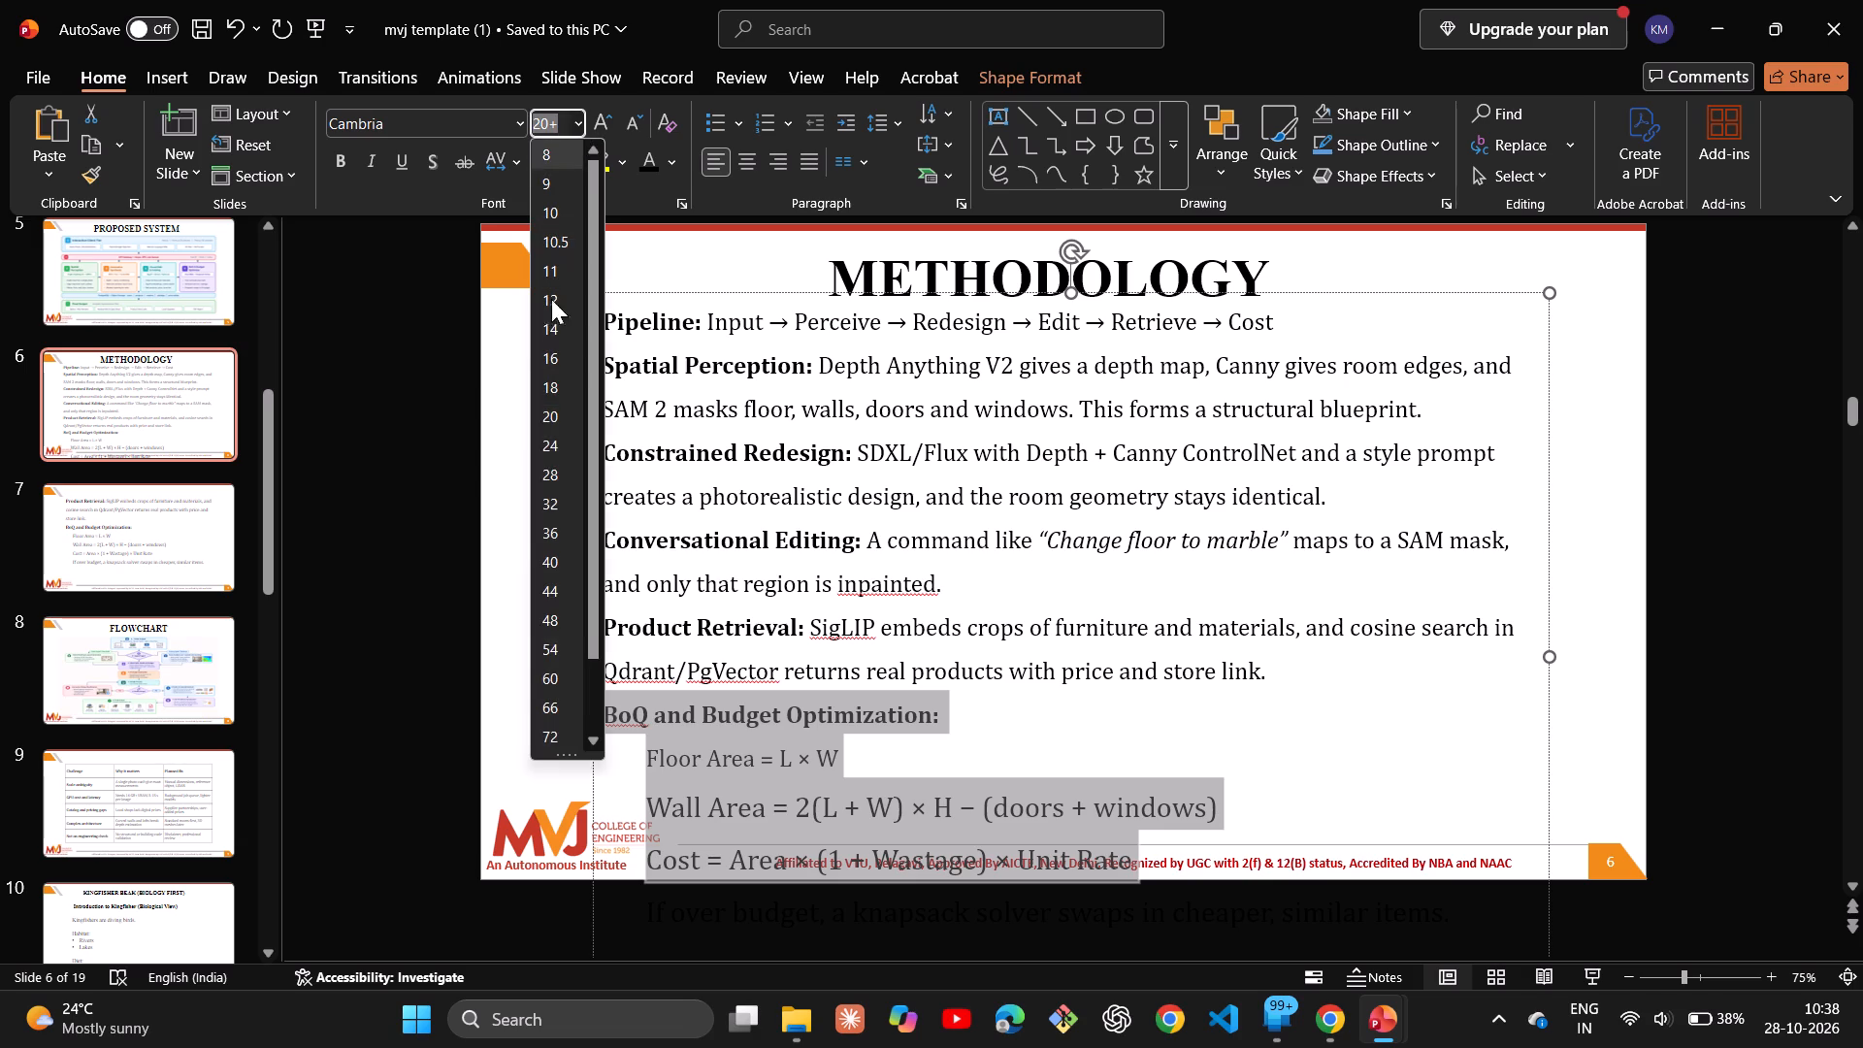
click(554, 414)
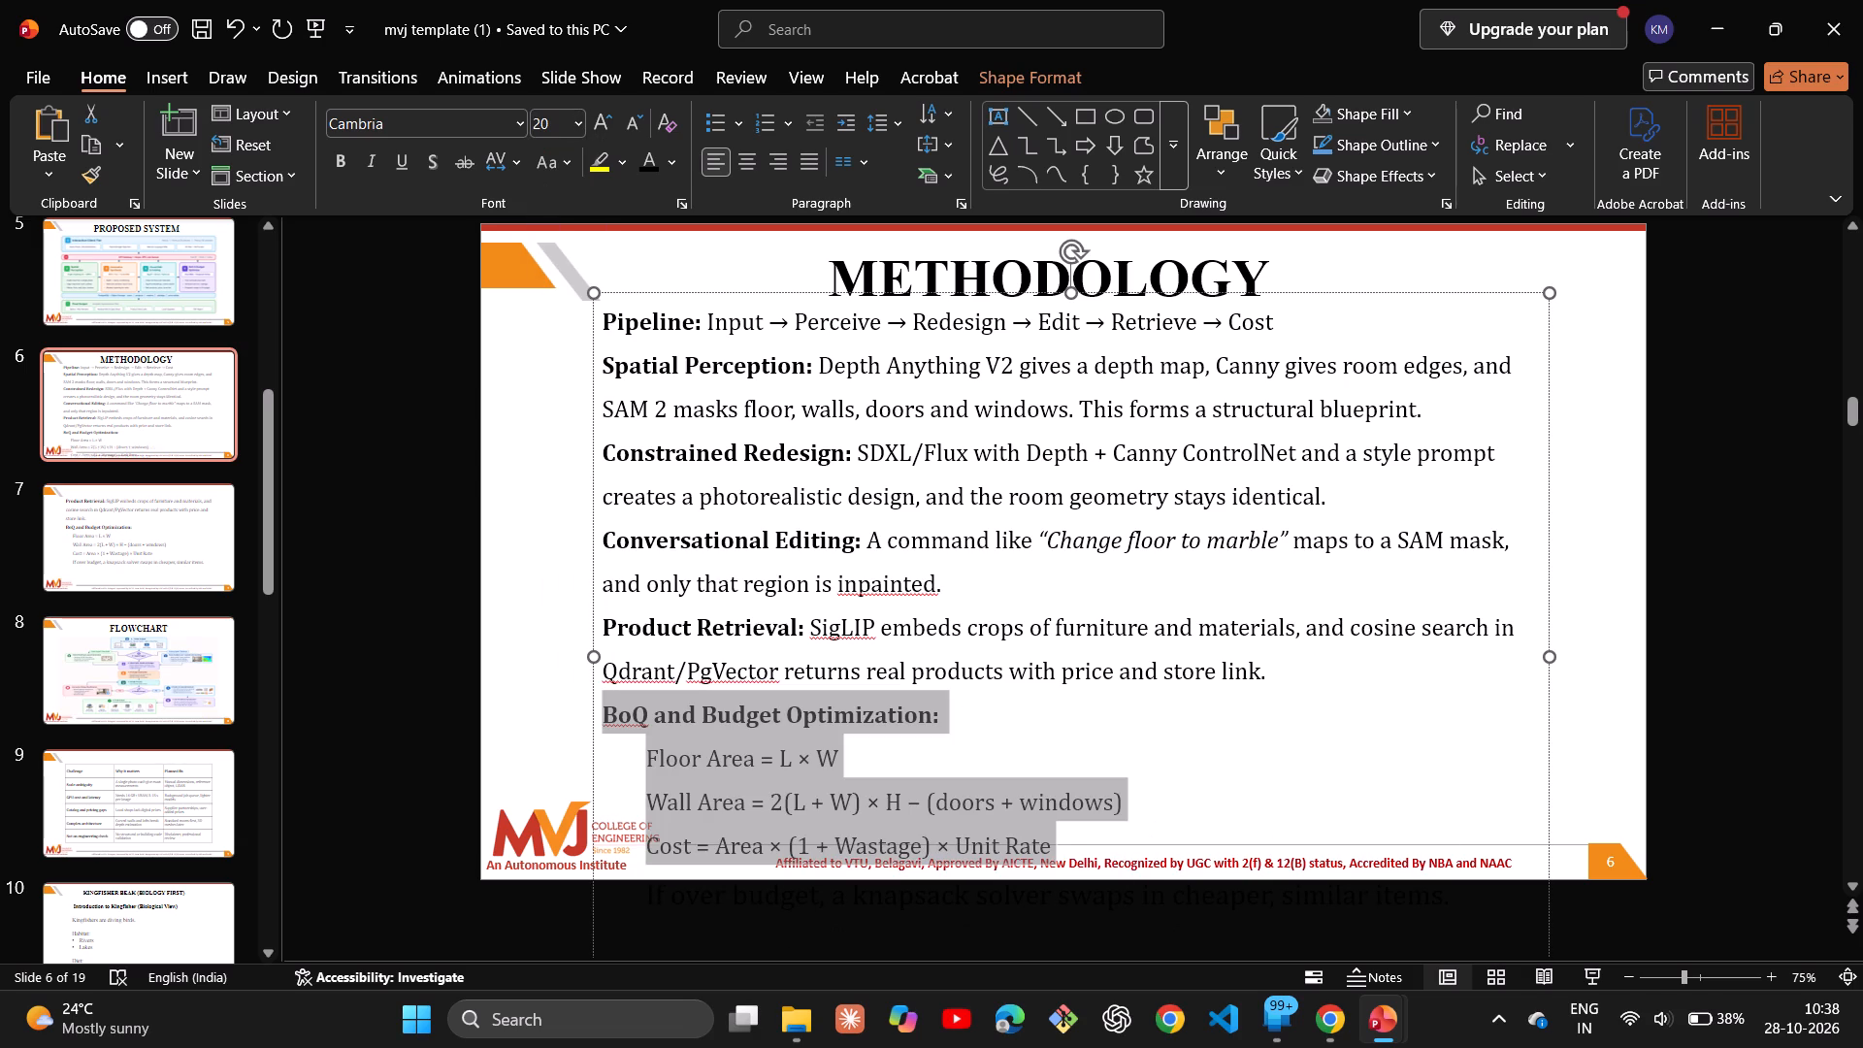
Set the font size of all METHODOLOGY body text on slide 6 to 16, and refine it to 17.
click(1131, 765)
key(ctrl+a)
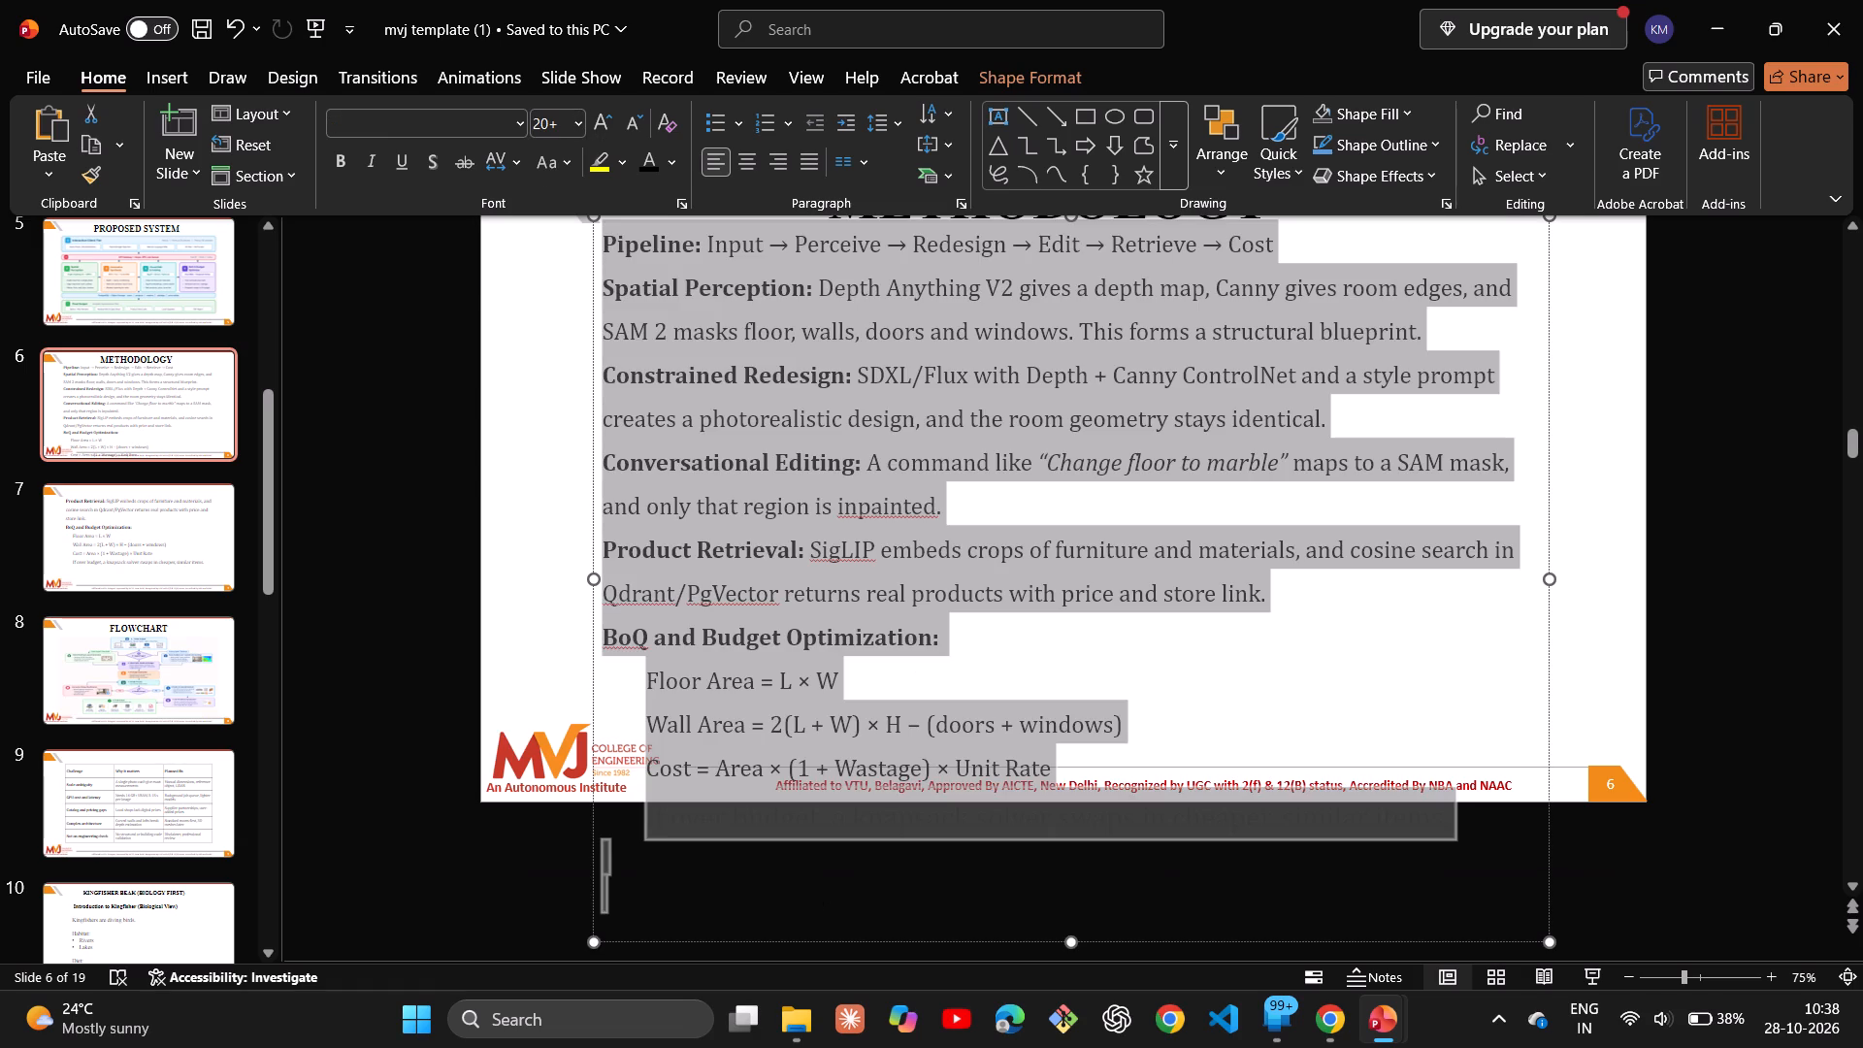
click(574, 125)
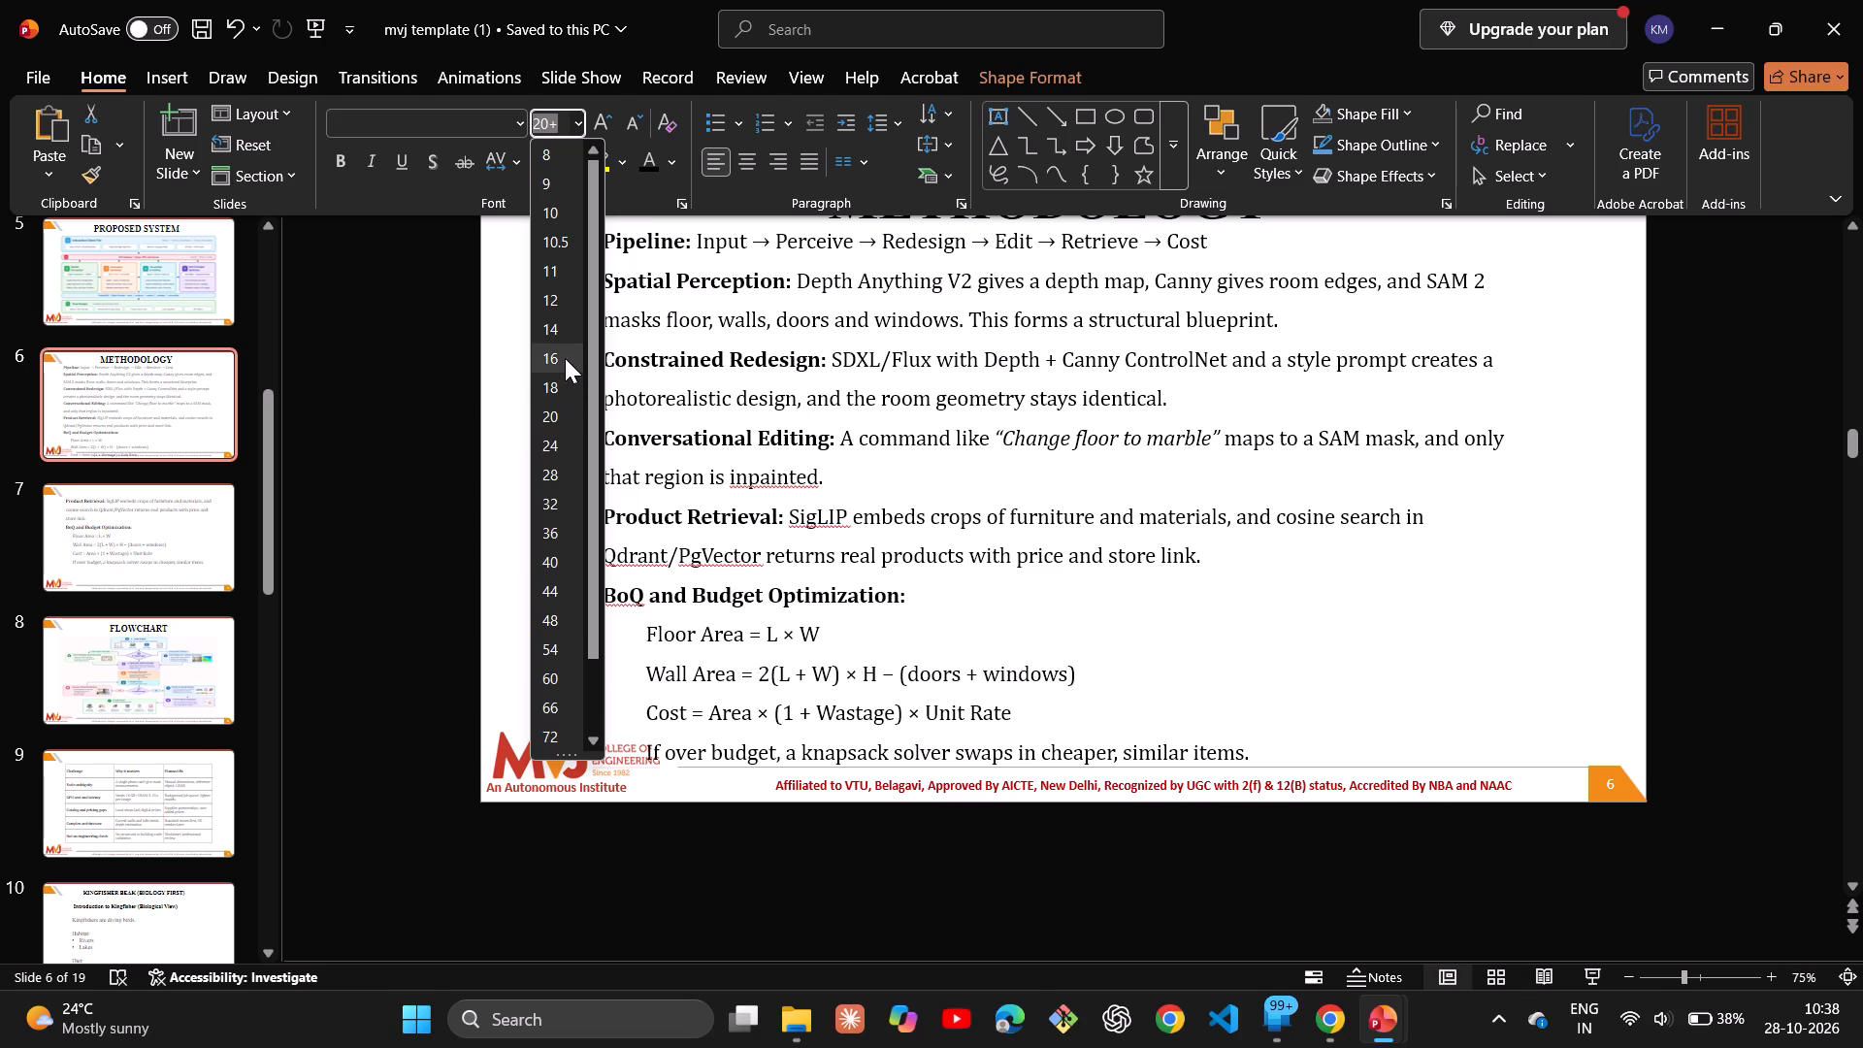
click(565, 358)
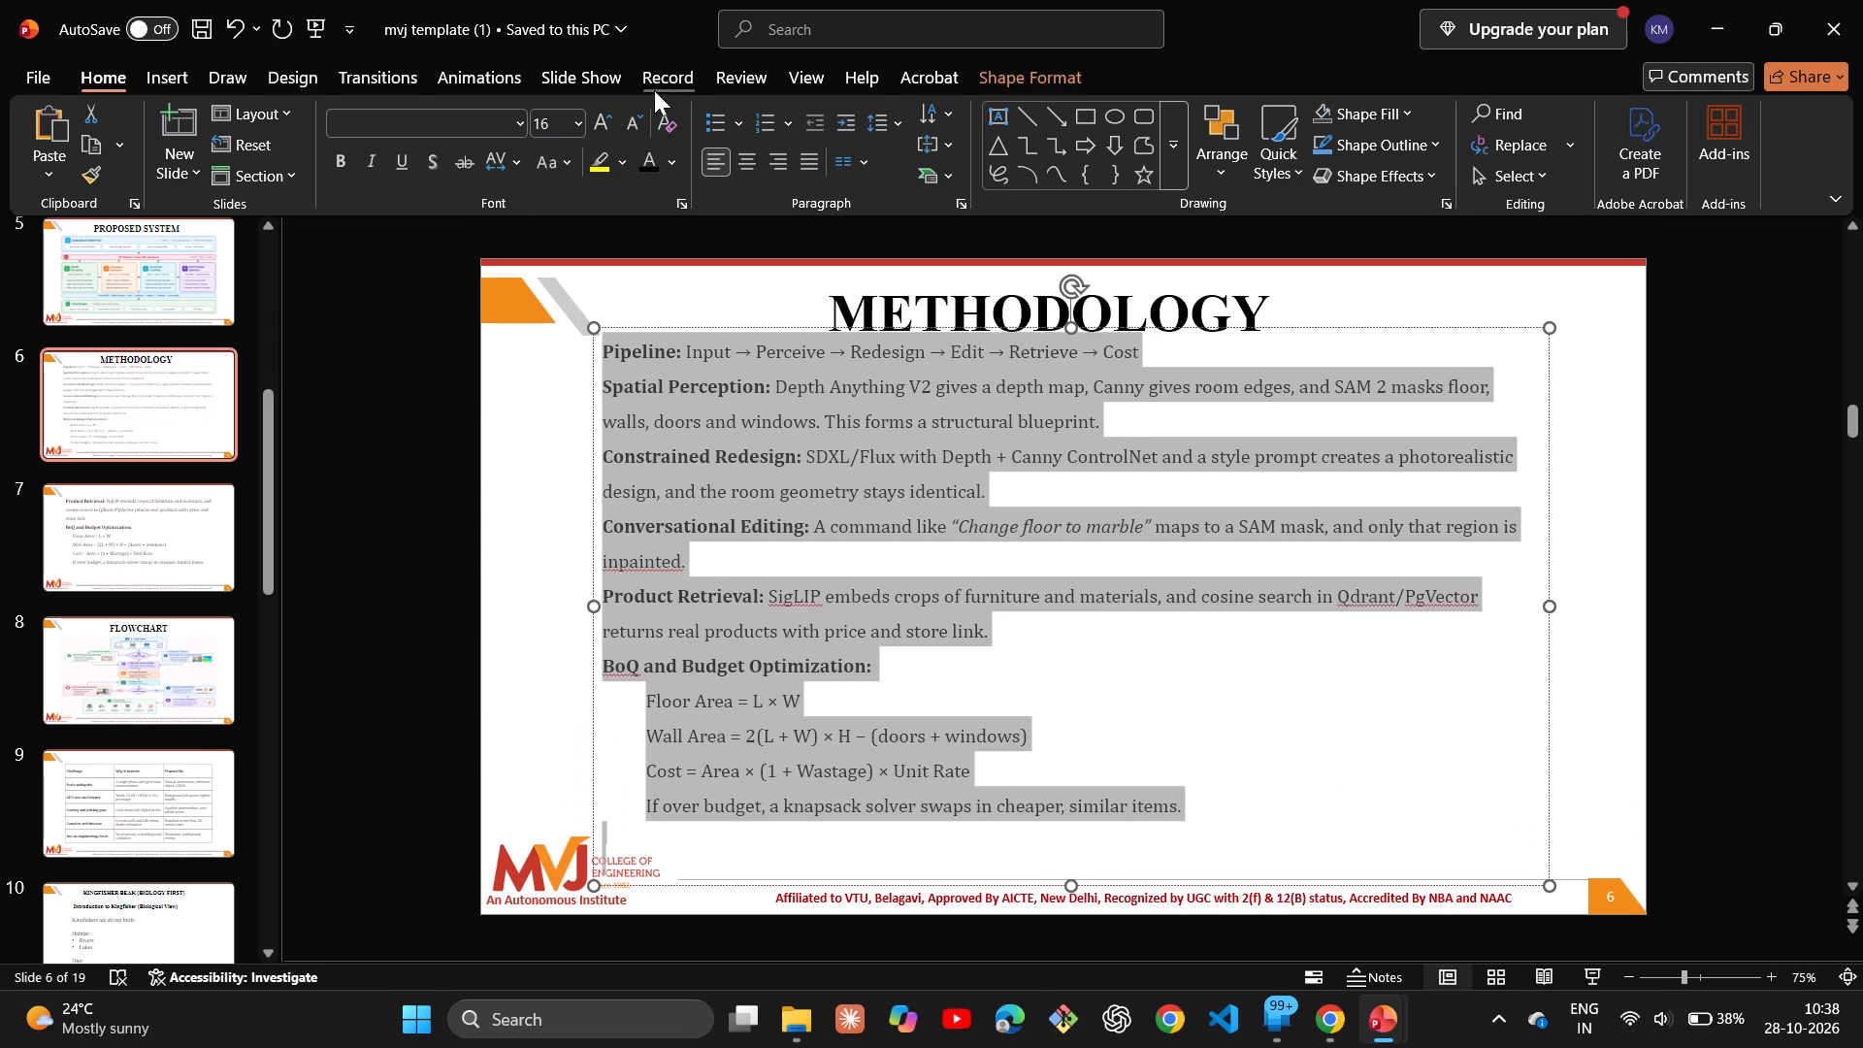
click(555, 114)
click(555, 114)
key(BackSpace)
key(7)
key(Return)
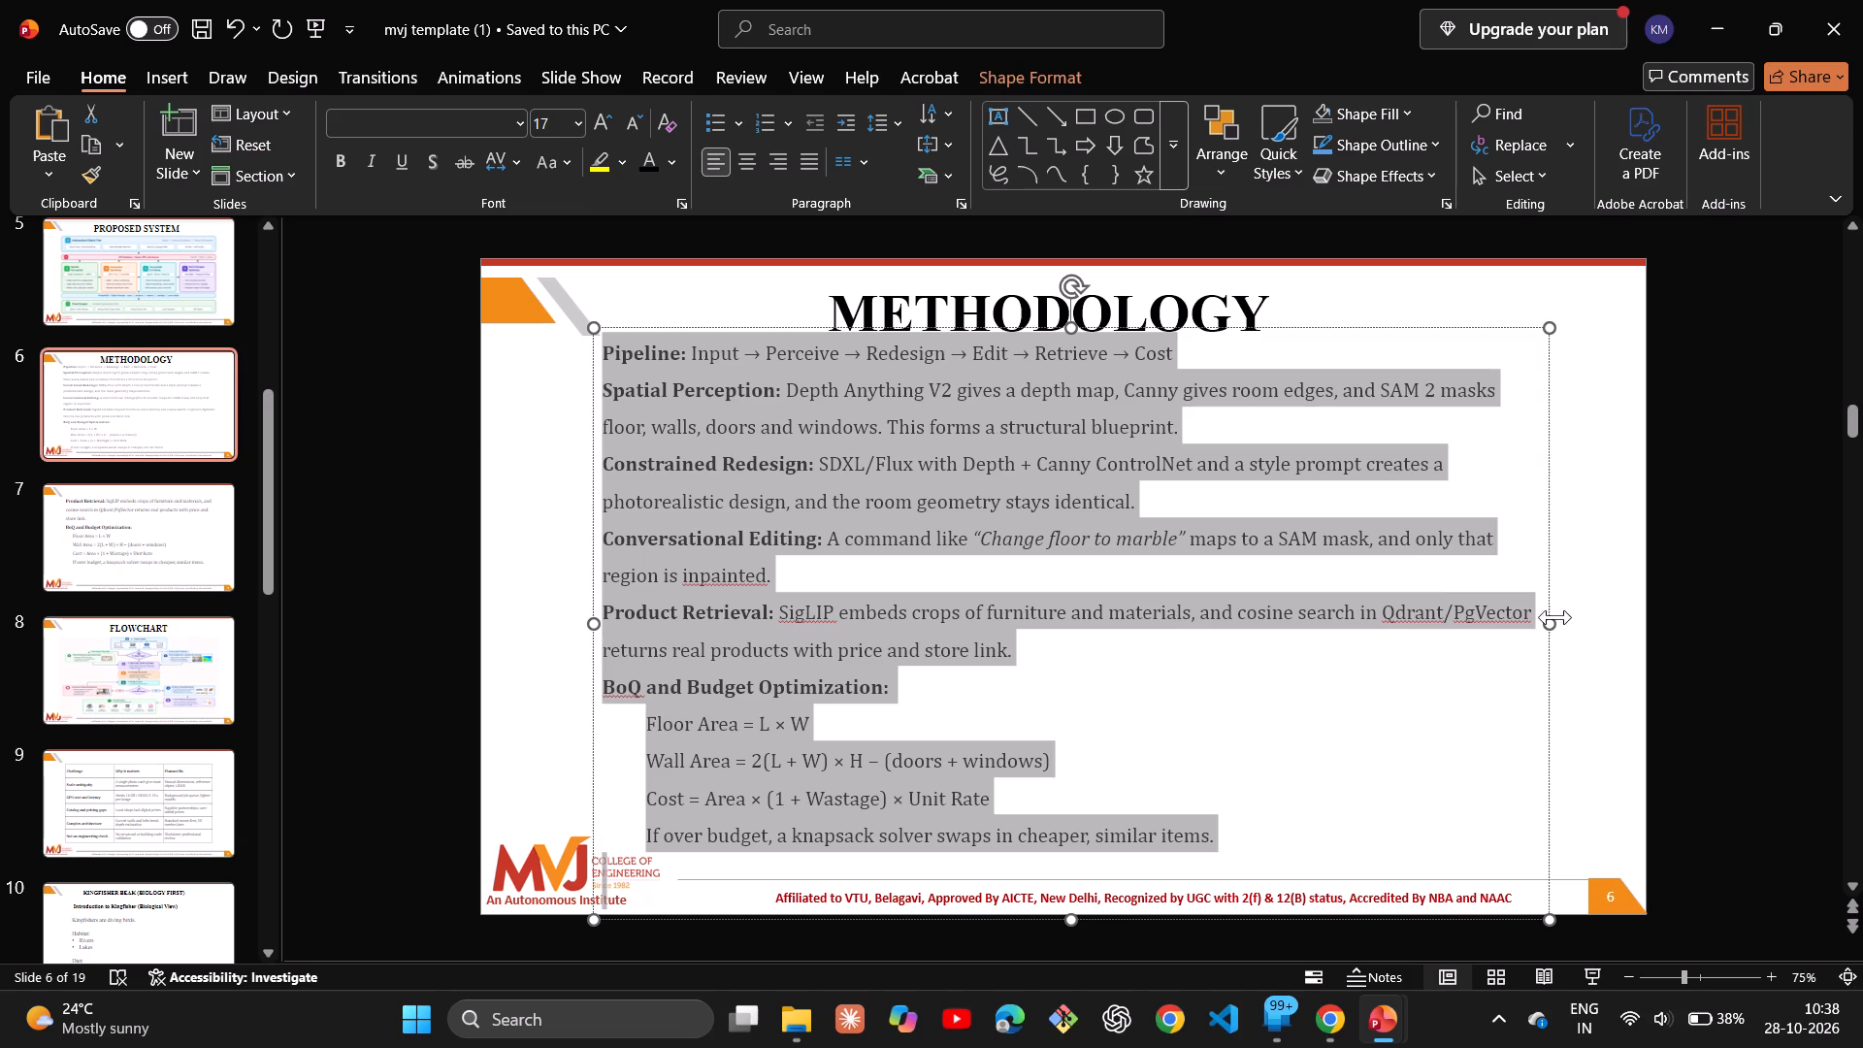
Widen the METHODOLOGY body text box on both sides and move it slightly down and right, clear of the title.
drag(1550, 620, 1601, 614)
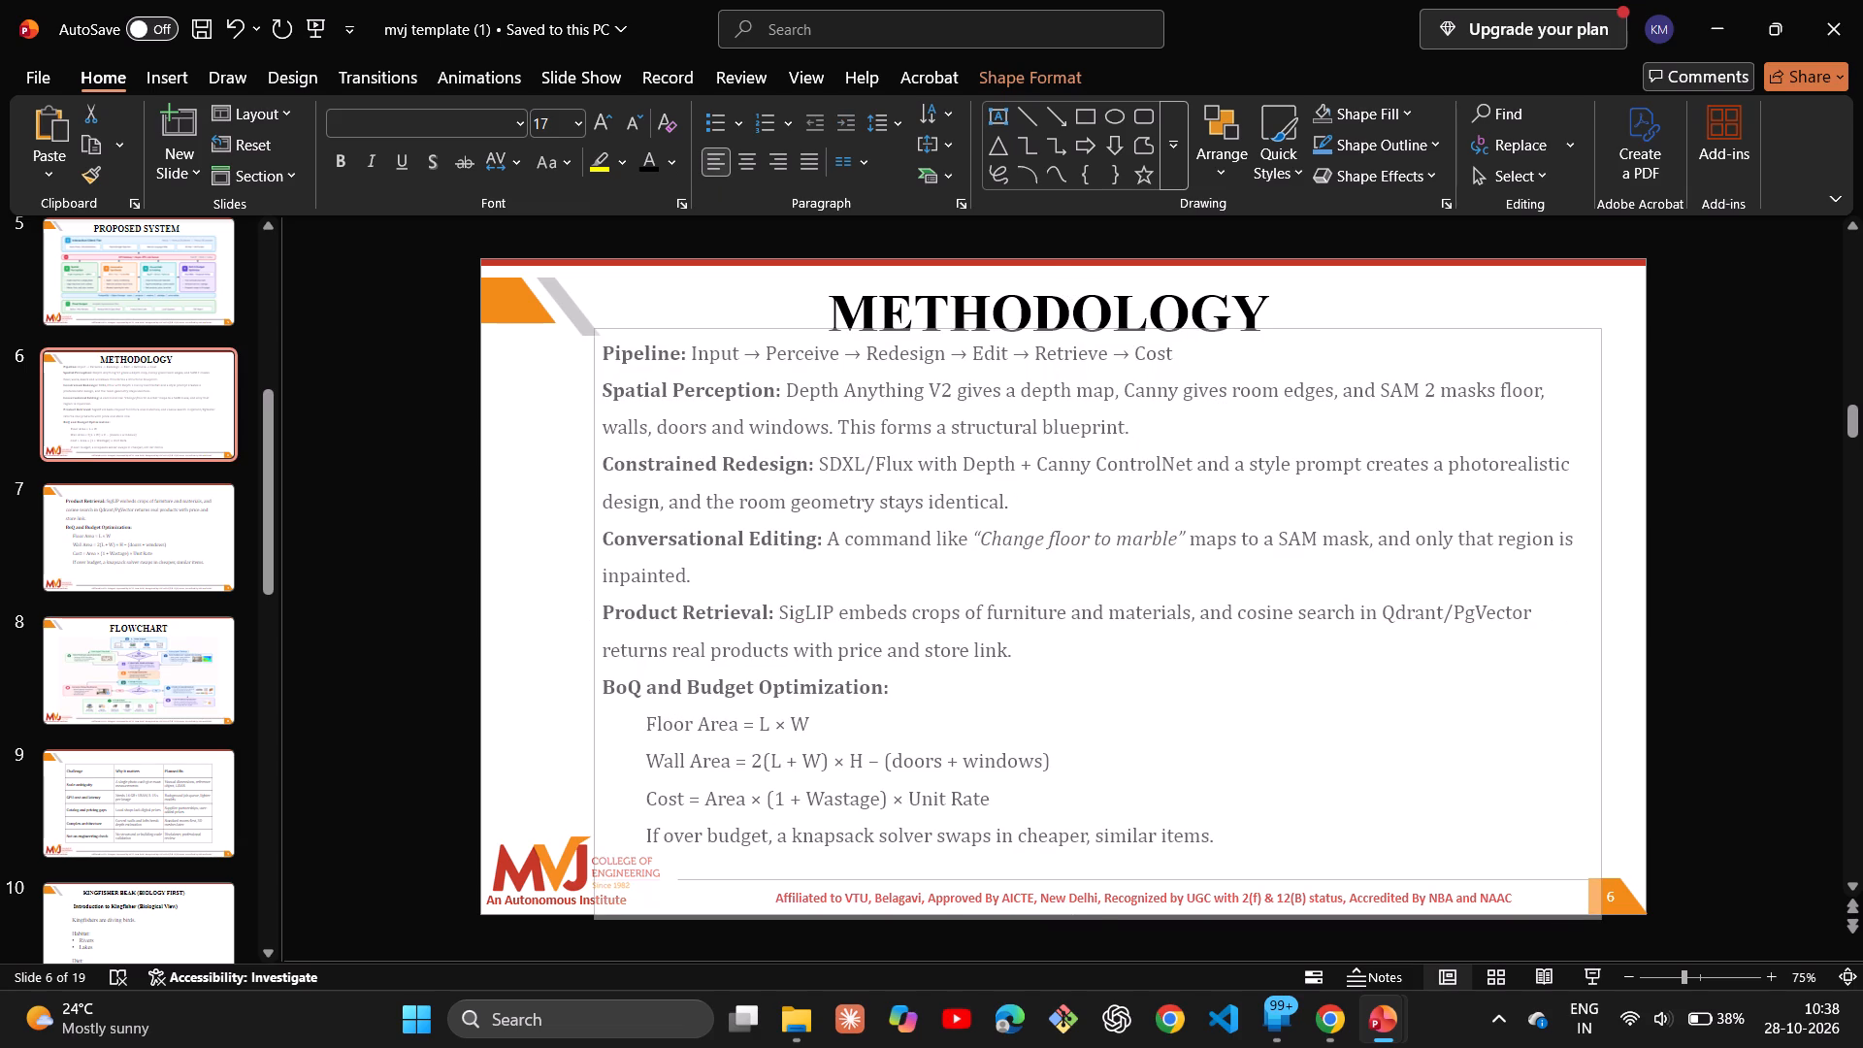
drag(1601, 614, 1605, 611)
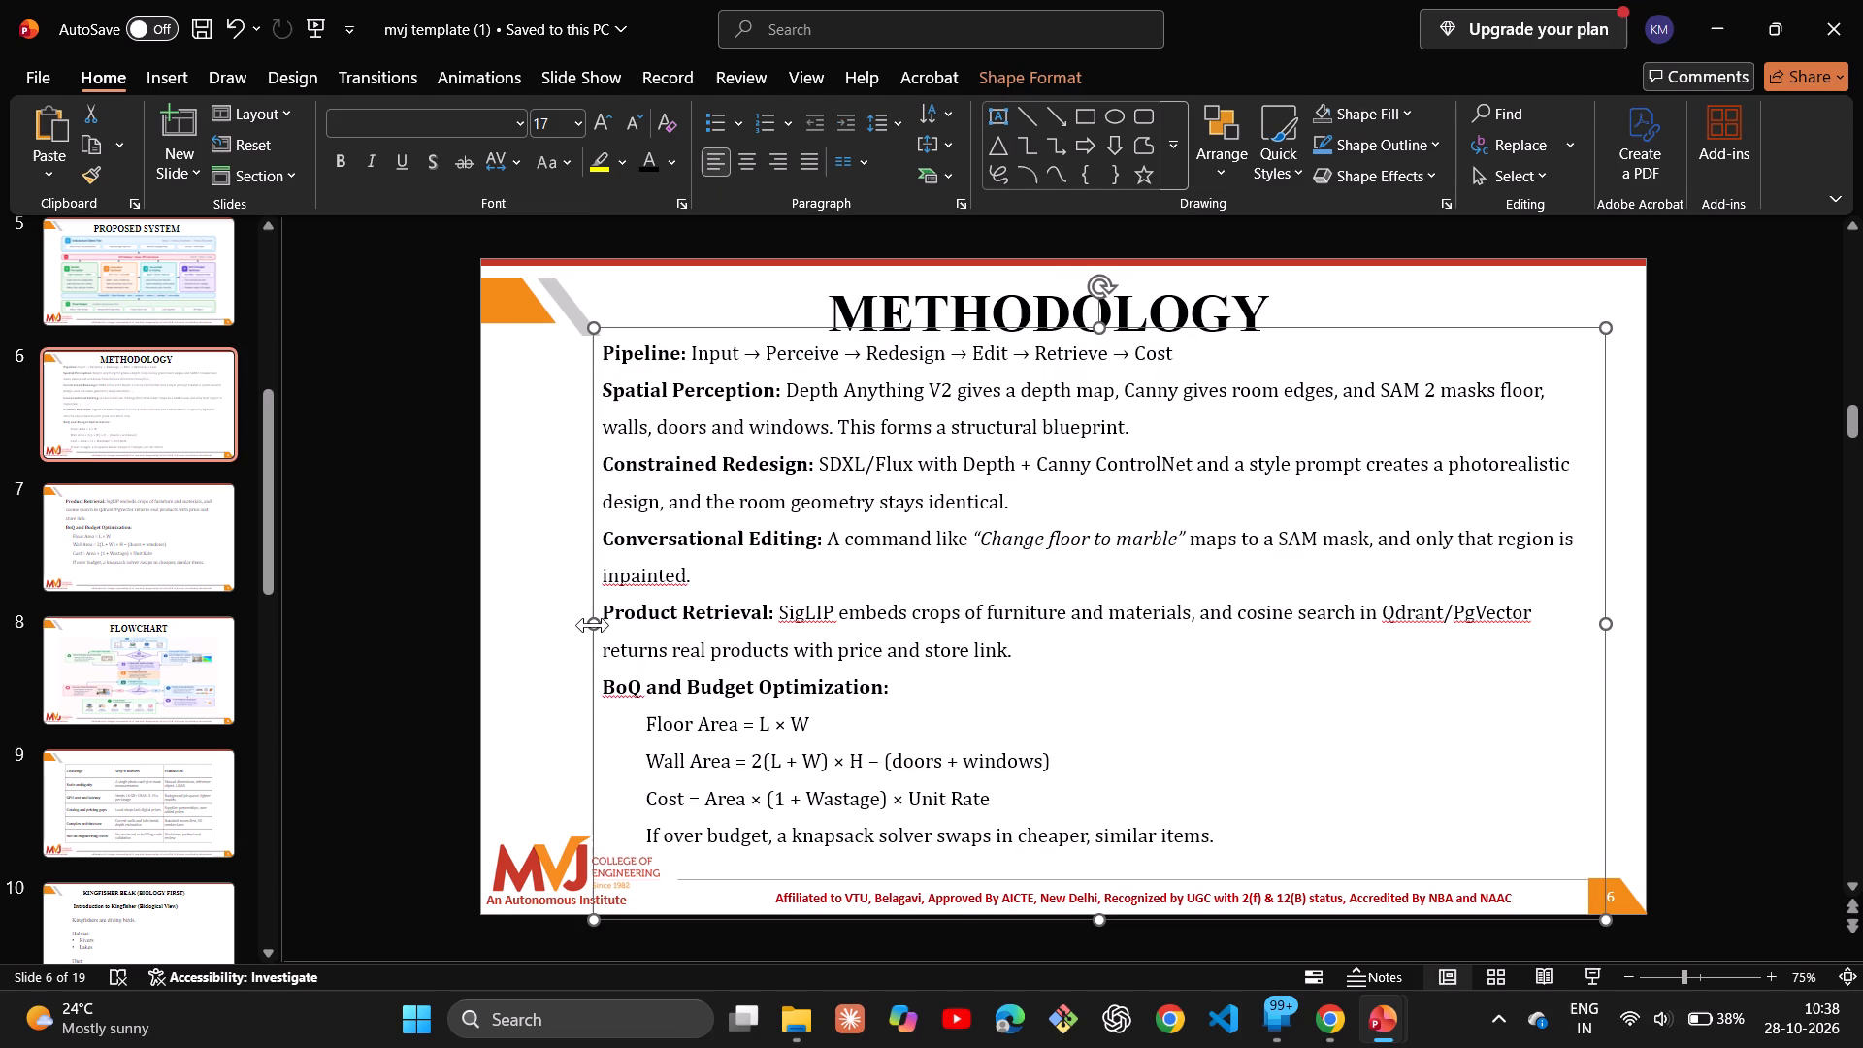
drag(593, 625, 563, 630)
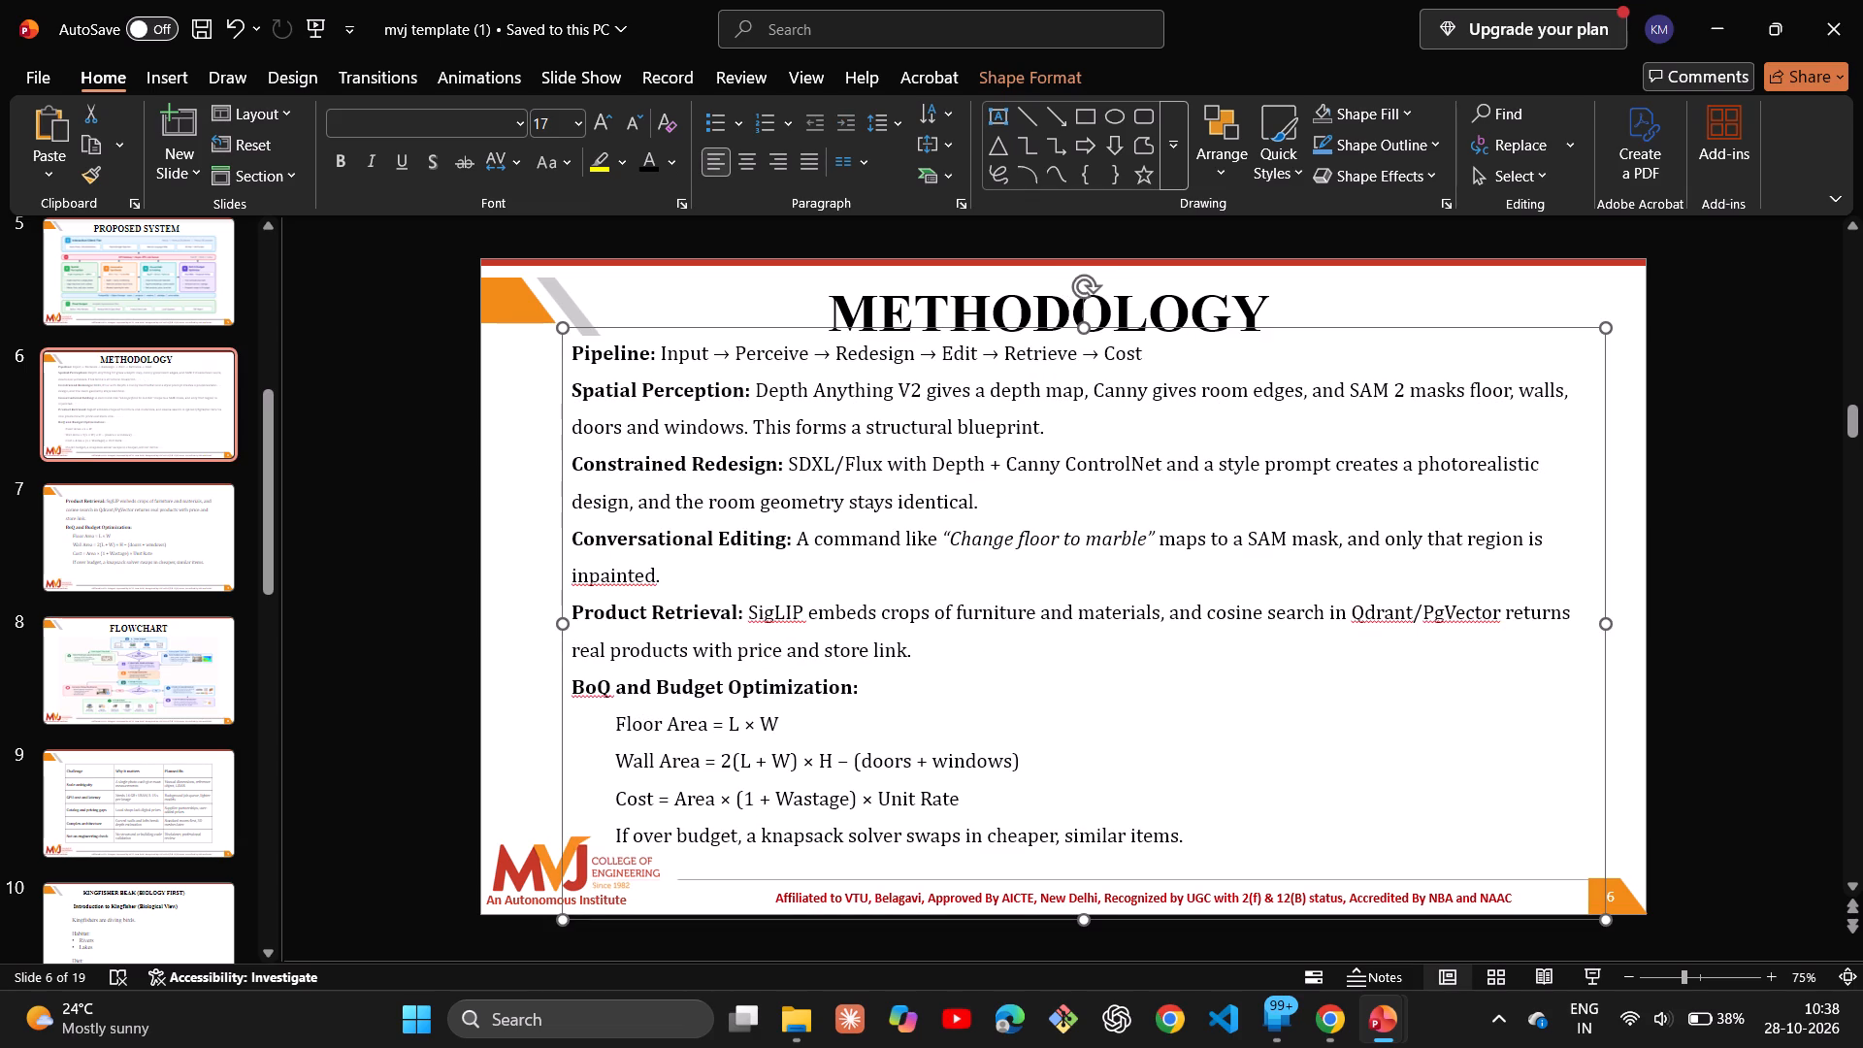
drag(1291, 330, 1312, 340)
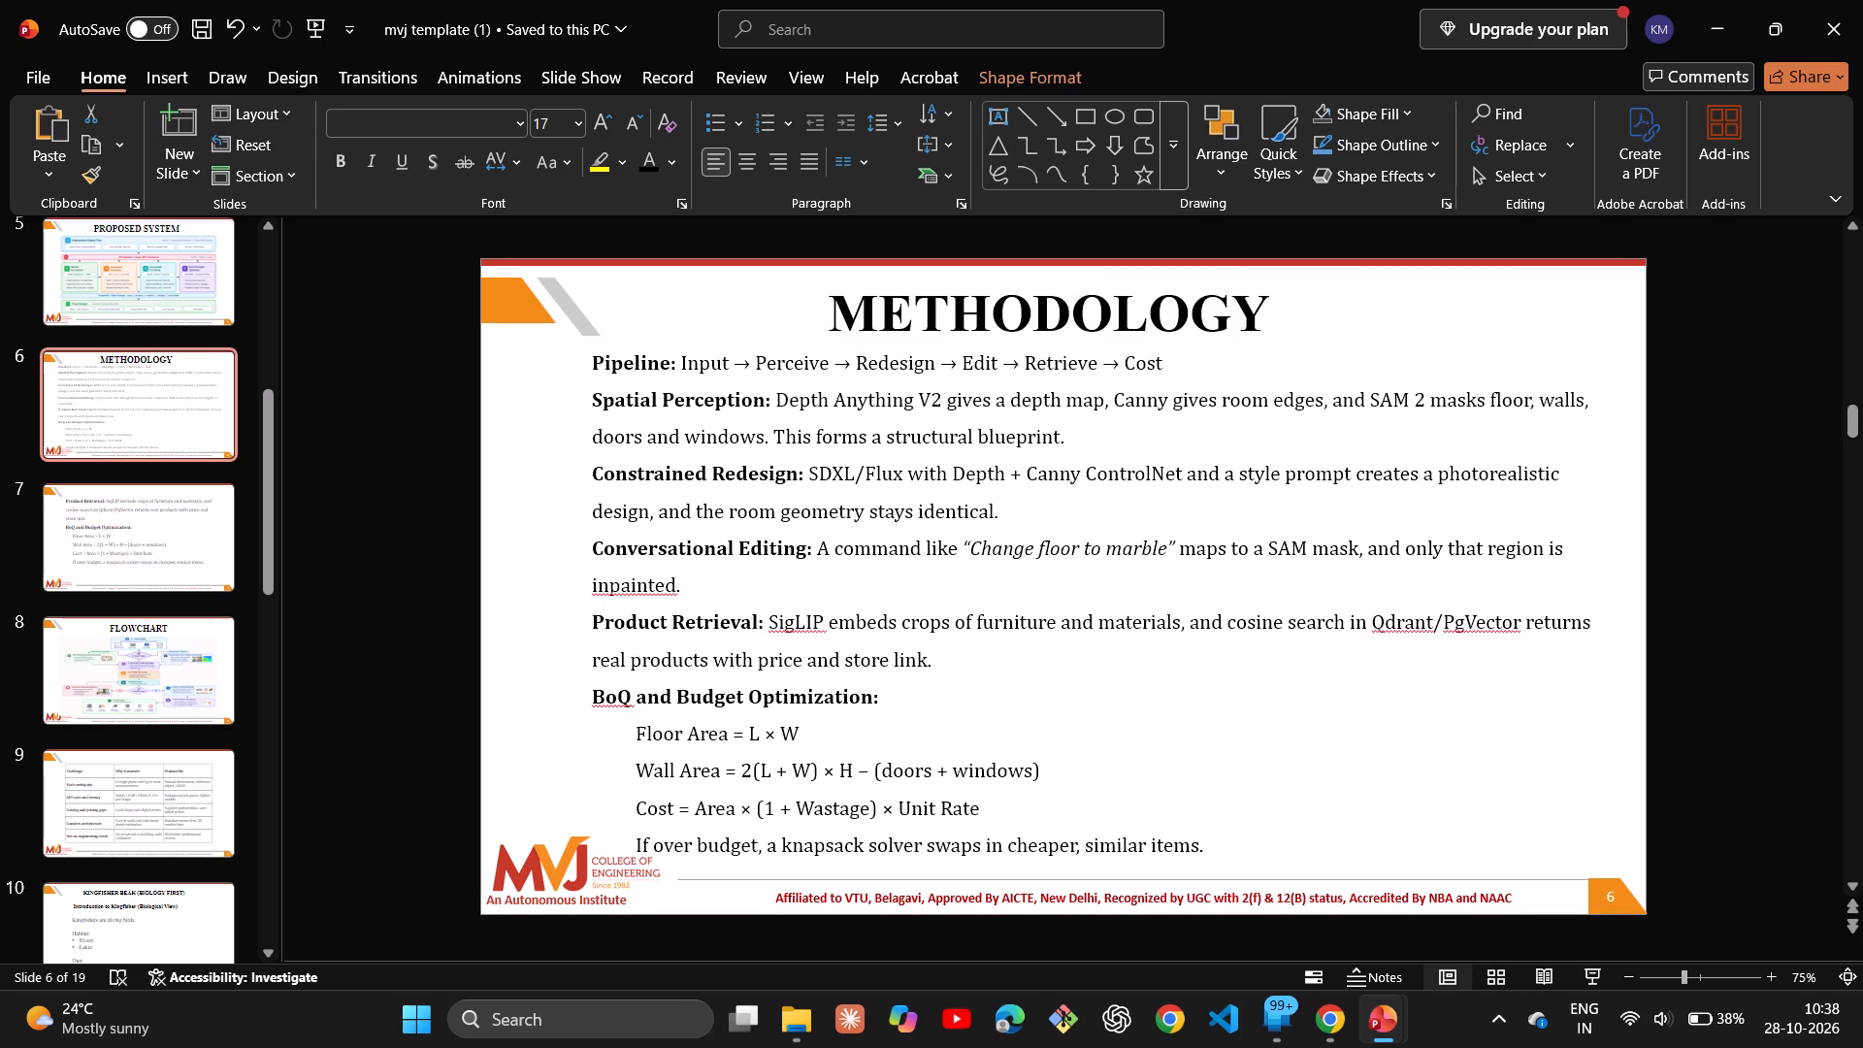
Nudge the METHODOLOGY body text box on slide 6 very slightly down and deselect it.
drag(1312, 340, 1313, 343)
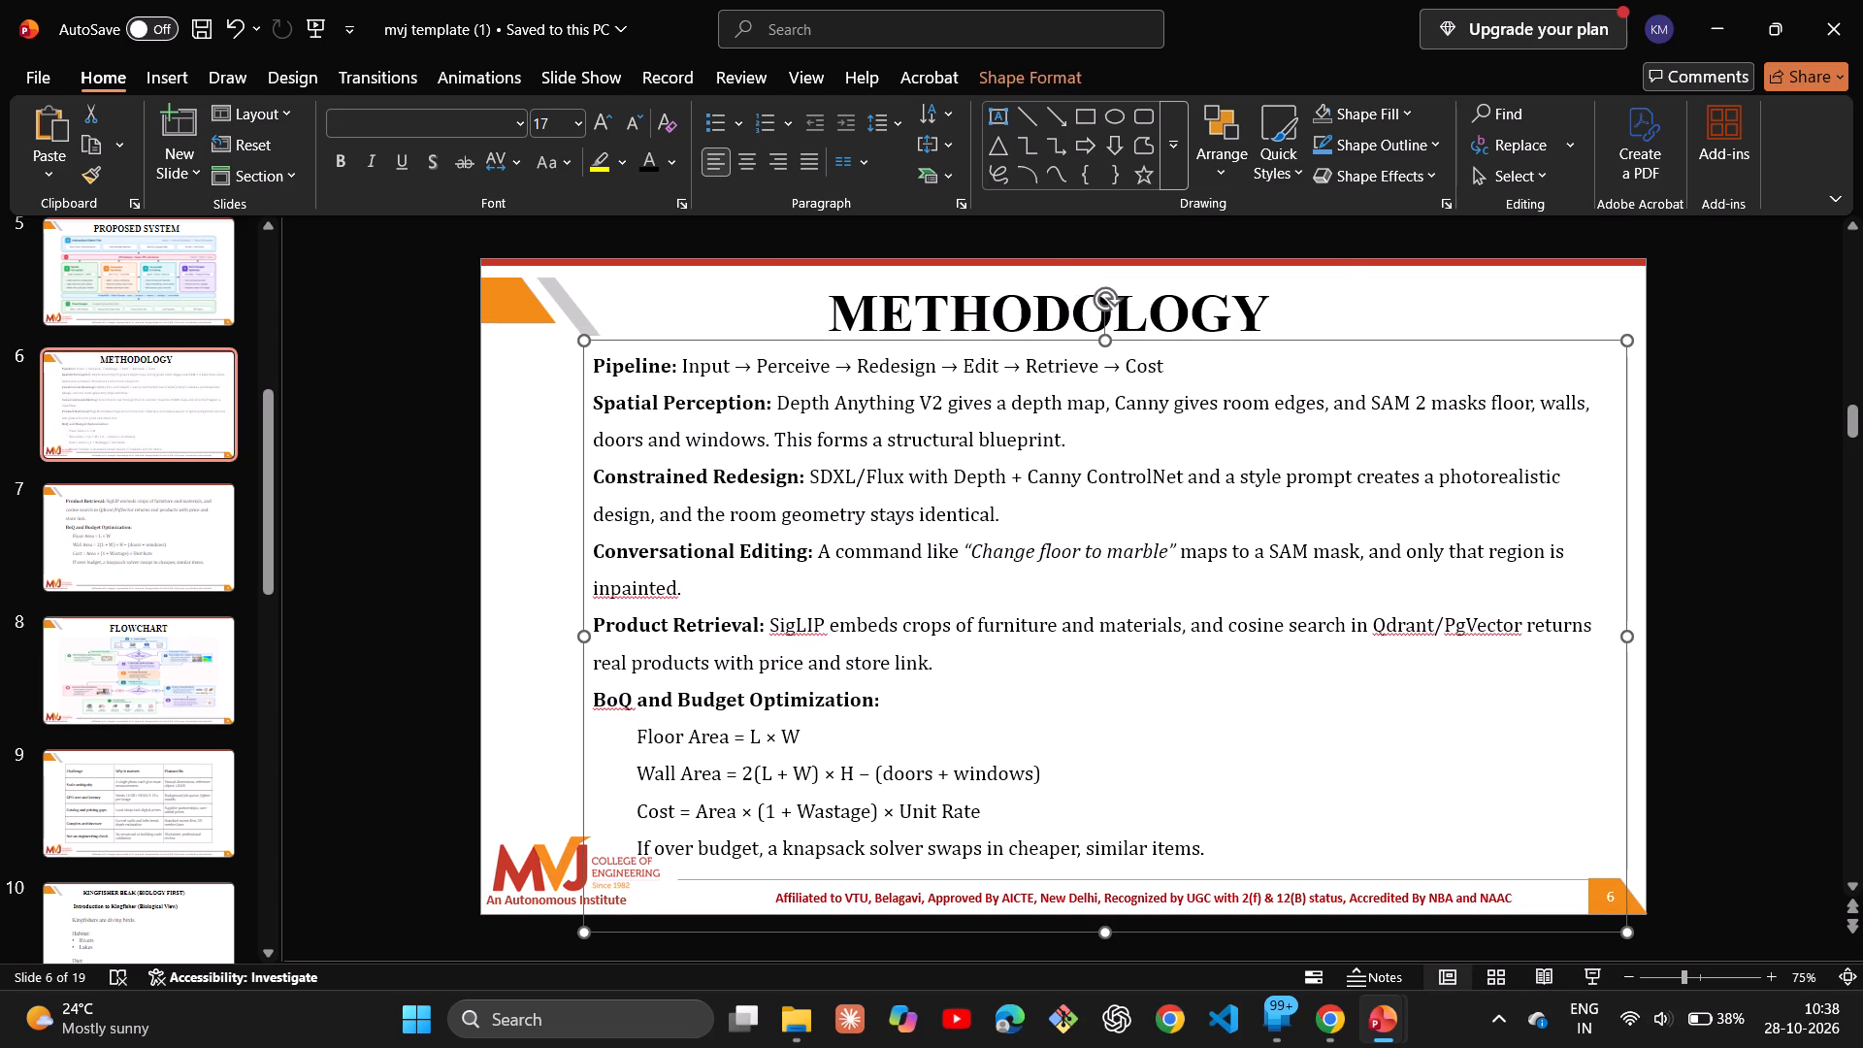
click(1239, 309)
click(1586, 316)
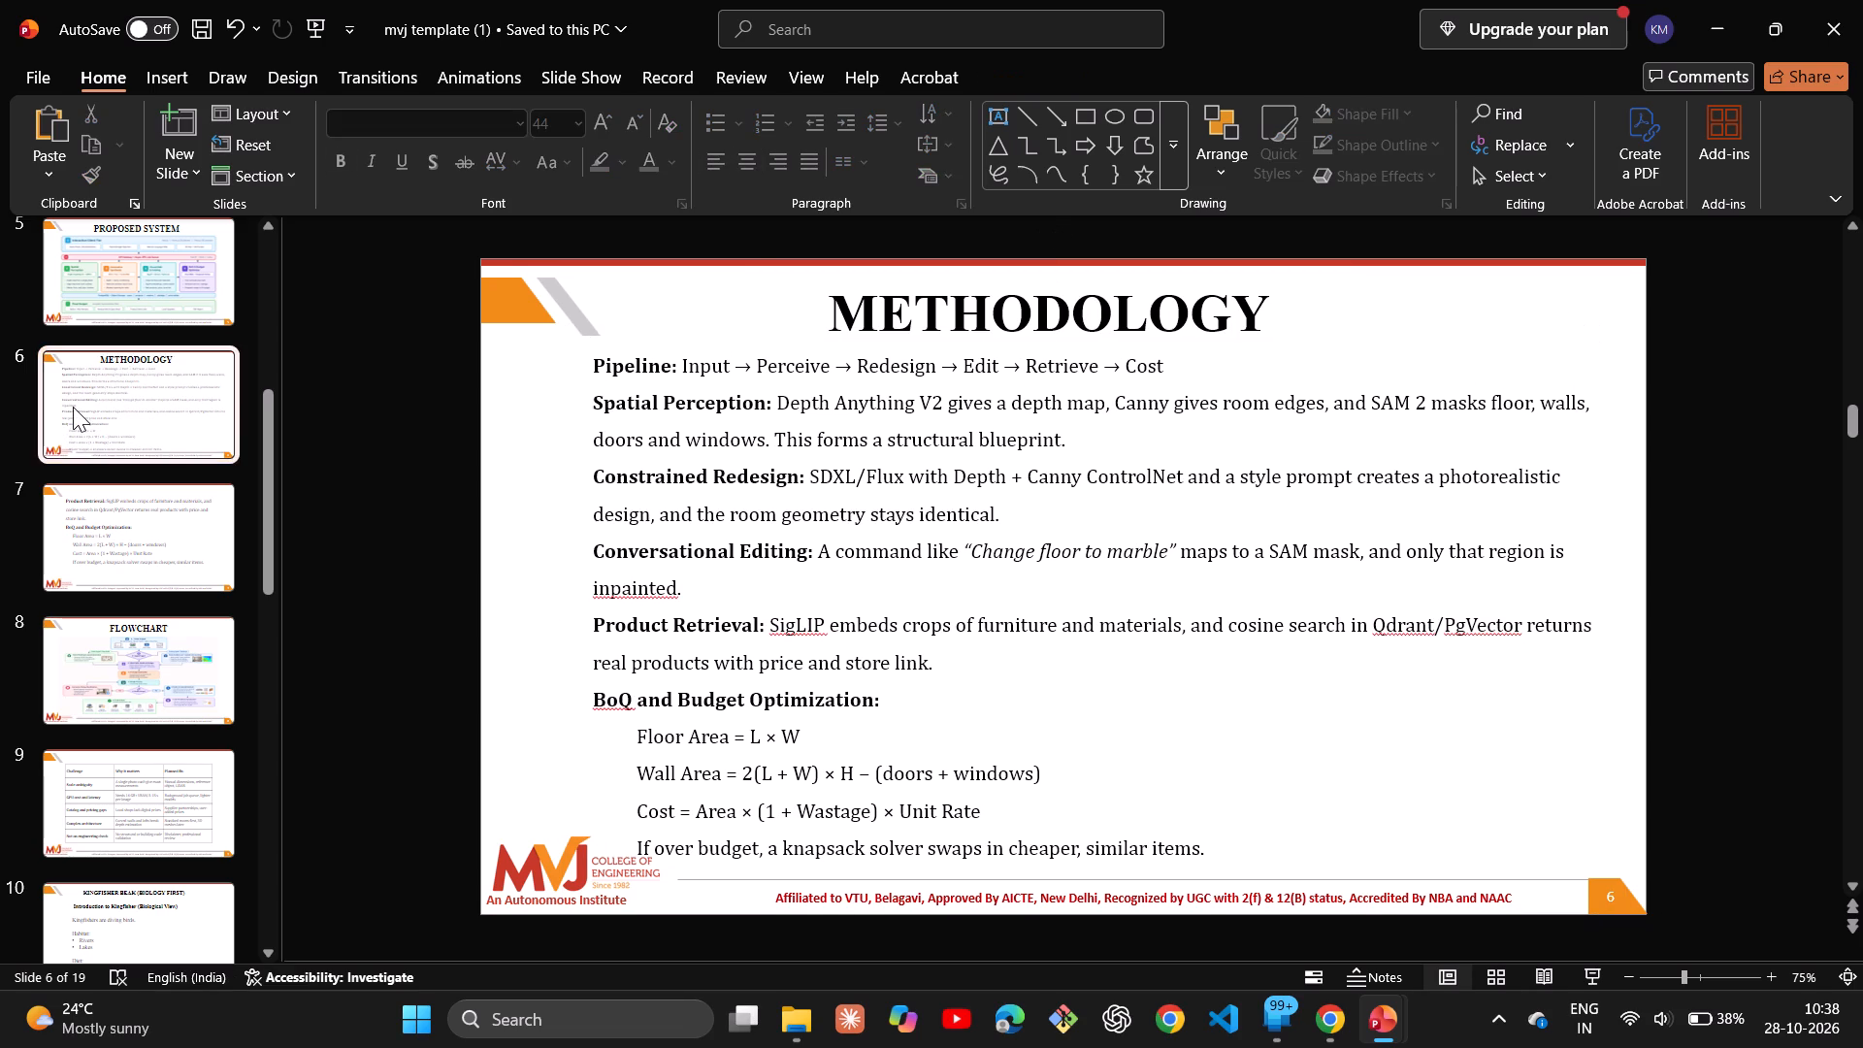
Clear the duplicated Product Retrieval and BoQ text from slide 7 and cut the emptied slide from the deck.
click(113, 521)
click(819, 630)
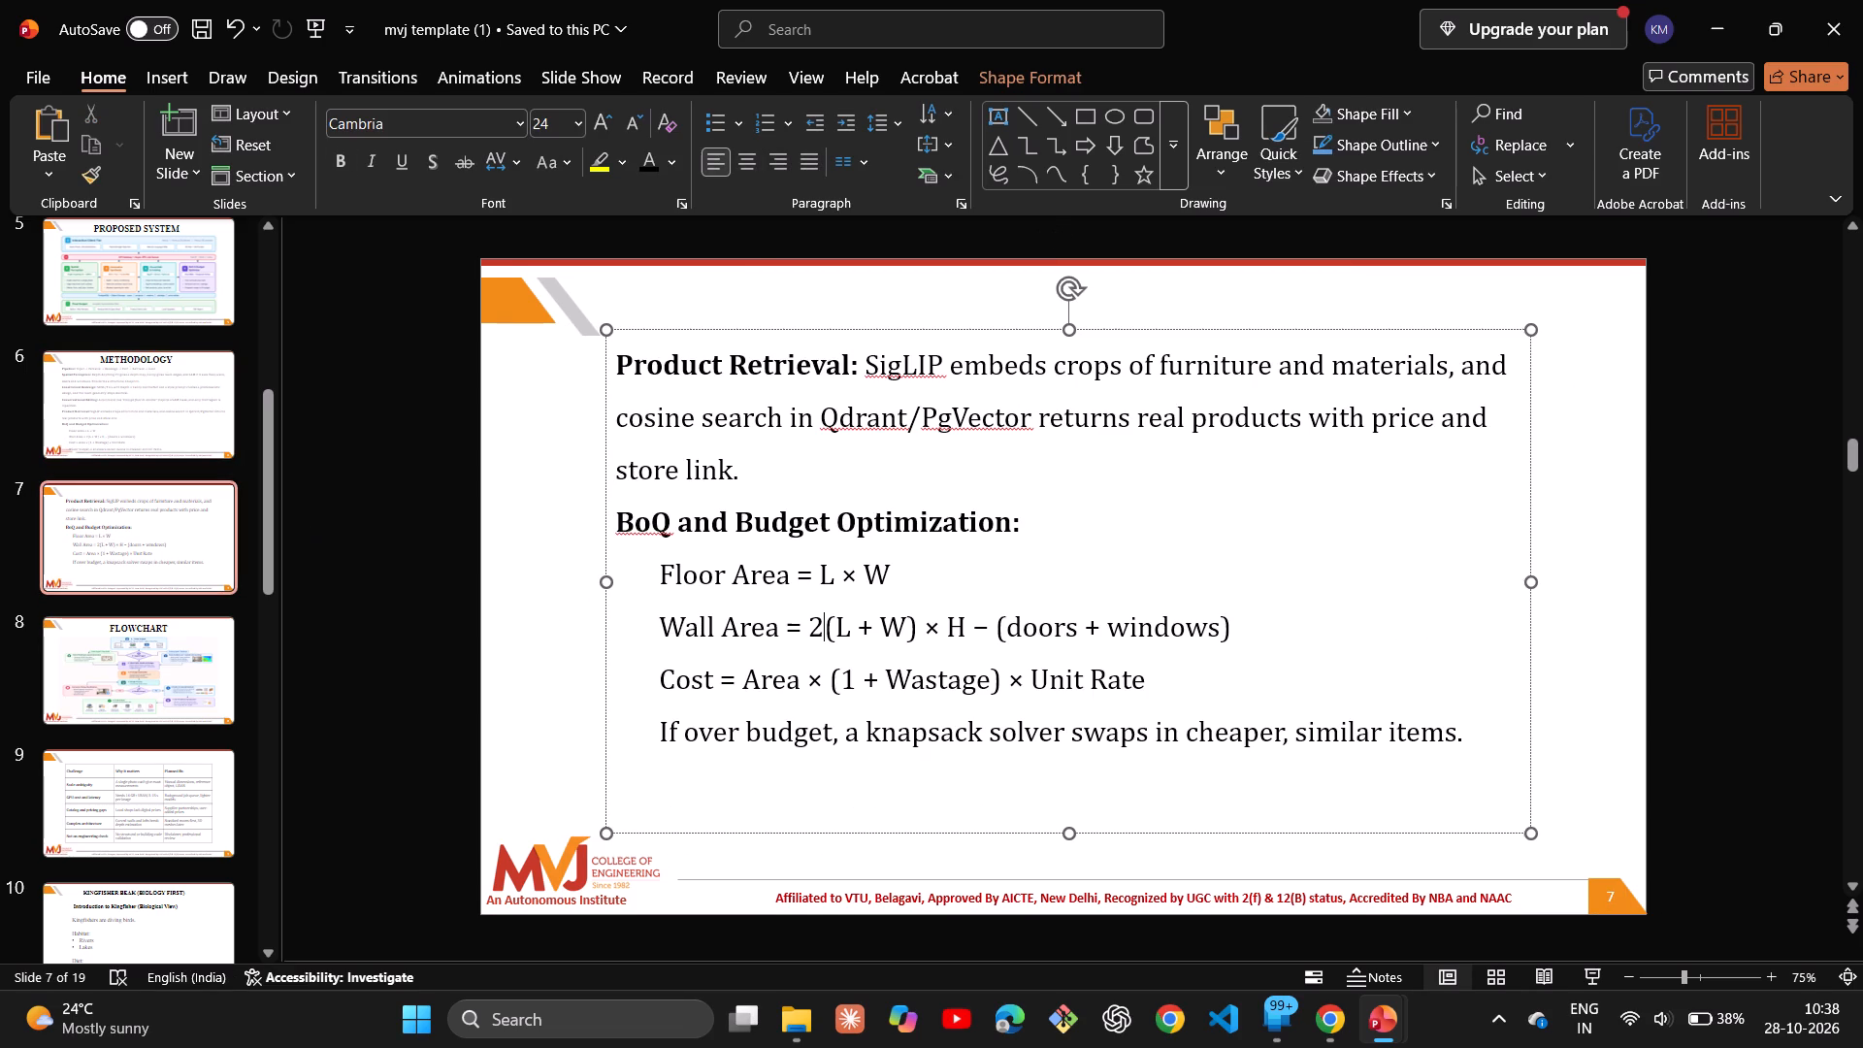
key(ctrl+a)
key(BackSpace)
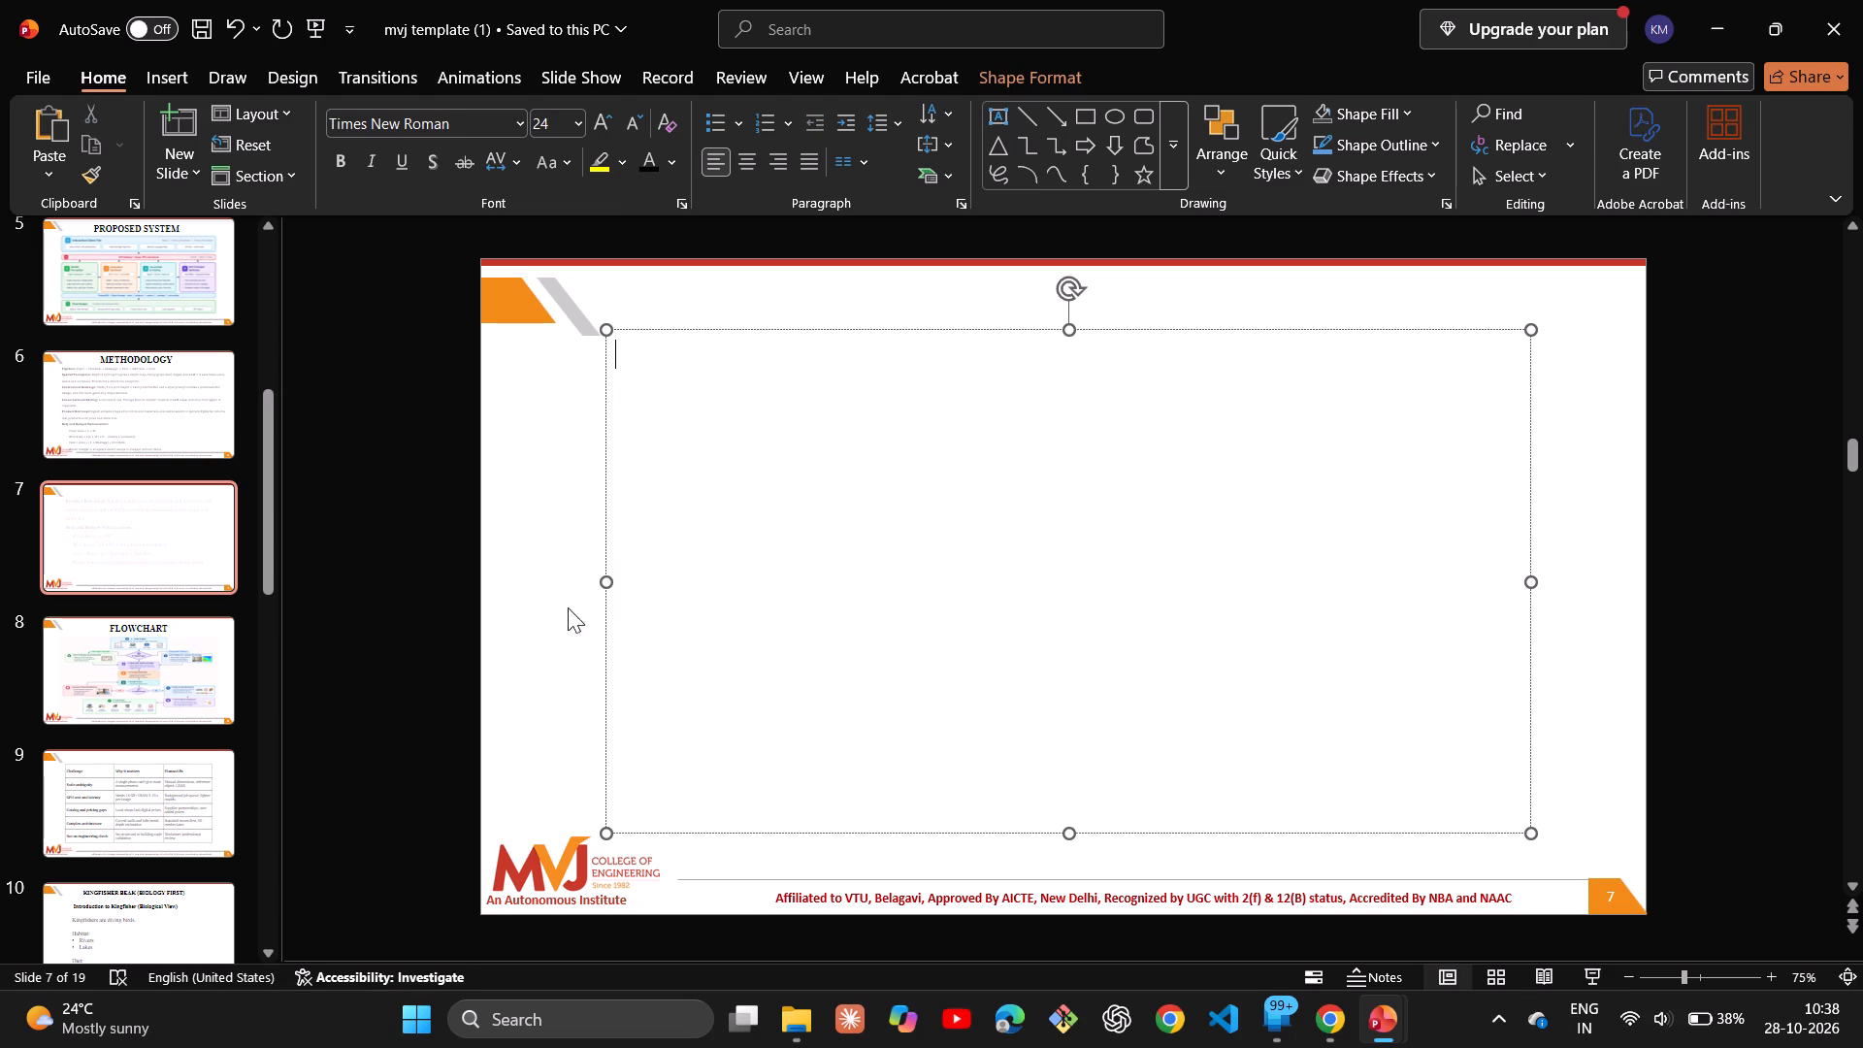
right_click(157, 534)
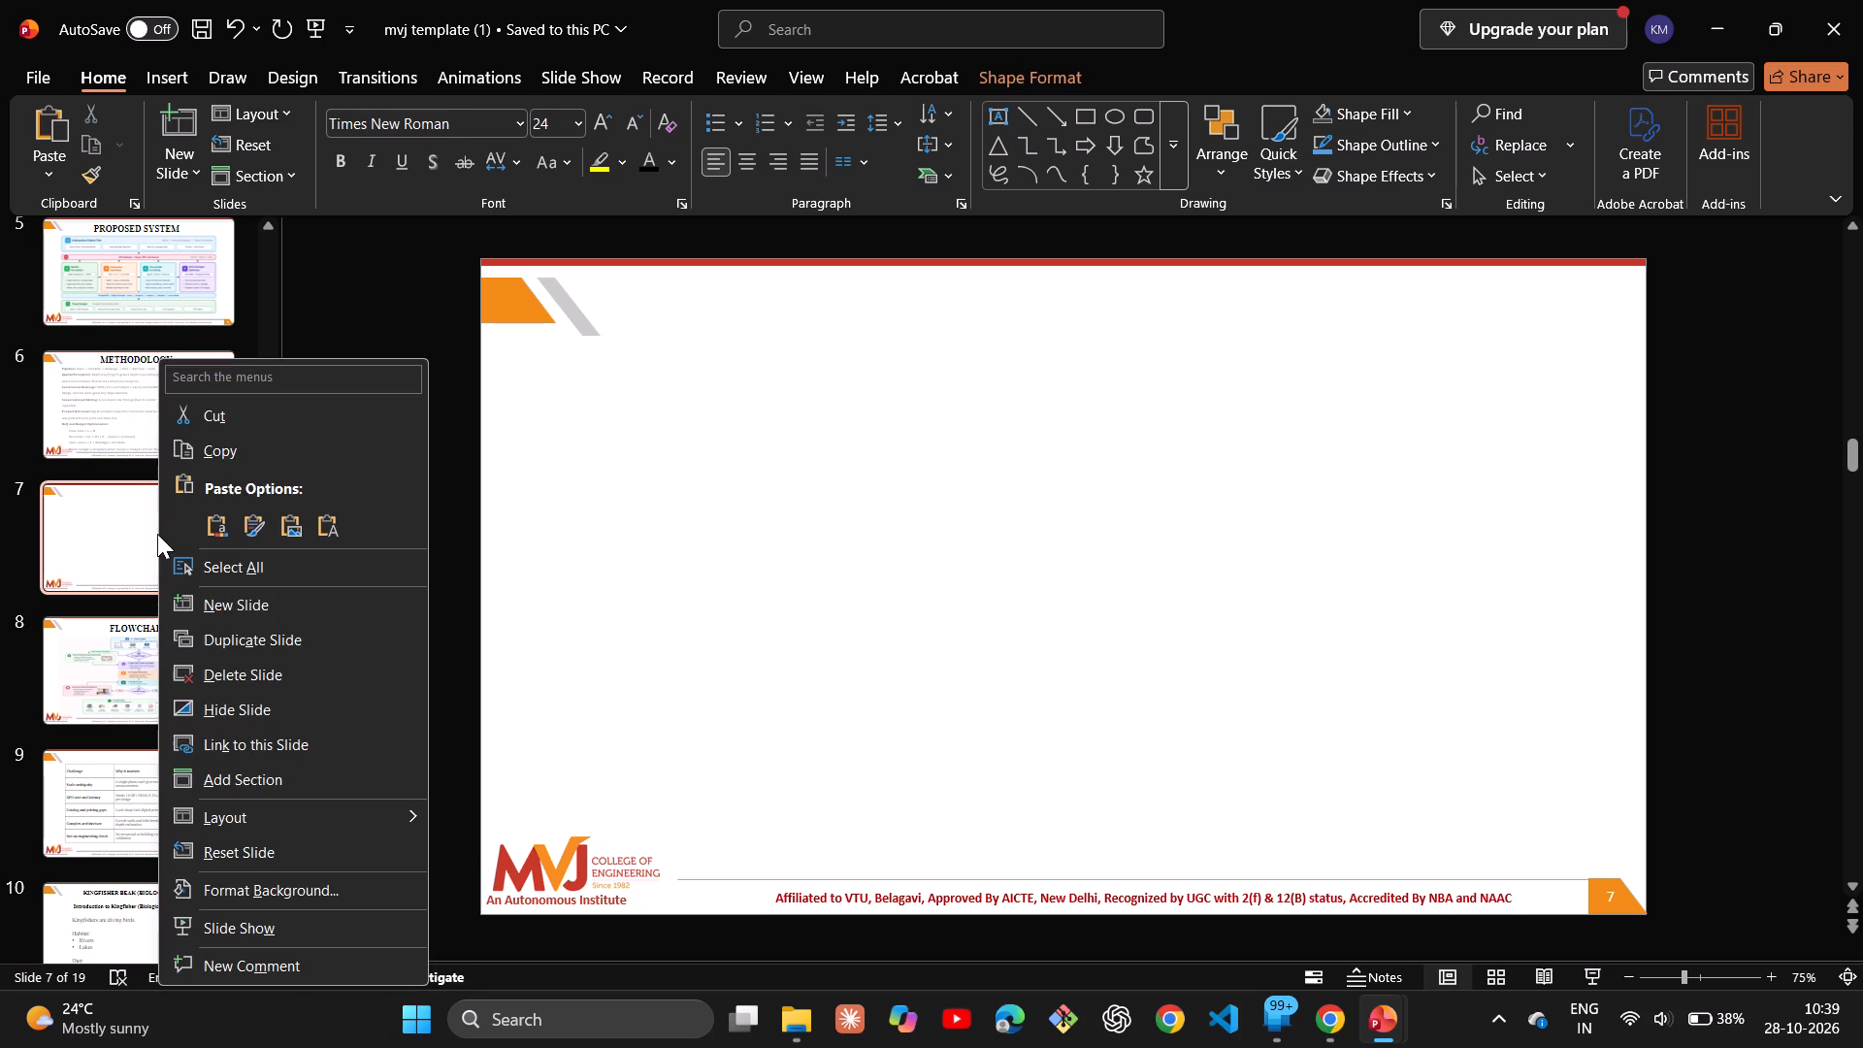
click(254, 422)
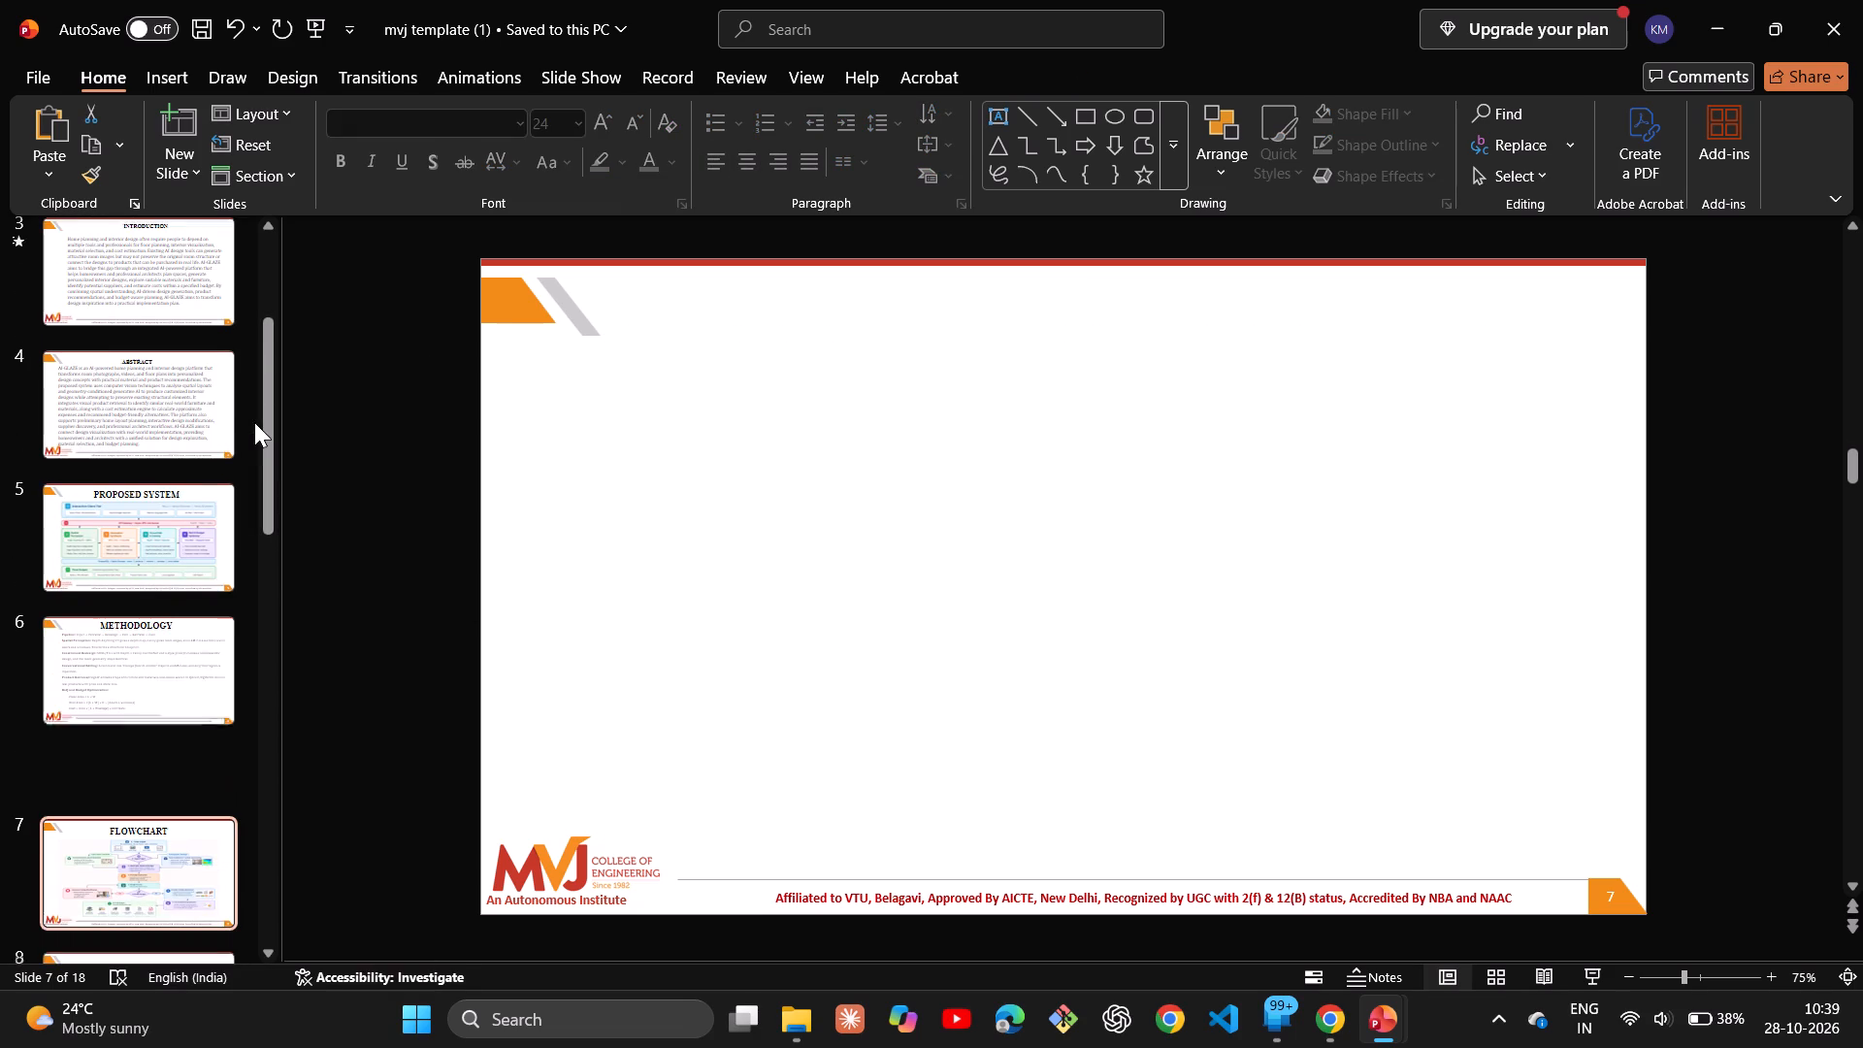
Go to slide 4 and place the text cursor in its ABSTRACT heading.
click(184, 582)
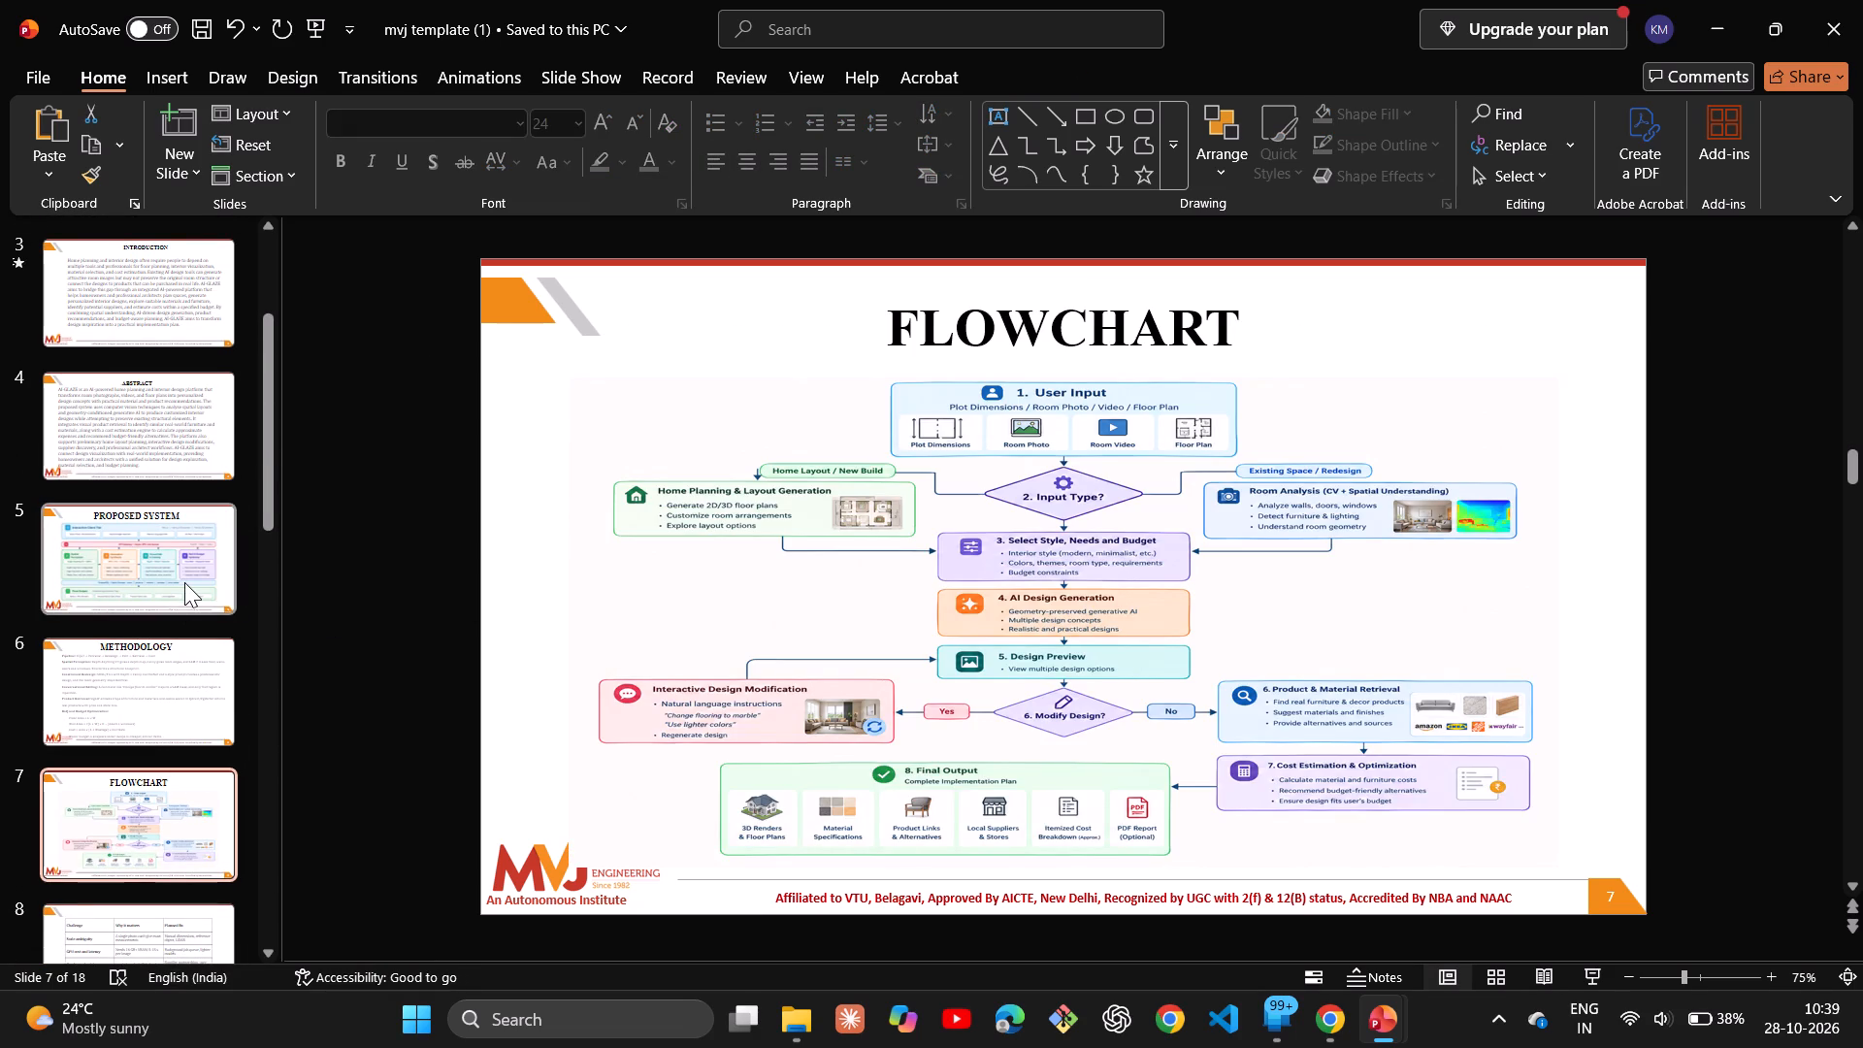
click(187, 415)
click(1065, 636)
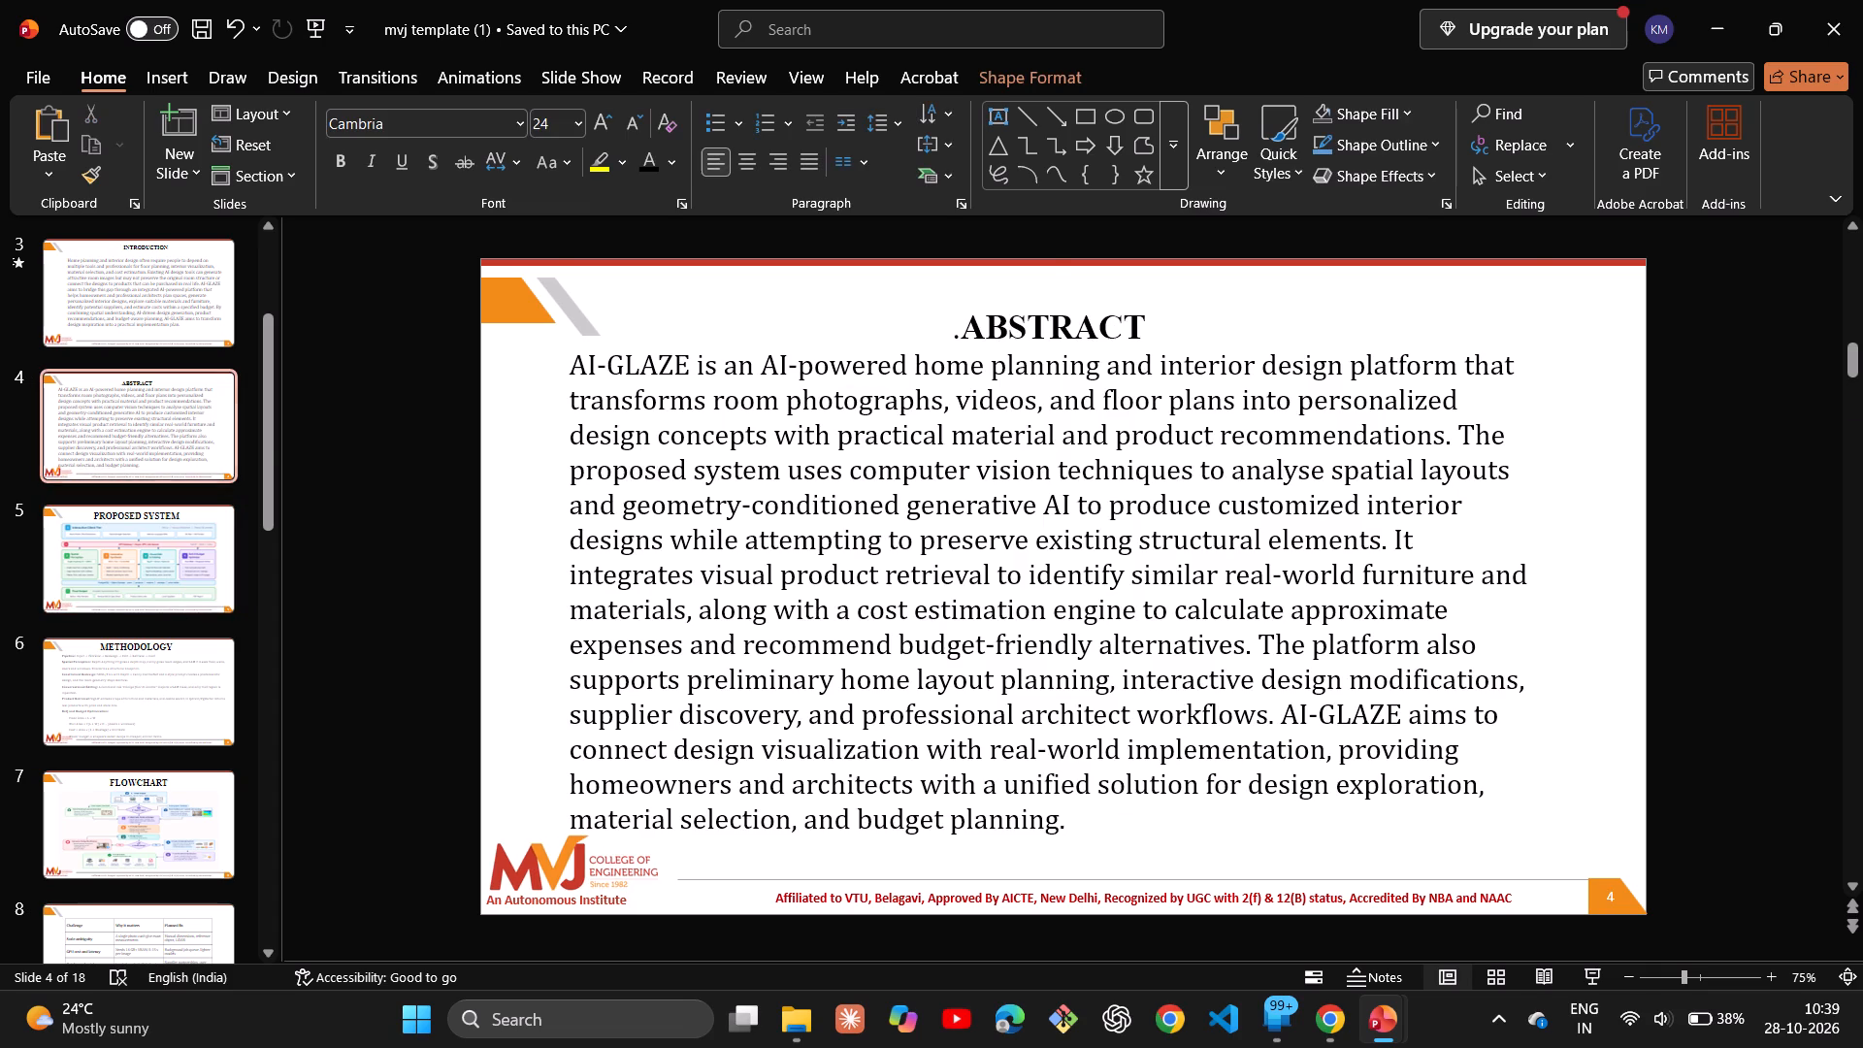
click(793, 442)
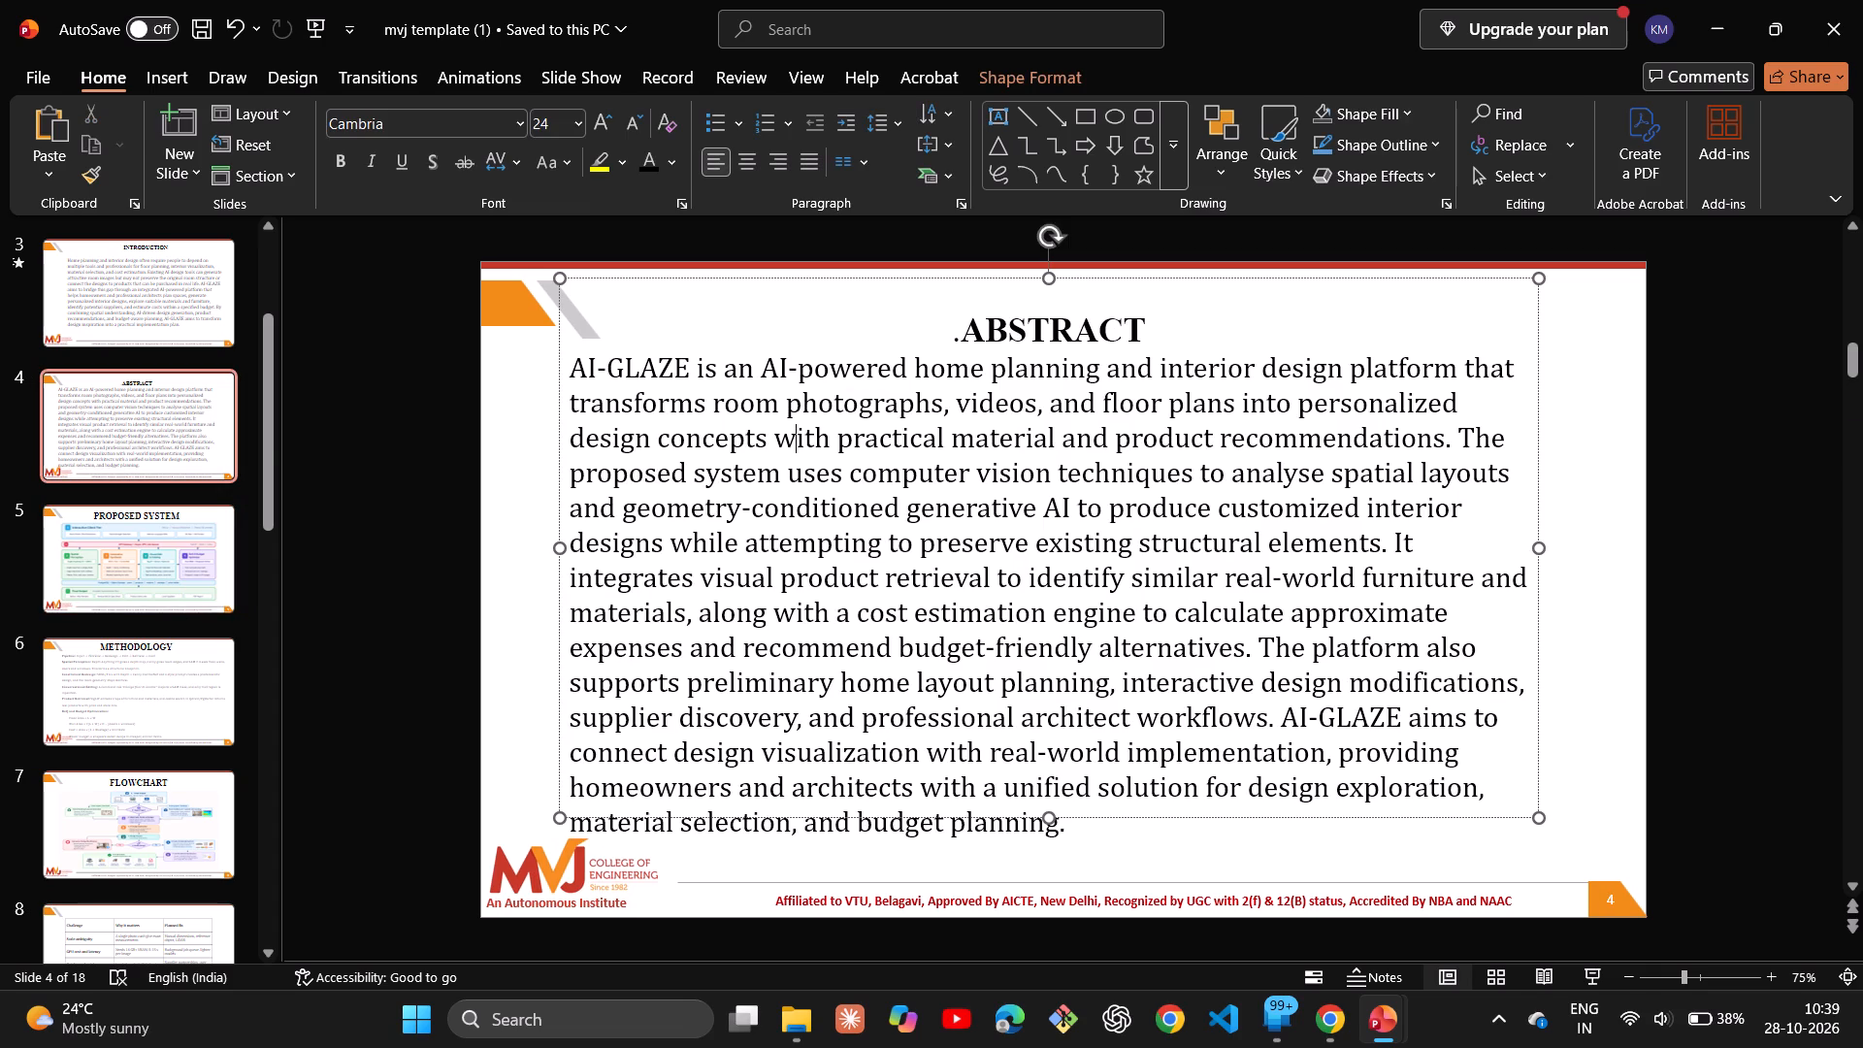
key(ctrl+a)
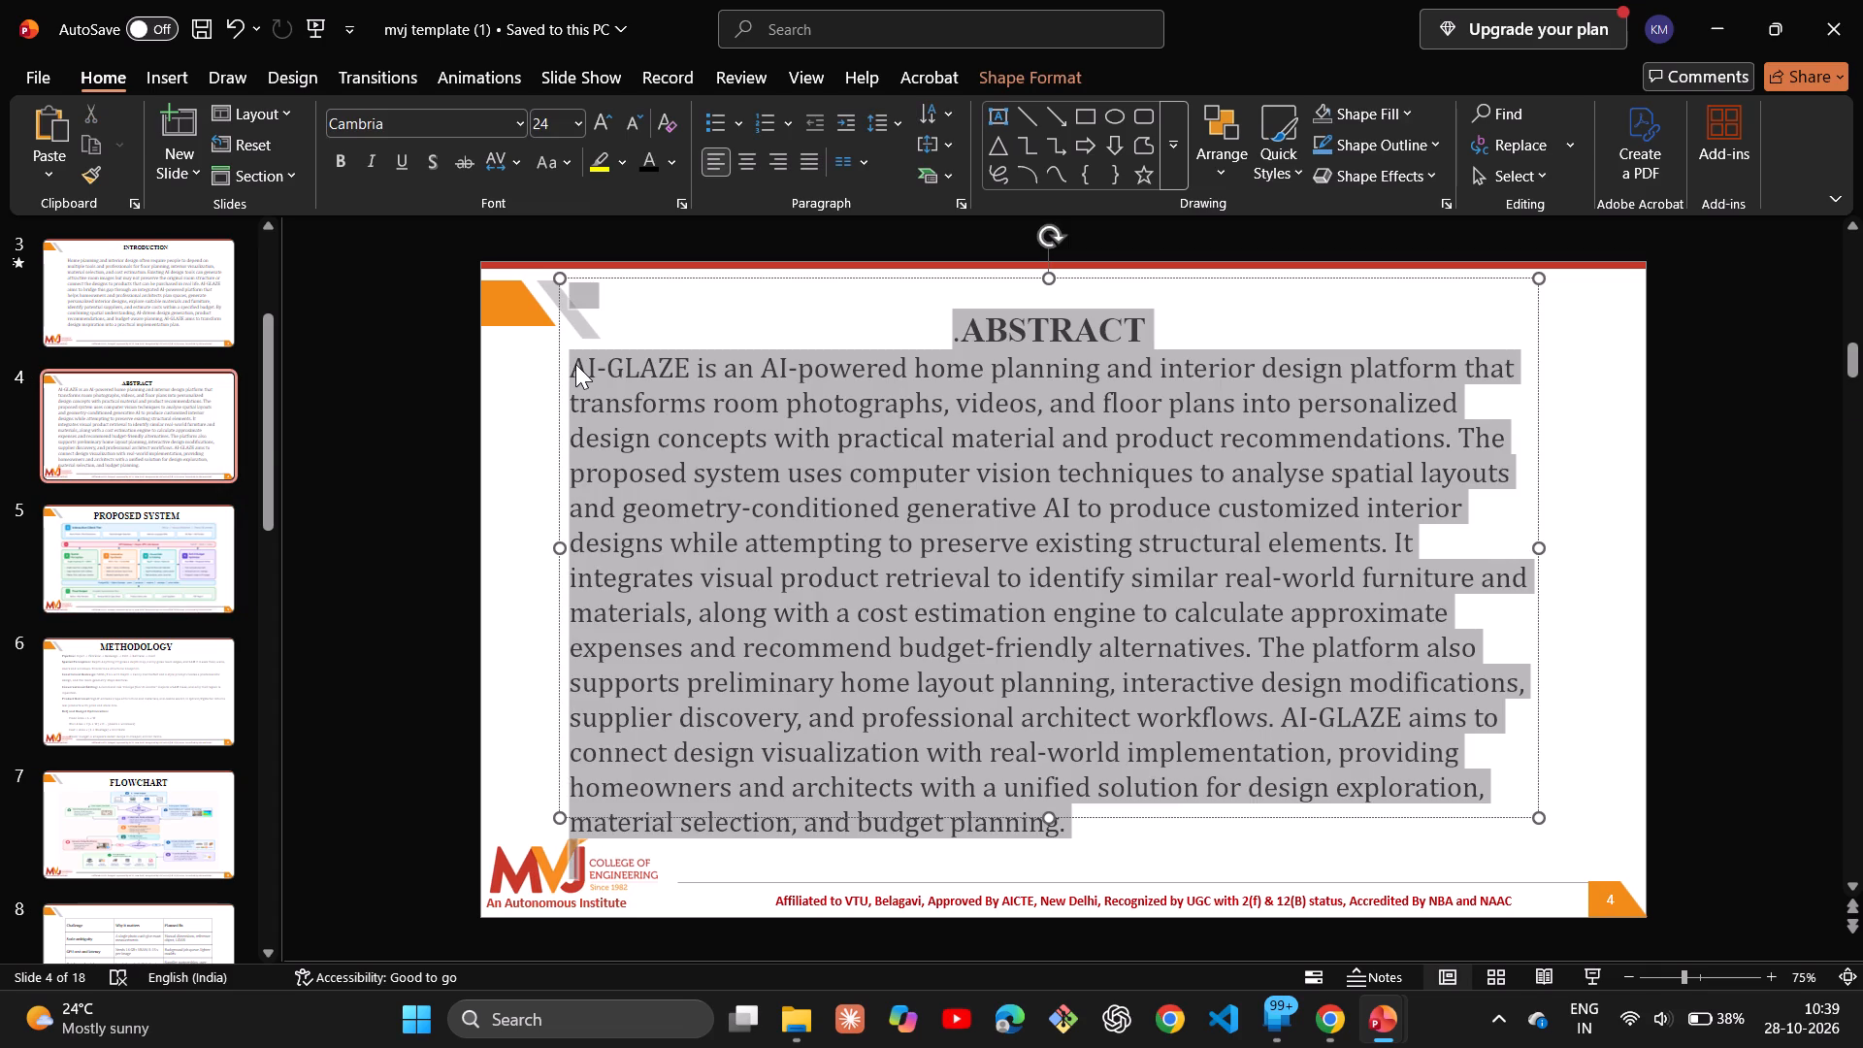
click(1095, 334)
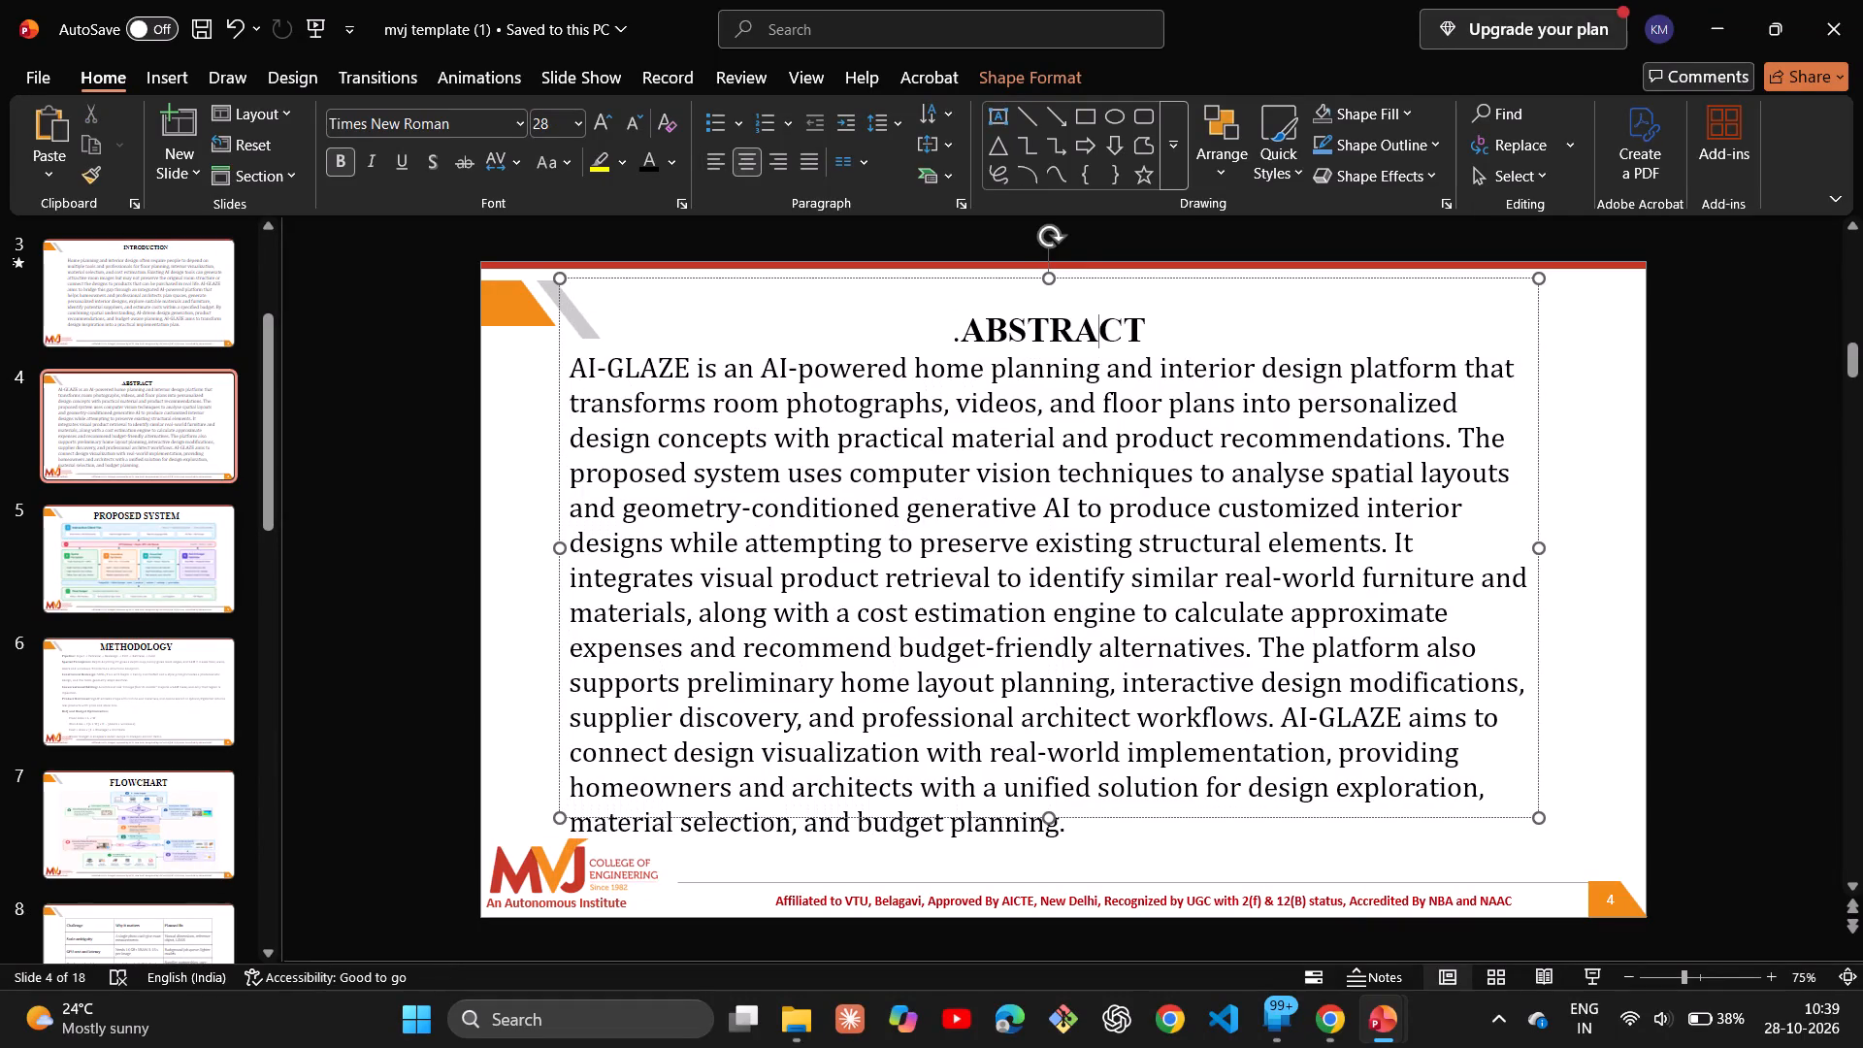
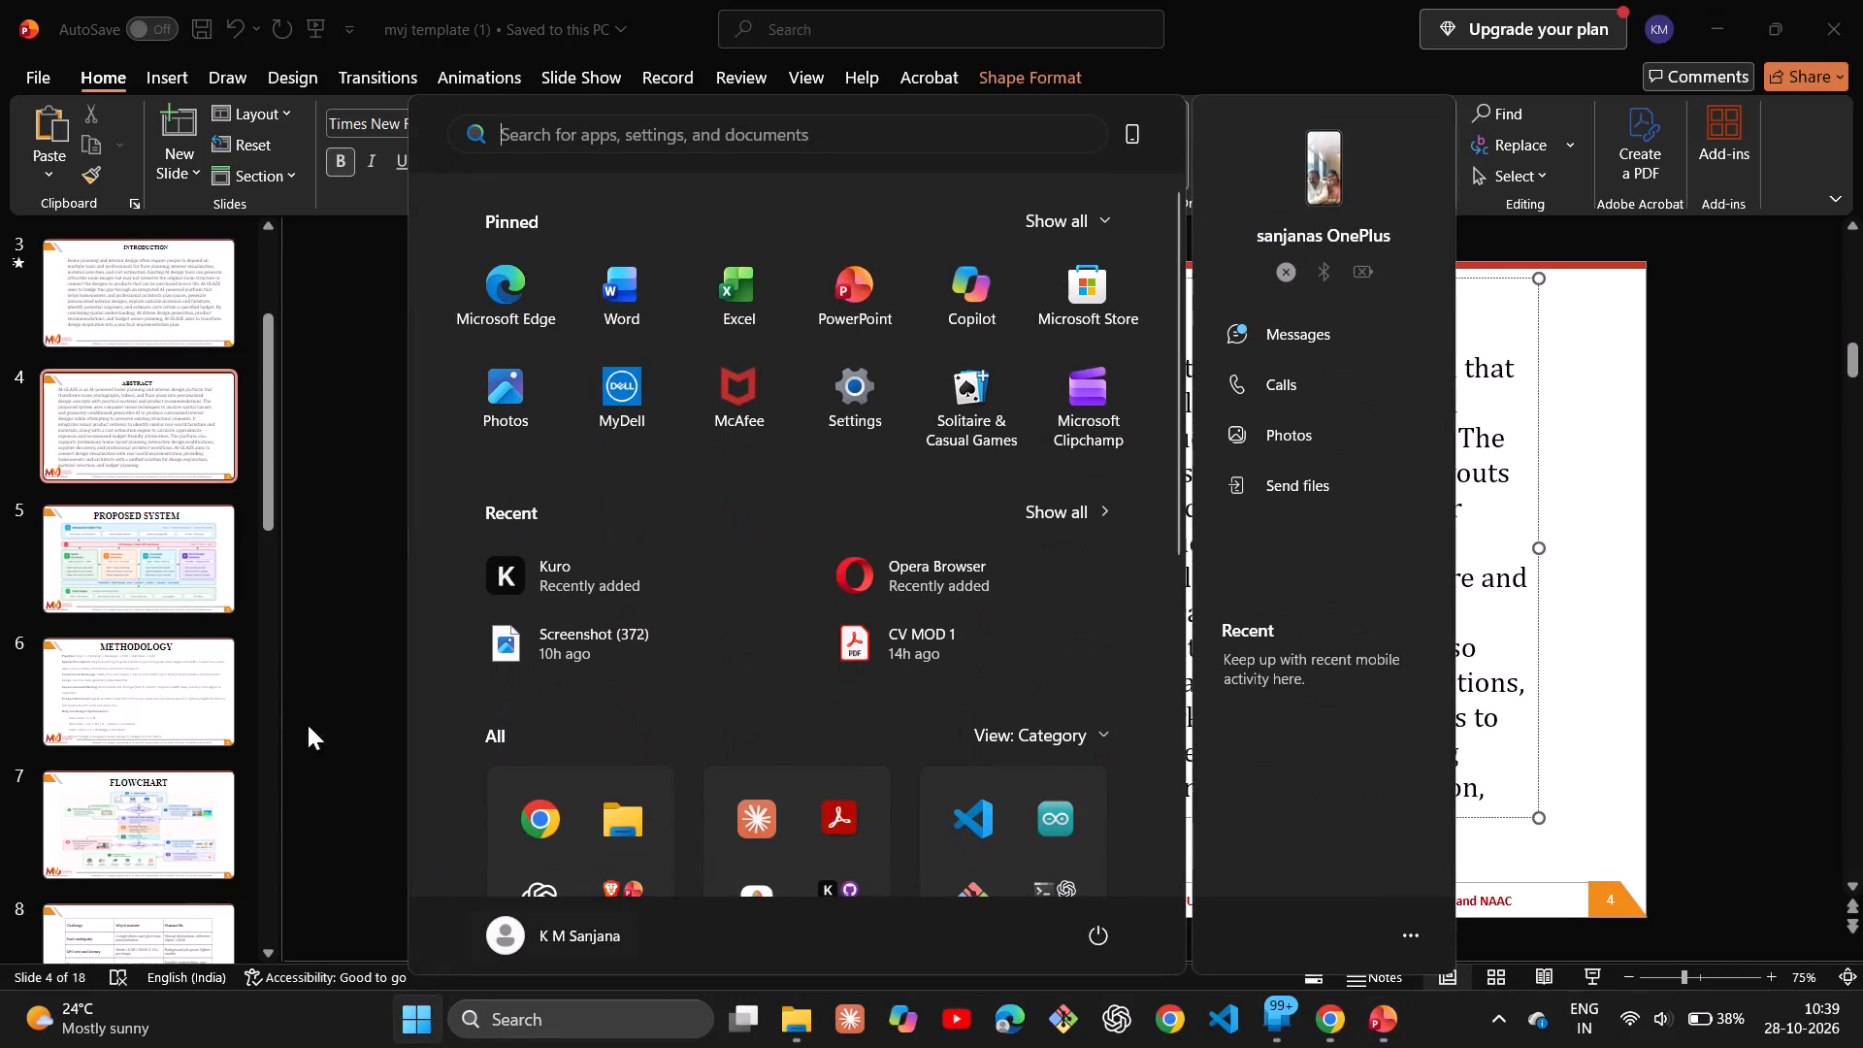
Return to the mvj template (1) presentation and save it.
click(284, 712)
key(ctrl+s)
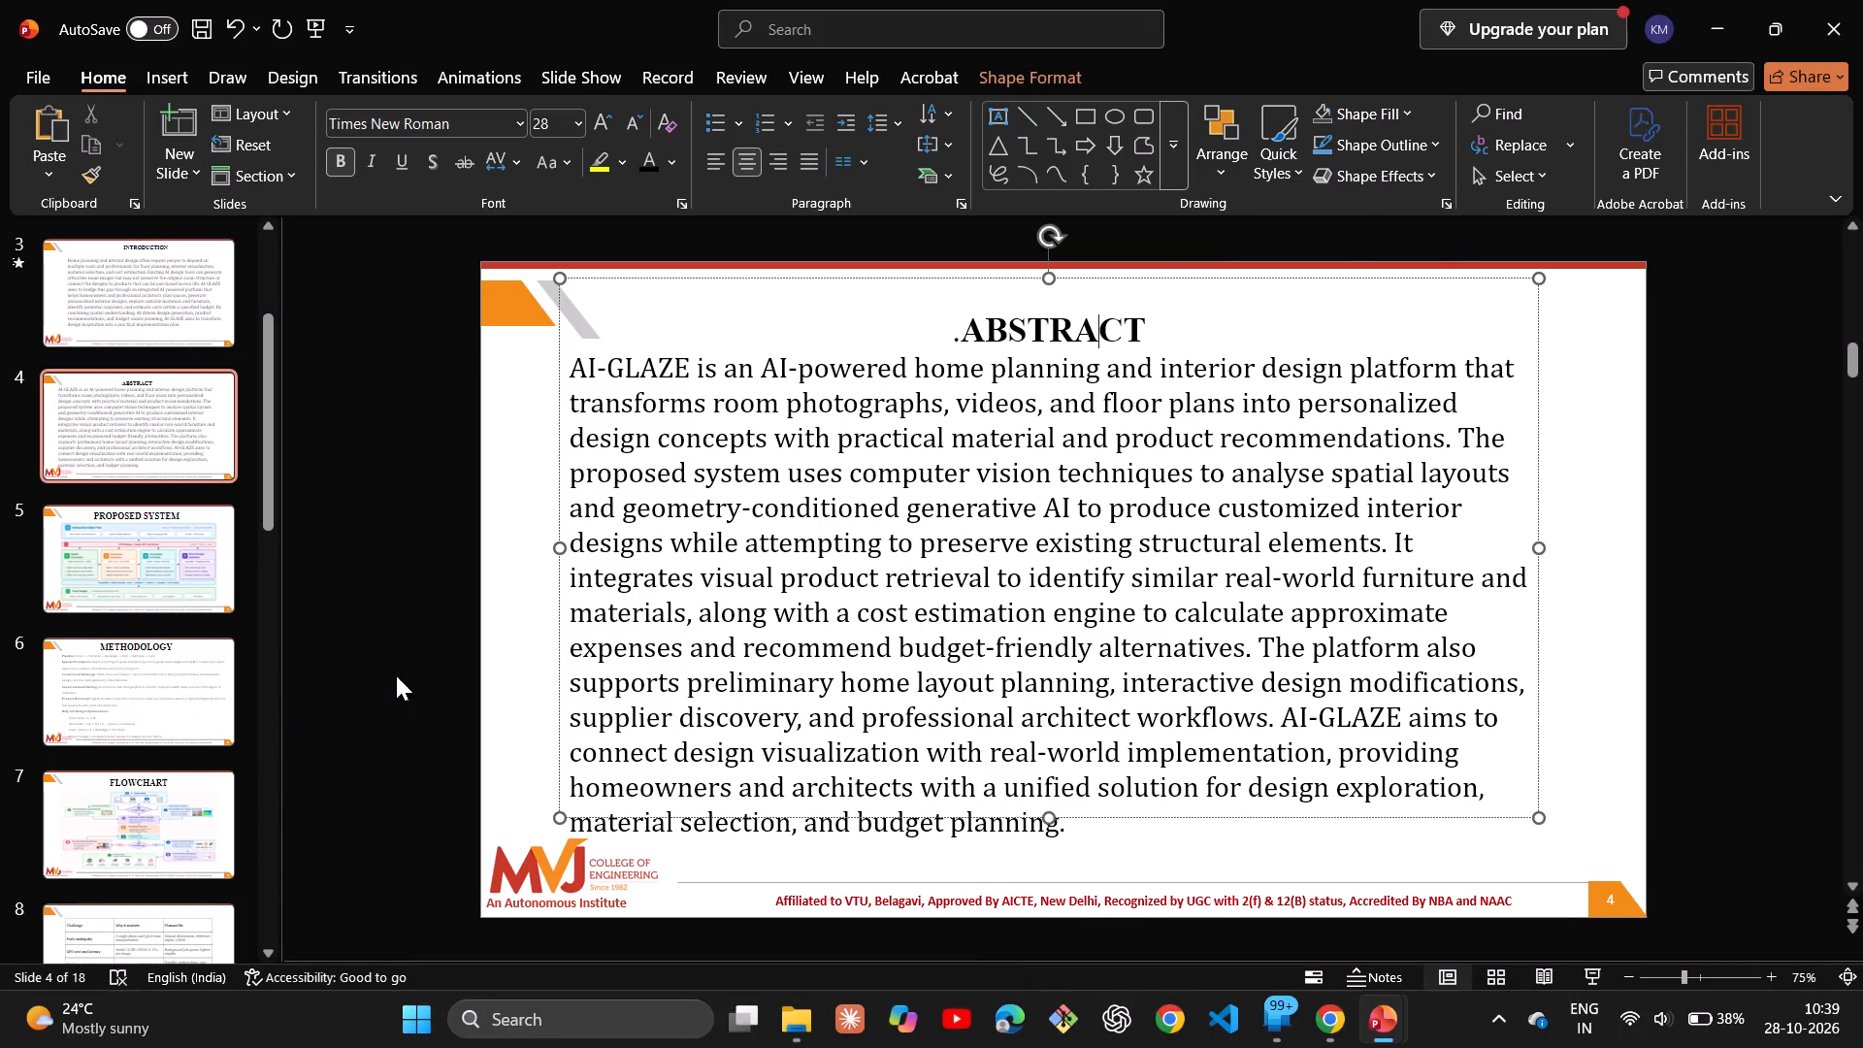
Bring up the Windows power options for the computer.
click(415, 1041)
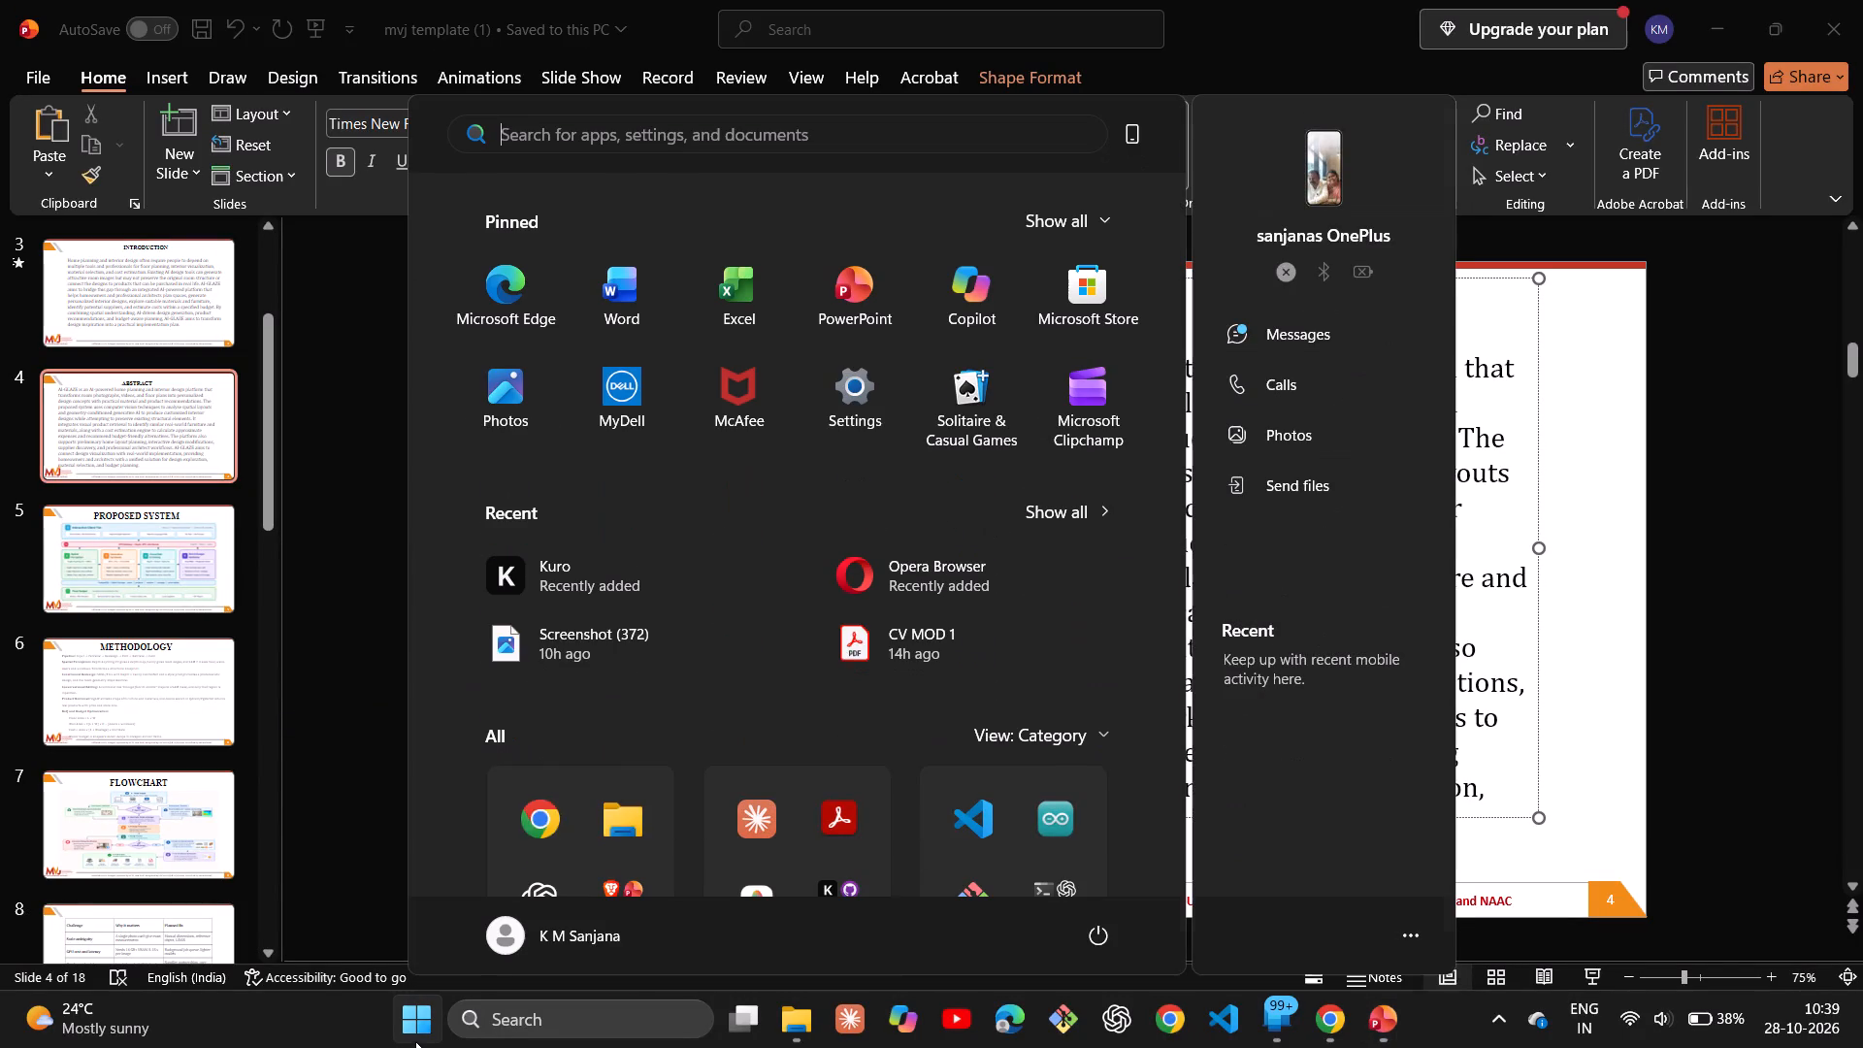
click(1104, 933)
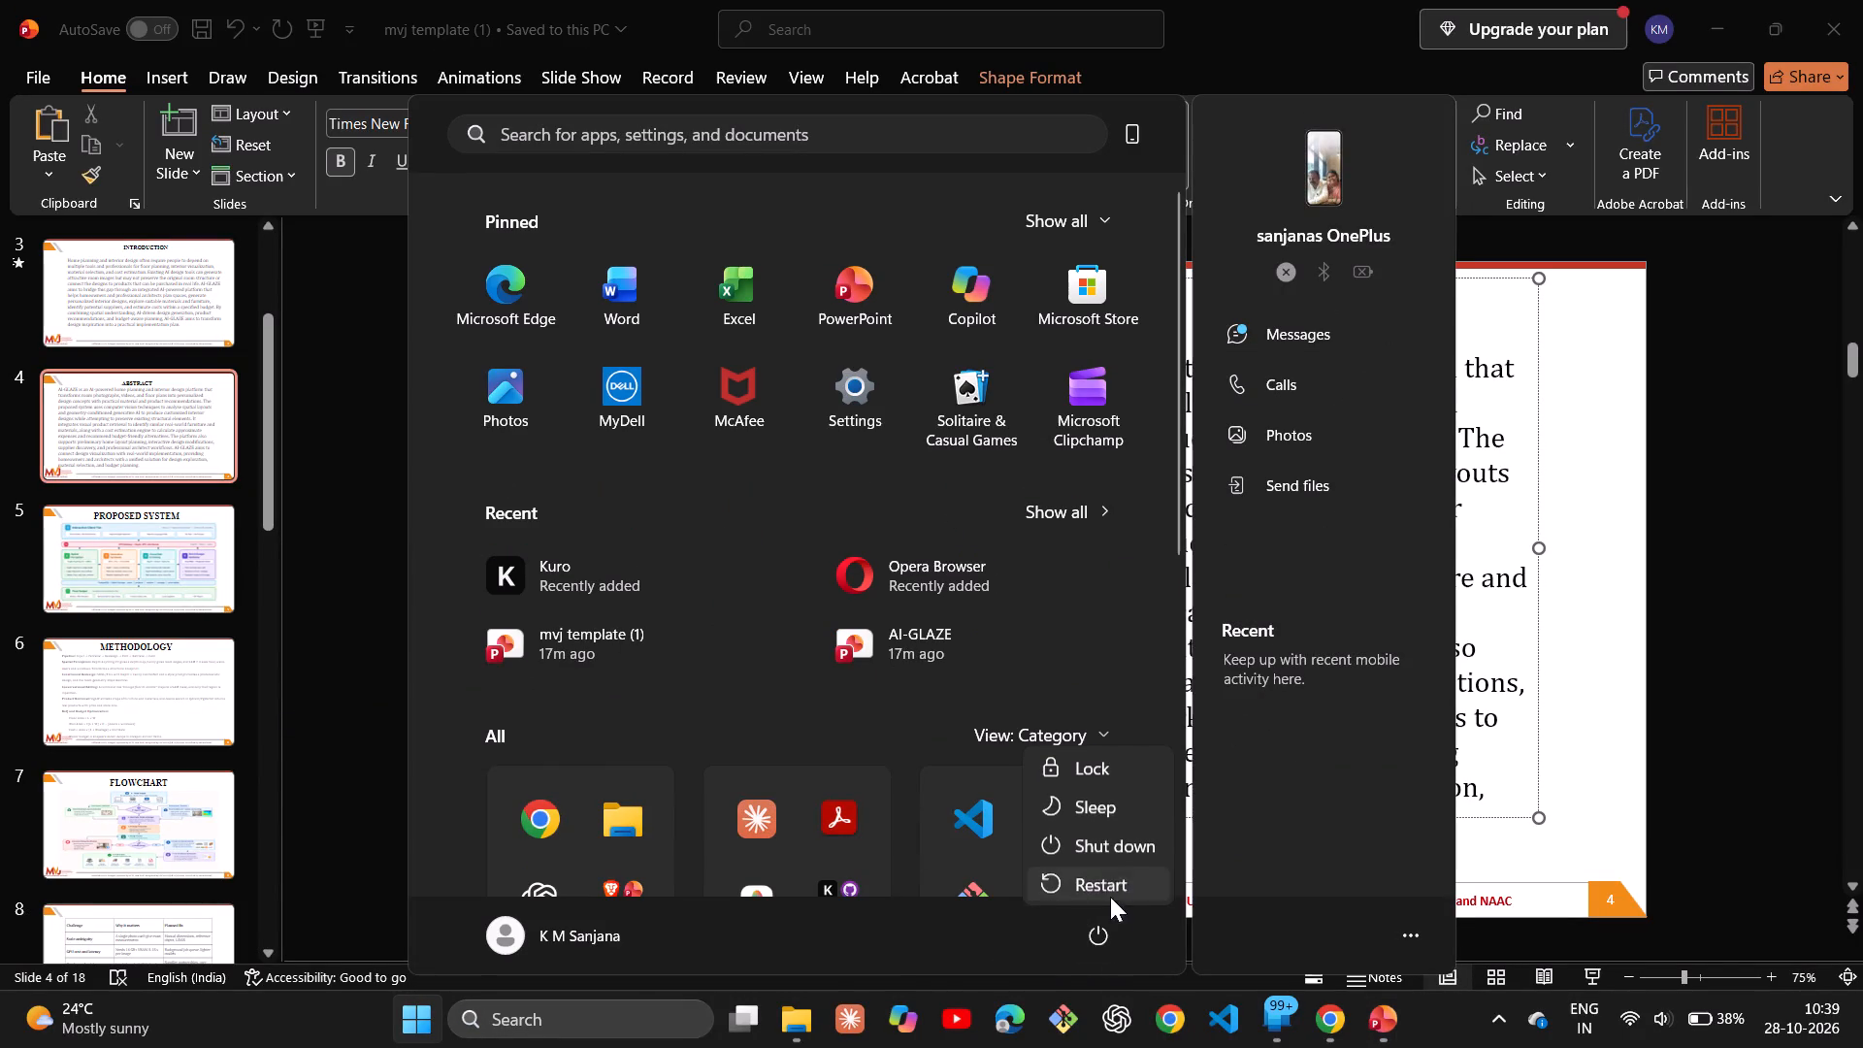